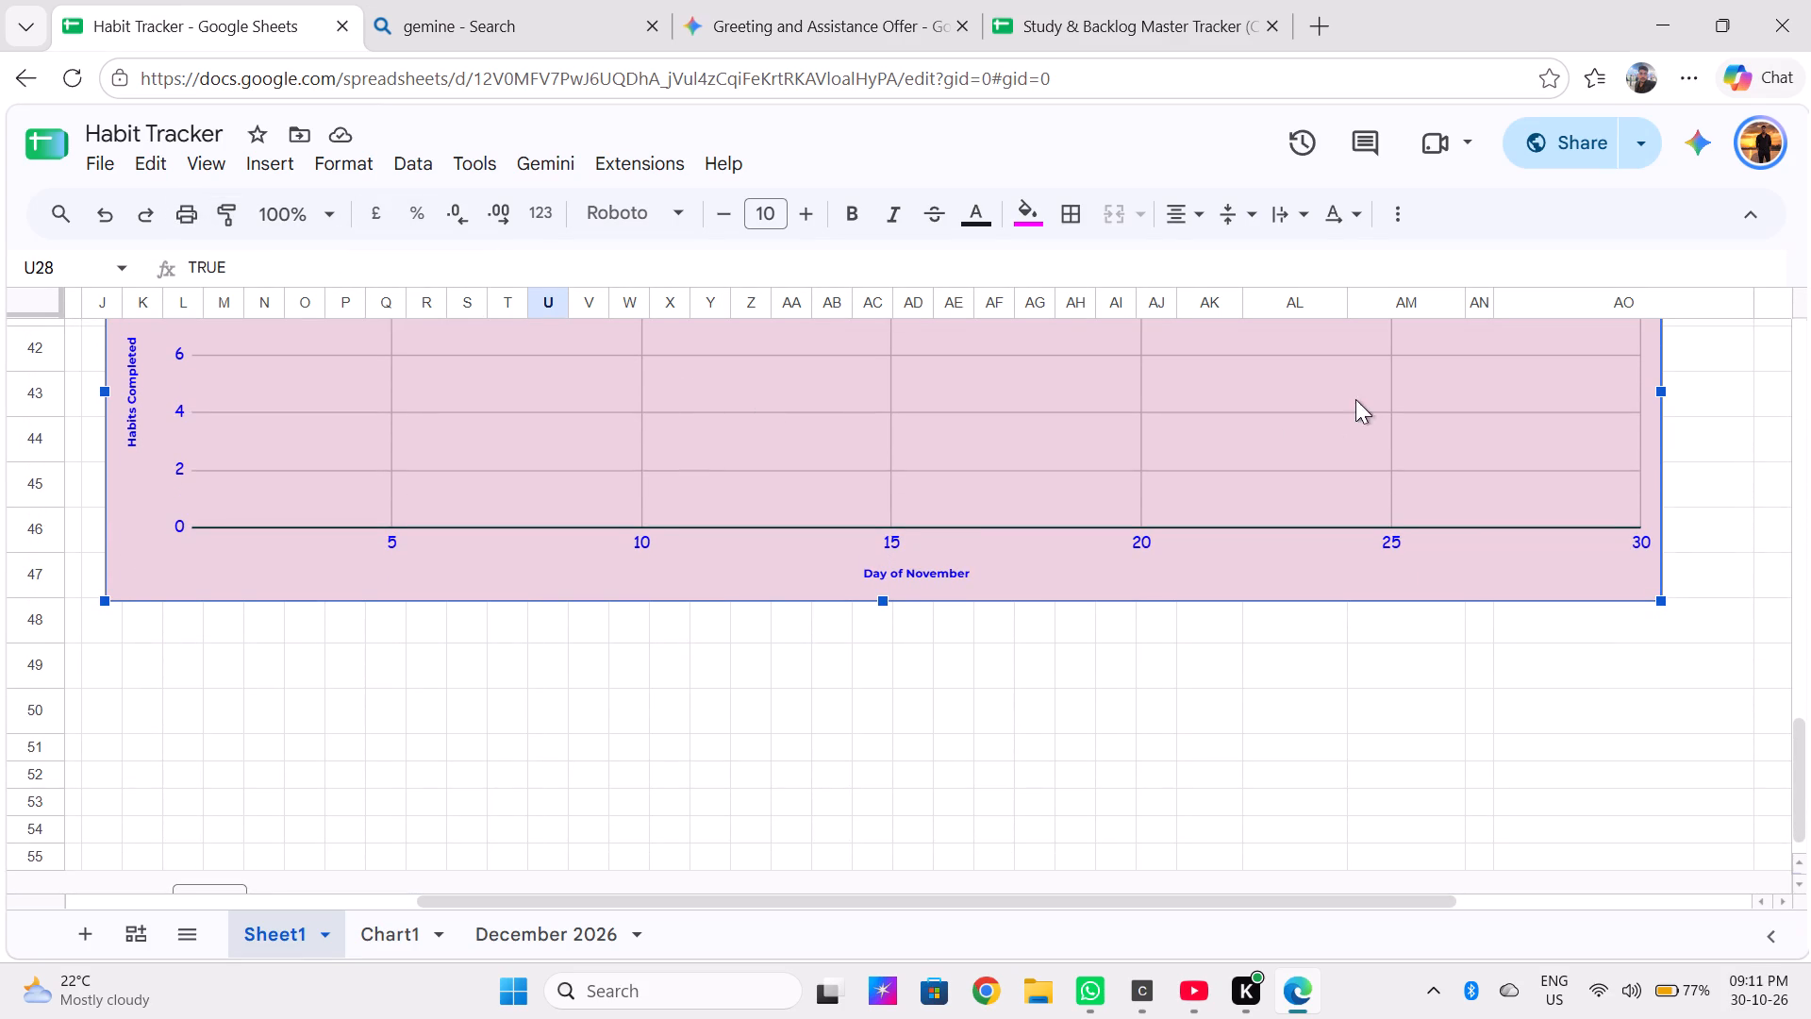
click(1404, 196)
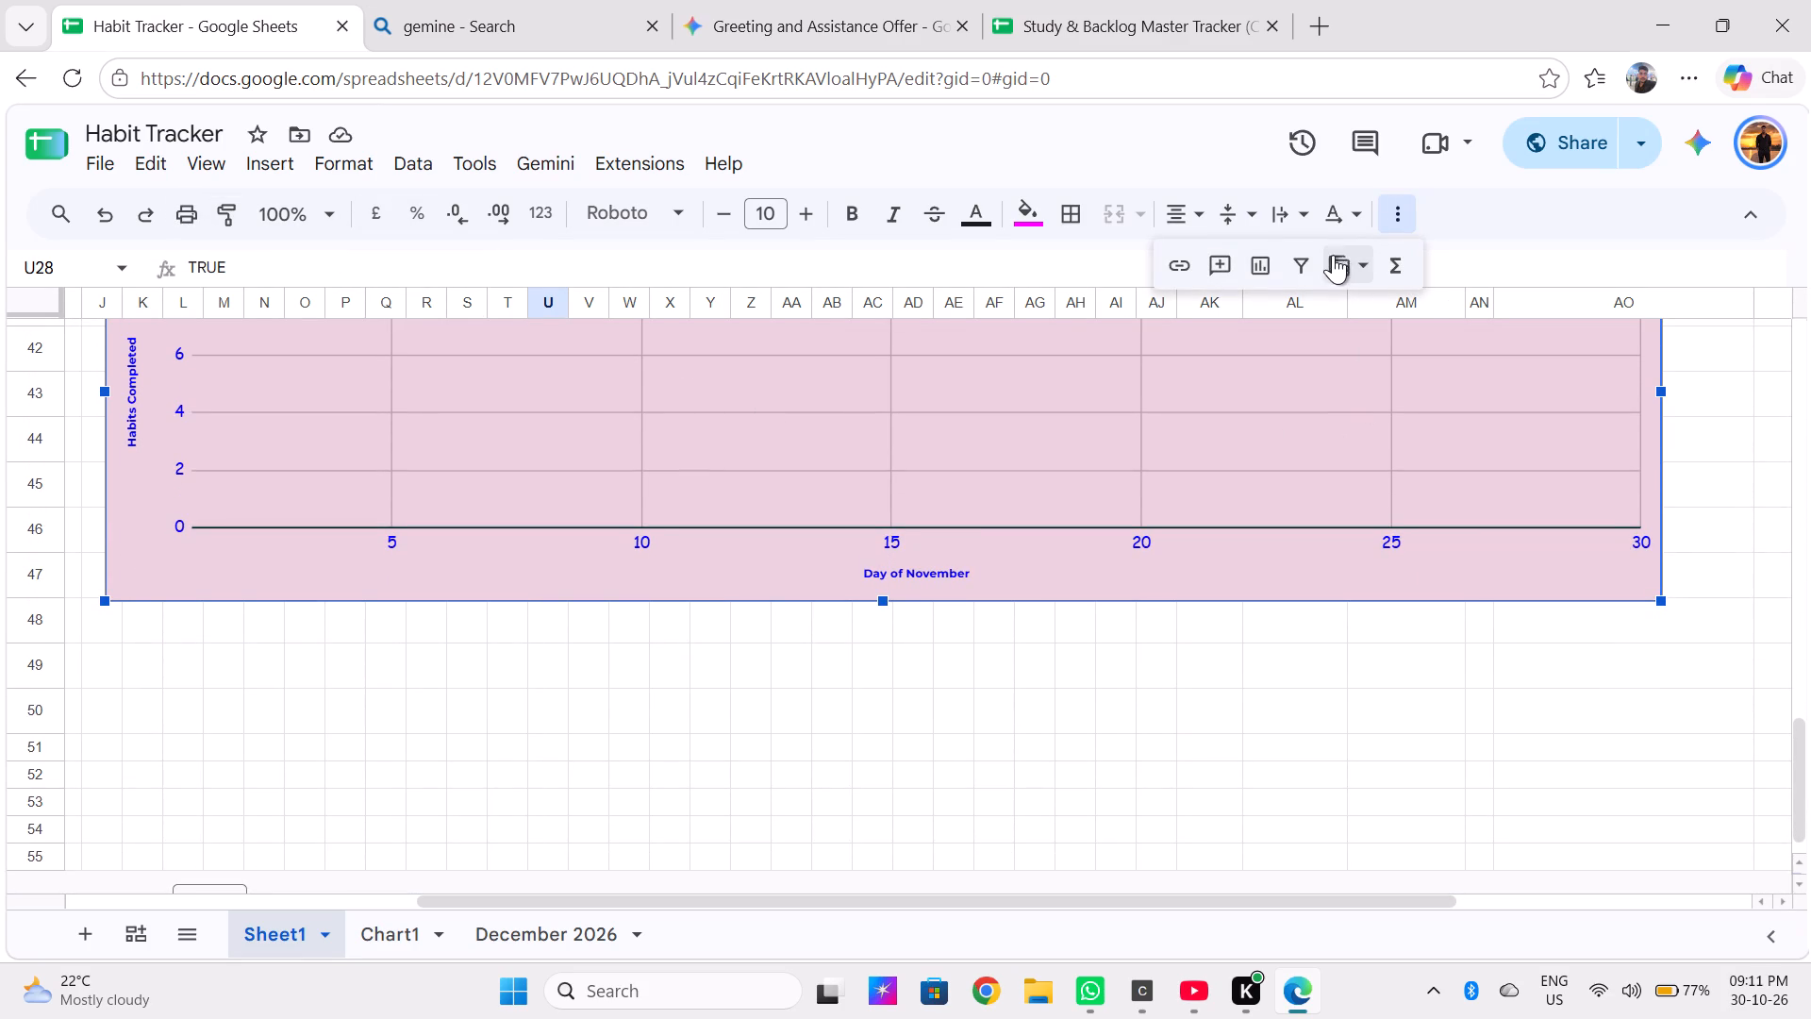
click(1359, 264)
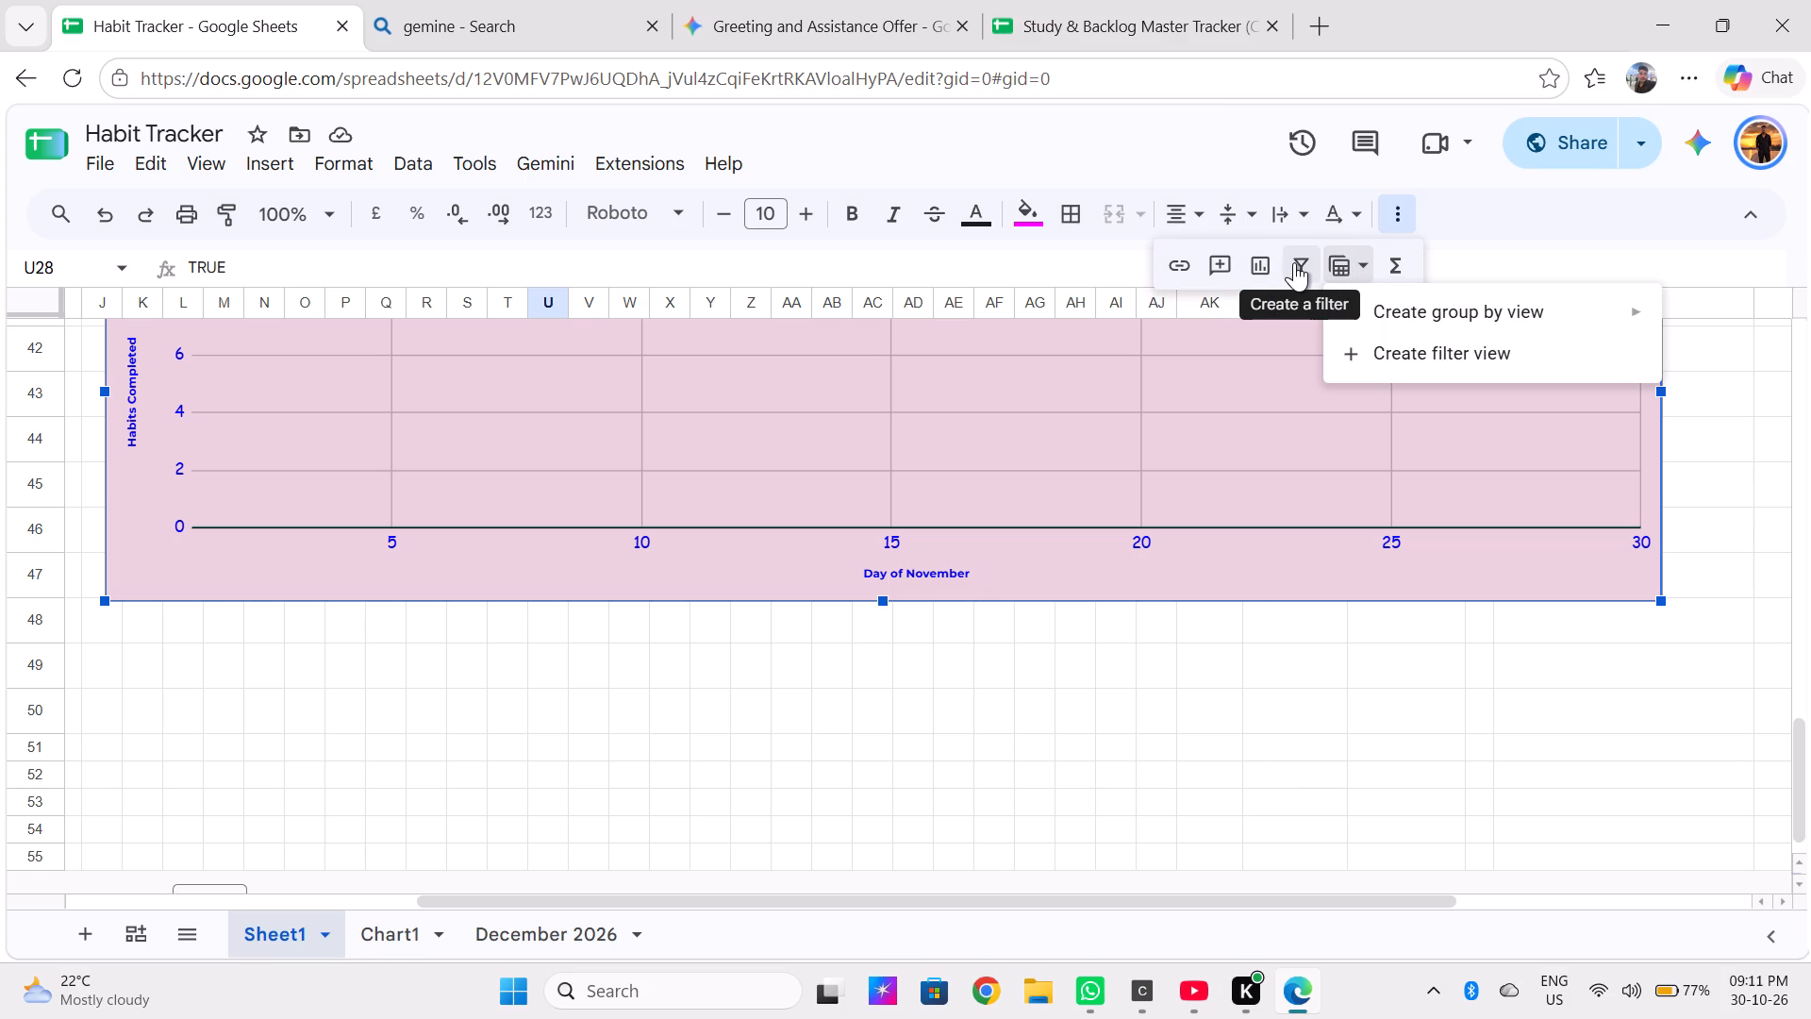
click(1259, 267)
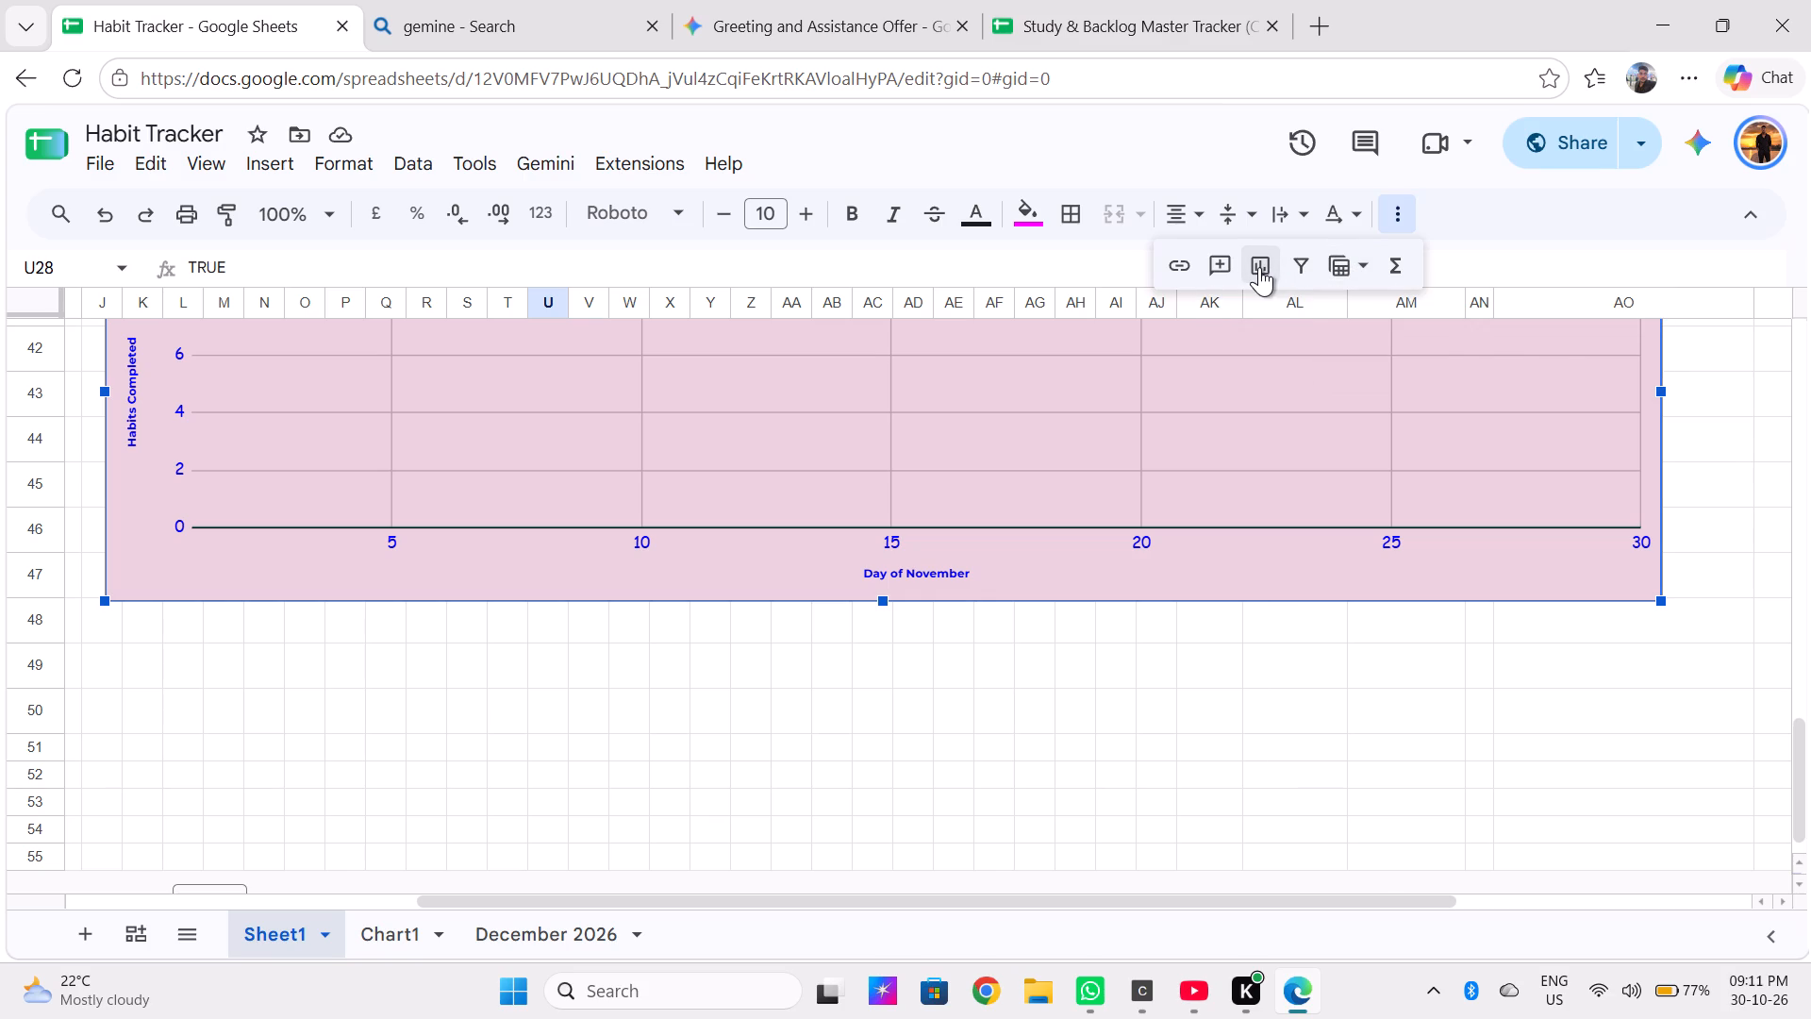
click(1259, 267)
scroll(1204, 610, down, 1)
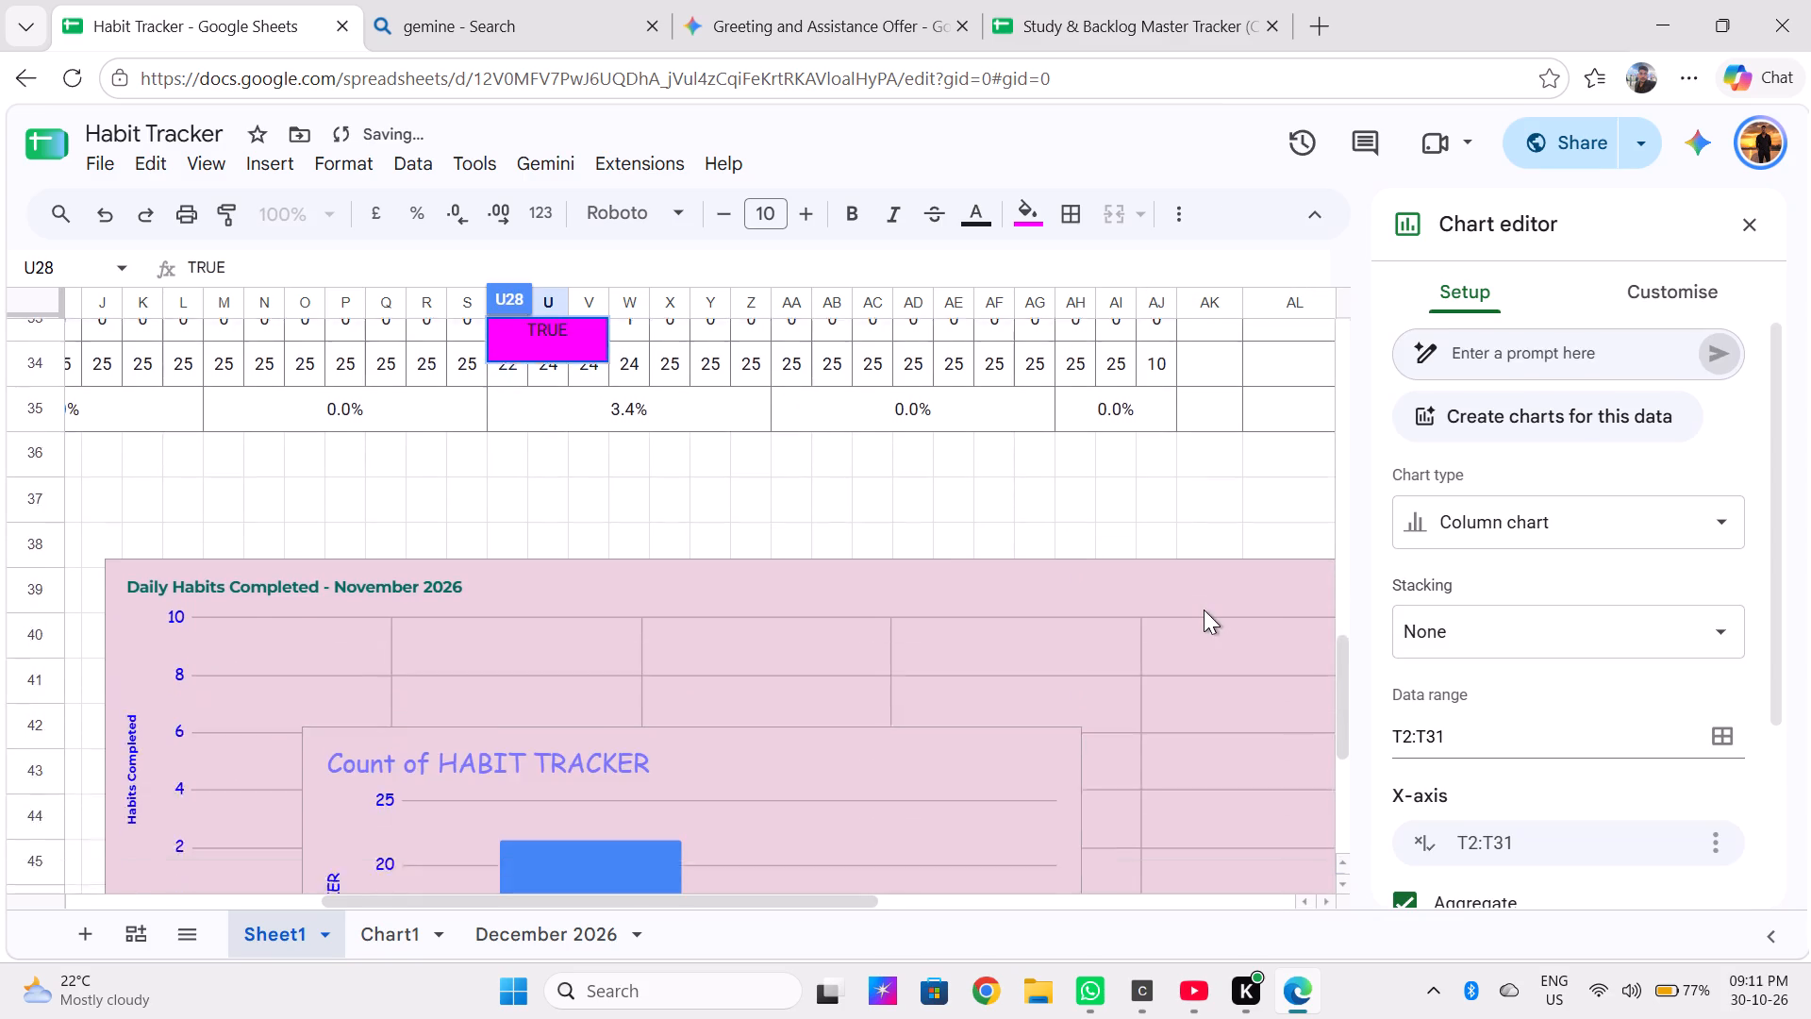
scroll(1204, 610, down, 3)
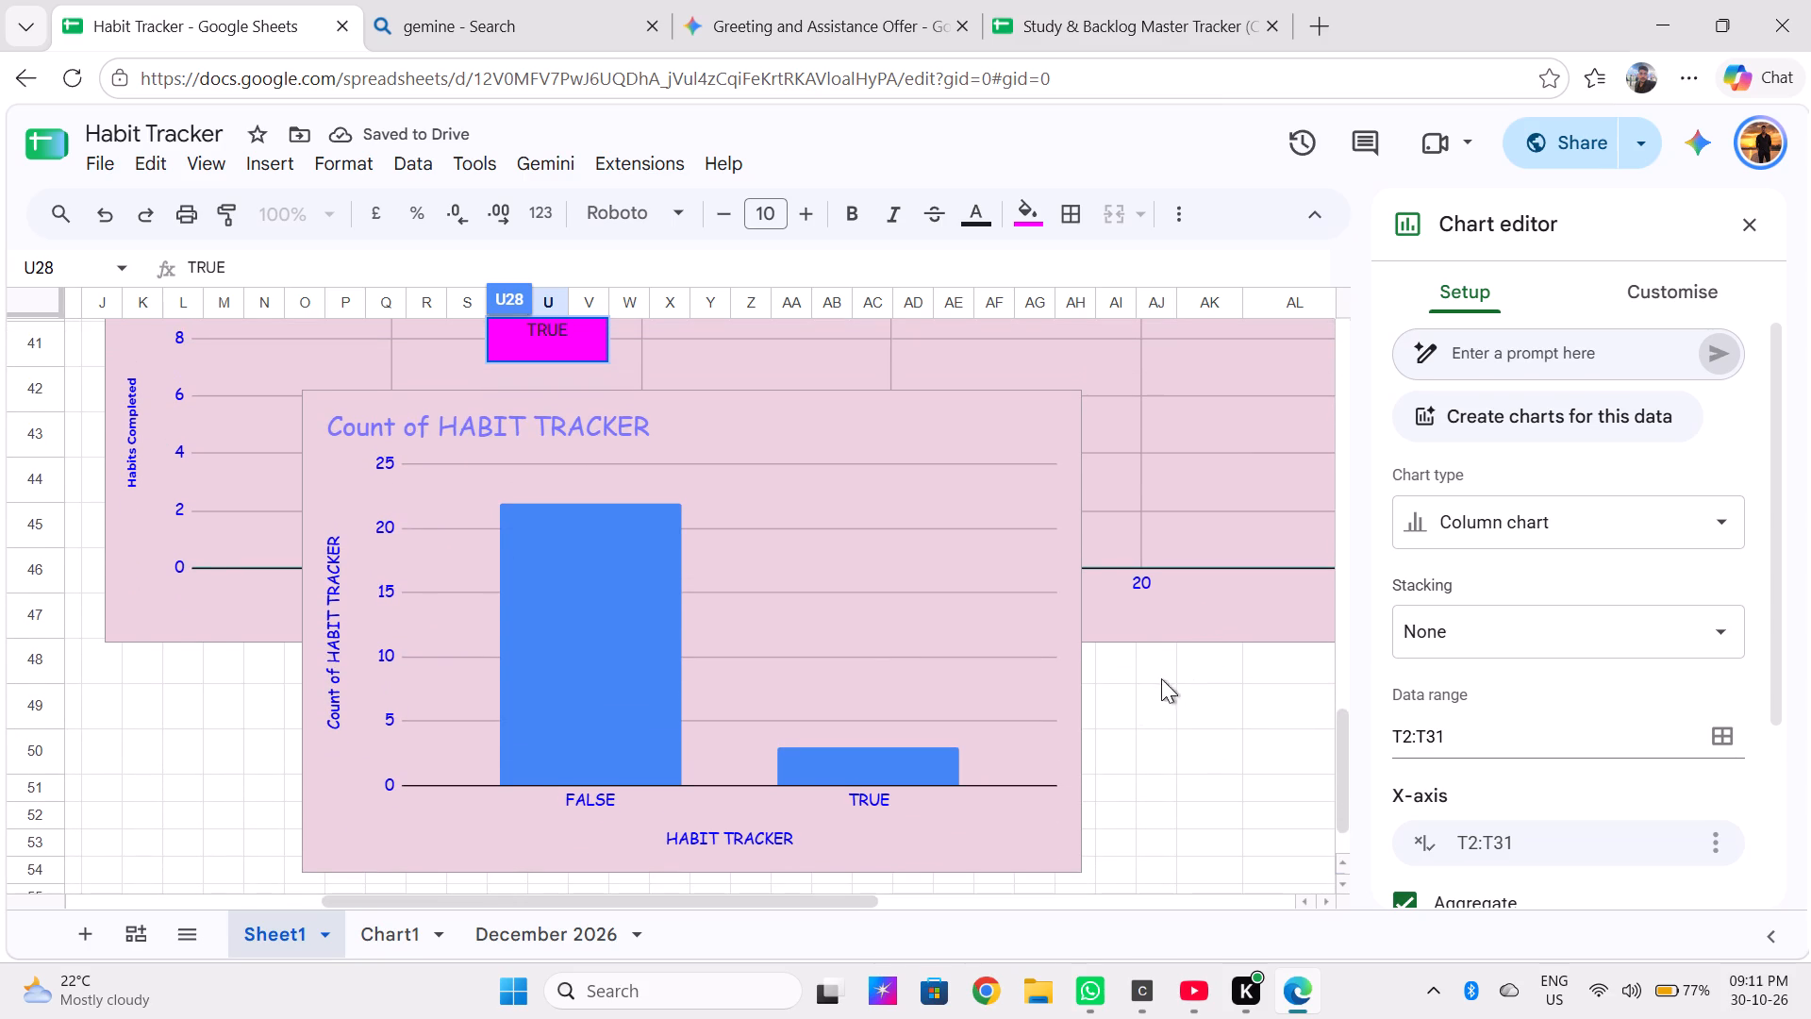
Change the new Count of HABIT TRACKER chart's type to Area chart.
click(1481, 518)
scroll(1528, 677, down, 1)
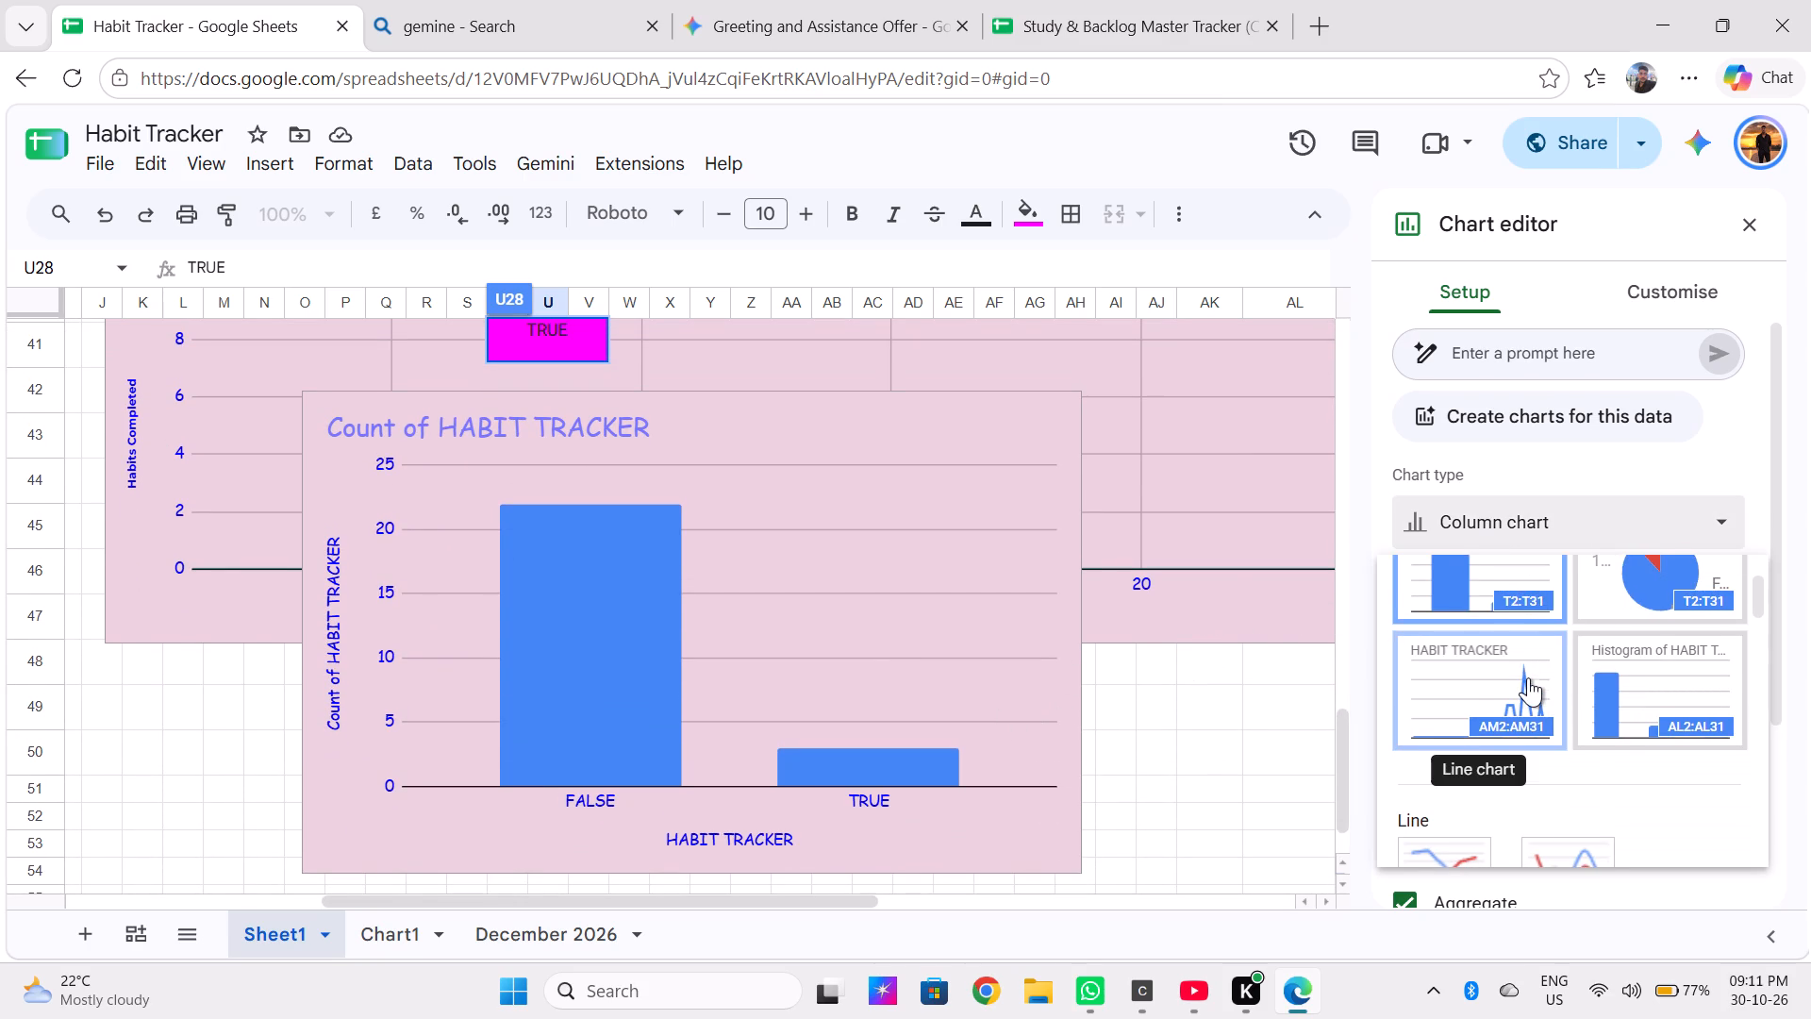
scroll(1528, 677, down, 1)
scroll(1528, 677, up, 1)
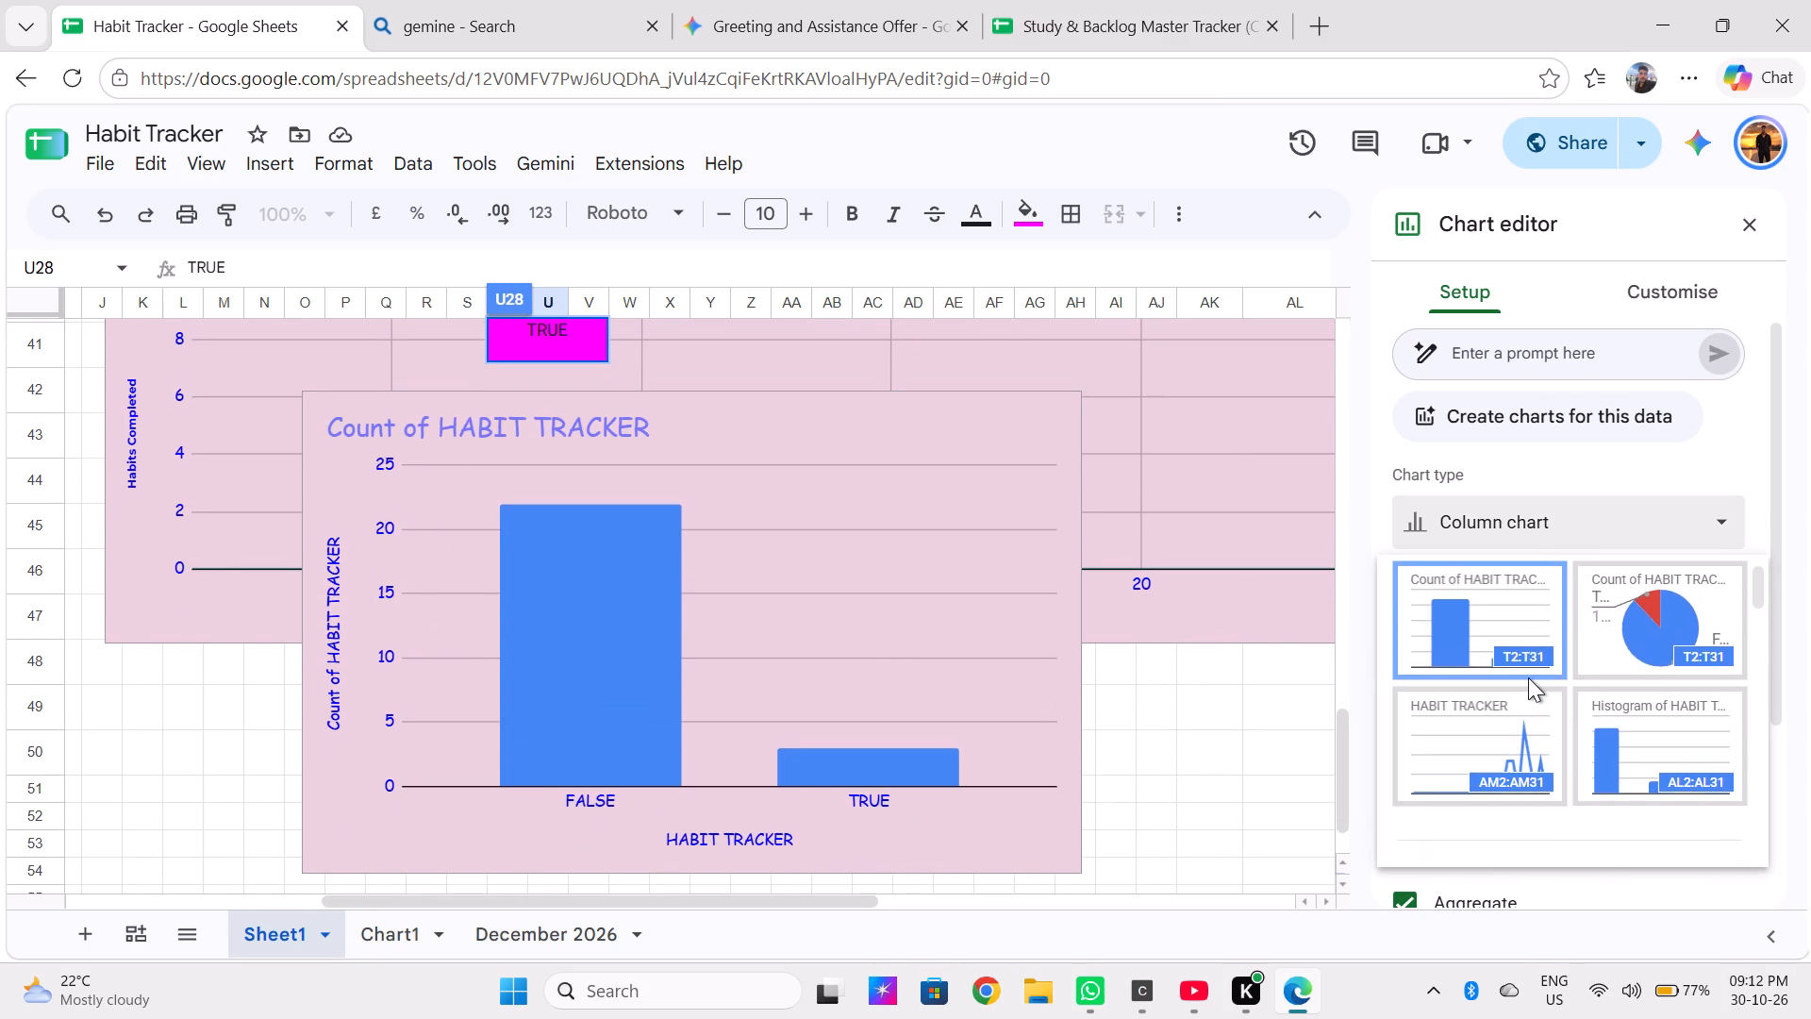
scroll(1528, 677, down, 2)
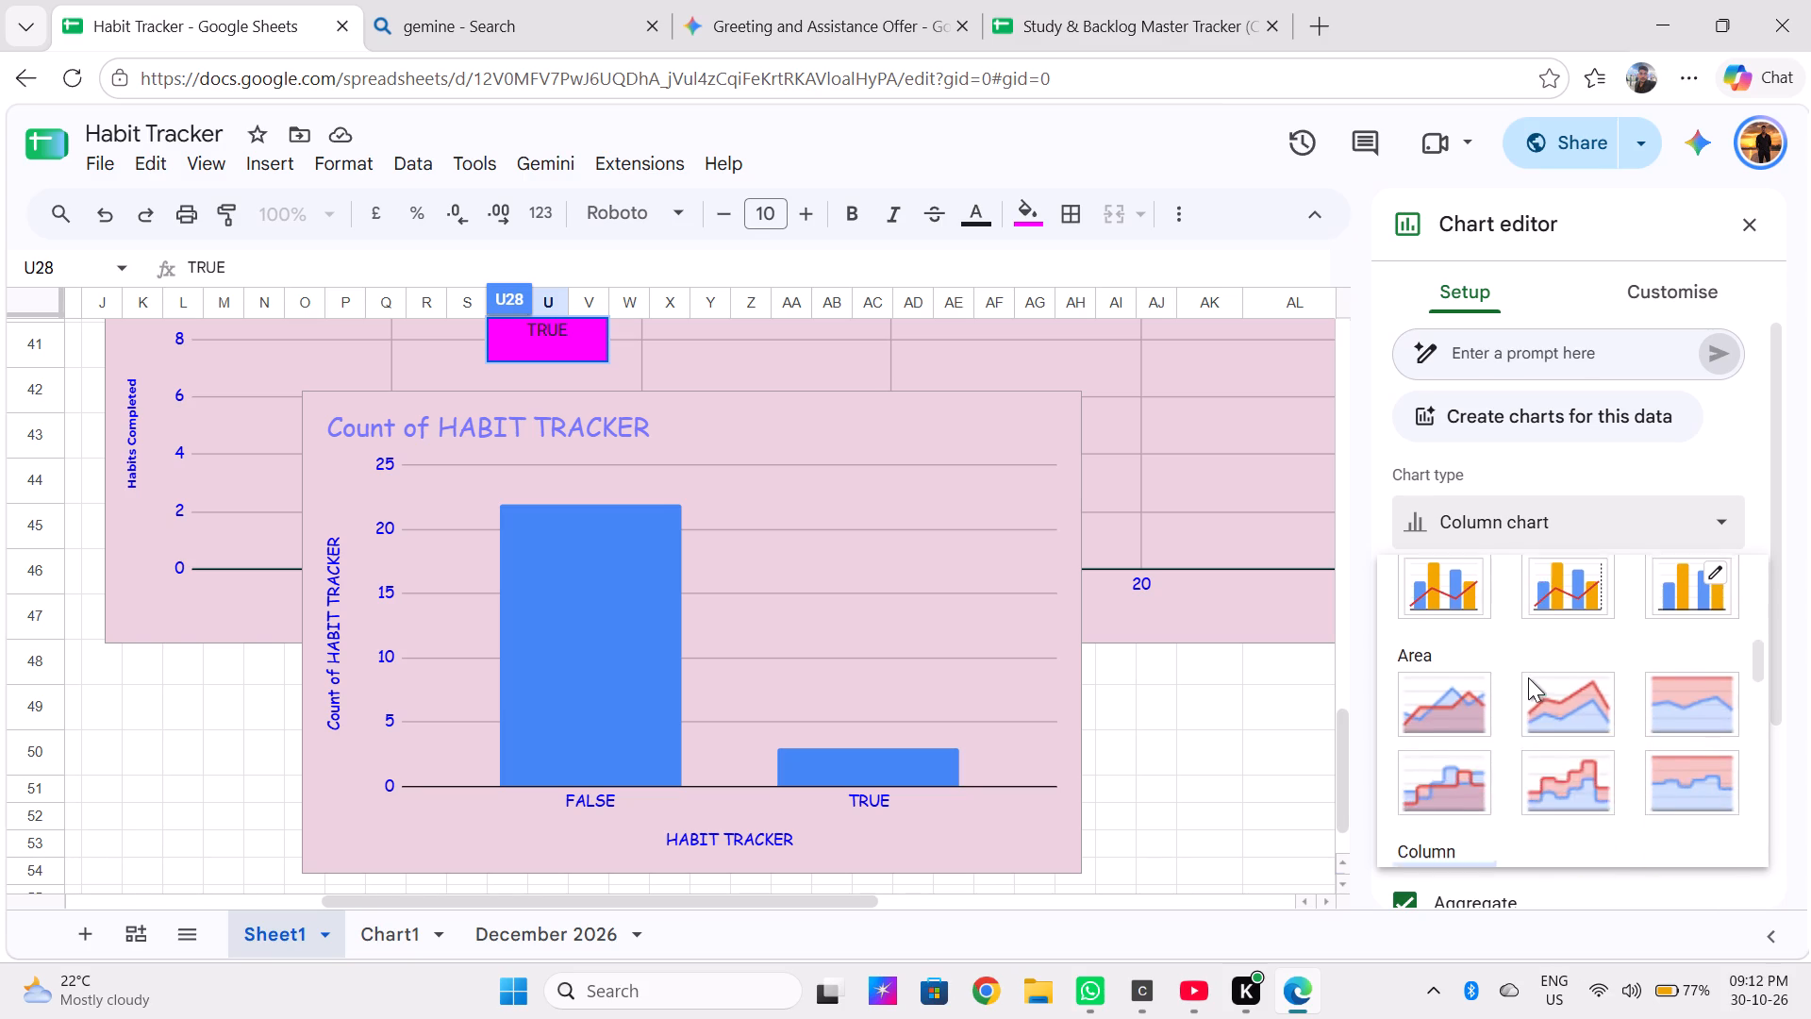
scroll(1528, 677, down, 1)
click(1454, 677)
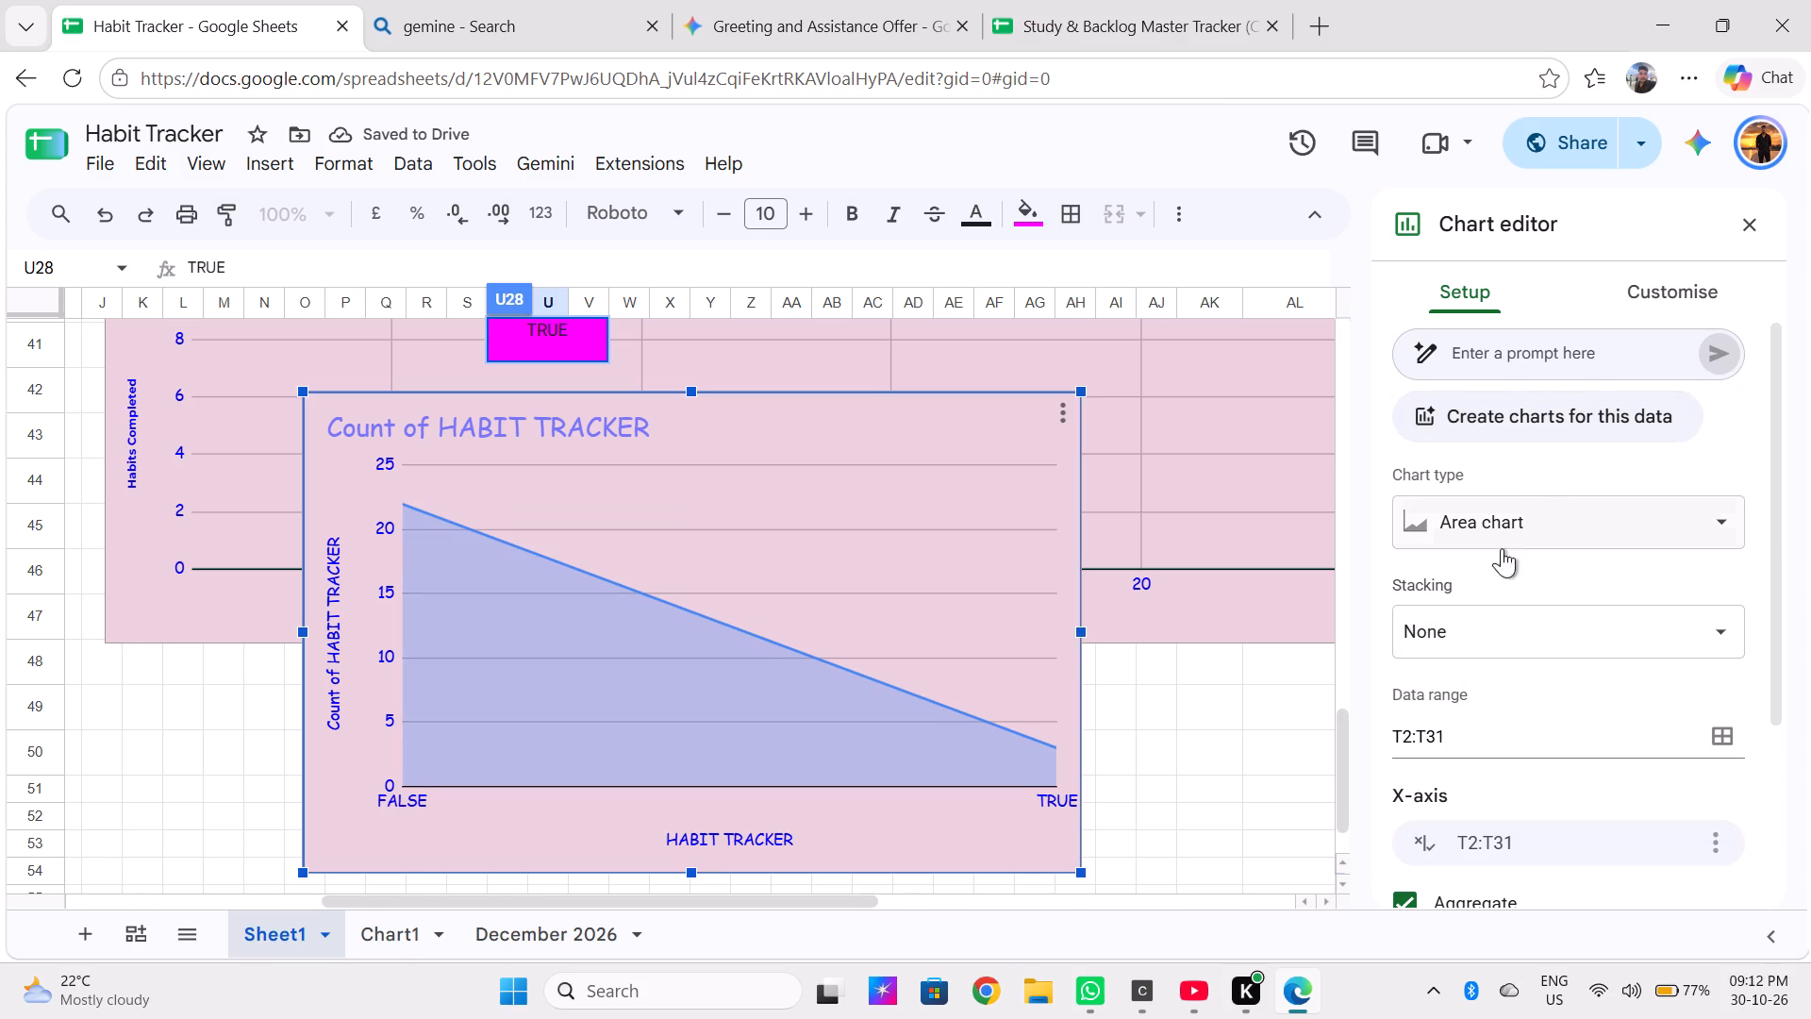
Check the area chart's type and customisation options, and close the chart editor.
click(1527, 534)
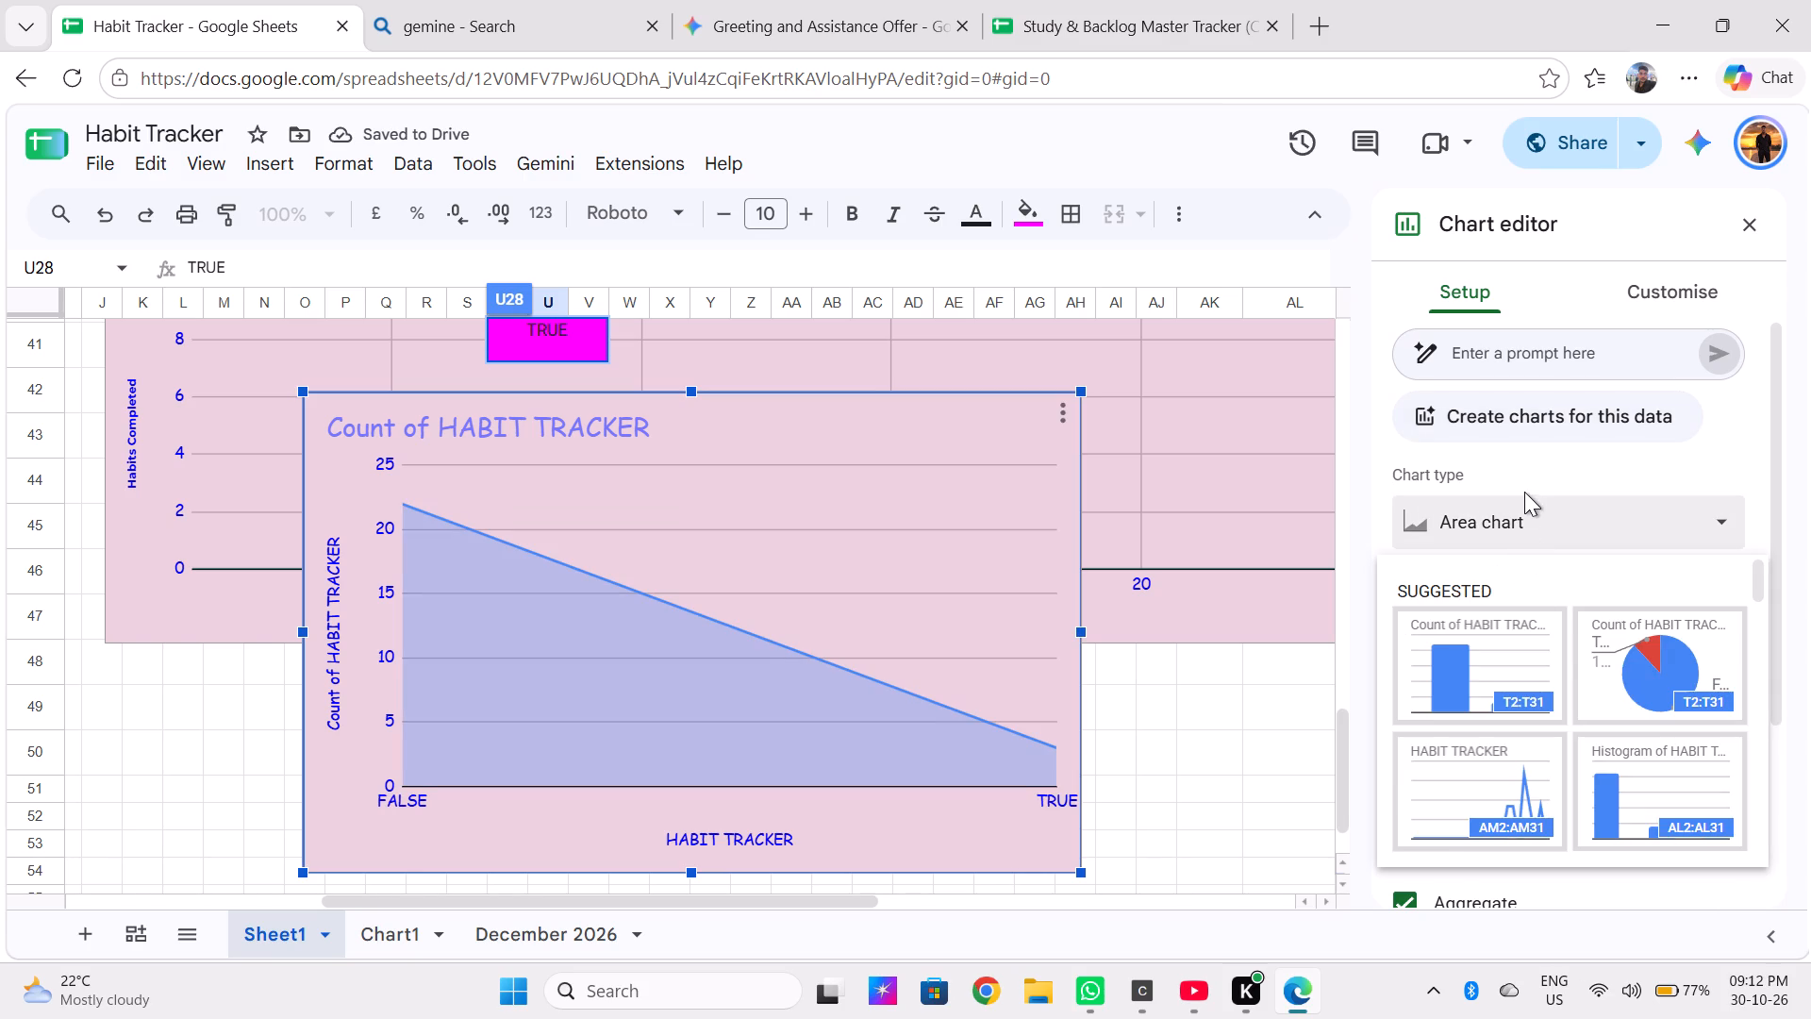
click(1524, 490)
click(1655, 277)
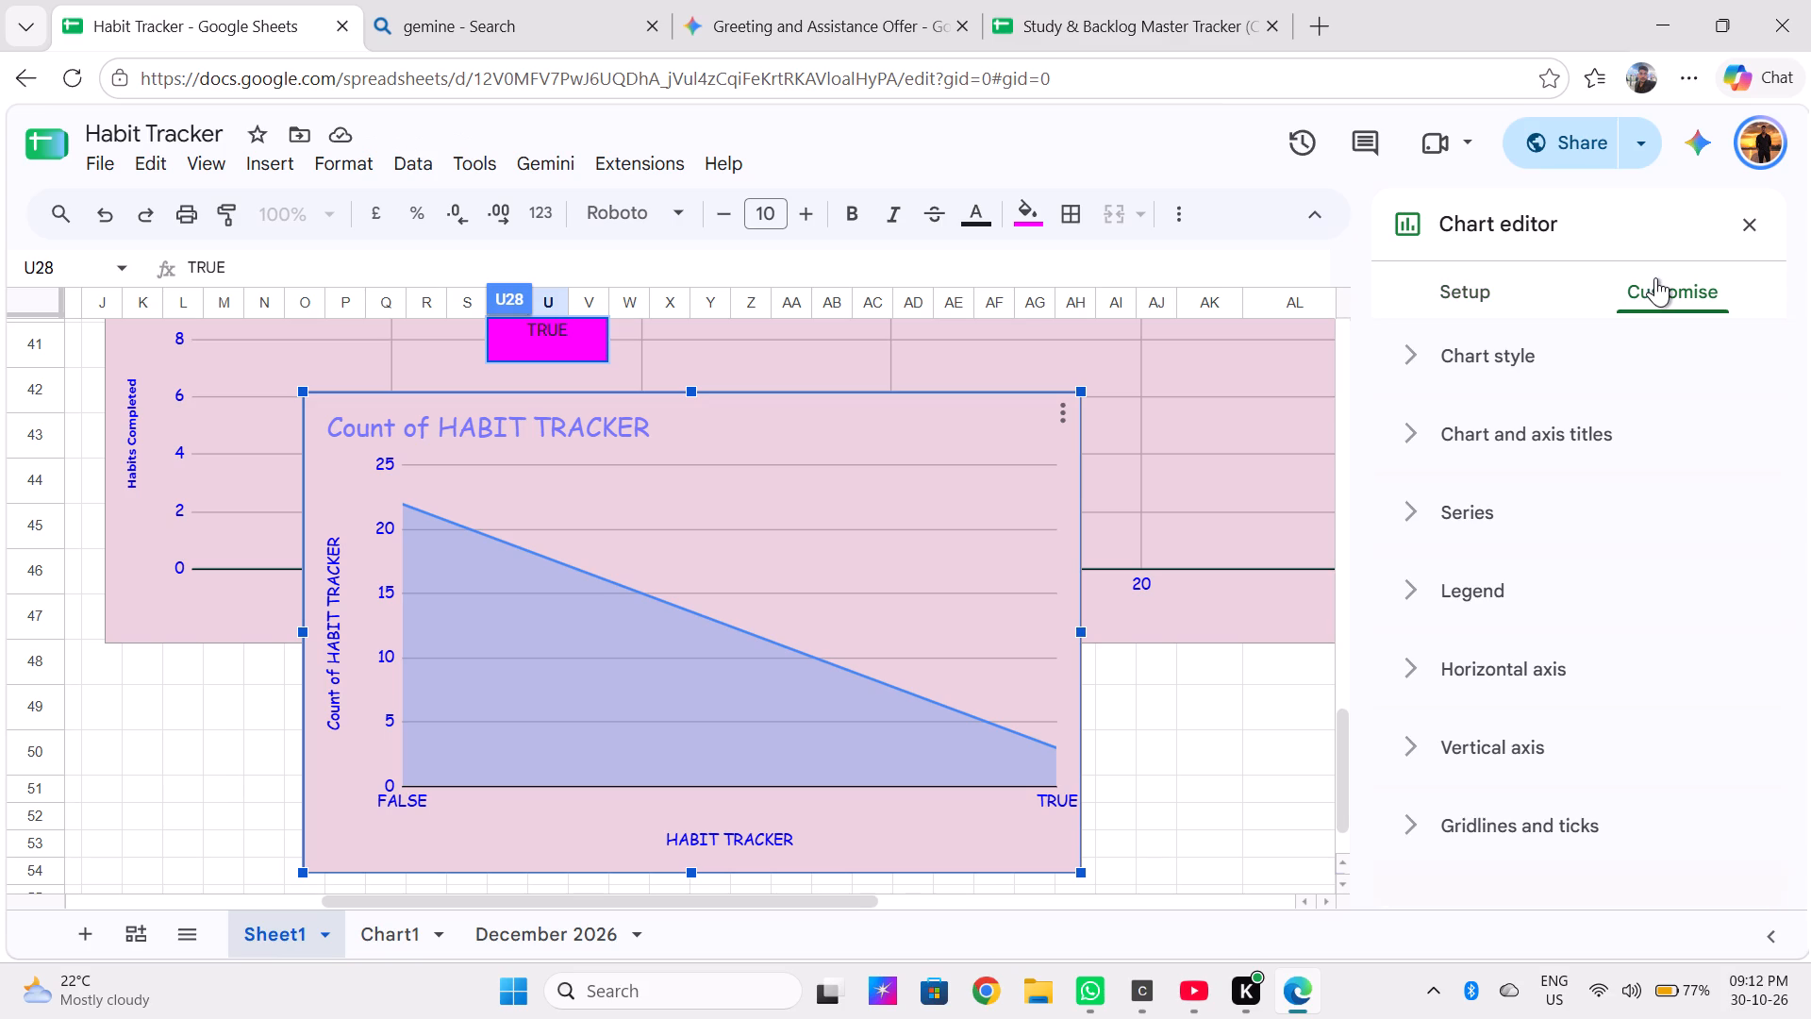
click(1756, 233)
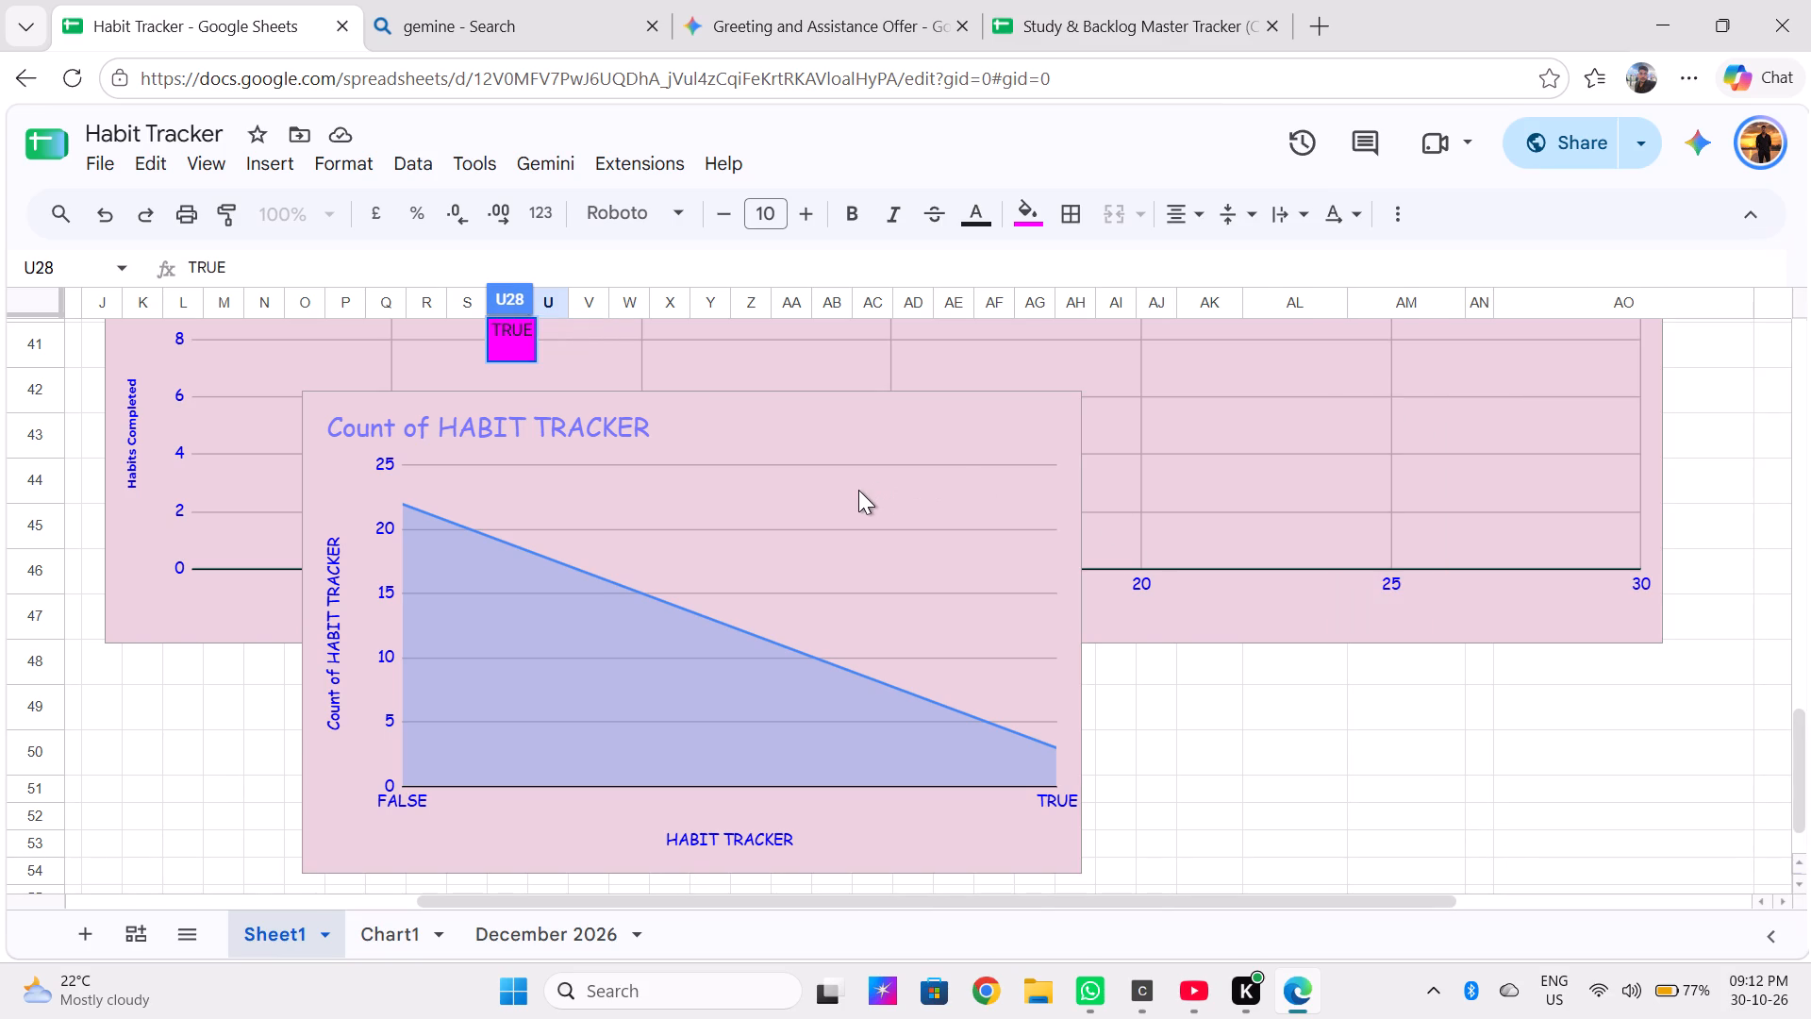
Untick the habit checkboxes in the magenta Week 3 columns at V25, T24, T27, T30, U28 and W27.
click(858, 490)
scroll(858, 490, up, 2)
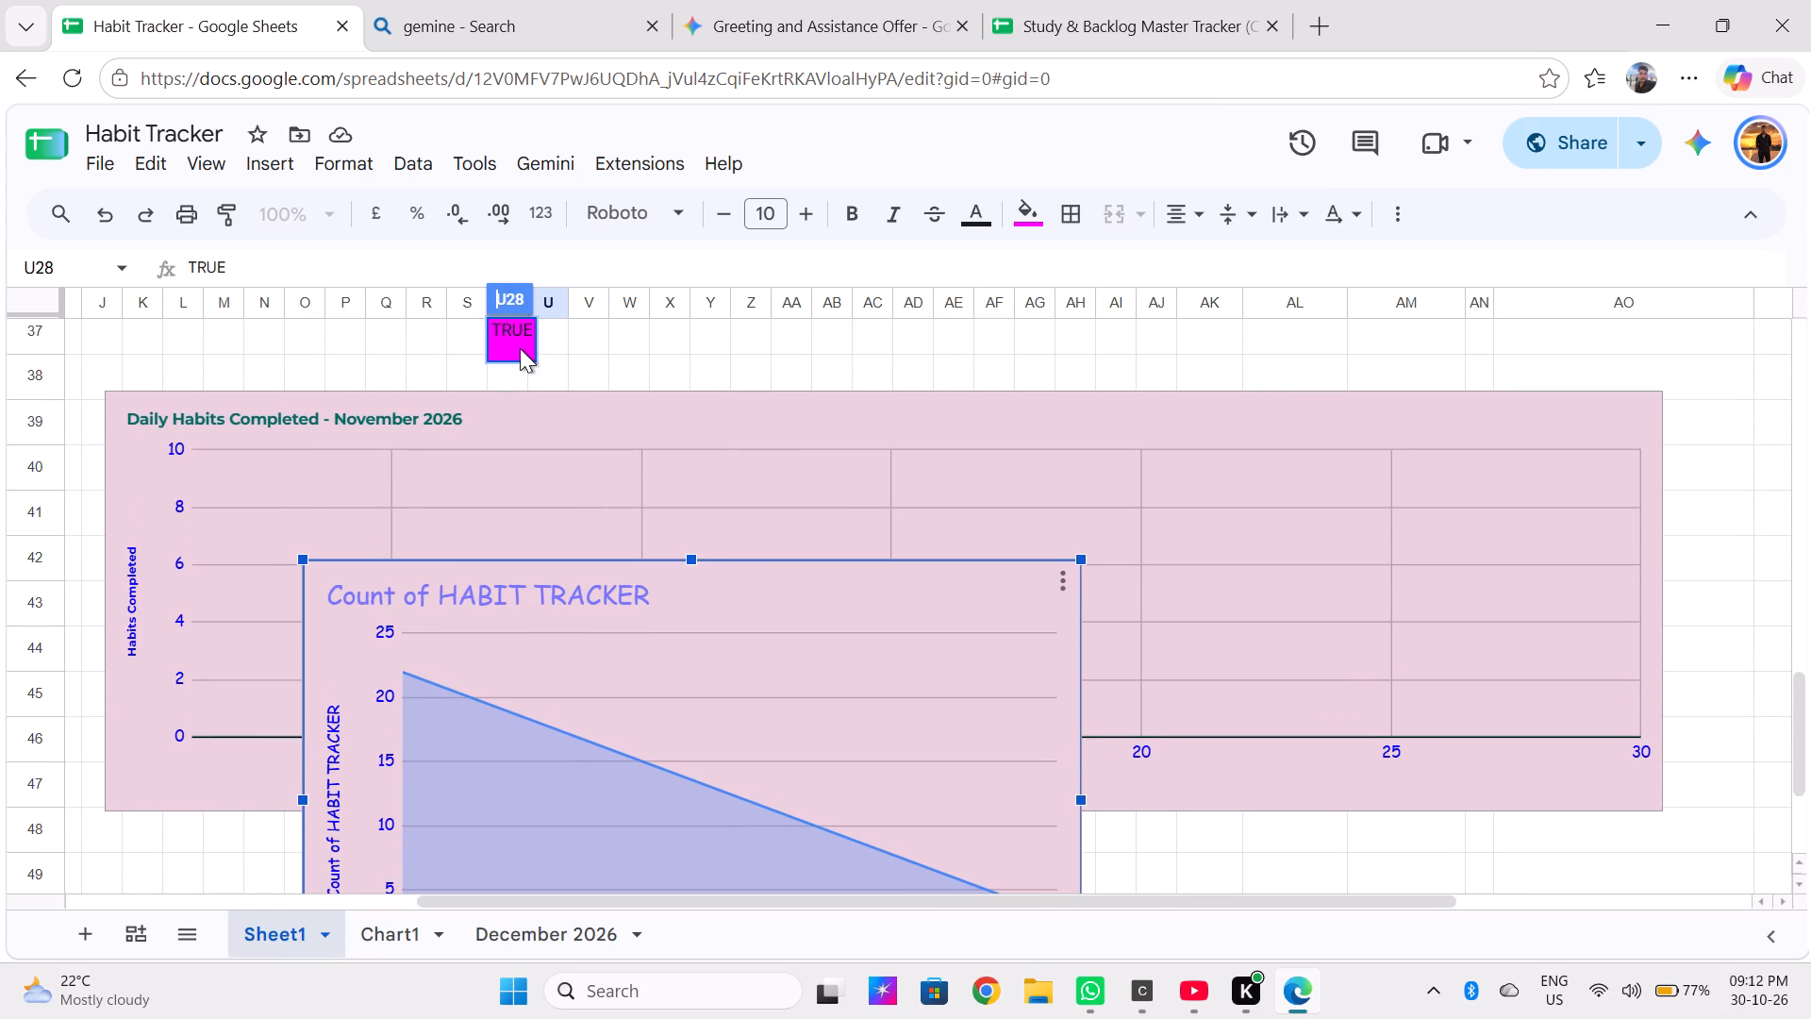
click(520, 348)
scroll(520, 348, up, 3)
scroll(618, 560, up, 1)
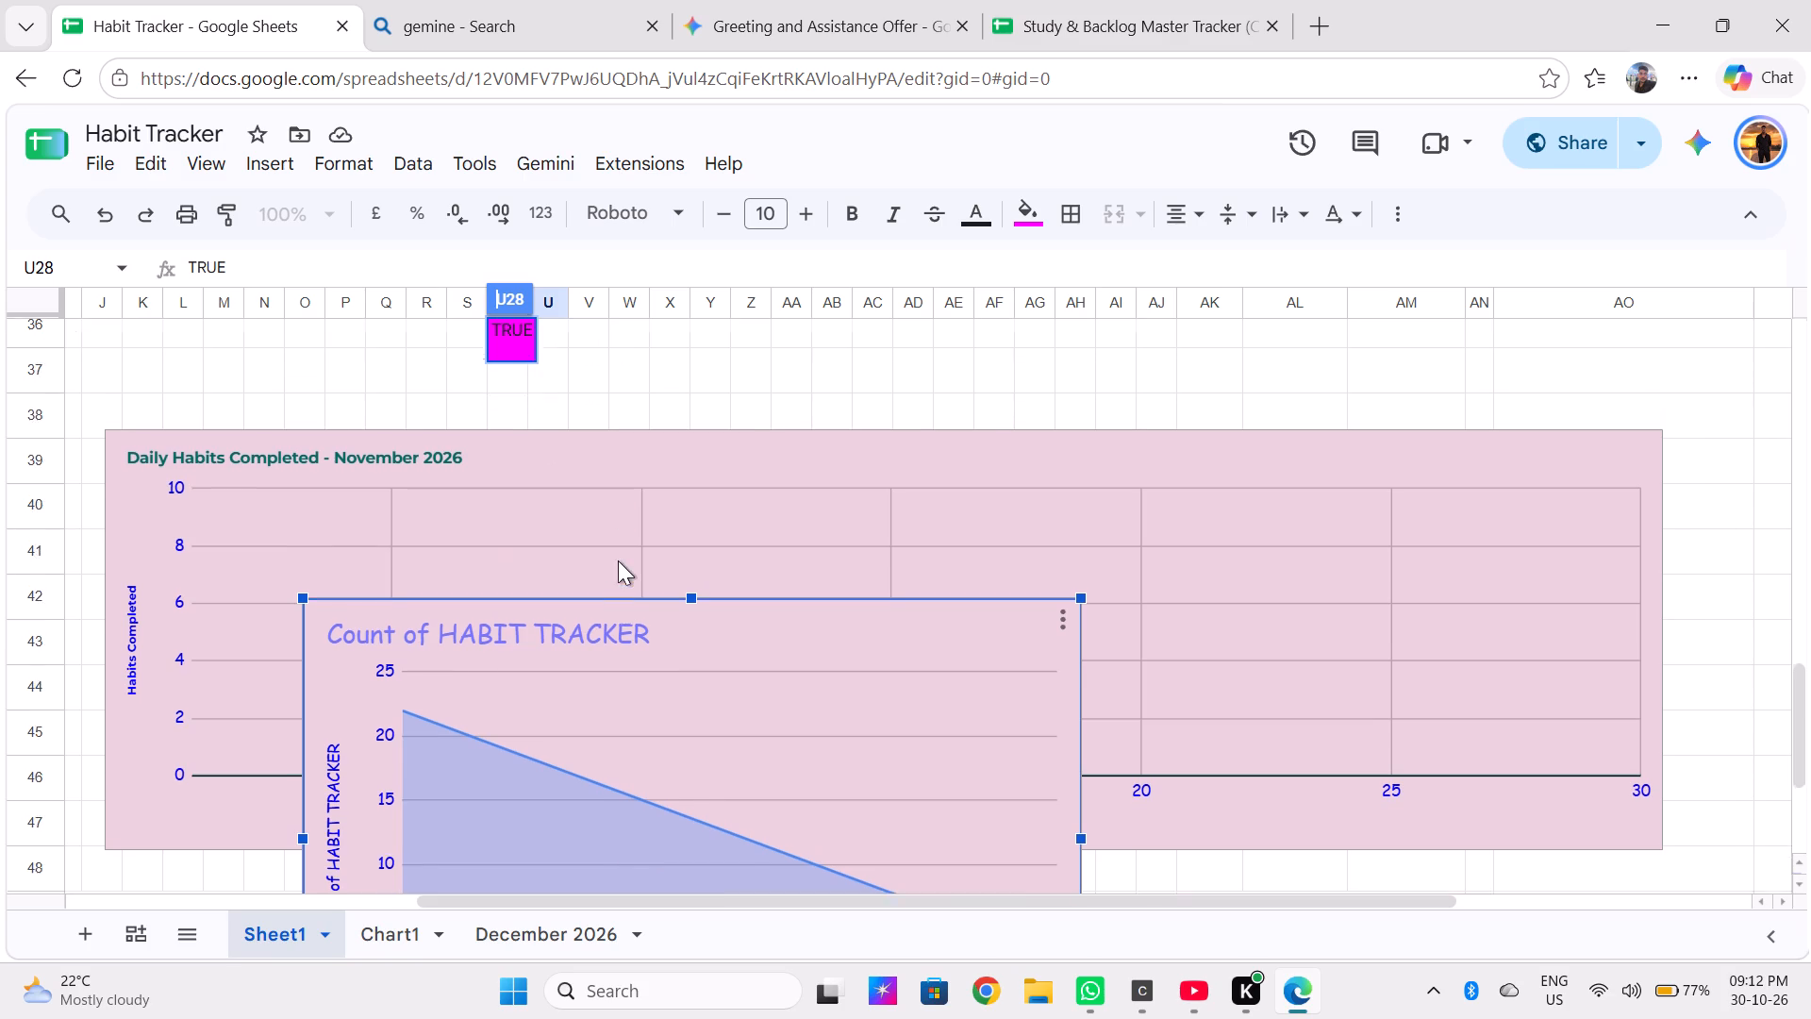
scroll(618, 560, up, 2)
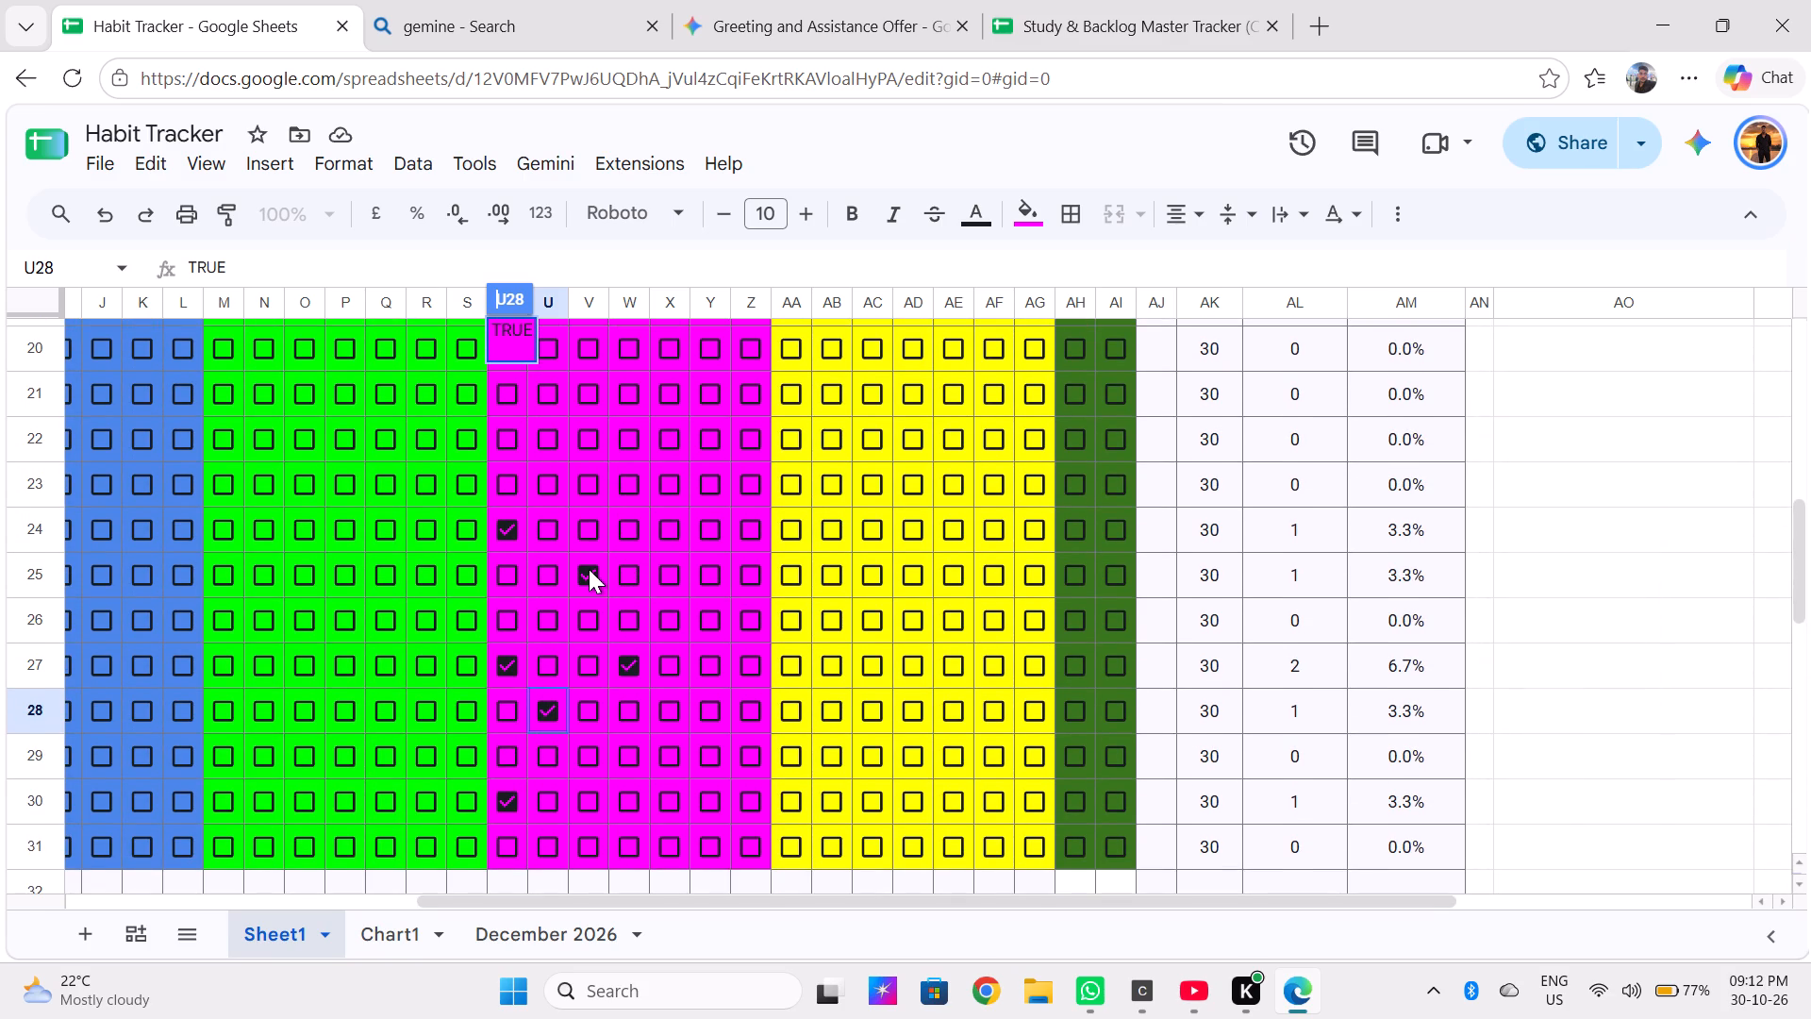
click(589, 569)
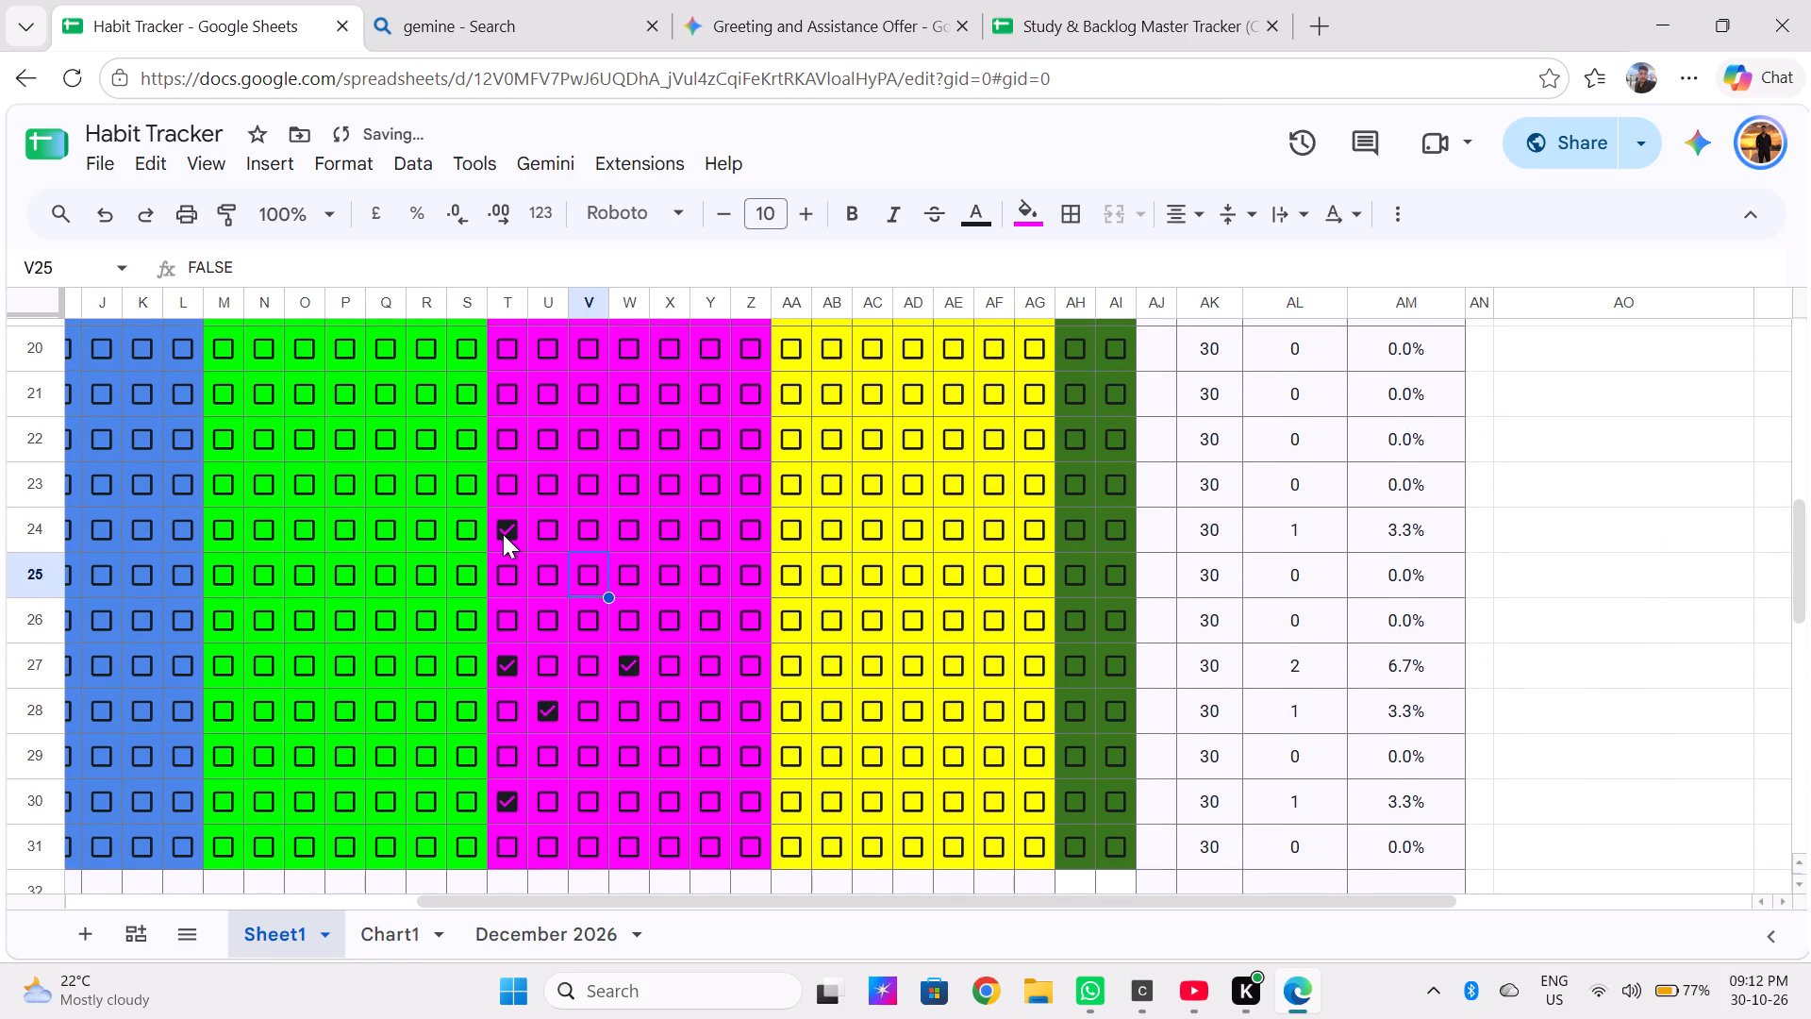
click(503, 534)
click(497, 663)
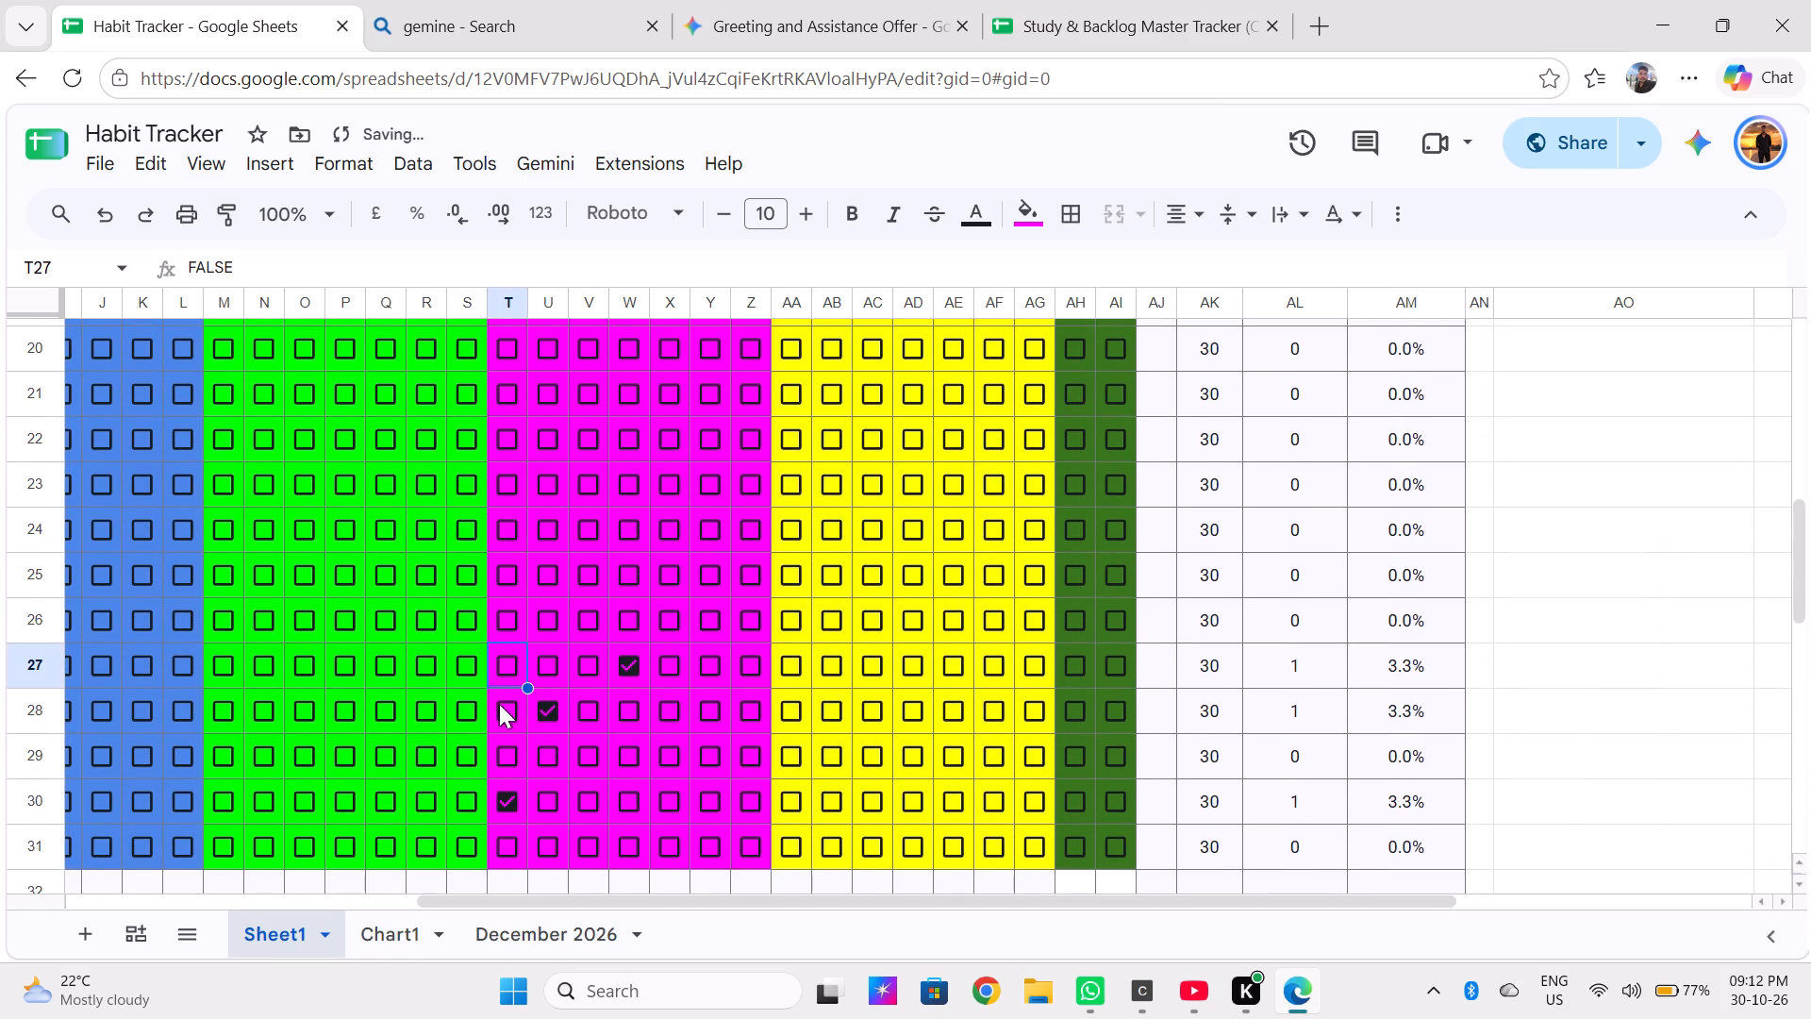
click(507, 790)
click(550, 702)
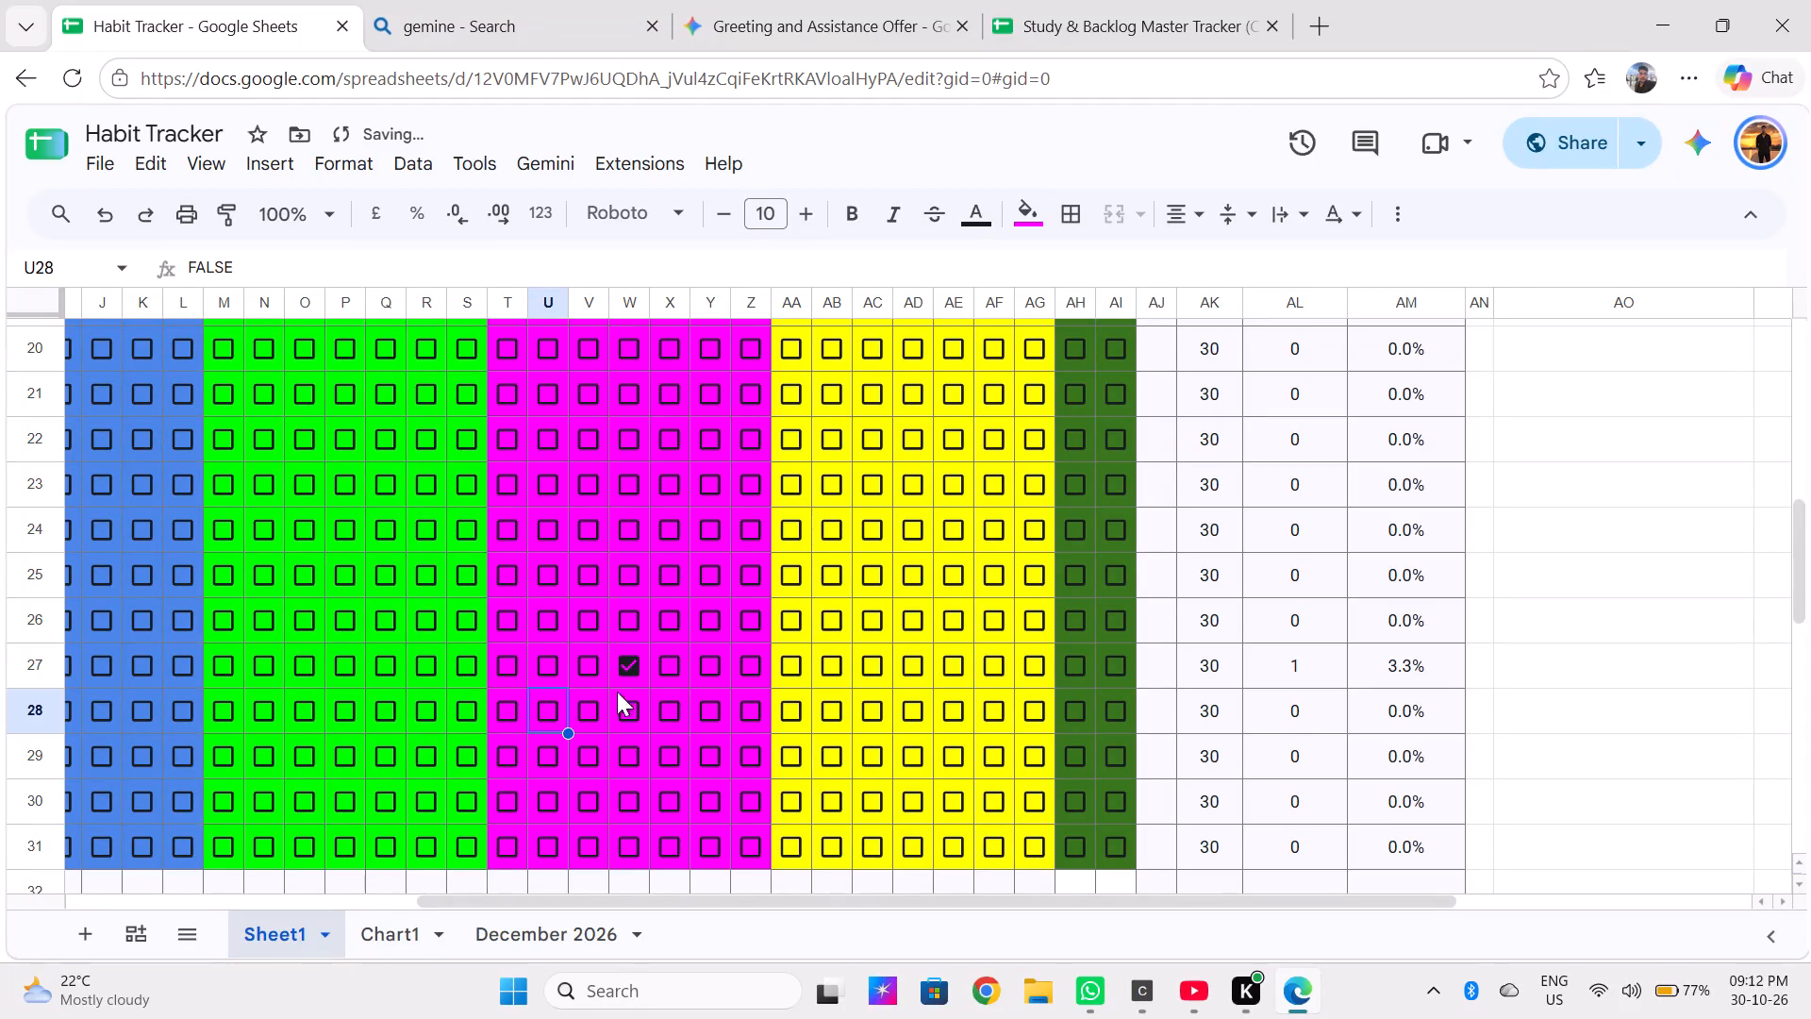
click(631, 667)
Delete the Count of HABIT TRACKER area chart overlapping the Daily Habits Completed chart.
scroll(674, 774, down, 2)
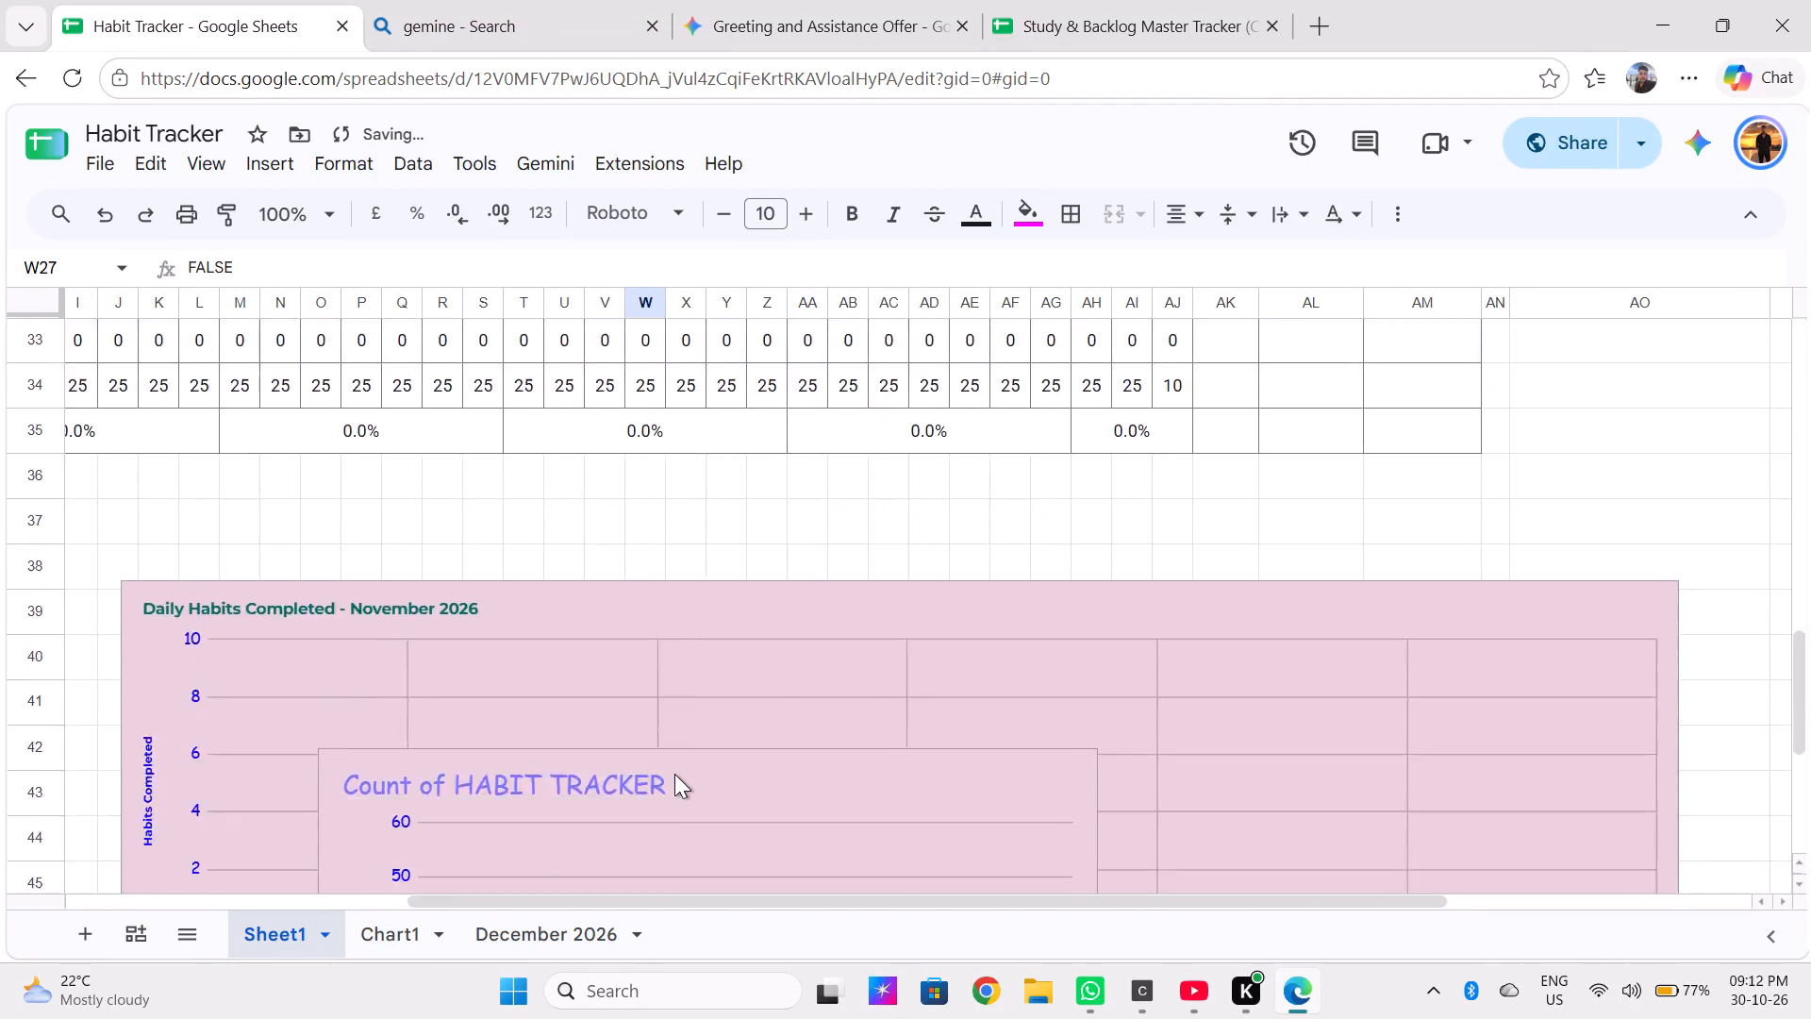
scroll(674, 774, down, 2)
drag(672, 716, 507, 842)
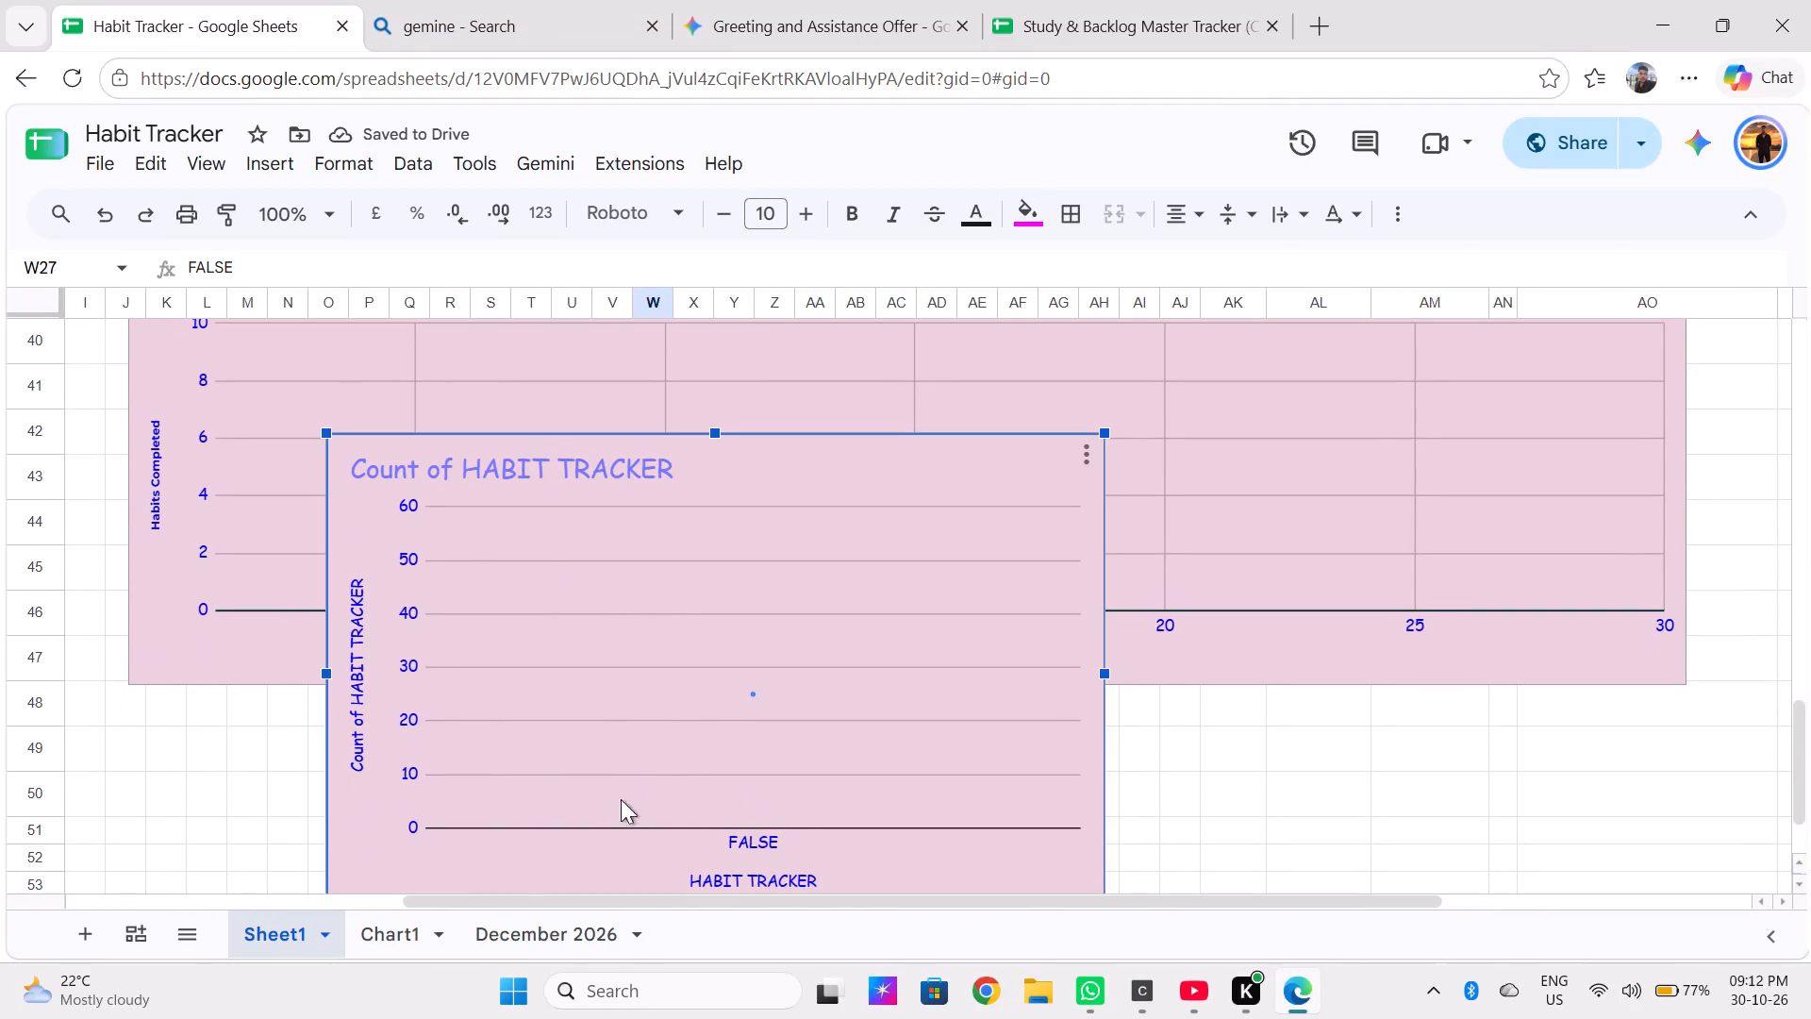
click(1090, 459)
click(1136, 538)
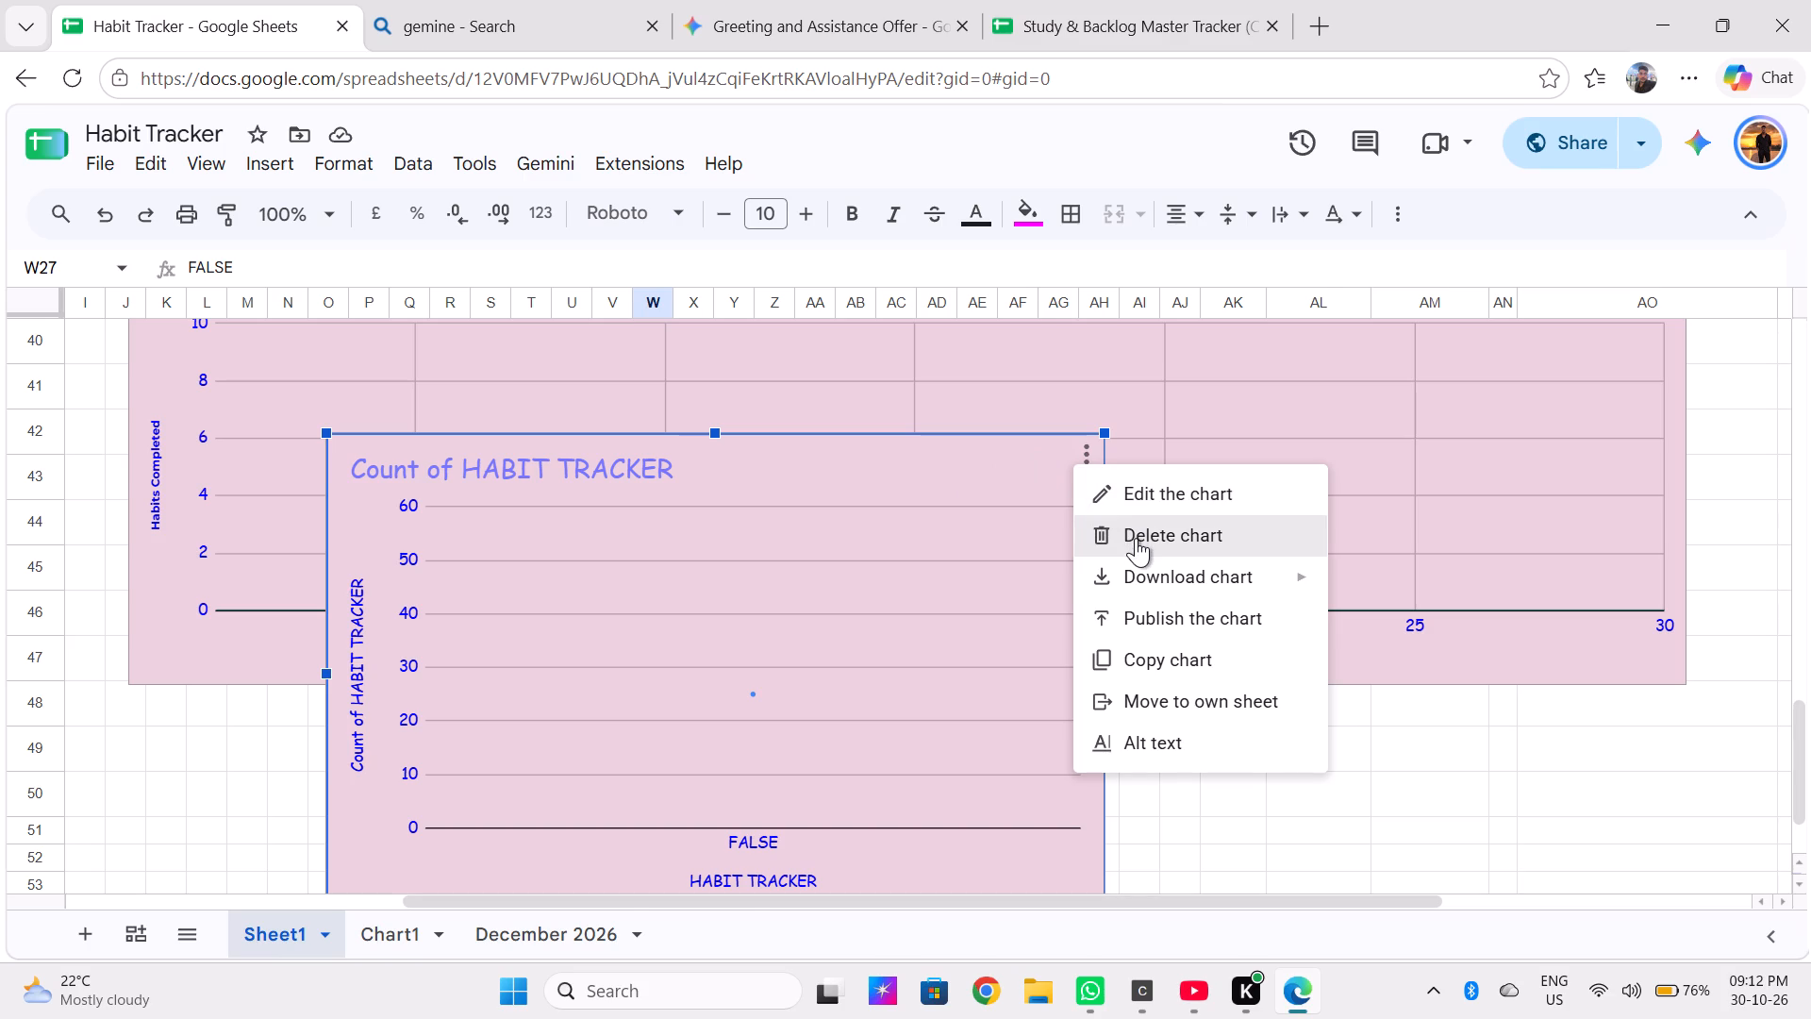
Insert a new chart in Sheet1 from the habit table, with cell W27 selected.
scroll(1136, 538, up, 1)
click(1539, 543)
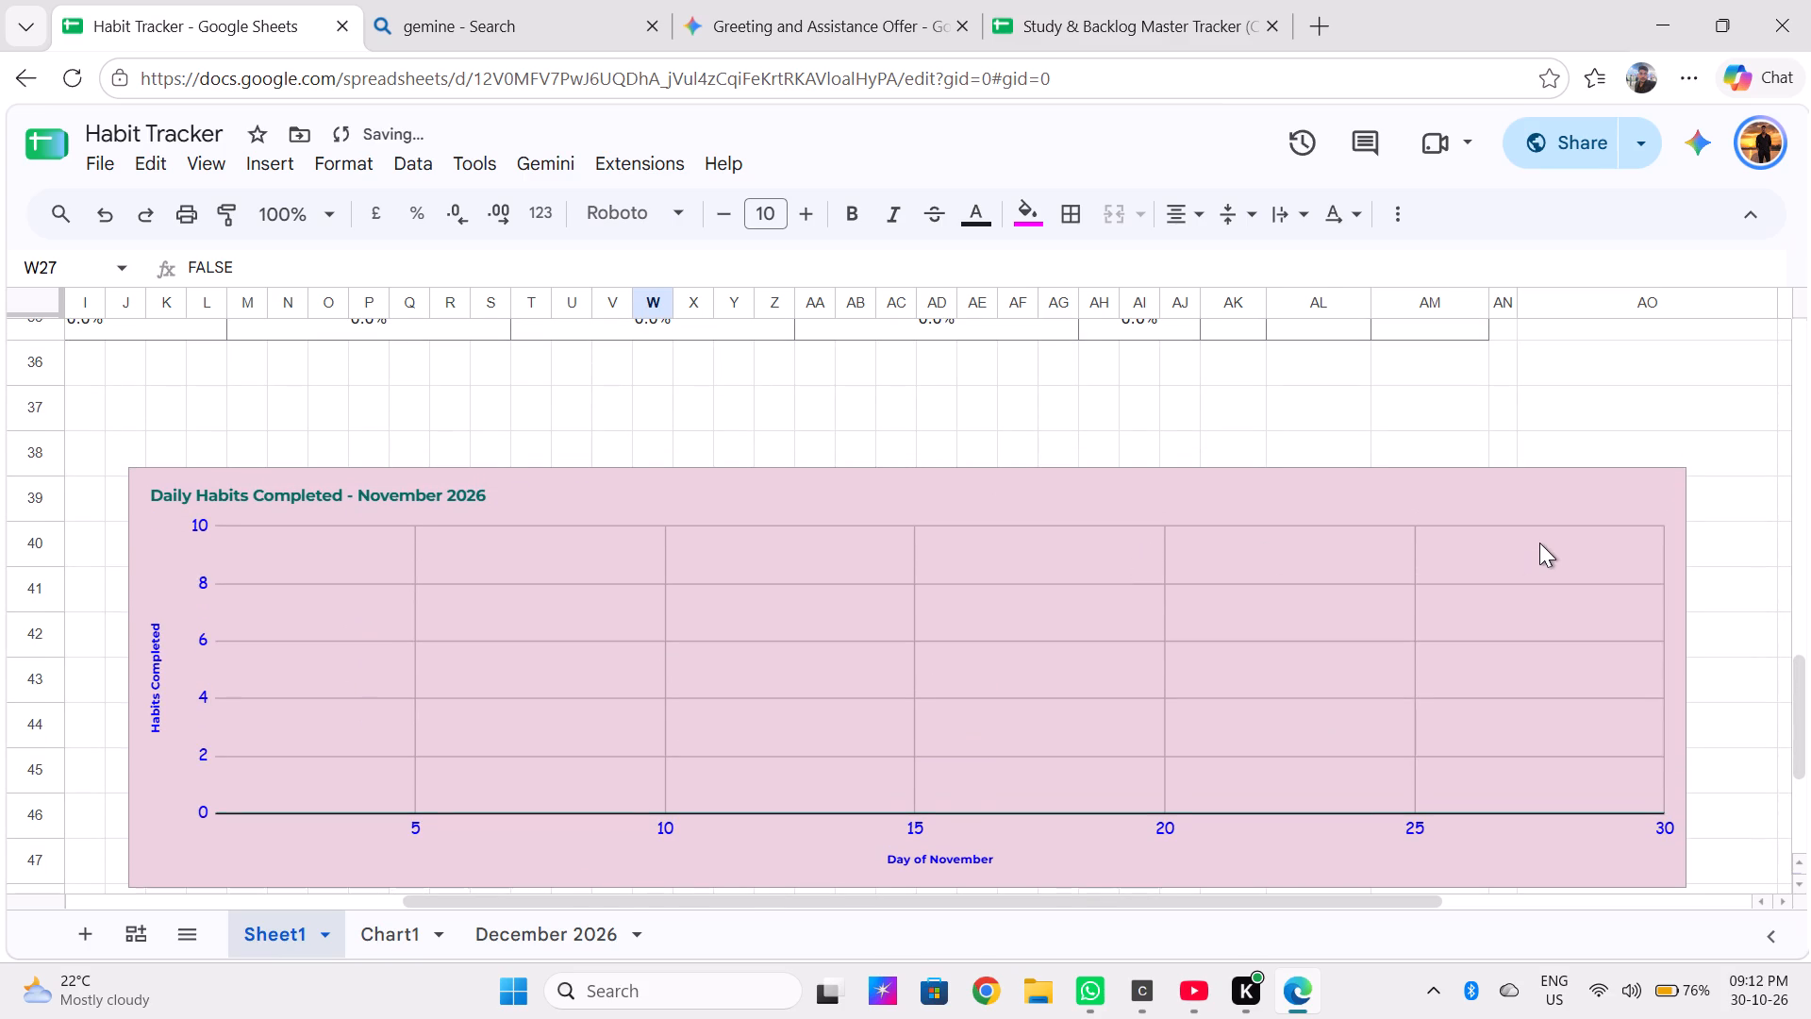
scroll(1393, 421, up, 1)
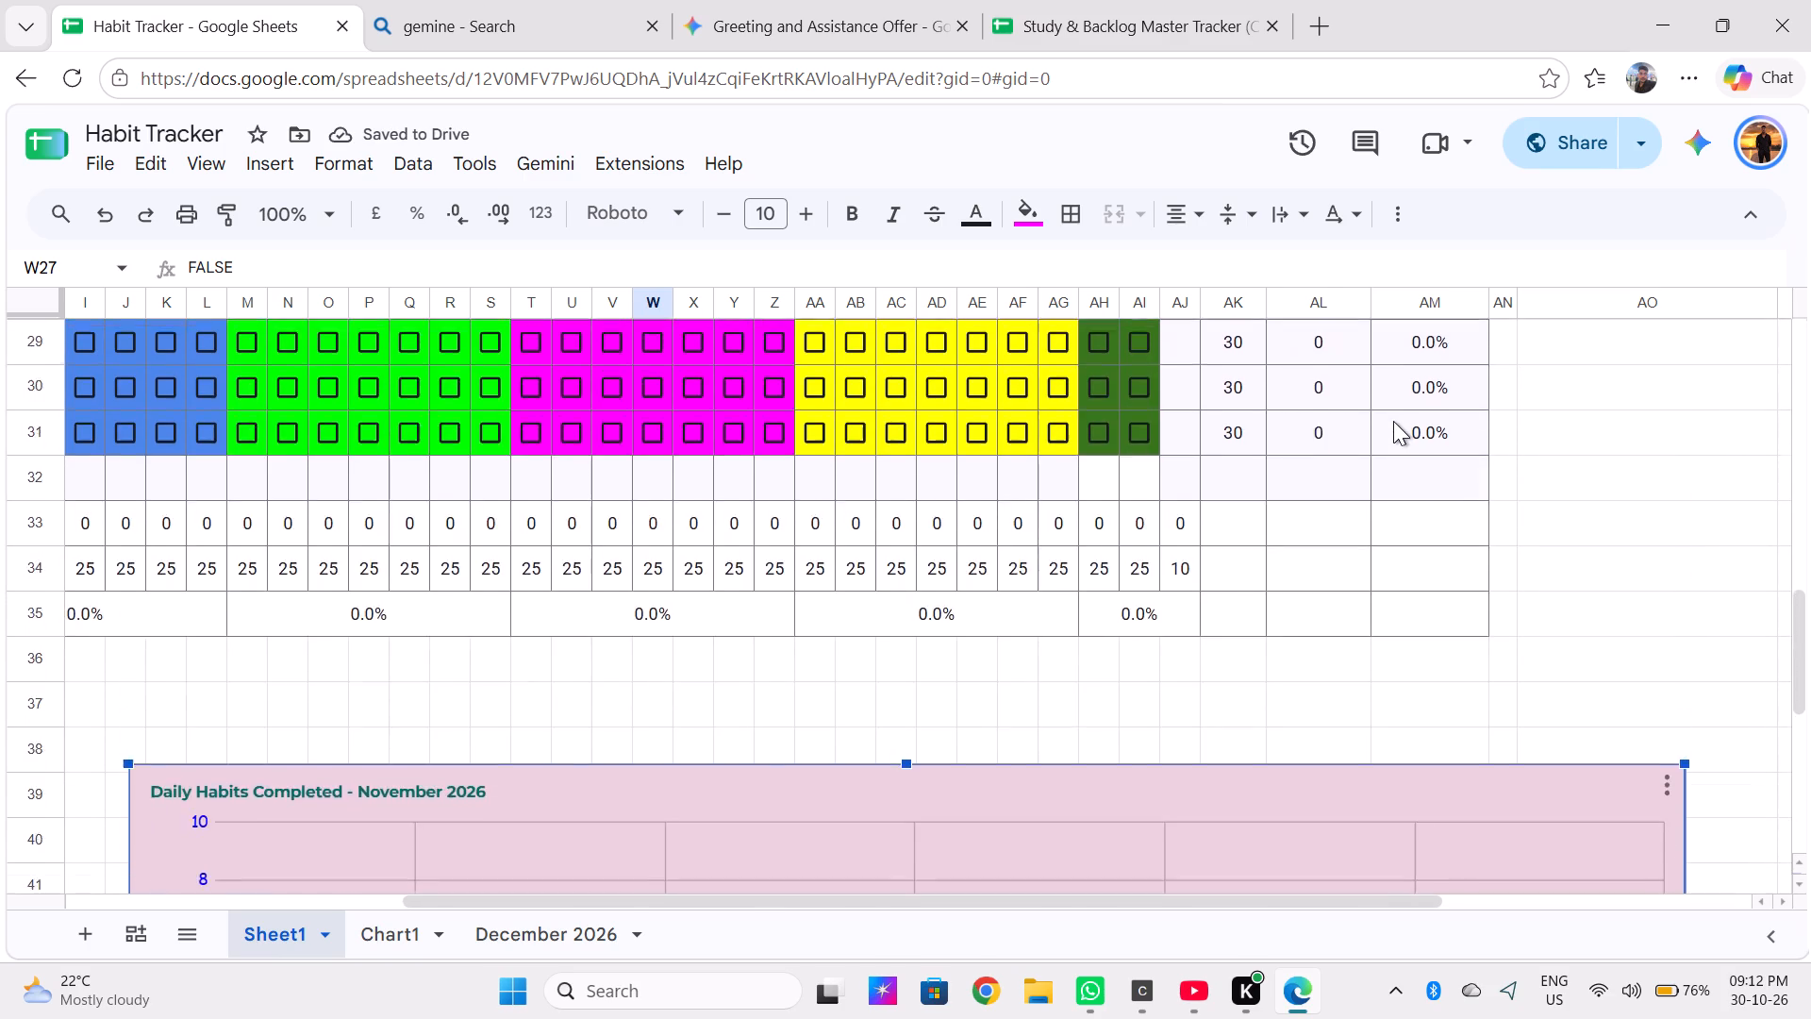
scroll(1393, 421, up, 1)
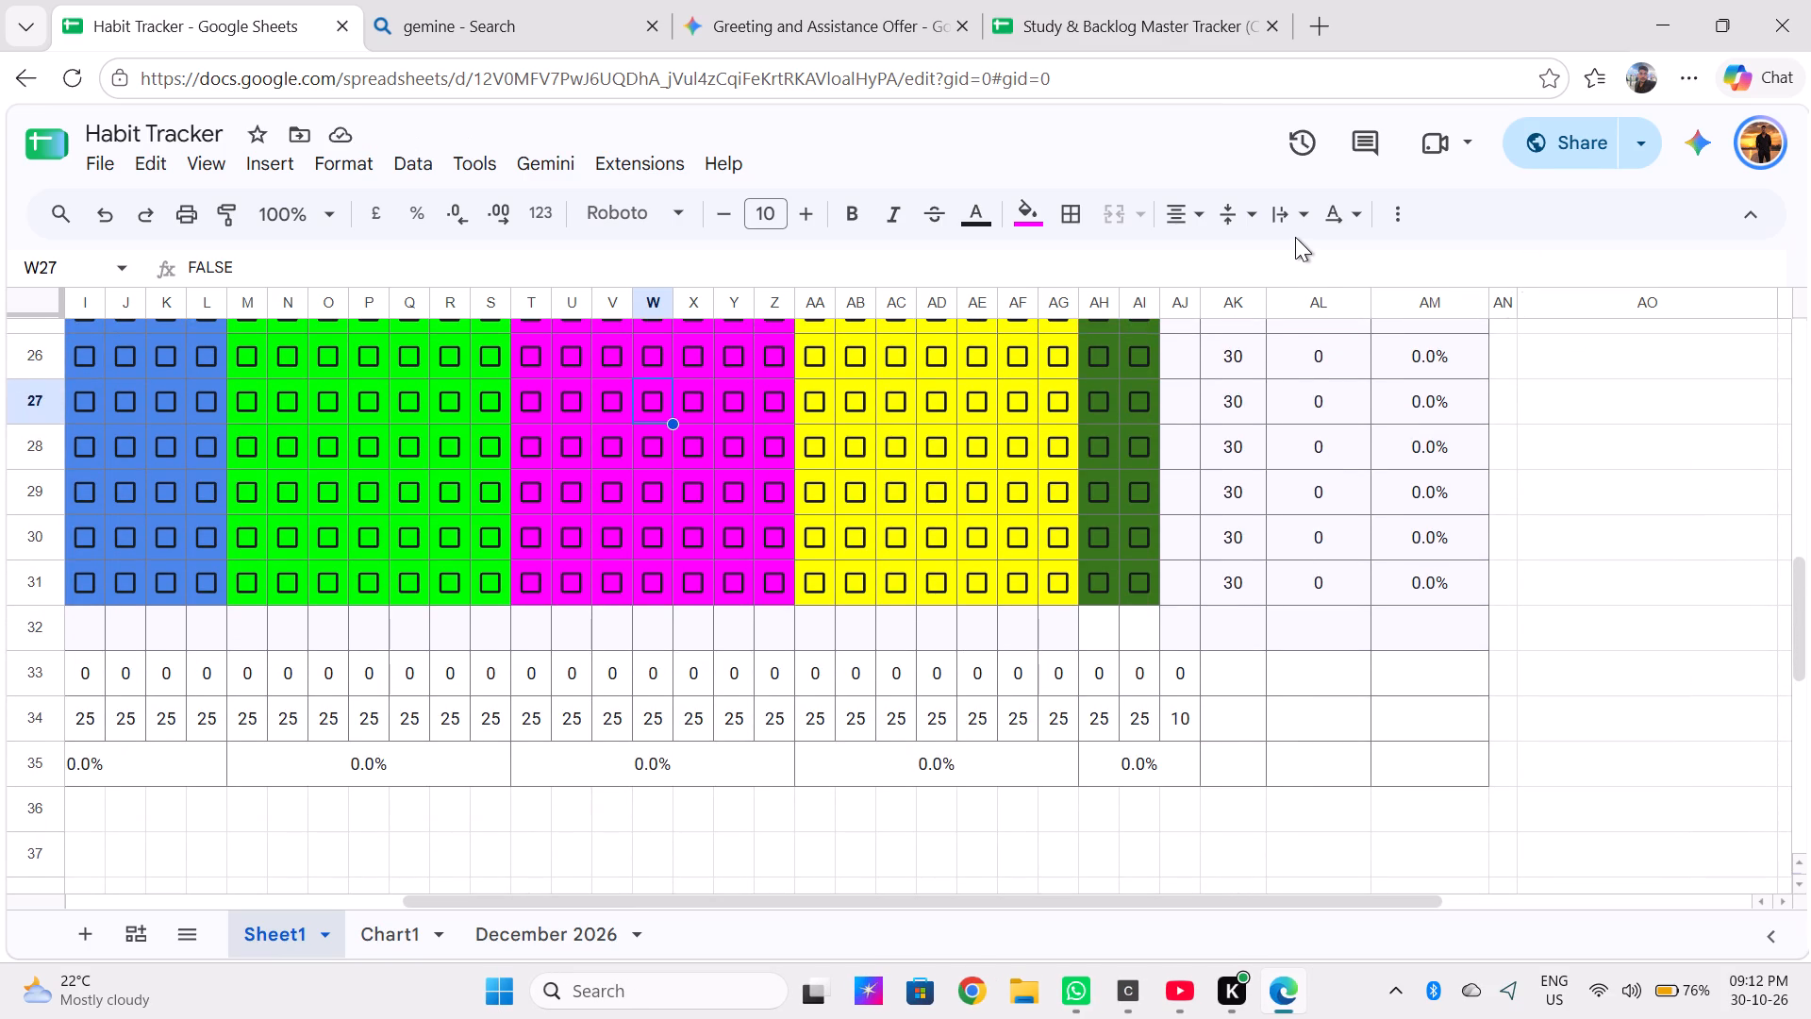
click(1405, 220)
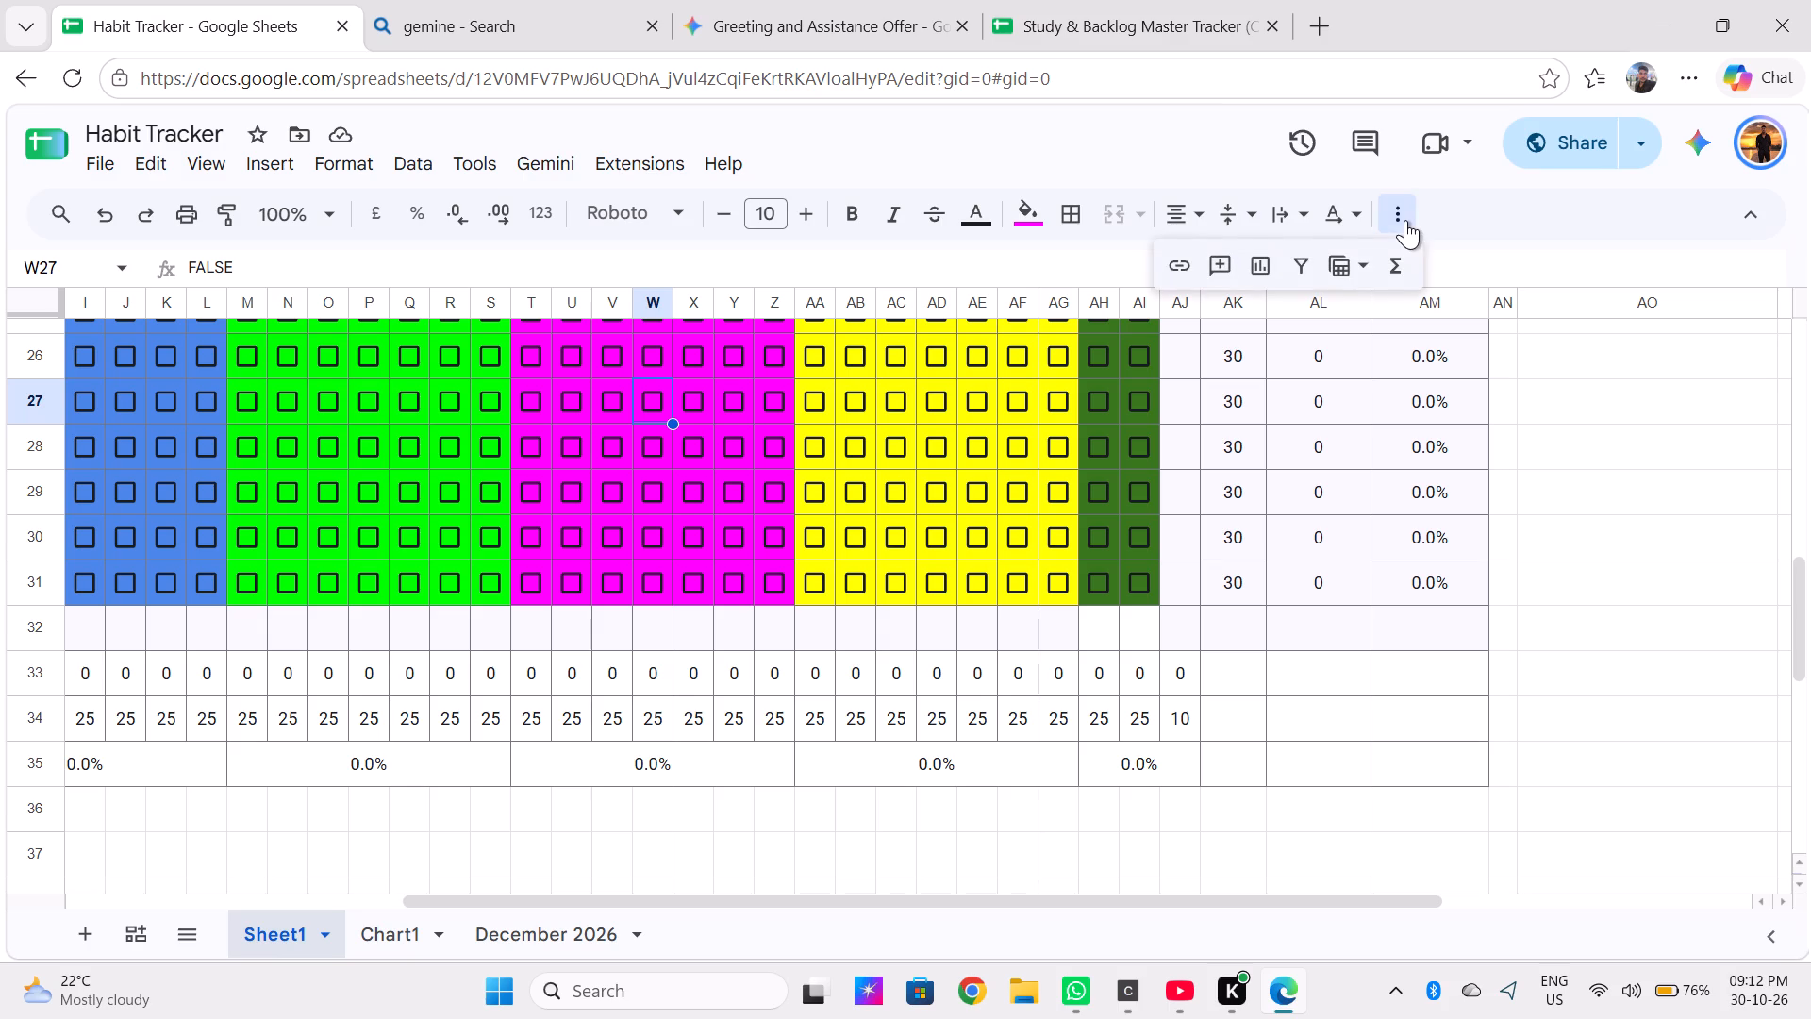
click(1271, 264)
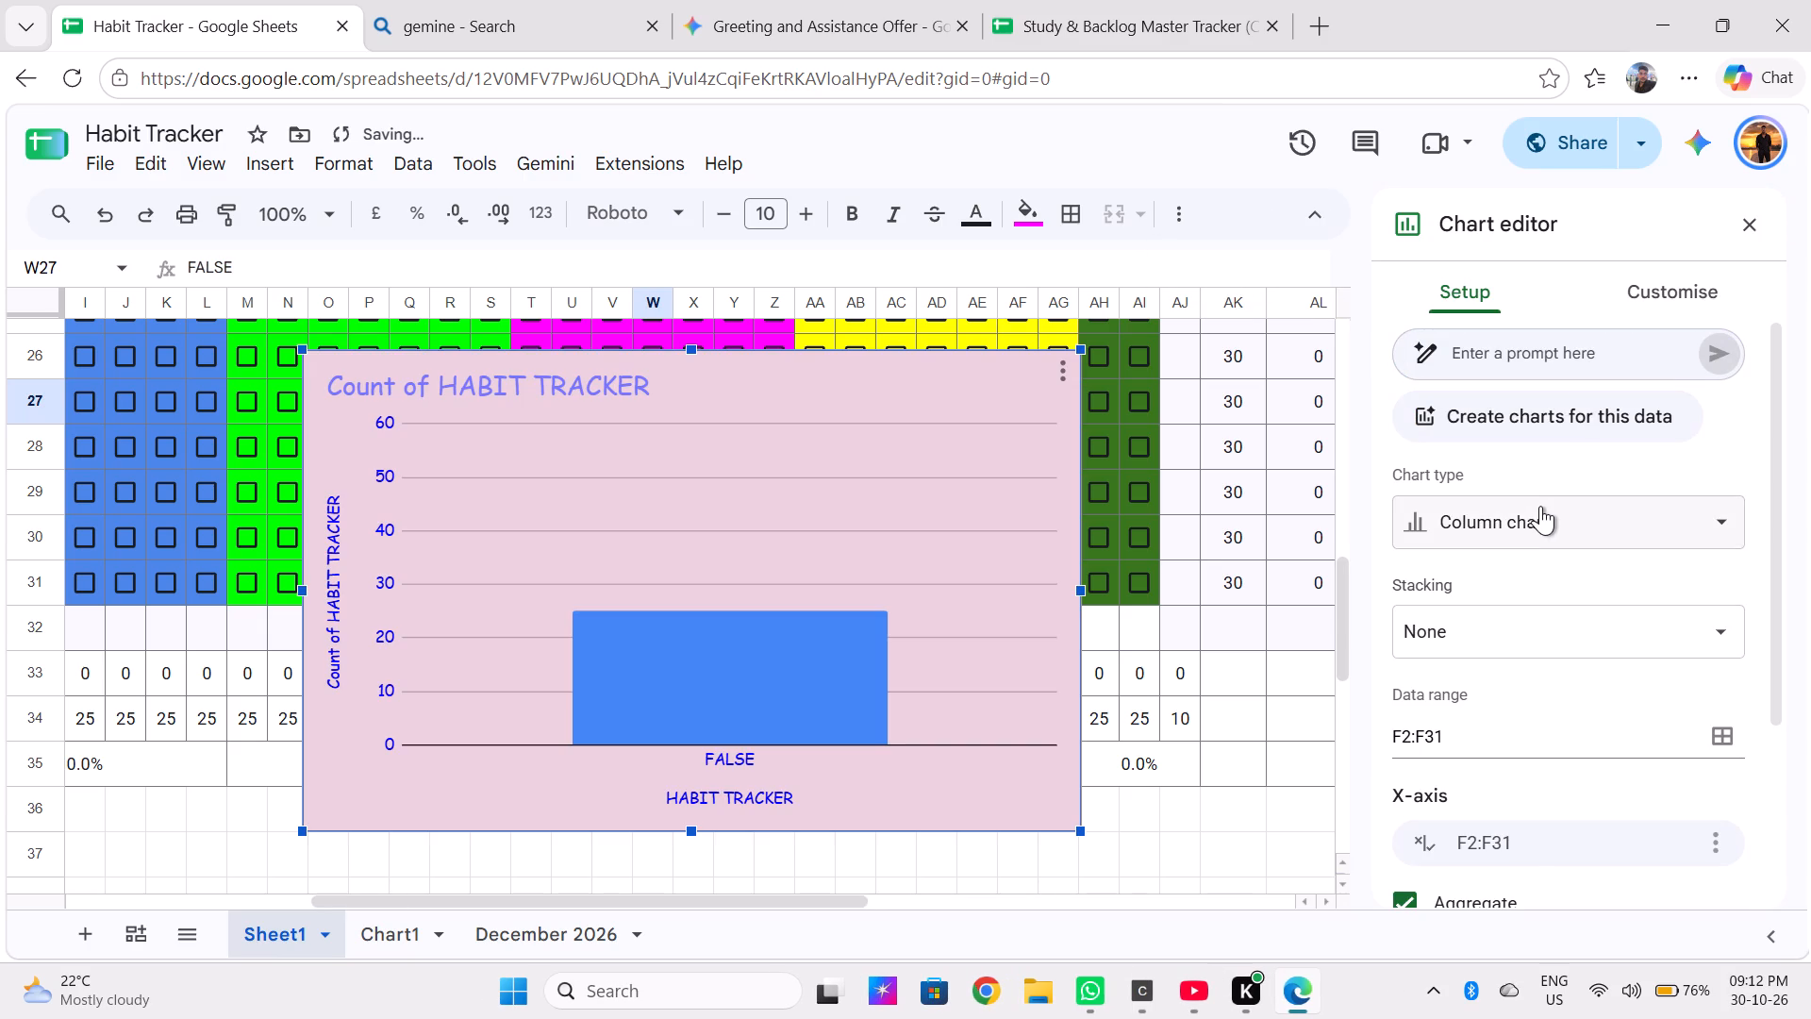
Change the new chart from a column chart to the suggested pie chart for F2:F31.
click(1540, 508)
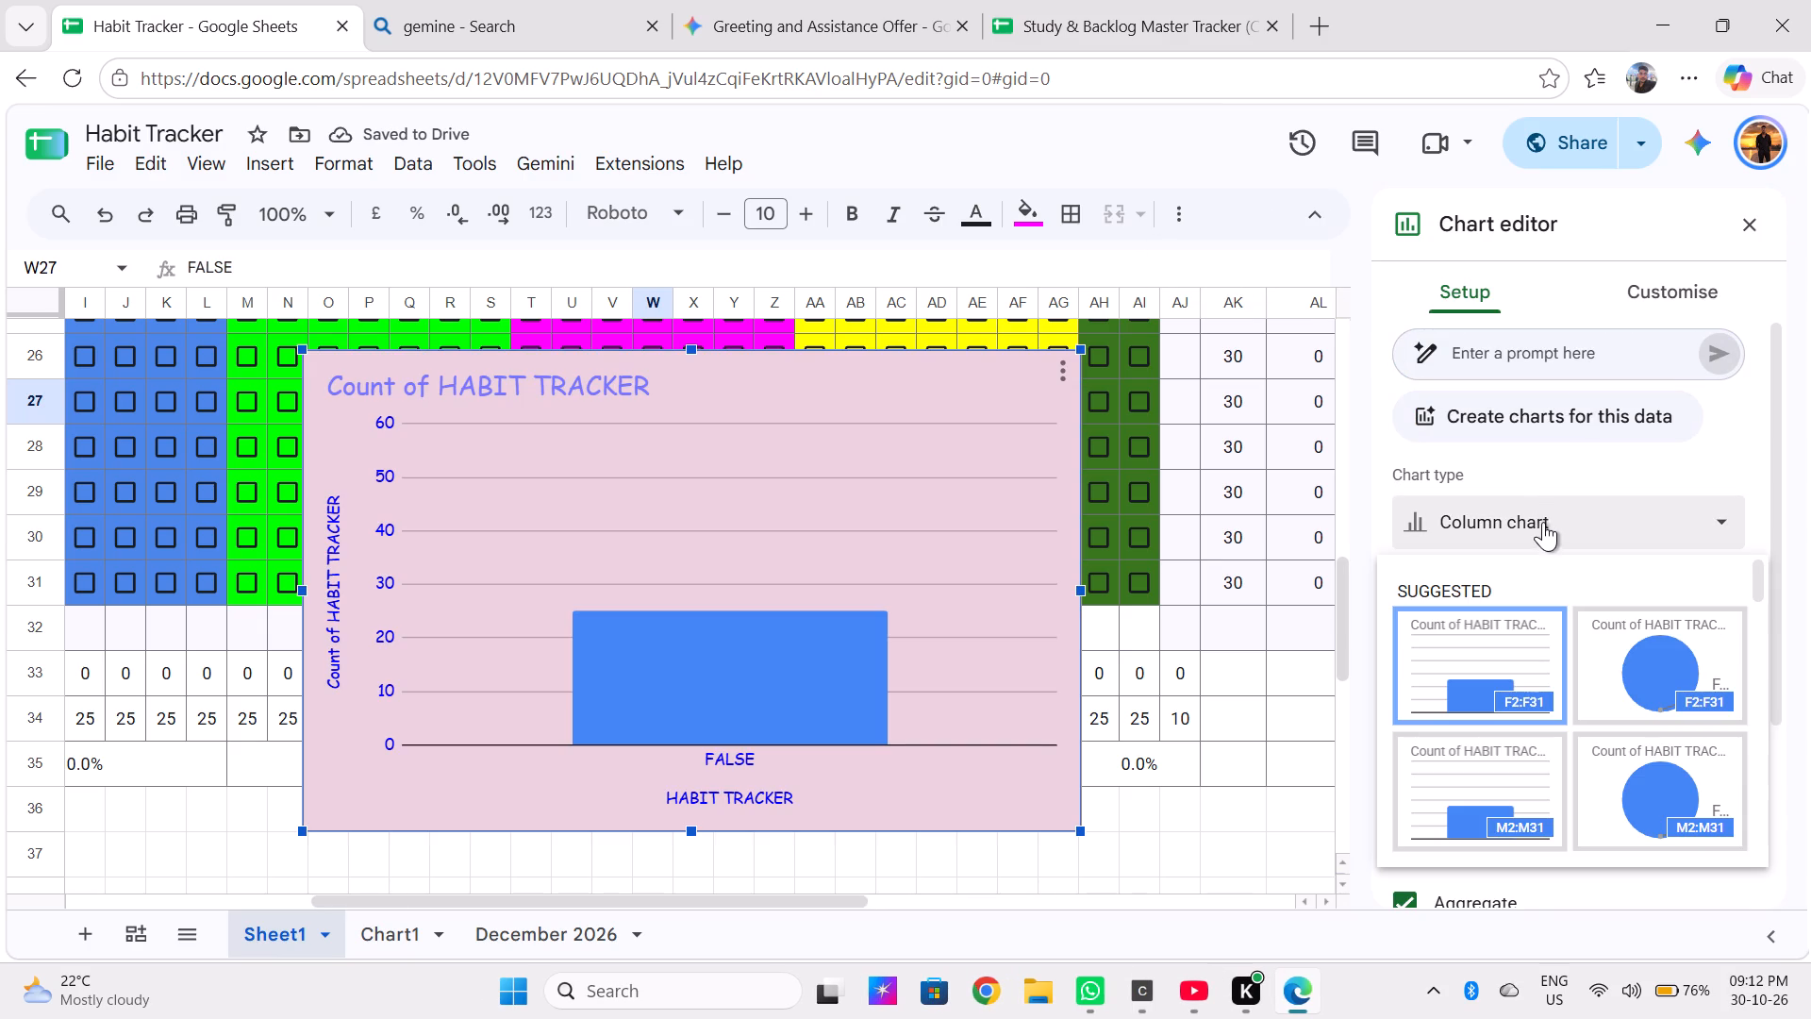
click(1543, 517)
scroll(1550, 637, down, 1)
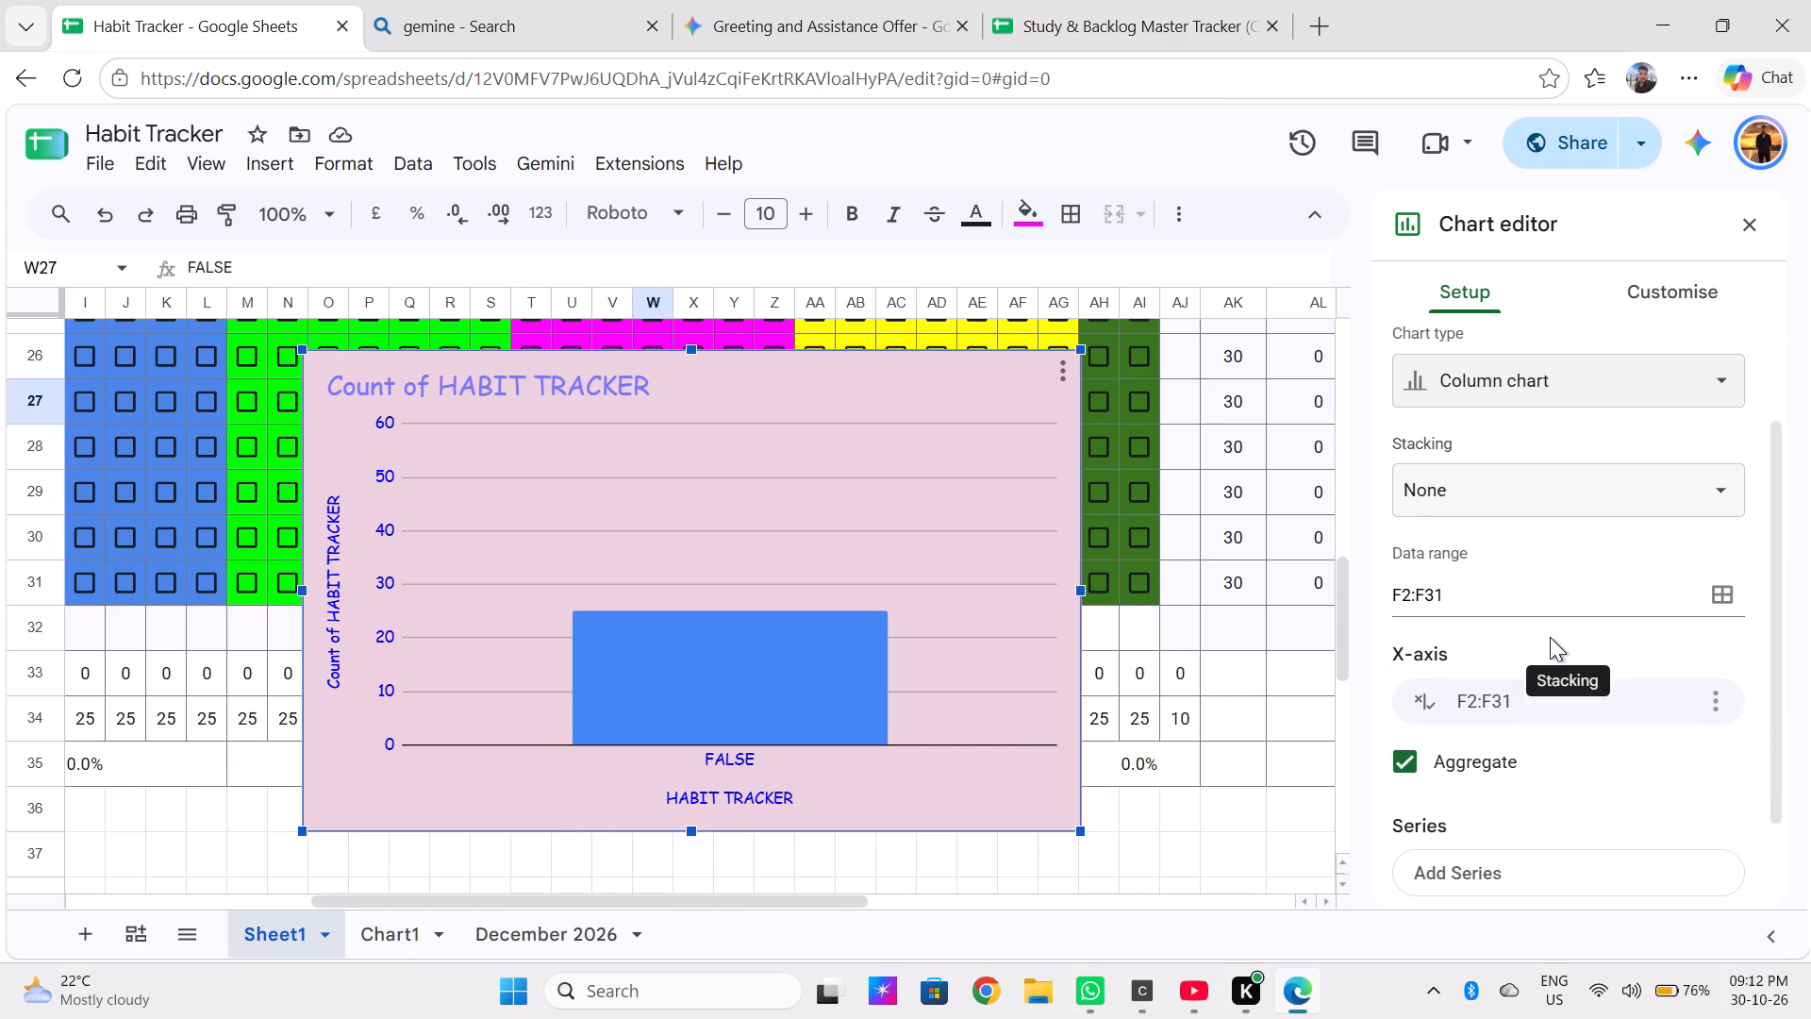
scroll(1550, 637, down, 3)
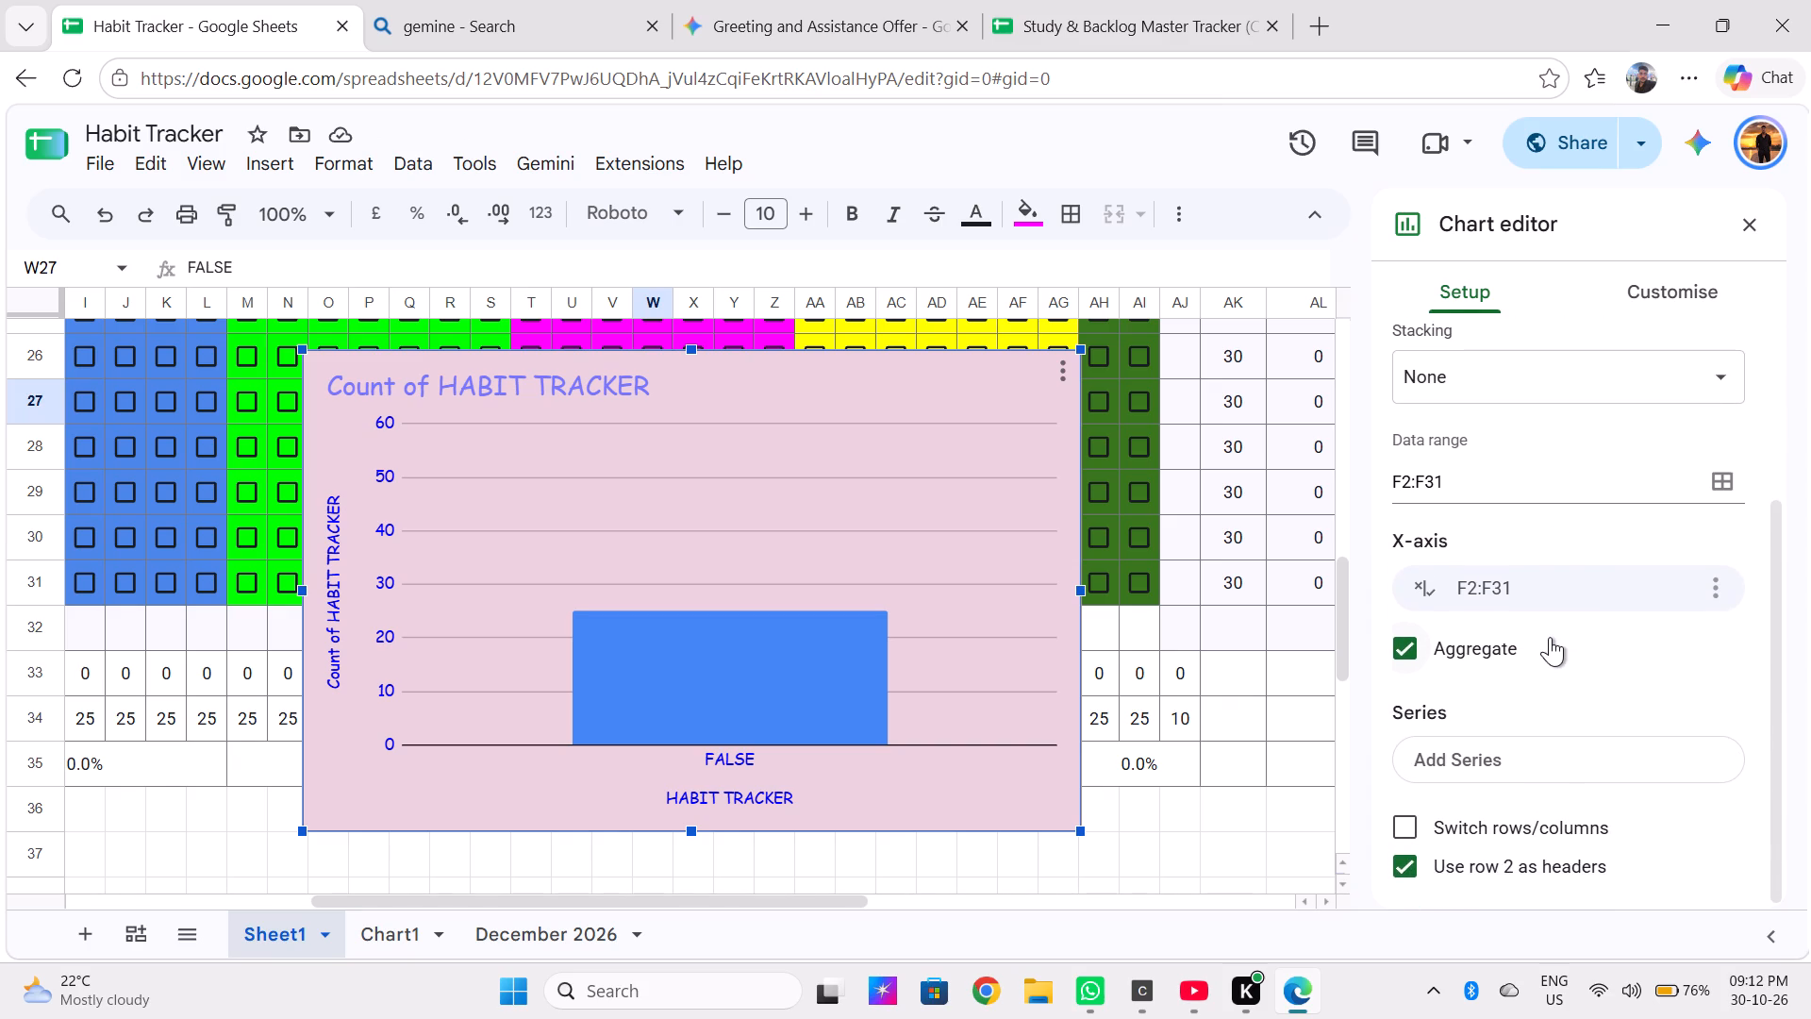
scroll(1550, 637, up, 2)
click(1580, 491)
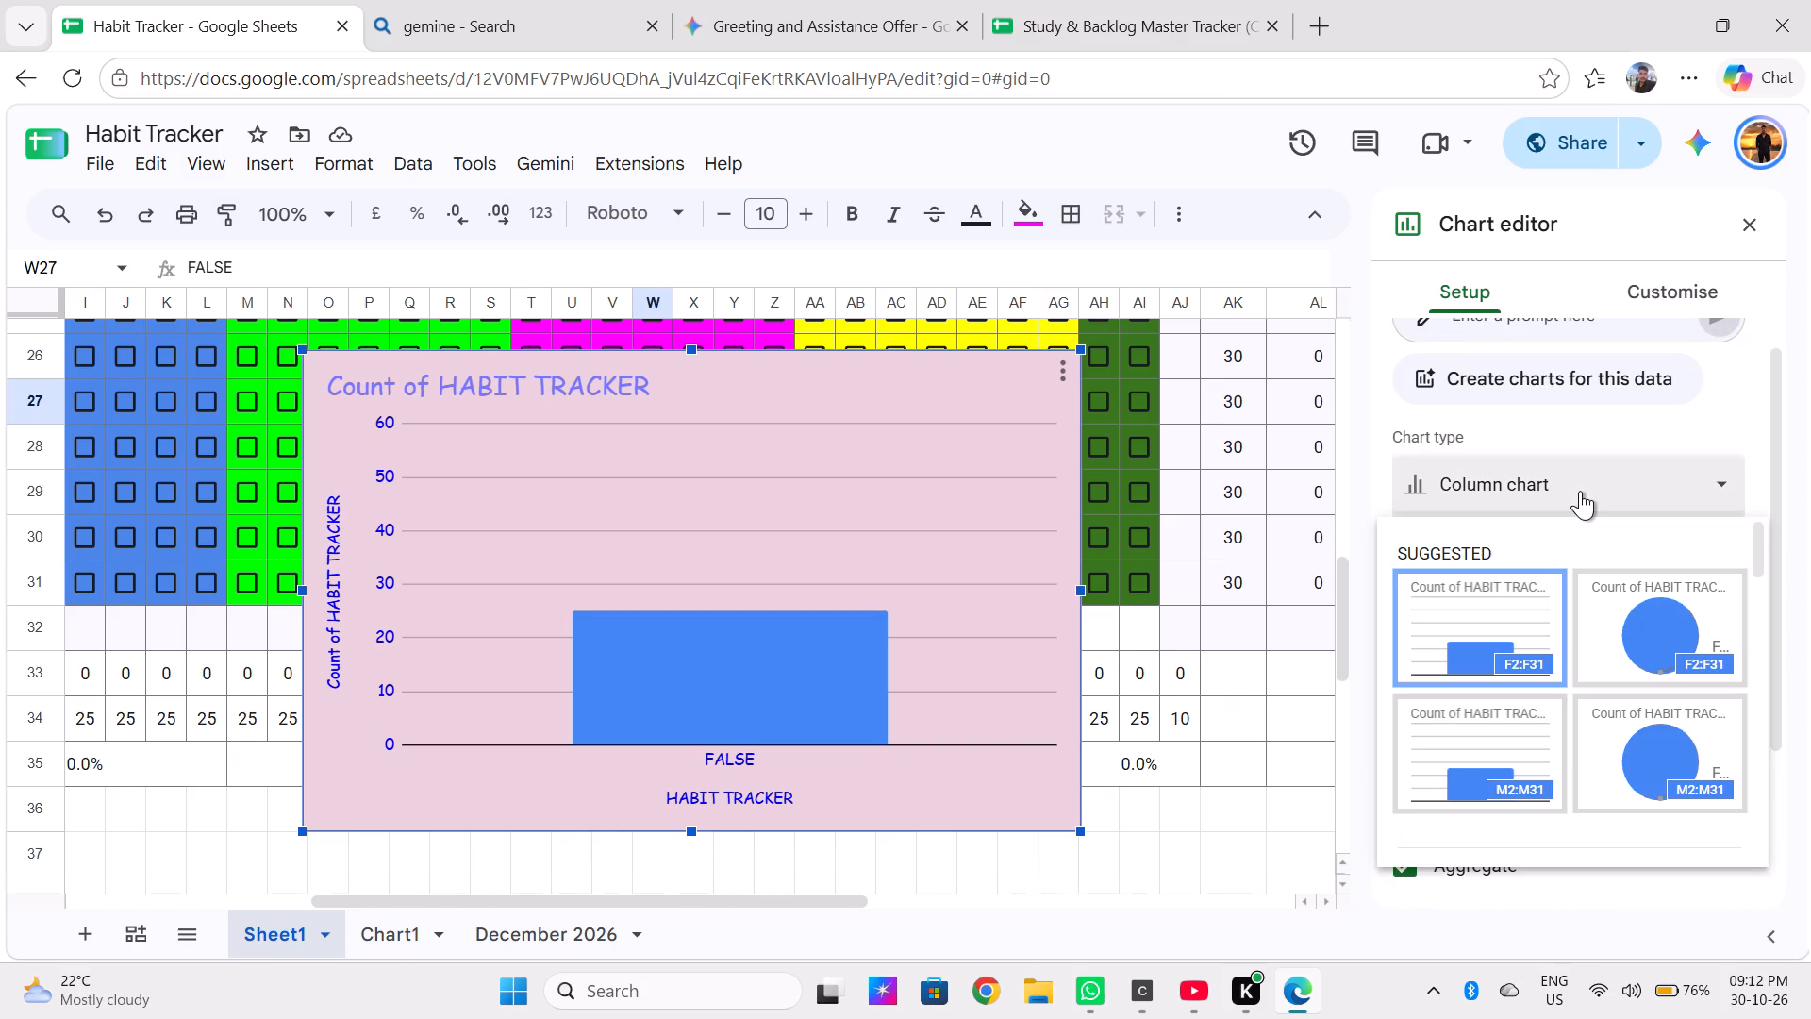
scroll(1575, 587, down, 1)
scroll(1553, 441, down, 1)
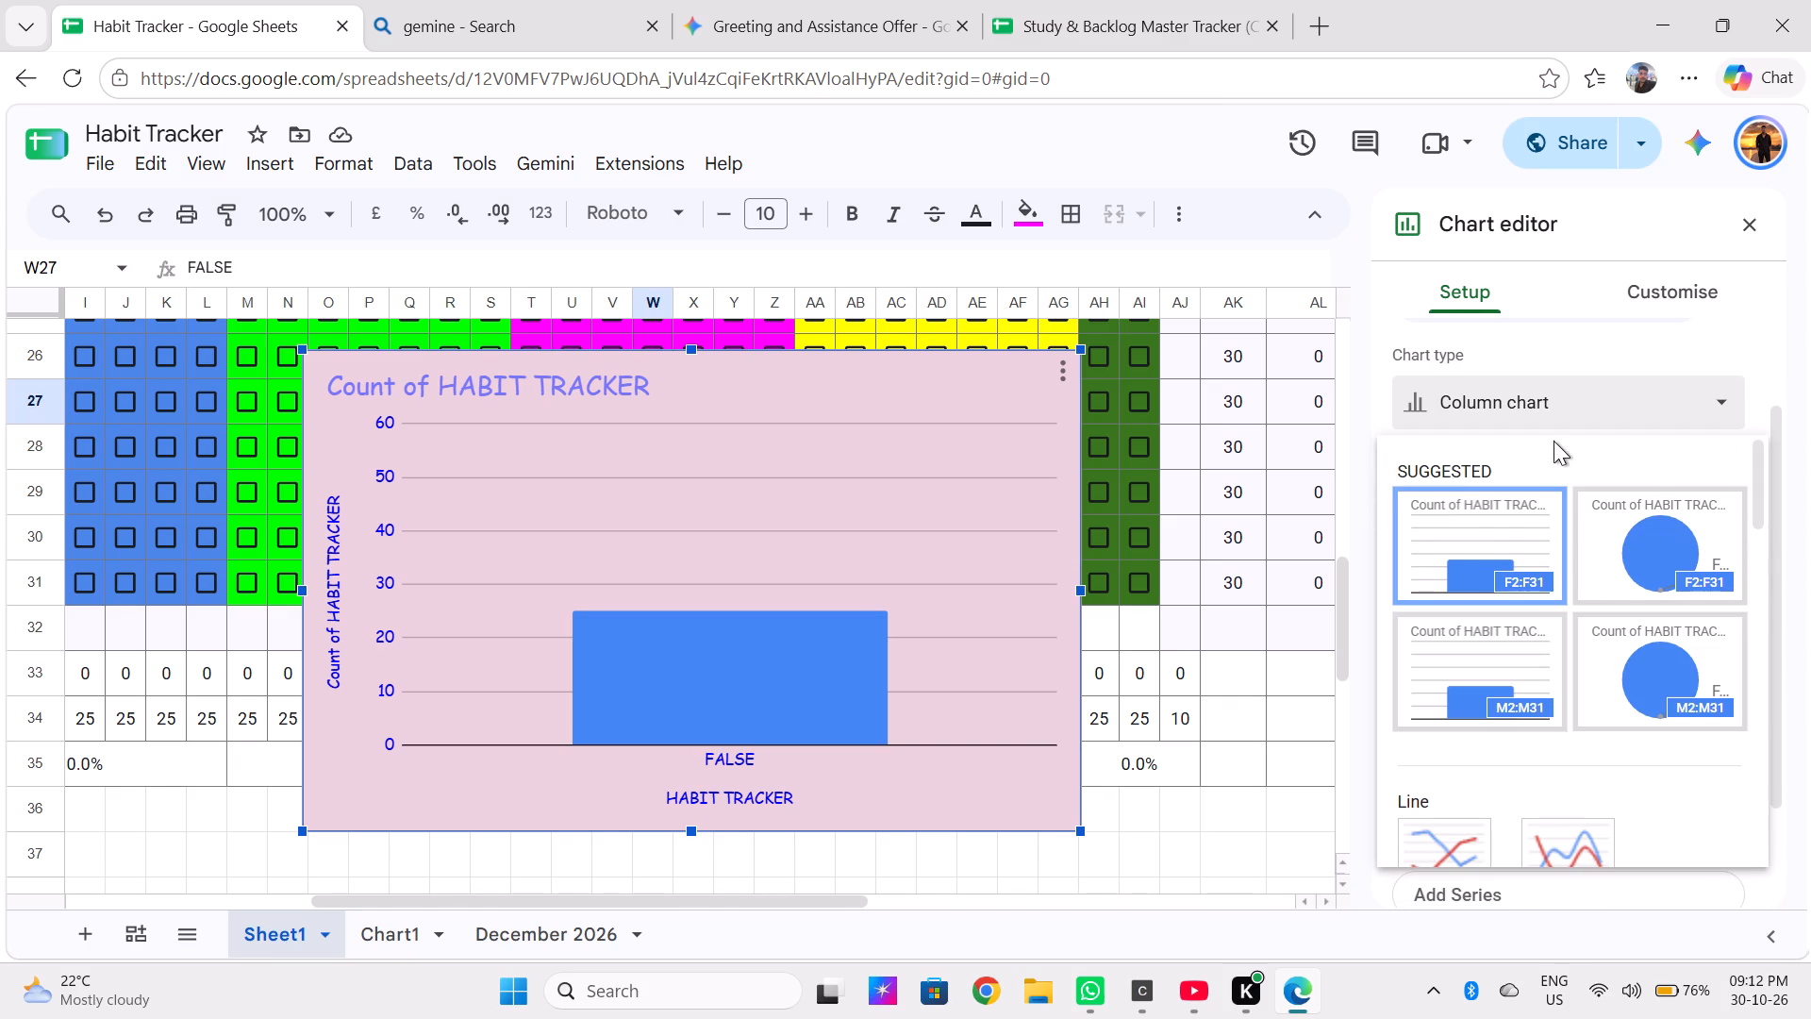
scroll(1532, 700, down, 1)
scroll(1532, 700, up, 1)
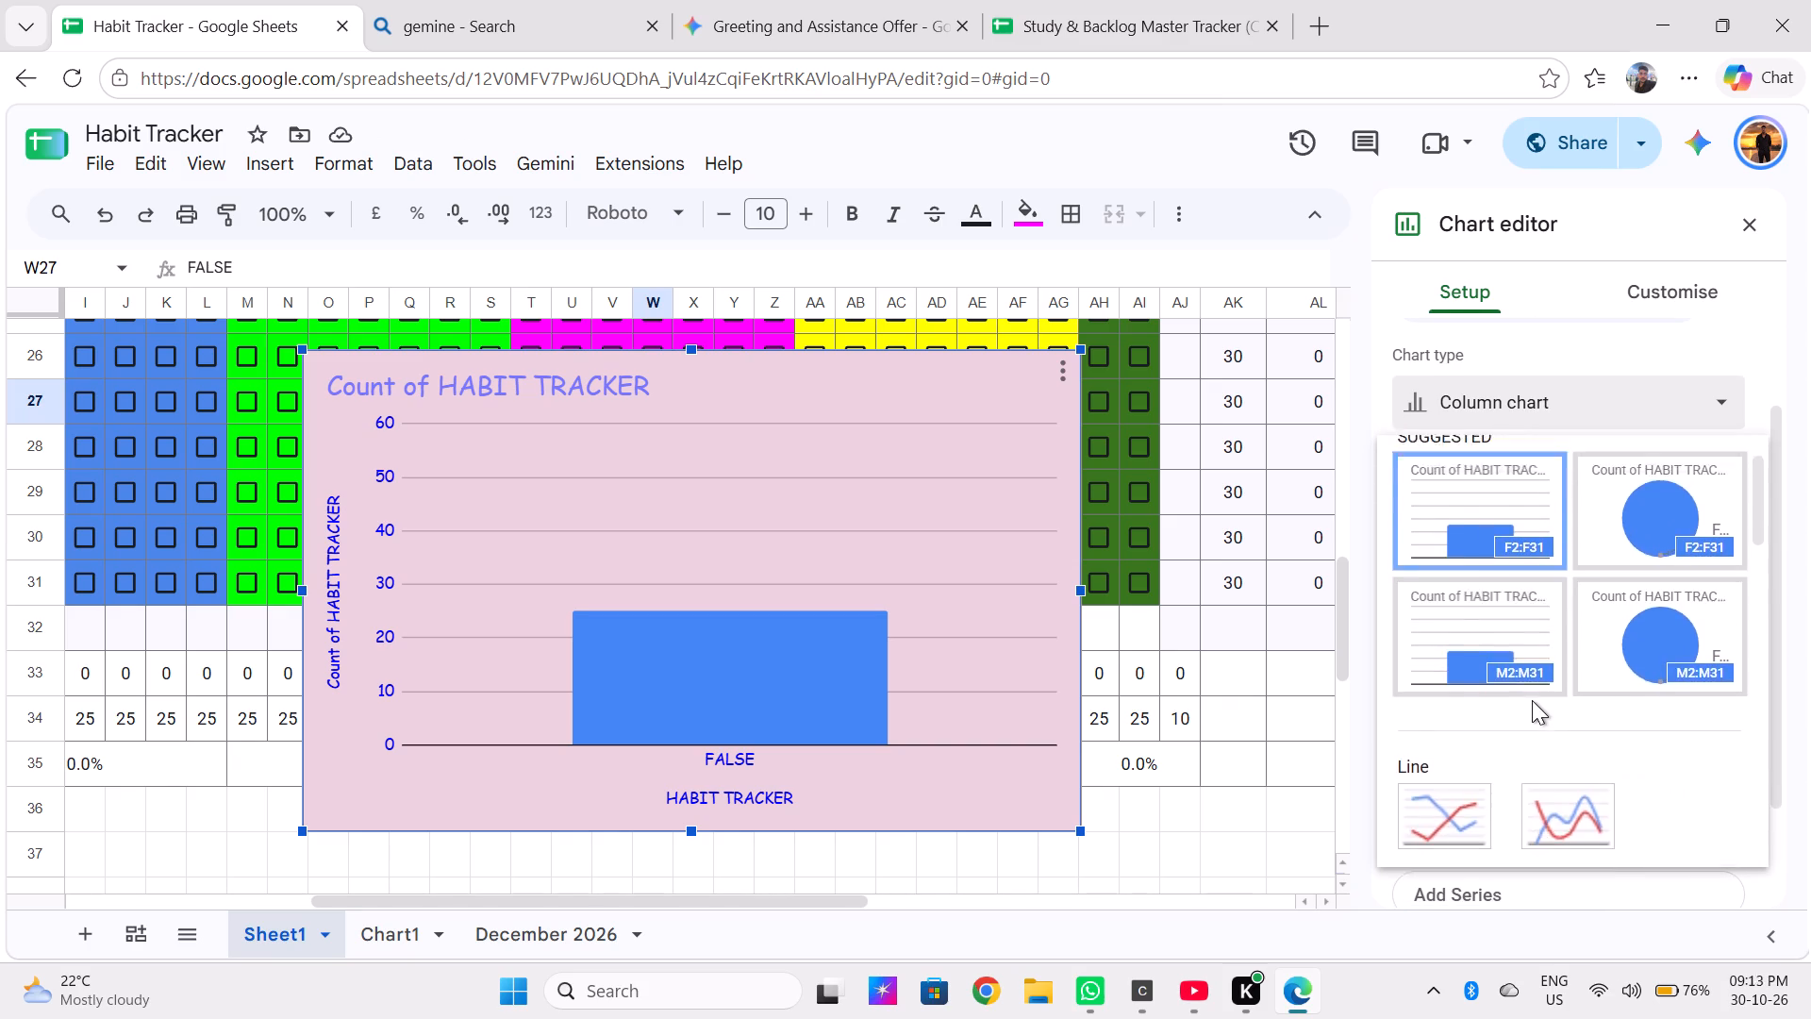
scroll(1532, 700, up, 1)
click(1582, 545)
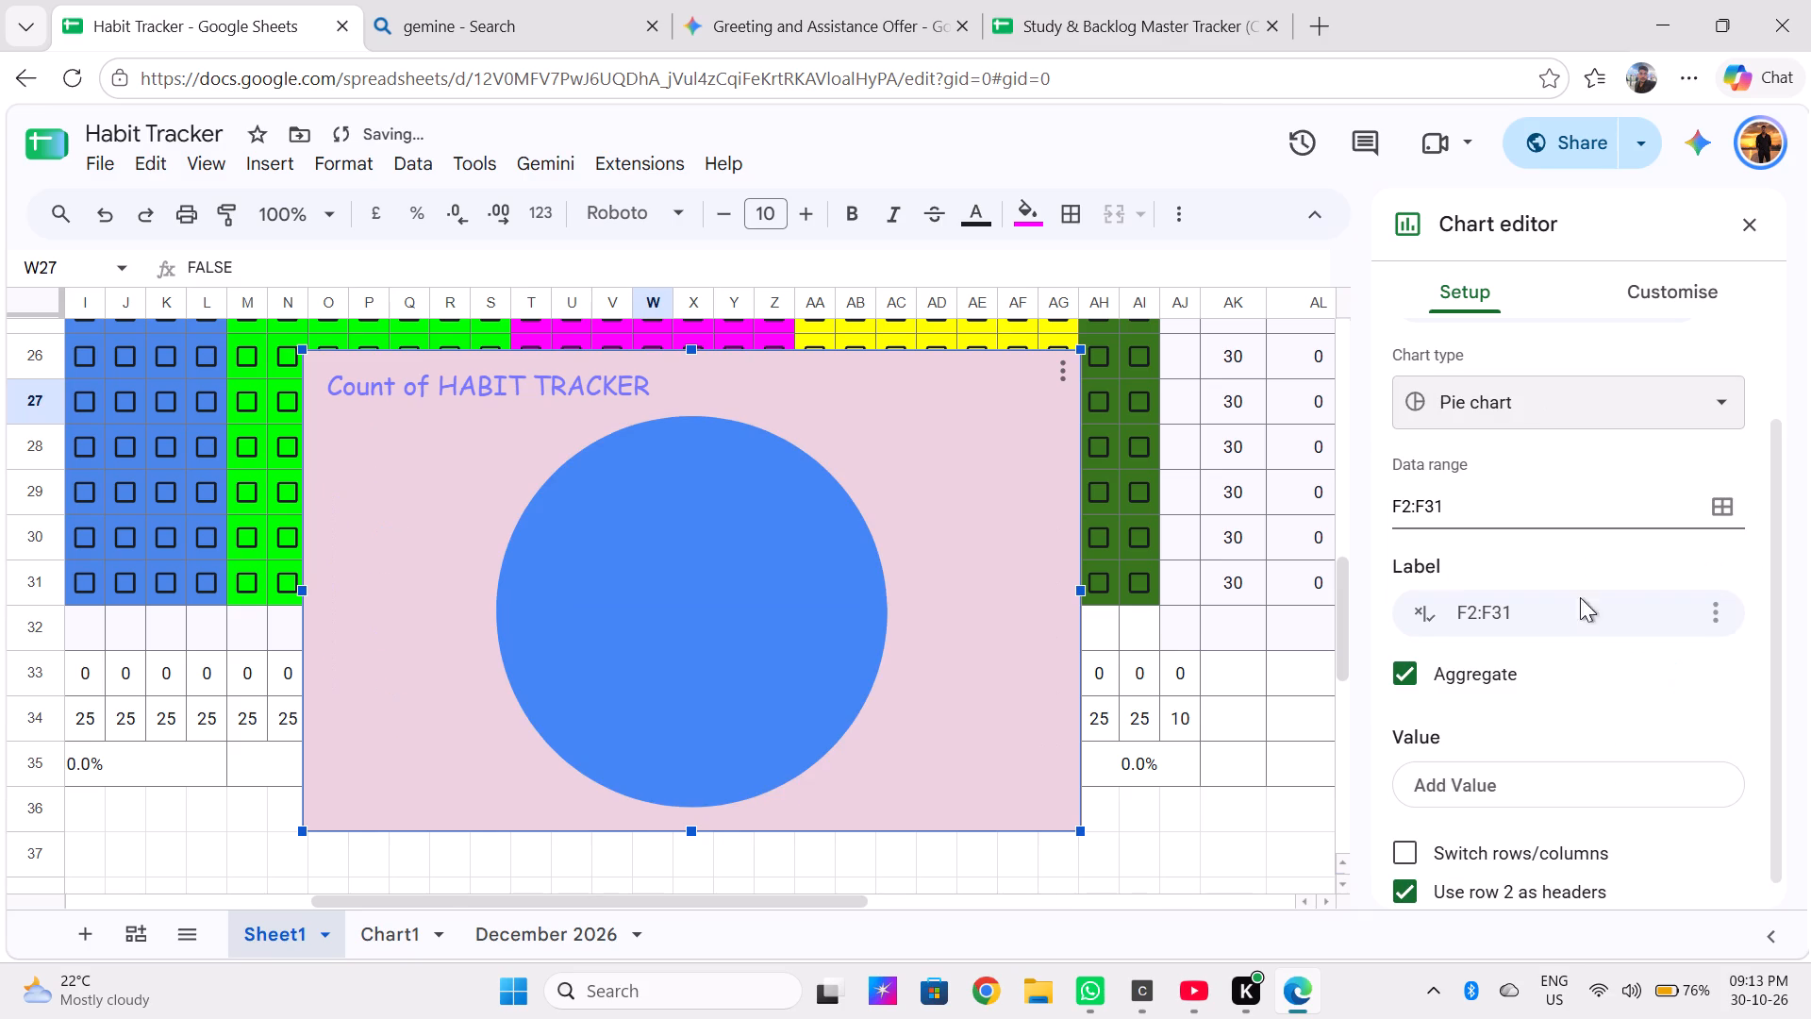
Examine the pie chart's data range against the habit table's header rows, week columns and habit names.
scroll(1513, 659, down, 1)
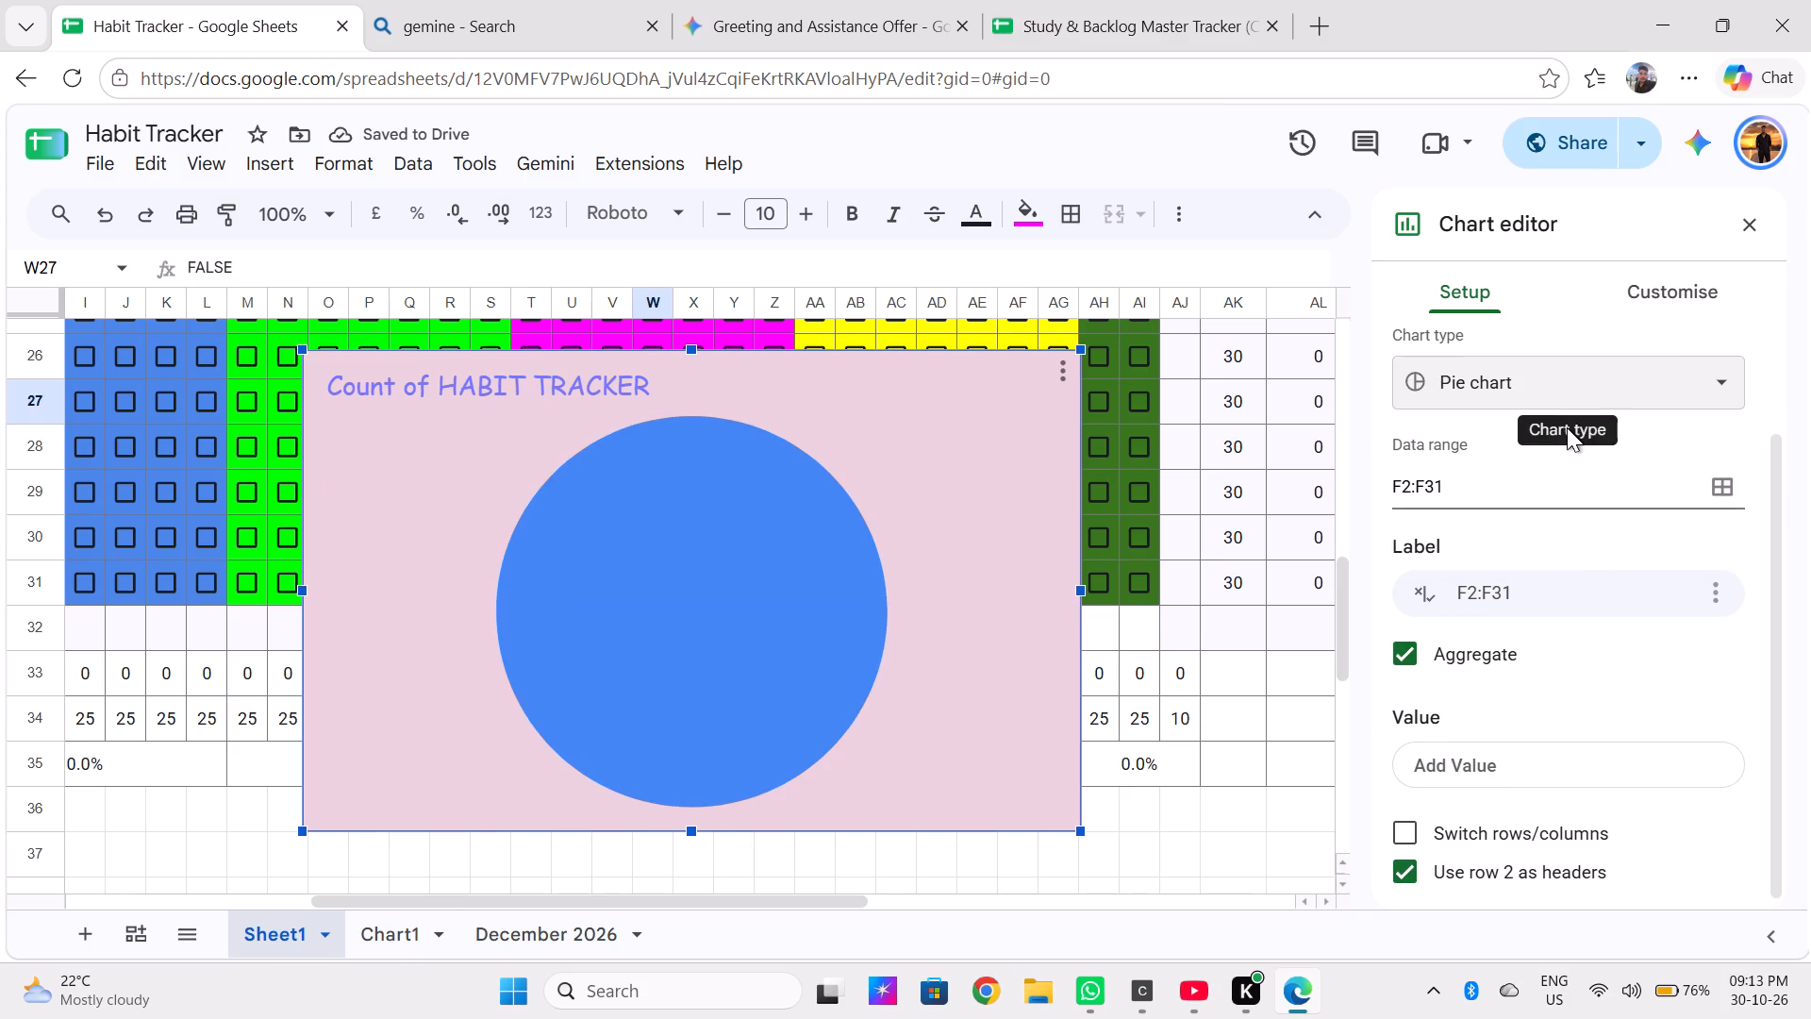
click(1551, 484)
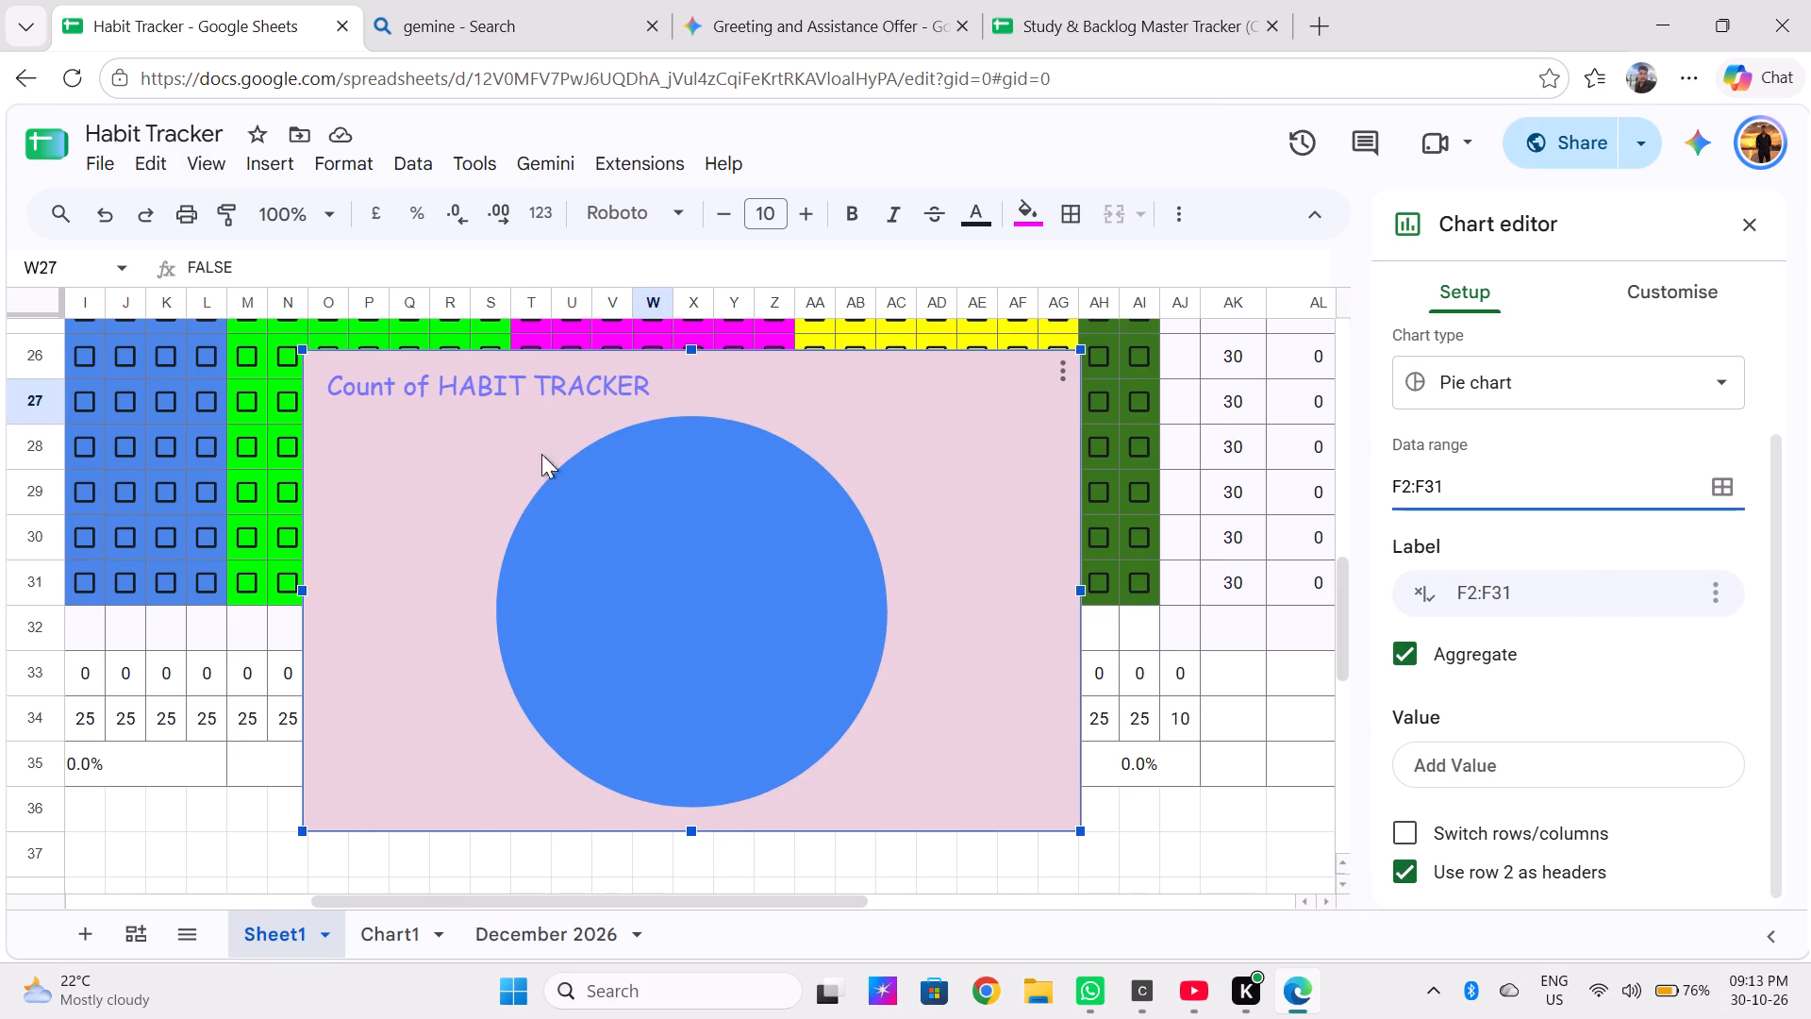
scroll(112, 382, up, 7)
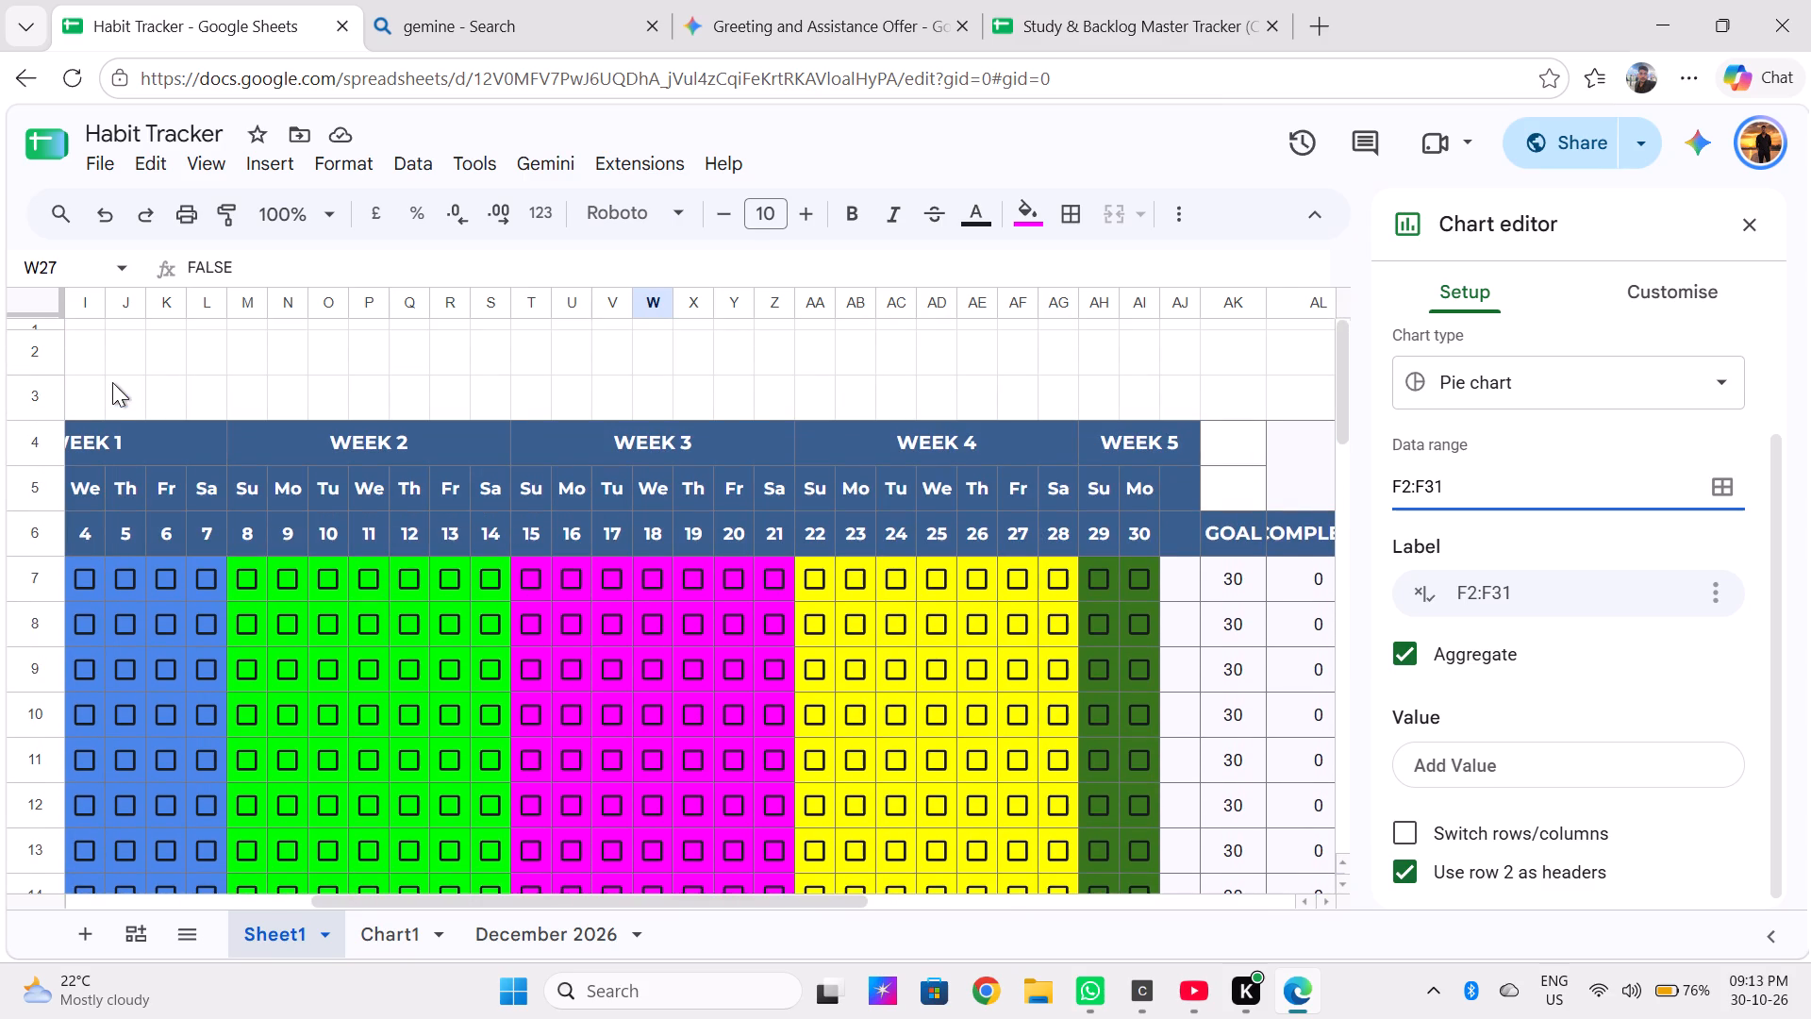
scroll(107, 536, right, 2)
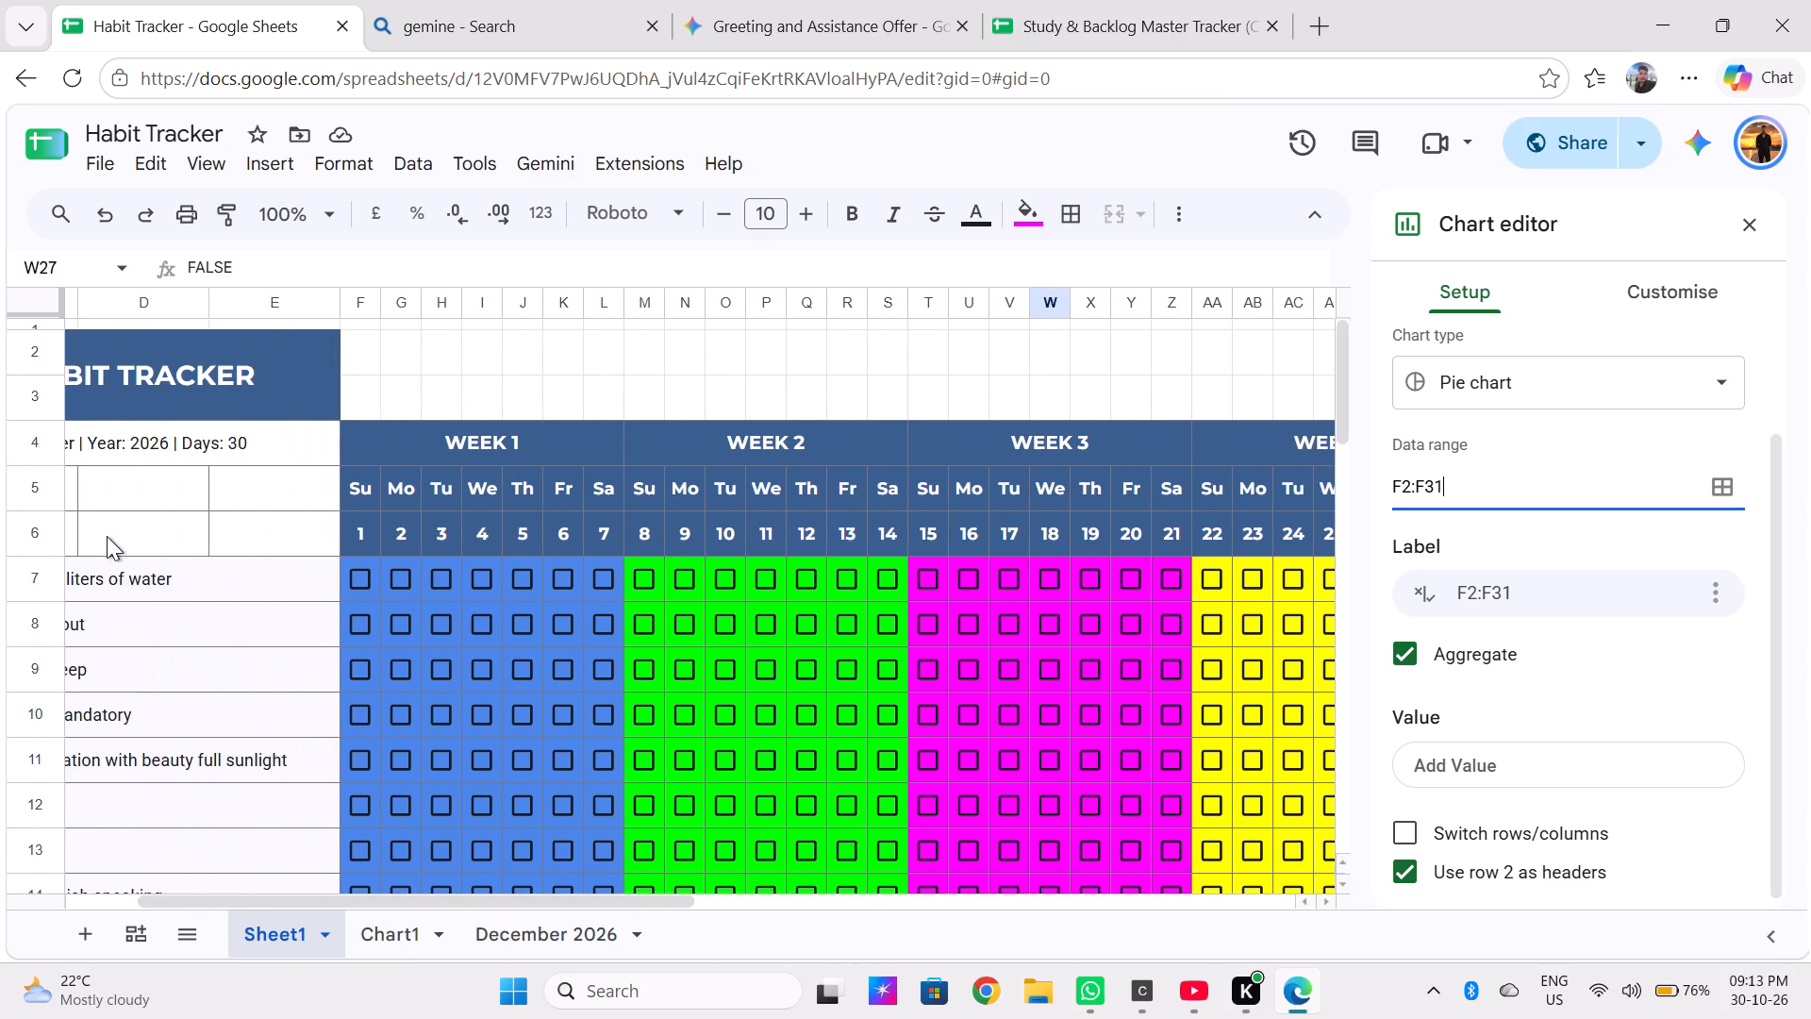
scroll(107, 536, right, 1)
scroll(370, 585, right, 1)
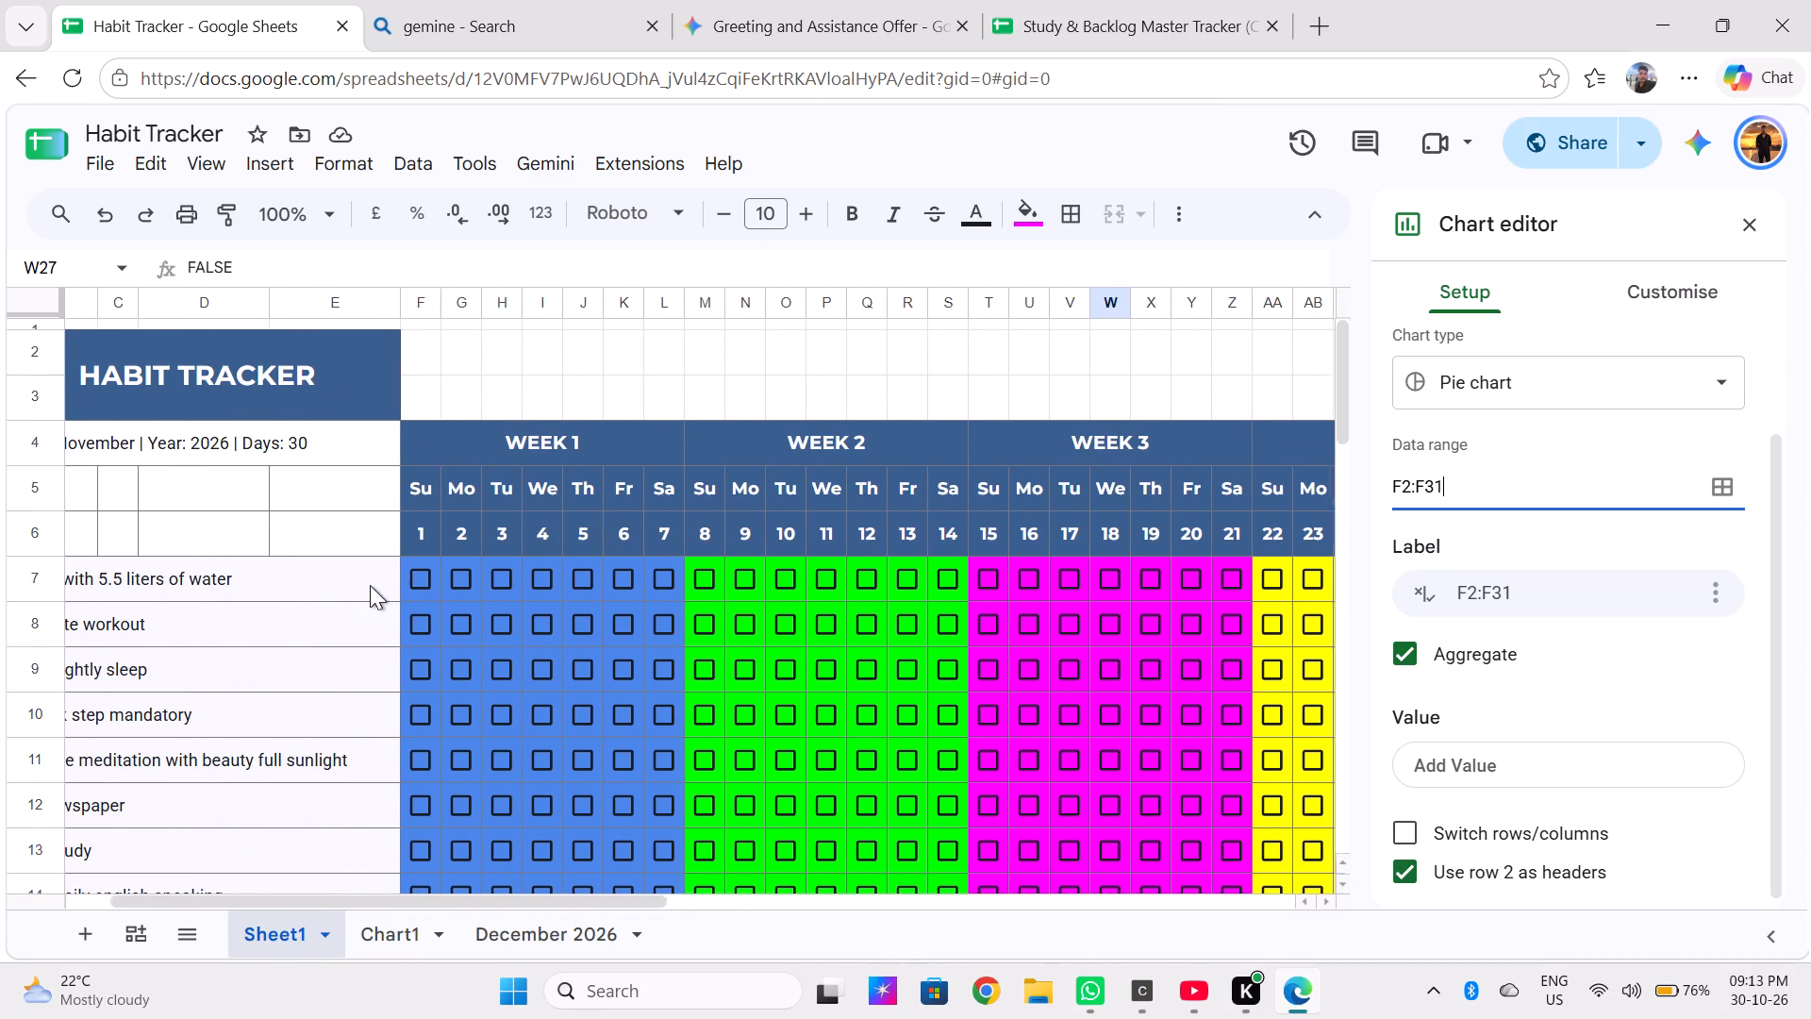
scroll(370, 585, right, 1)
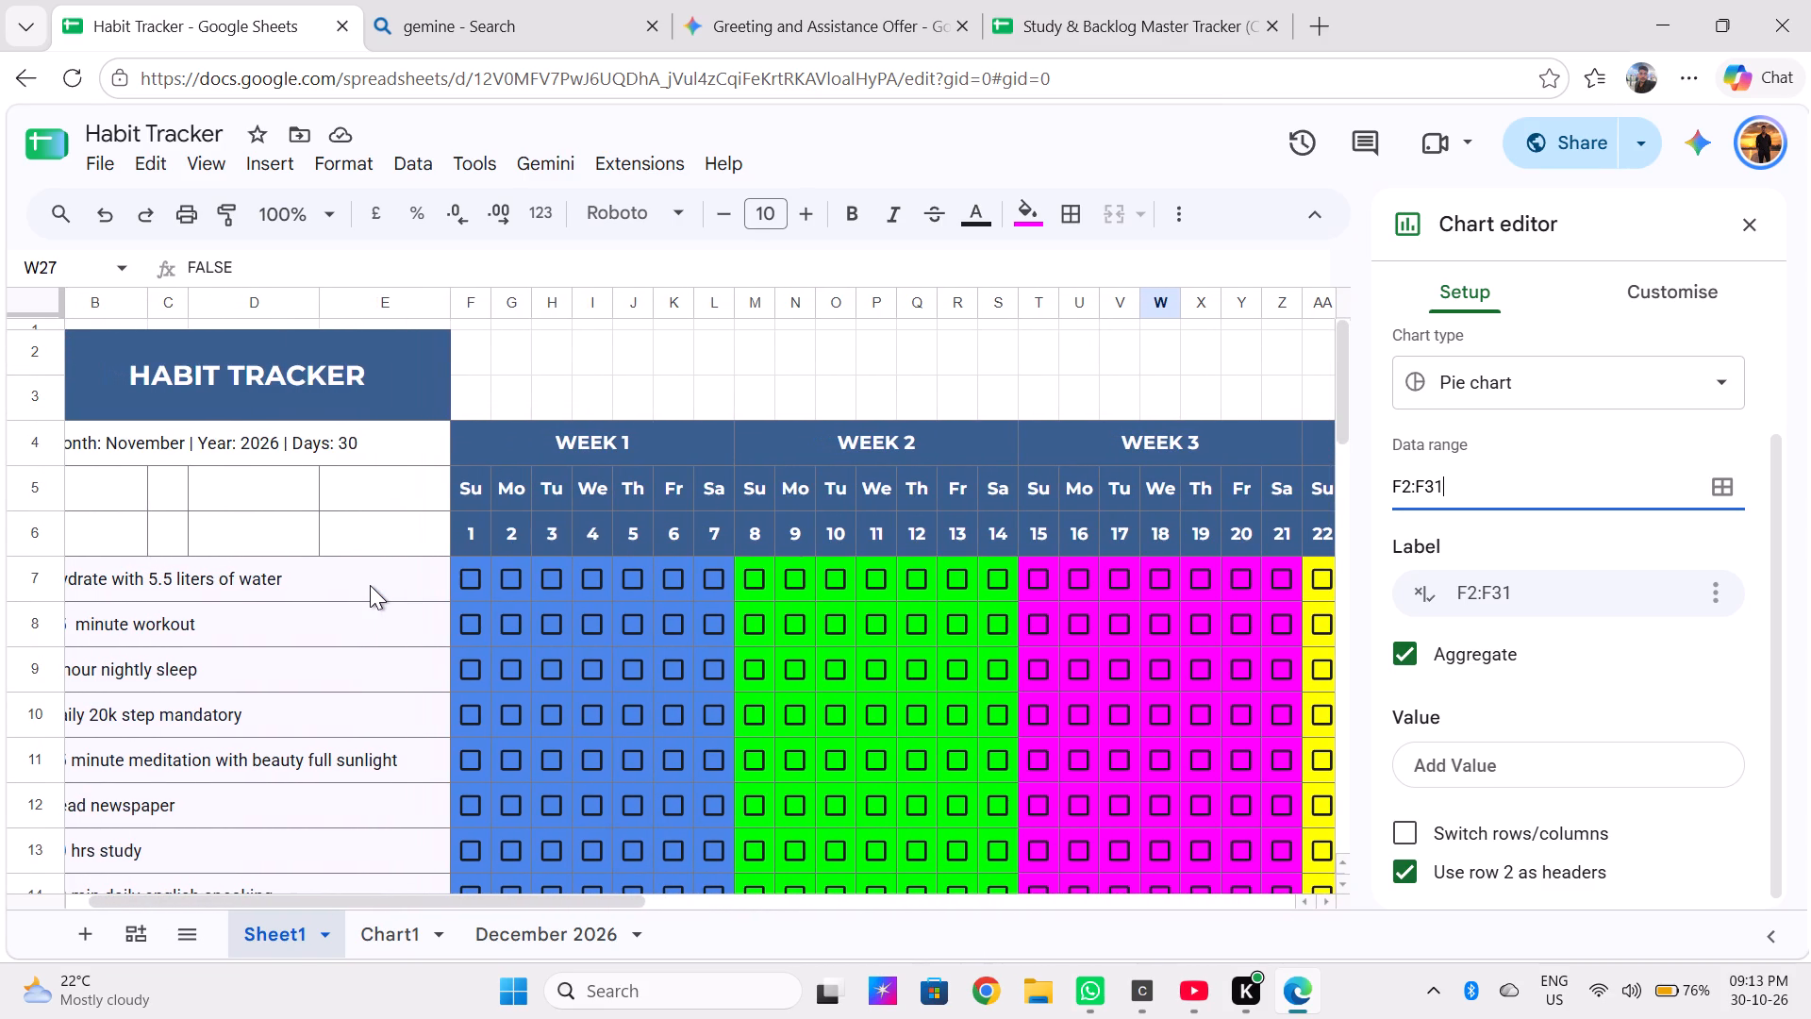
scroll(370, 585, right, 2)
Remove the F2:F31 label from the pie chart's setup.
click(1466, 582)
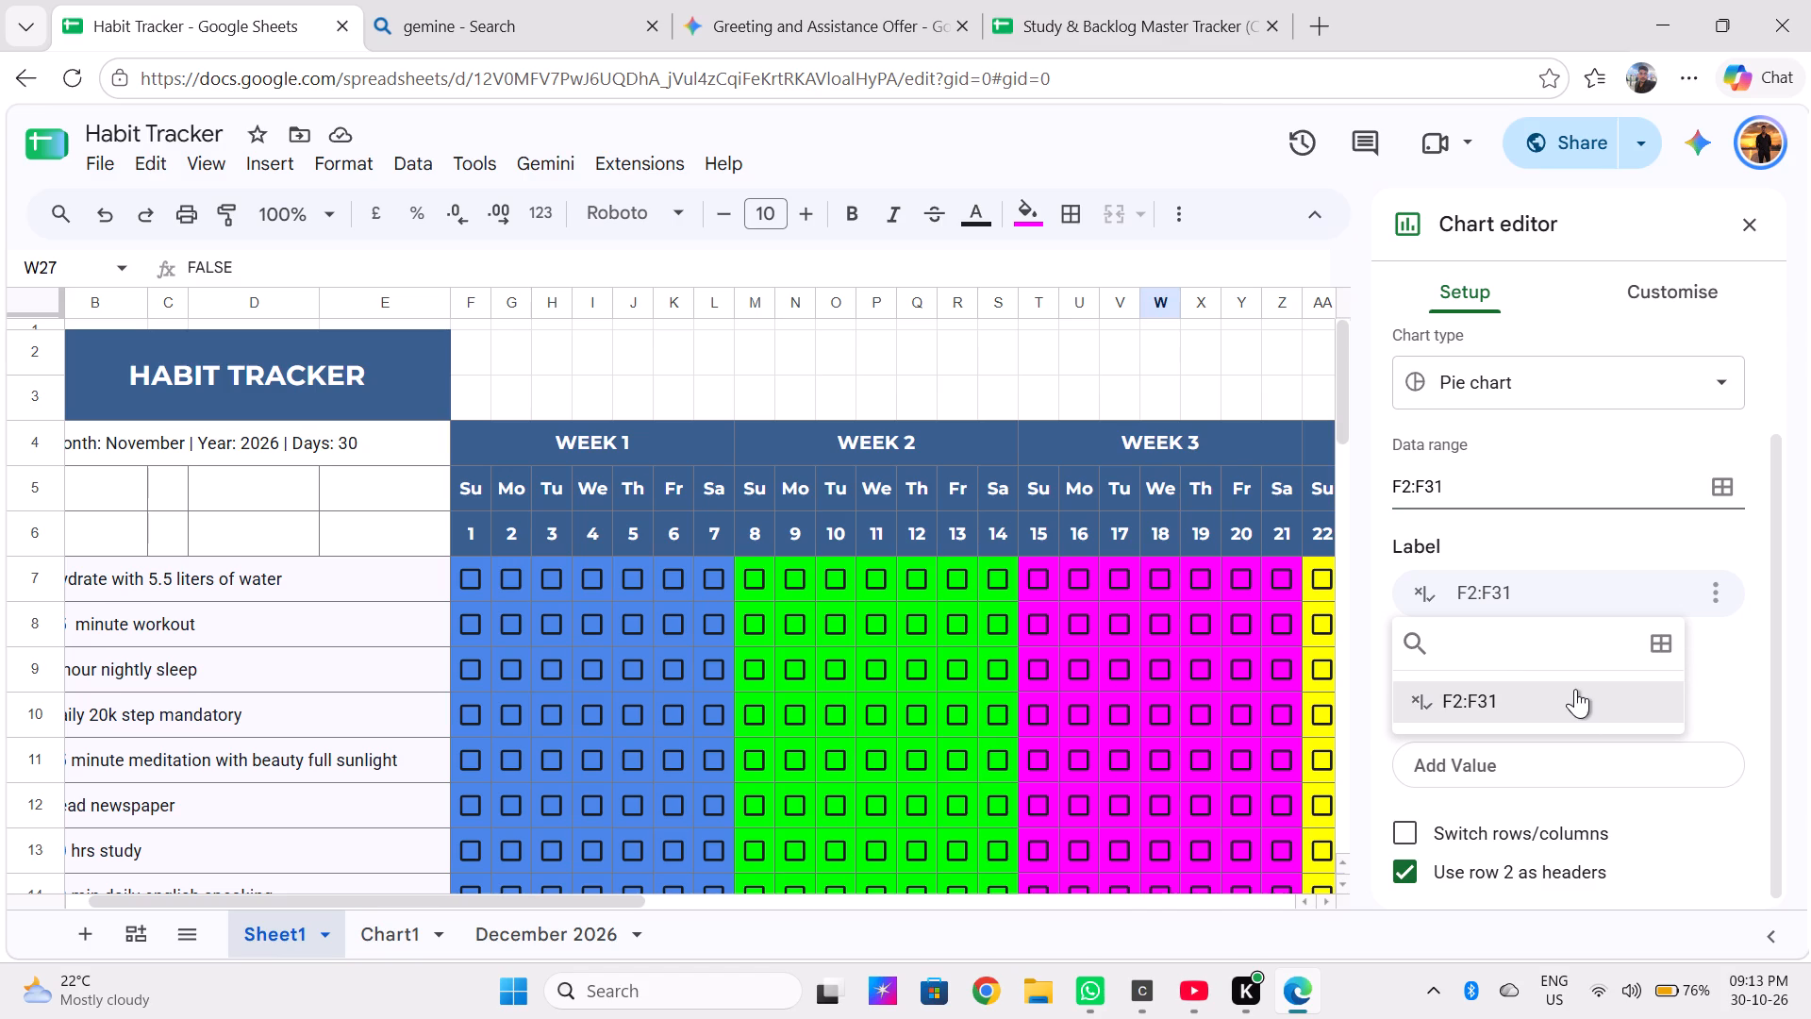
click(1575, 689)
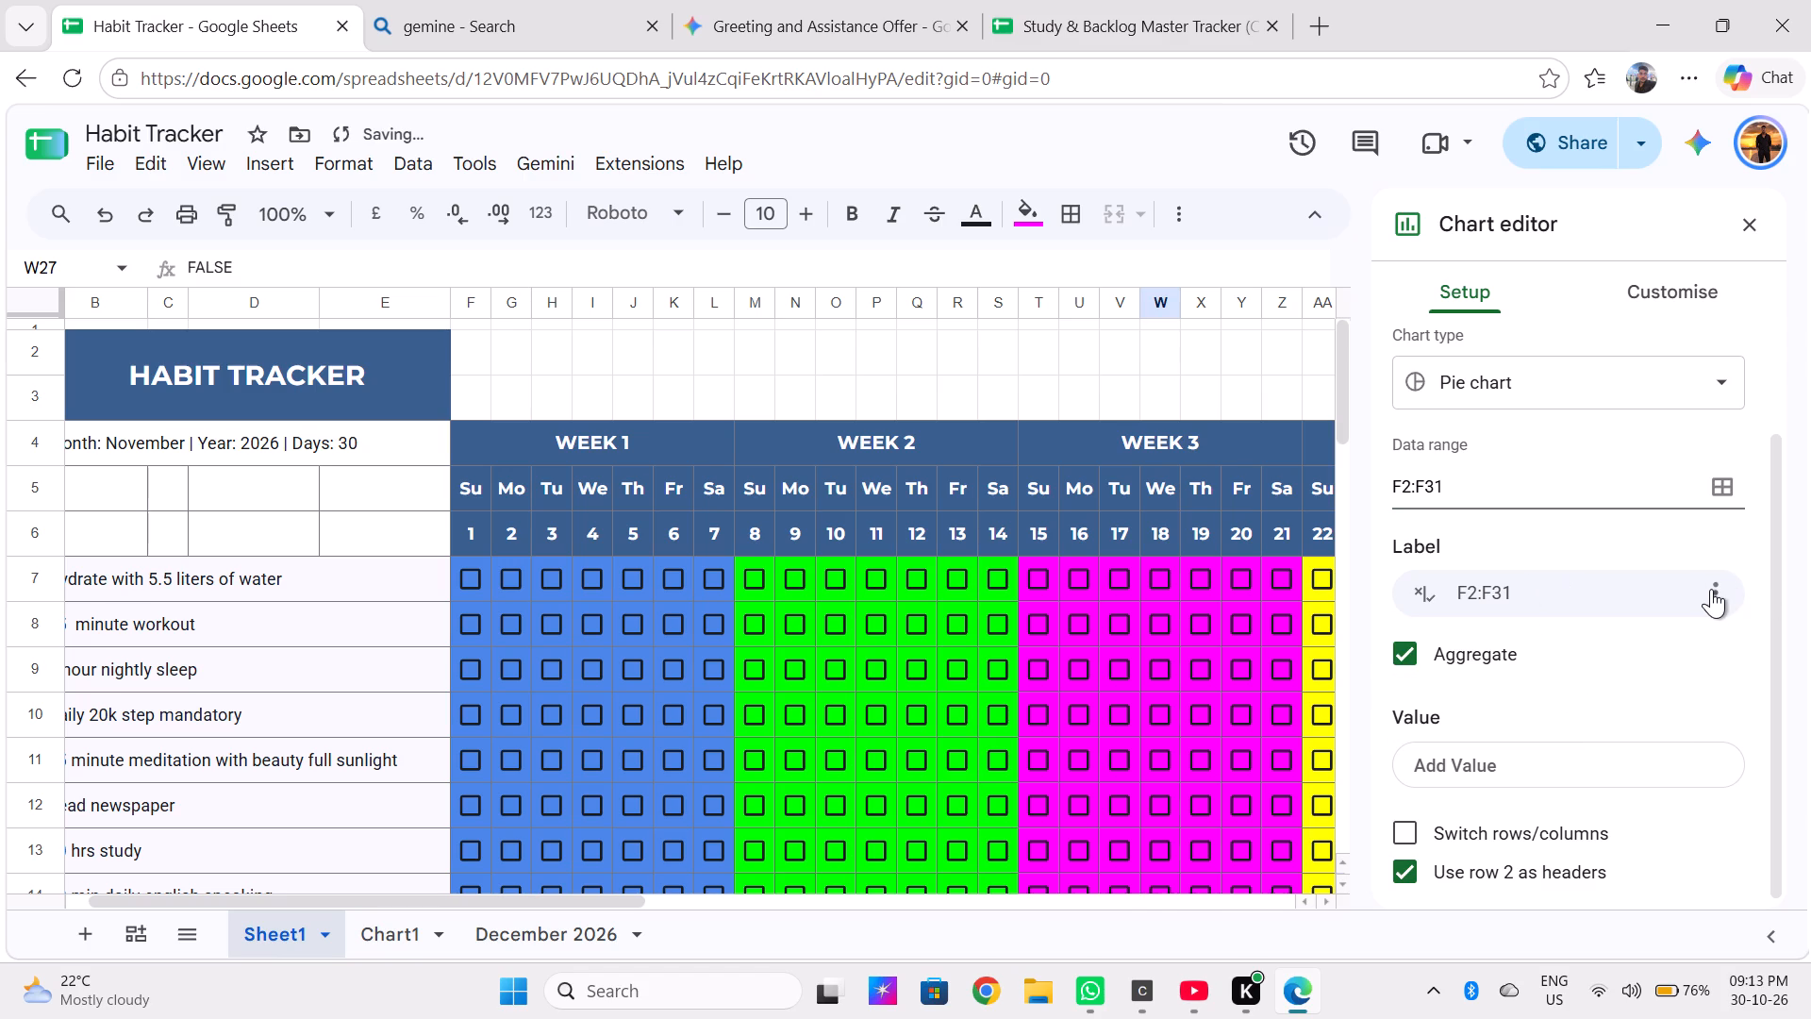
click(1711, 589)
click(1690, 643)
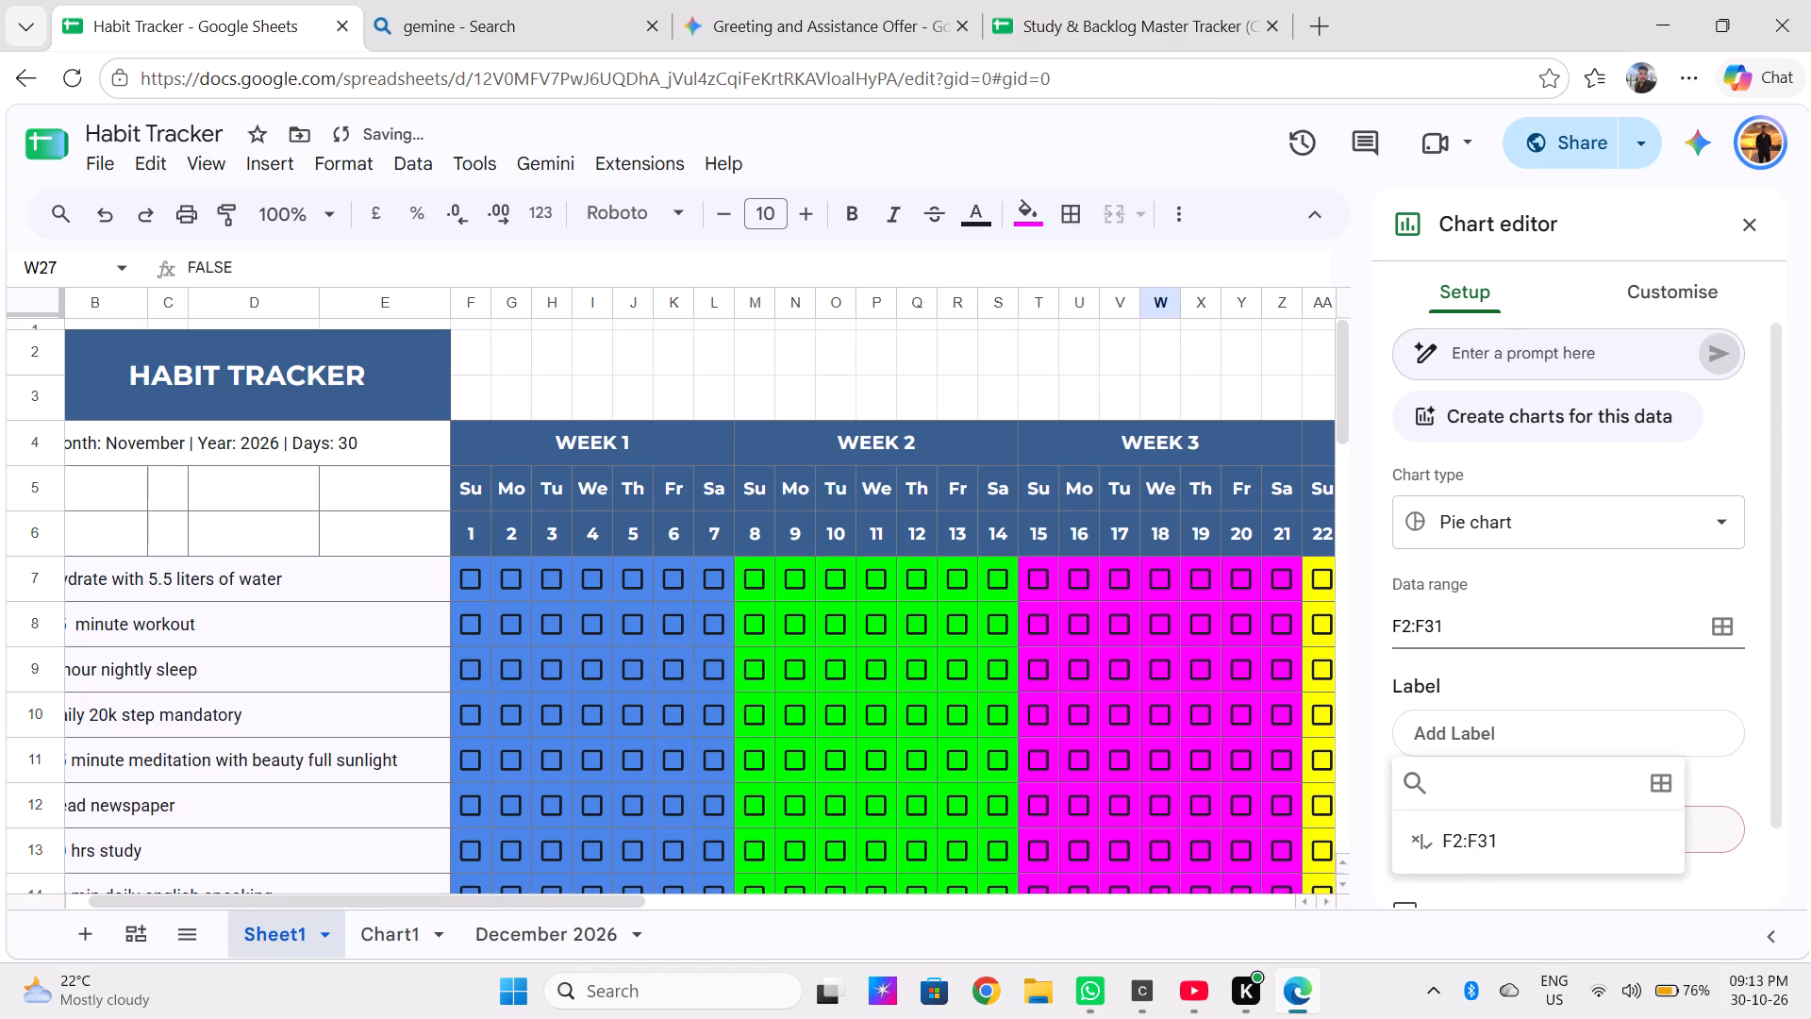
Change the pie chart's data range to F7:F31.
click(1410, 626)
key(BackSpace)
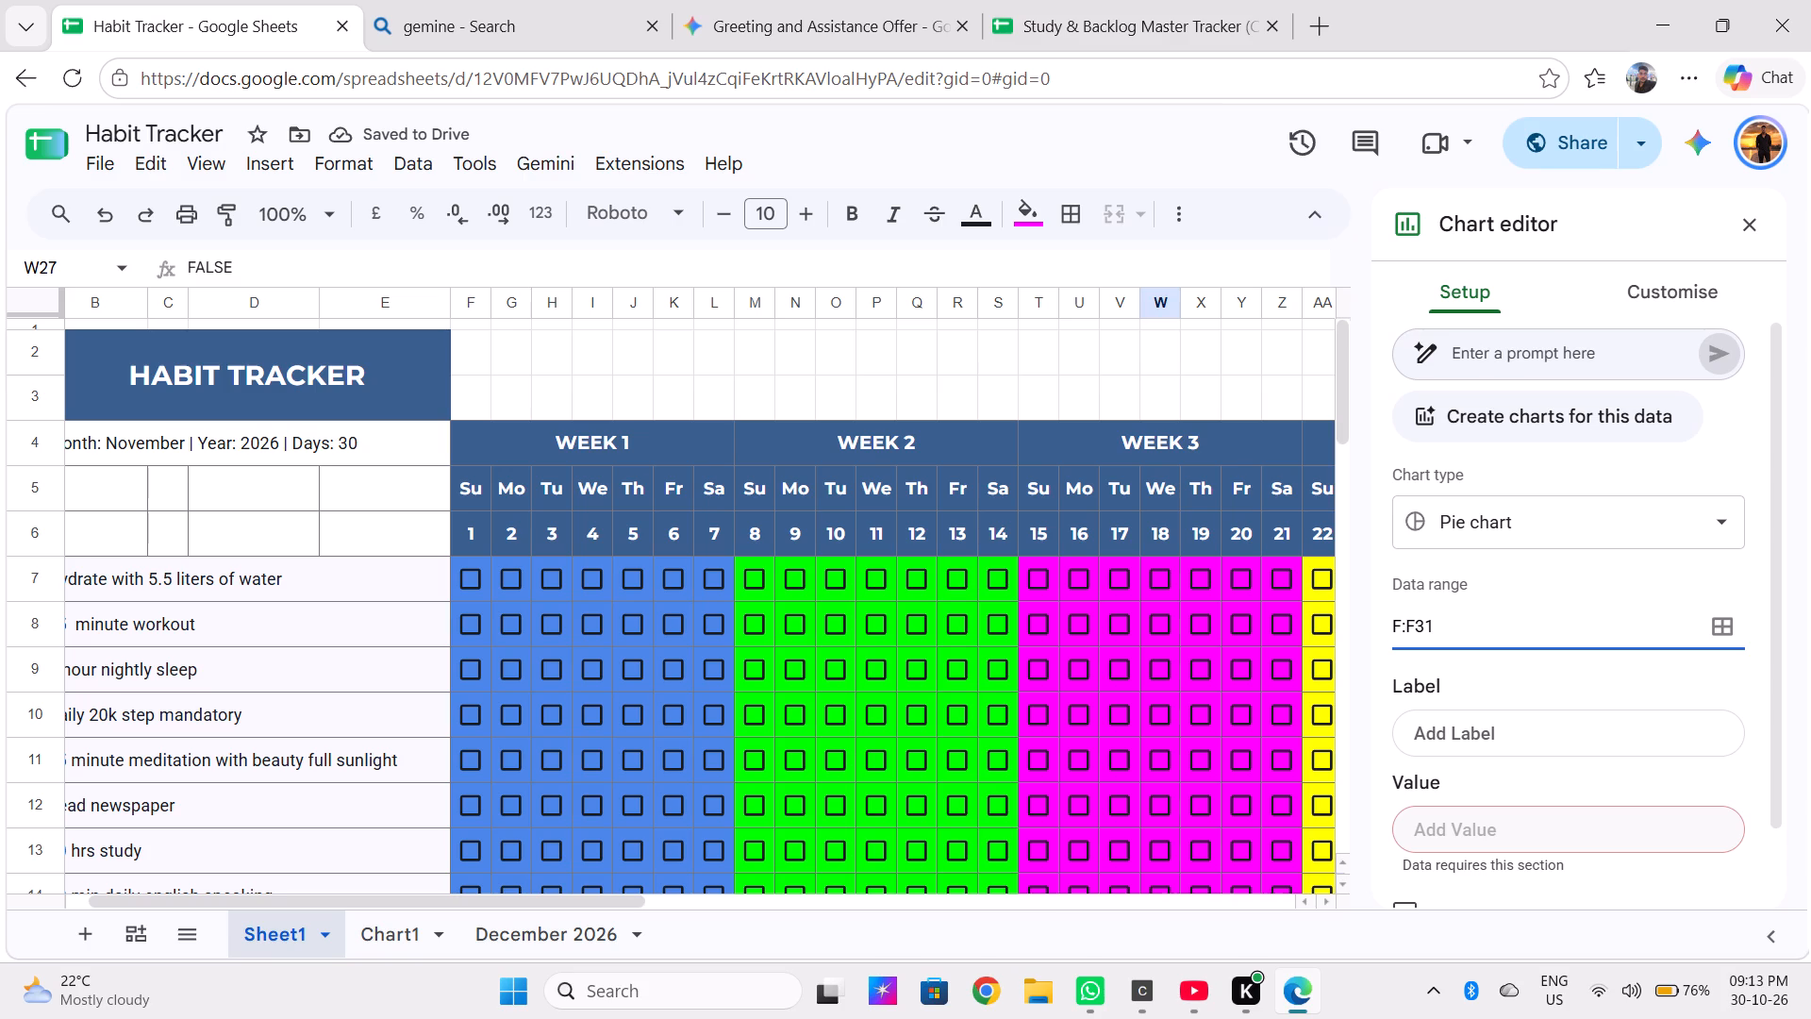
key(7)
Examine the habit table's week columns, habit rows and completion rows against the pie chart's setup options, and close the chart editor.
scroll(979, 671, left, 1)
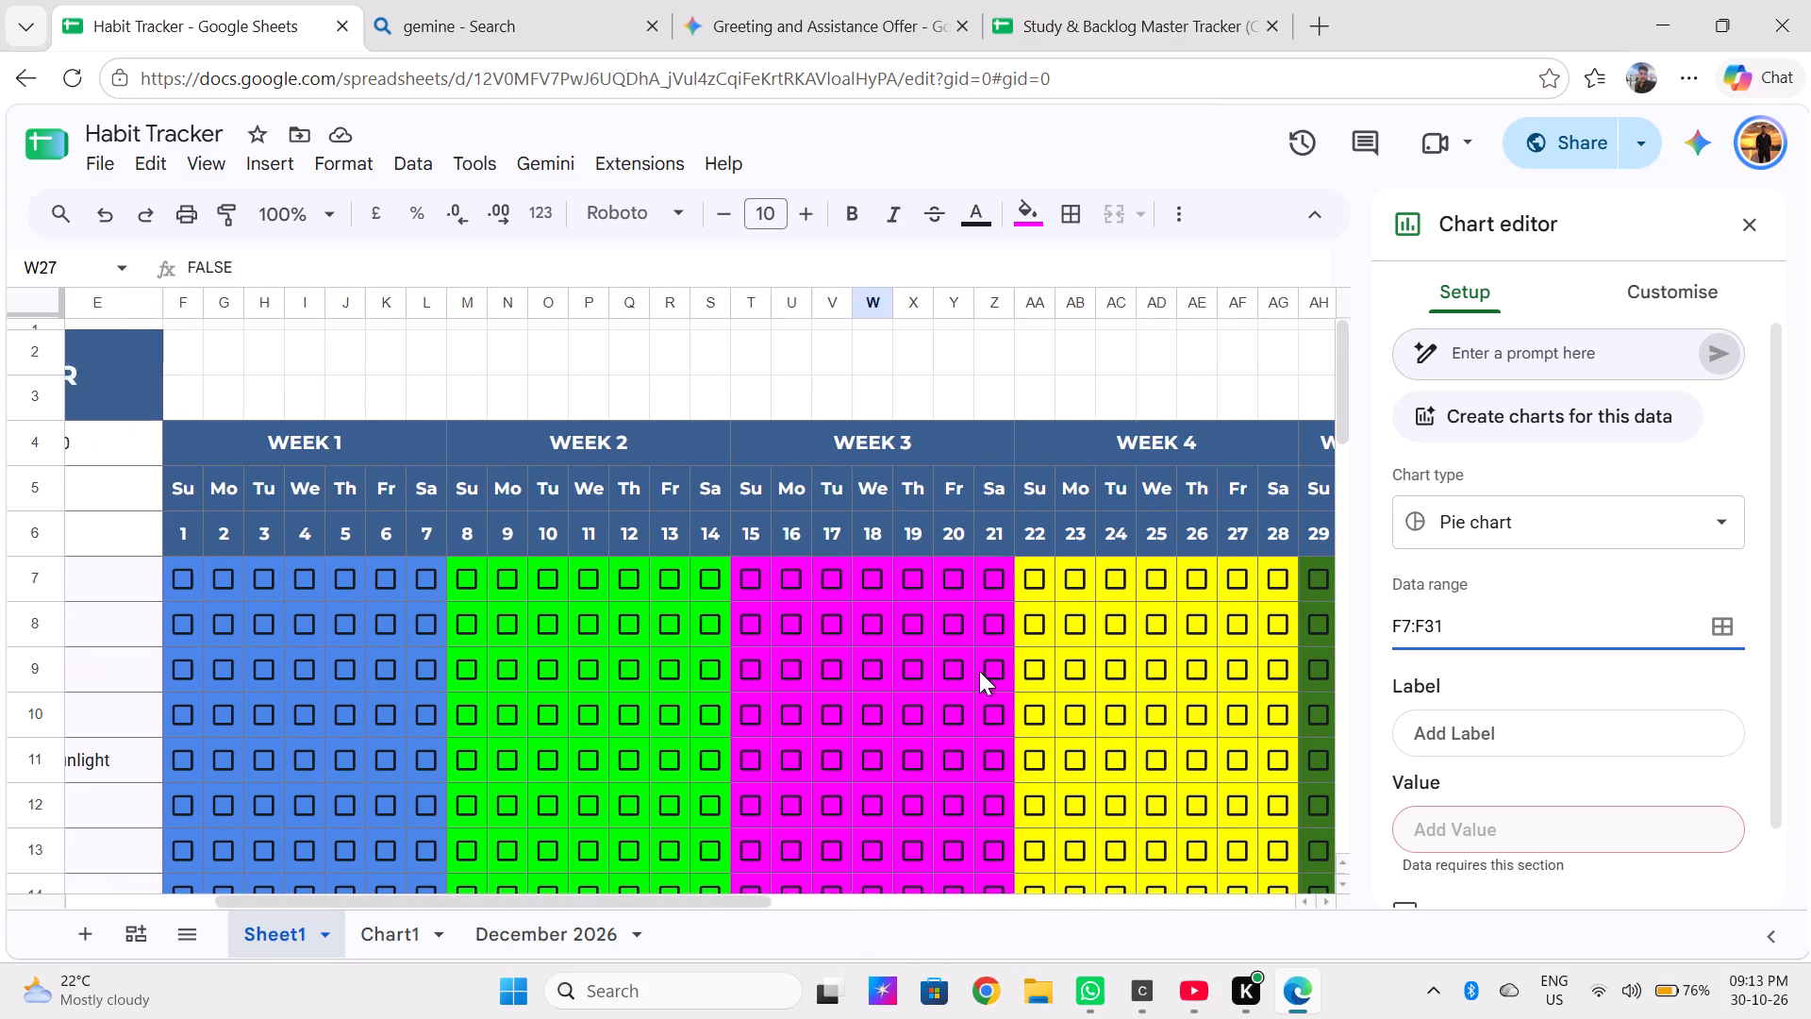
scroll(979, 671, left, 2)
scroll(979, 671, up, 1)
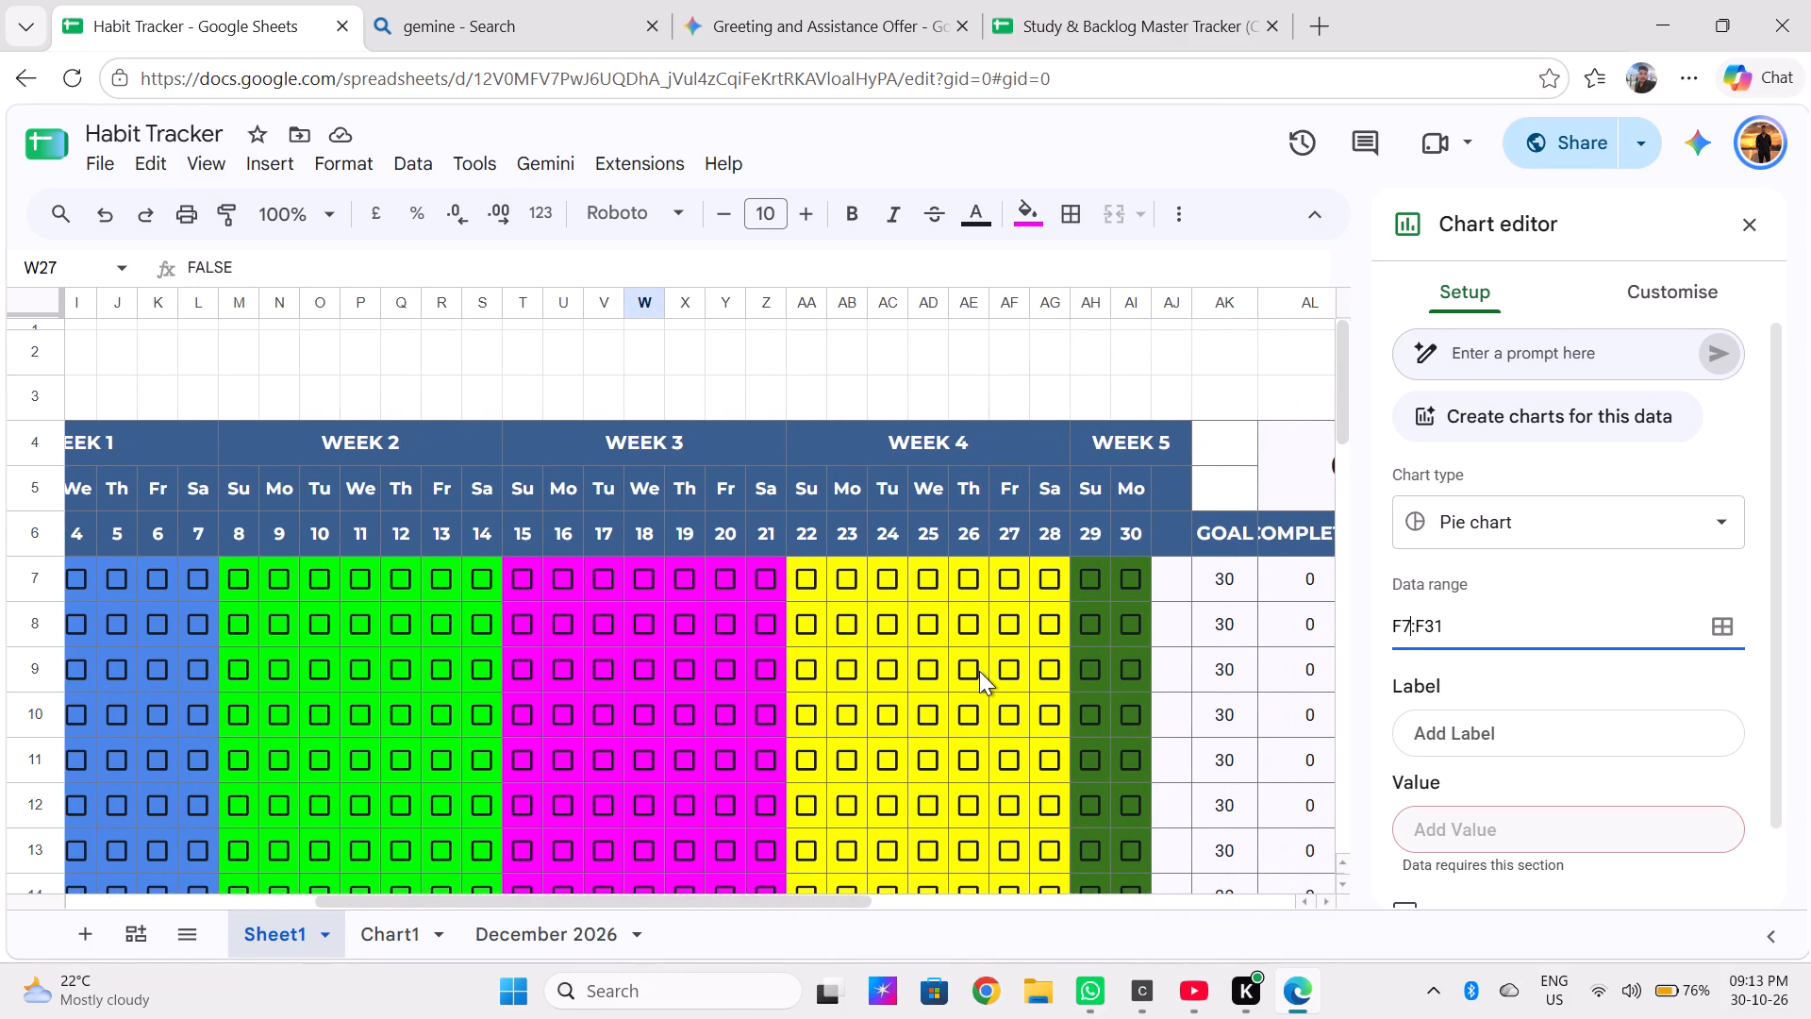
scroll(979, 671, right, 3)
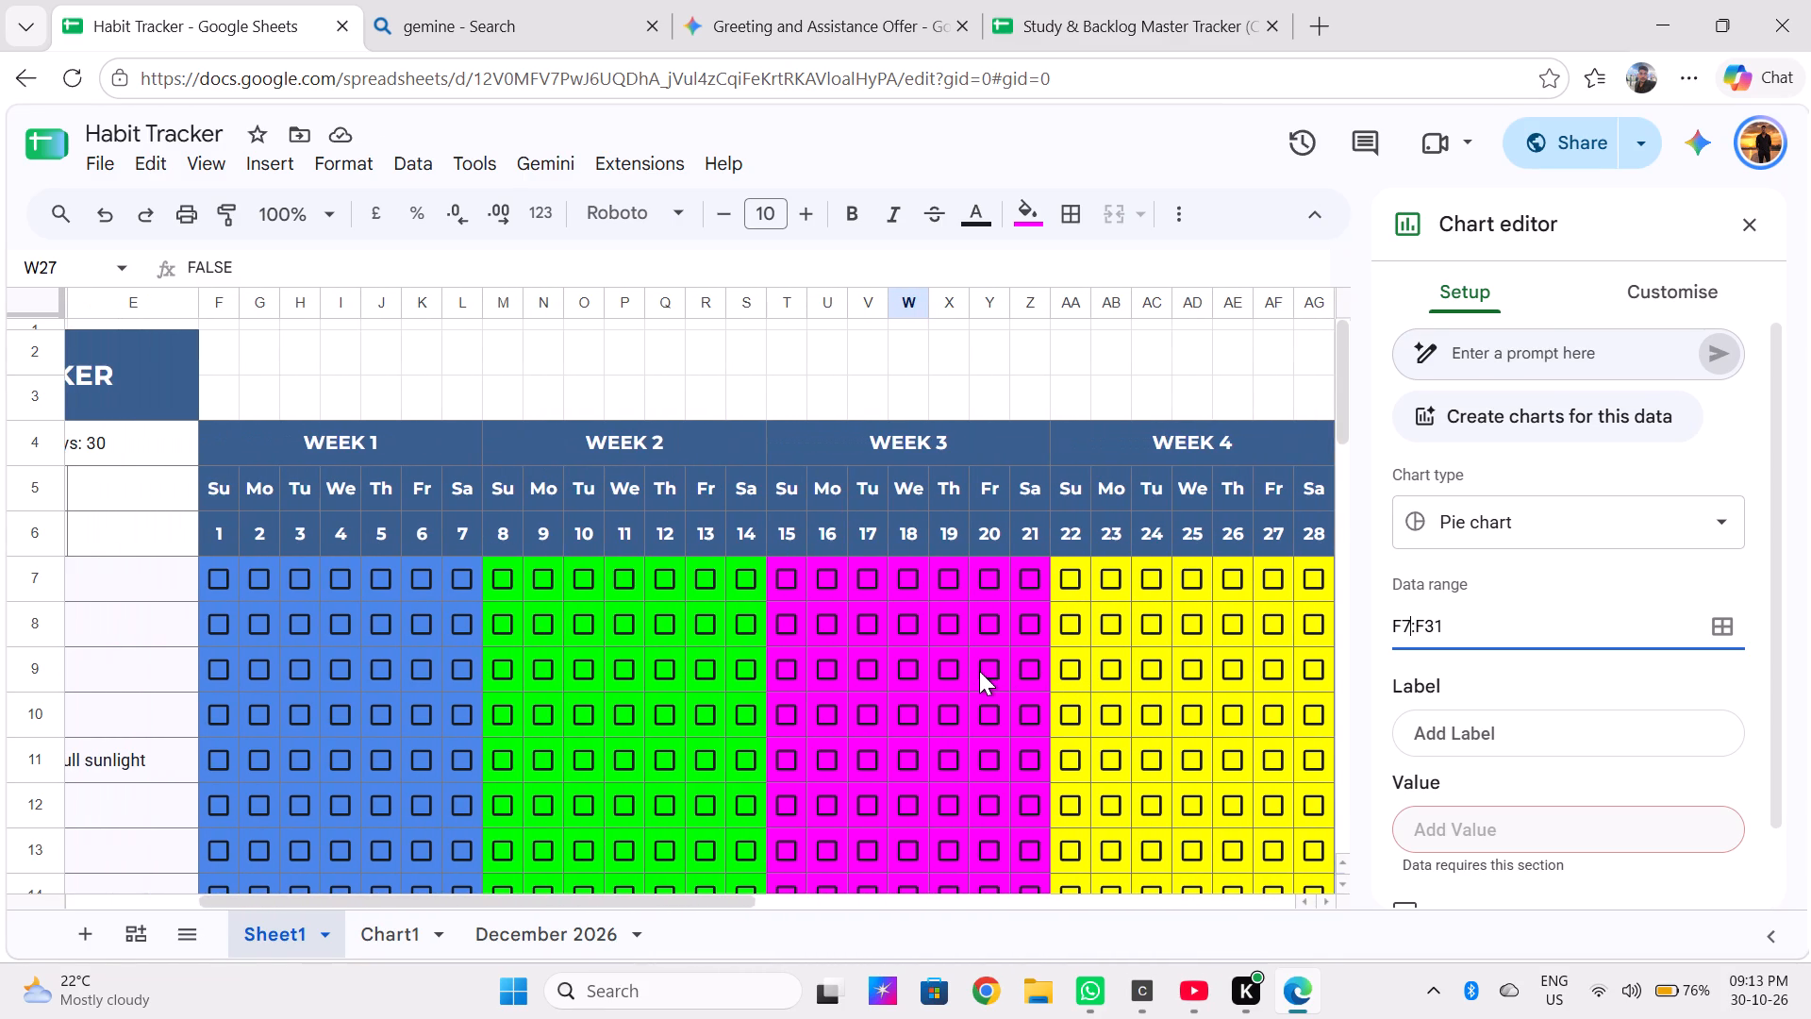
scroll(979, 671, right, 2)
scroll(979, 671, left, 1)
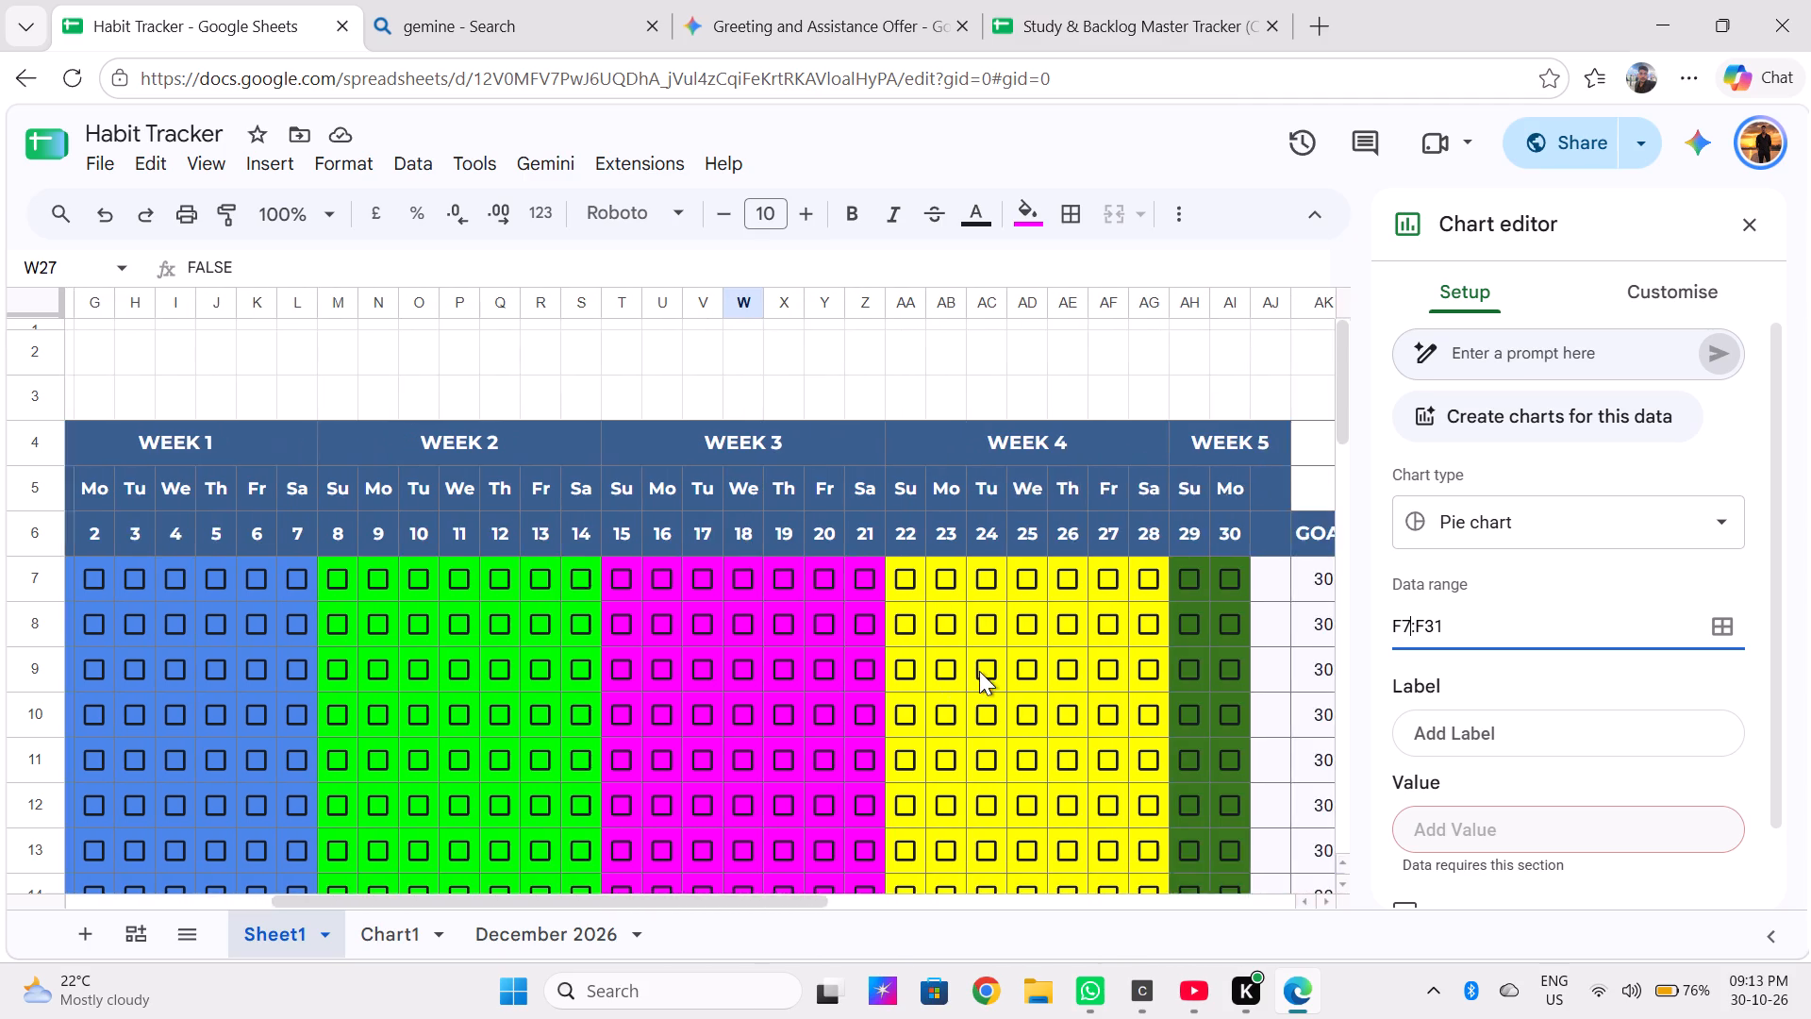
scroll(979, 671, right, 1)
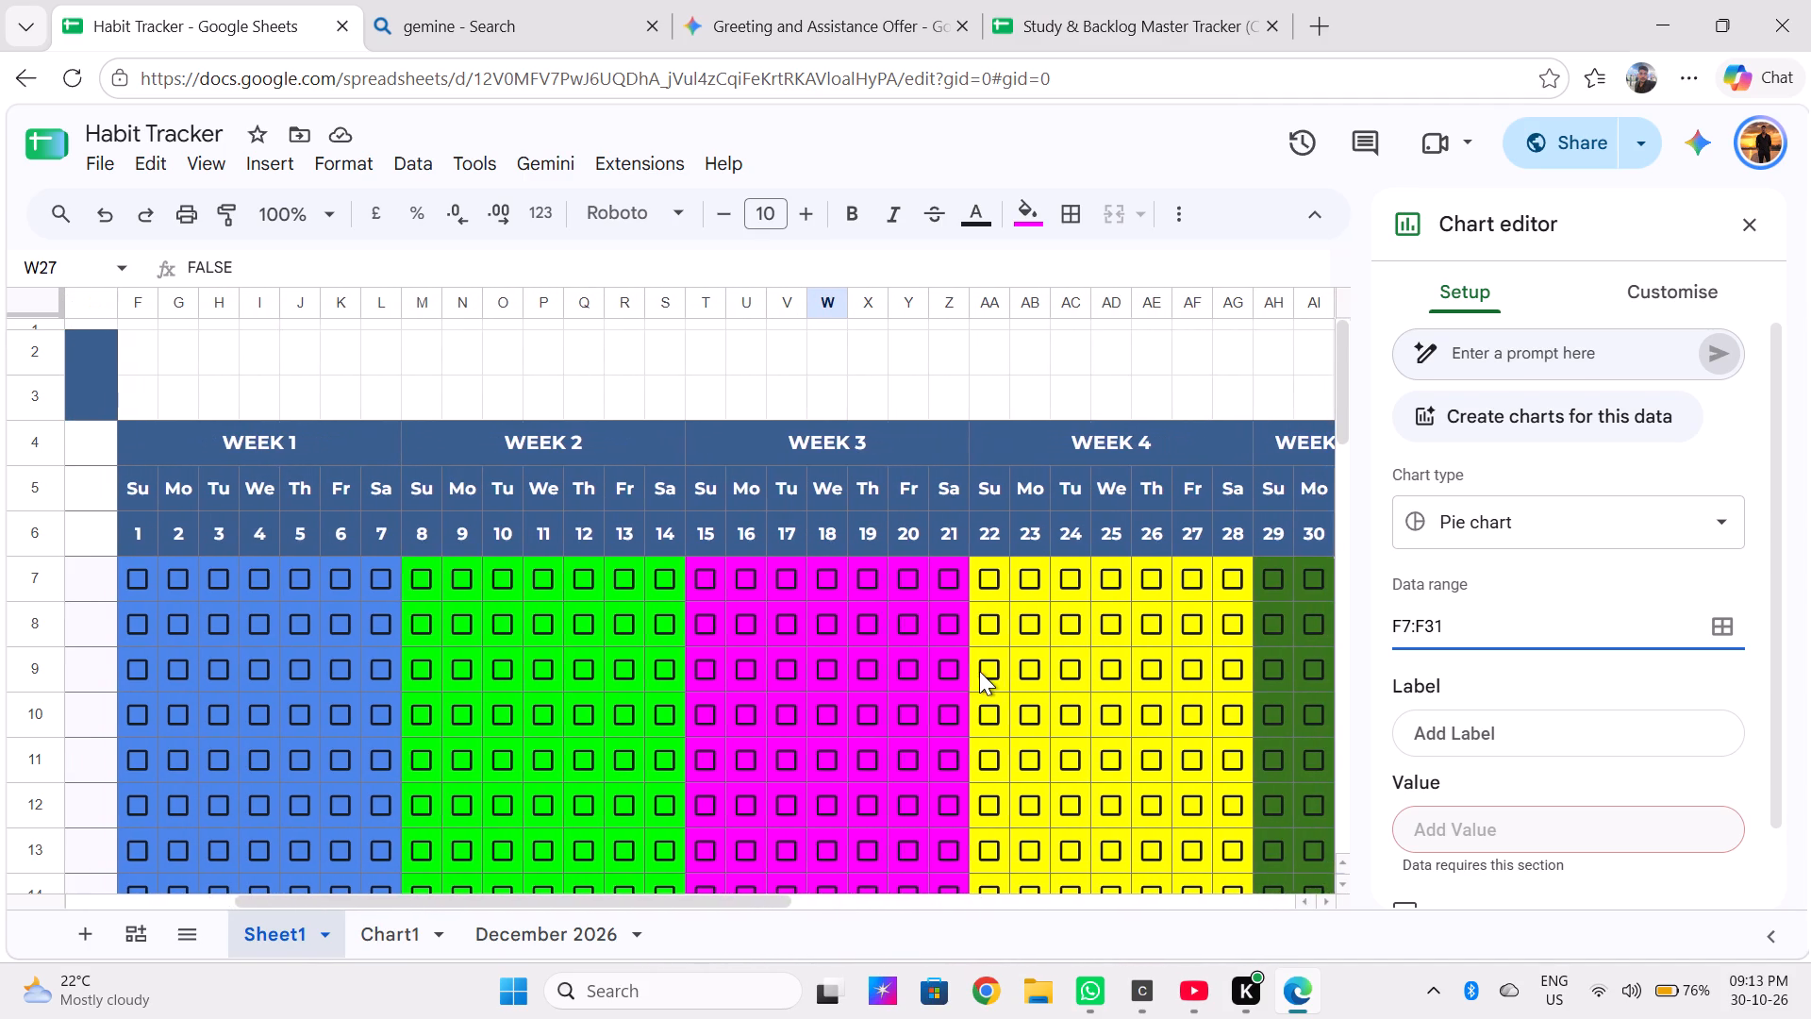
scroll(979, 671, right, 2)
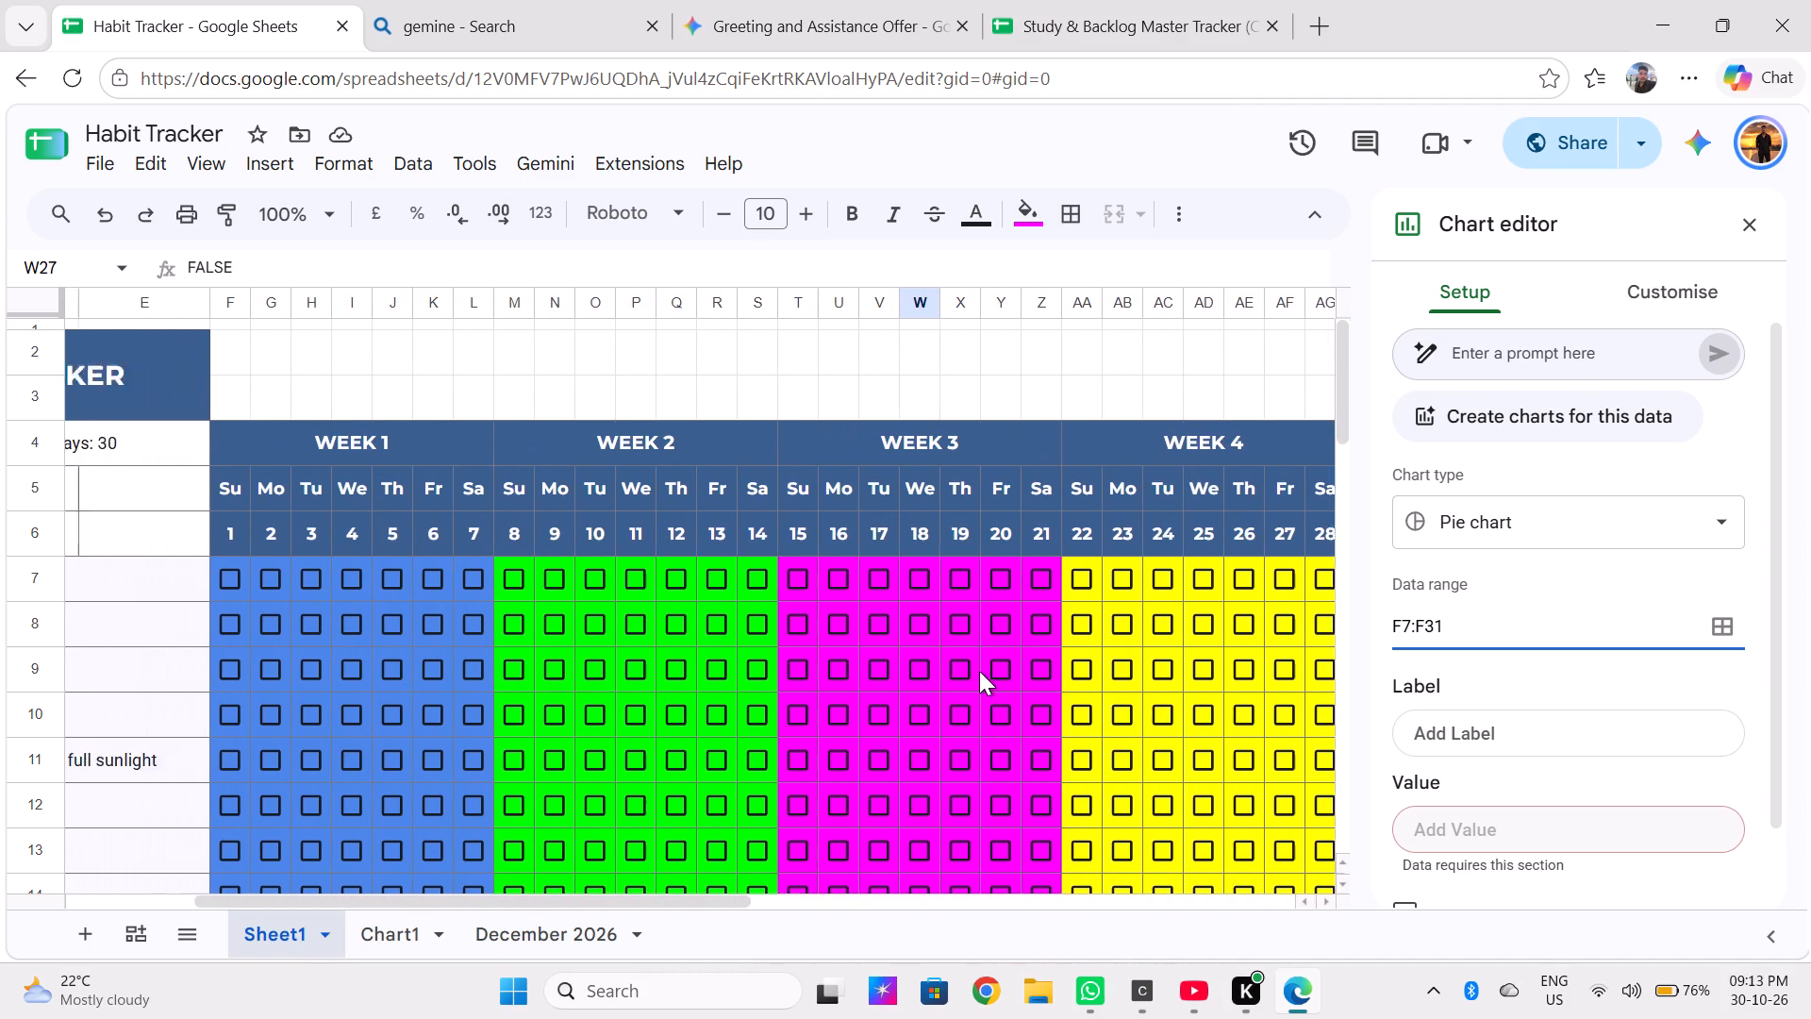
scroll(979, 671, right, 1)
scroll(979, 671, down, 1)
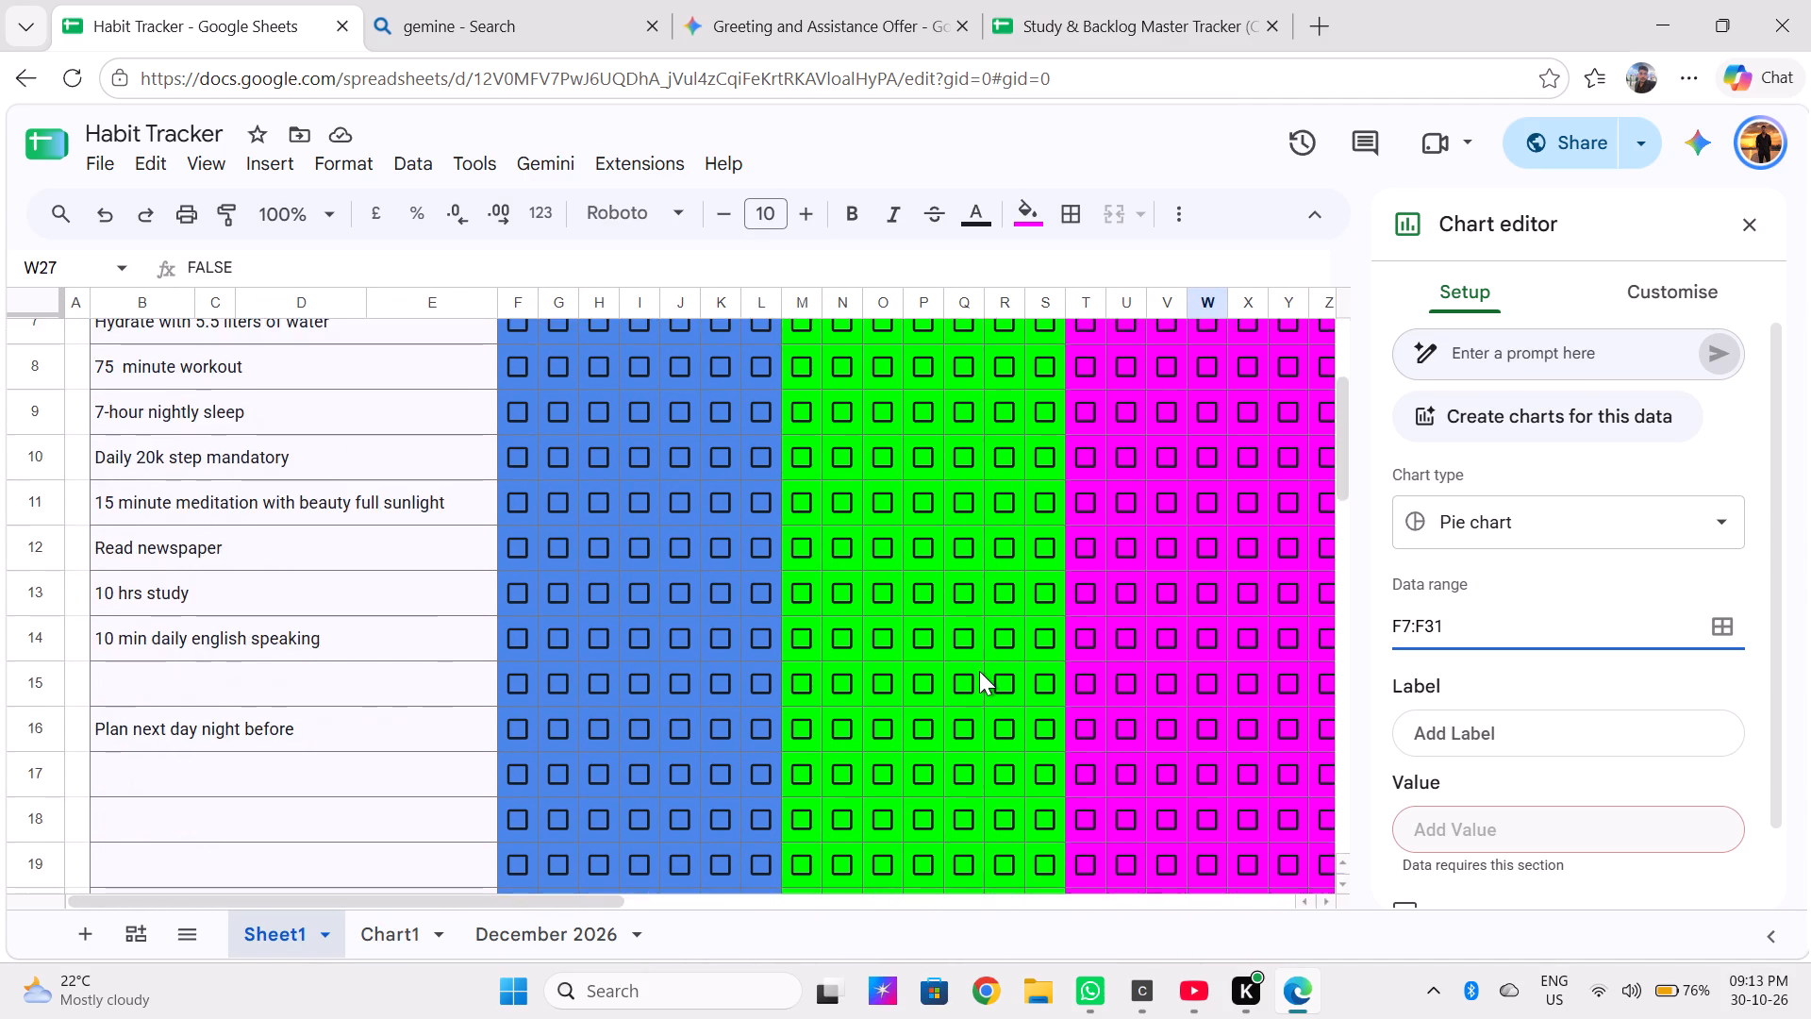
scroll(979, 671, down, 3)
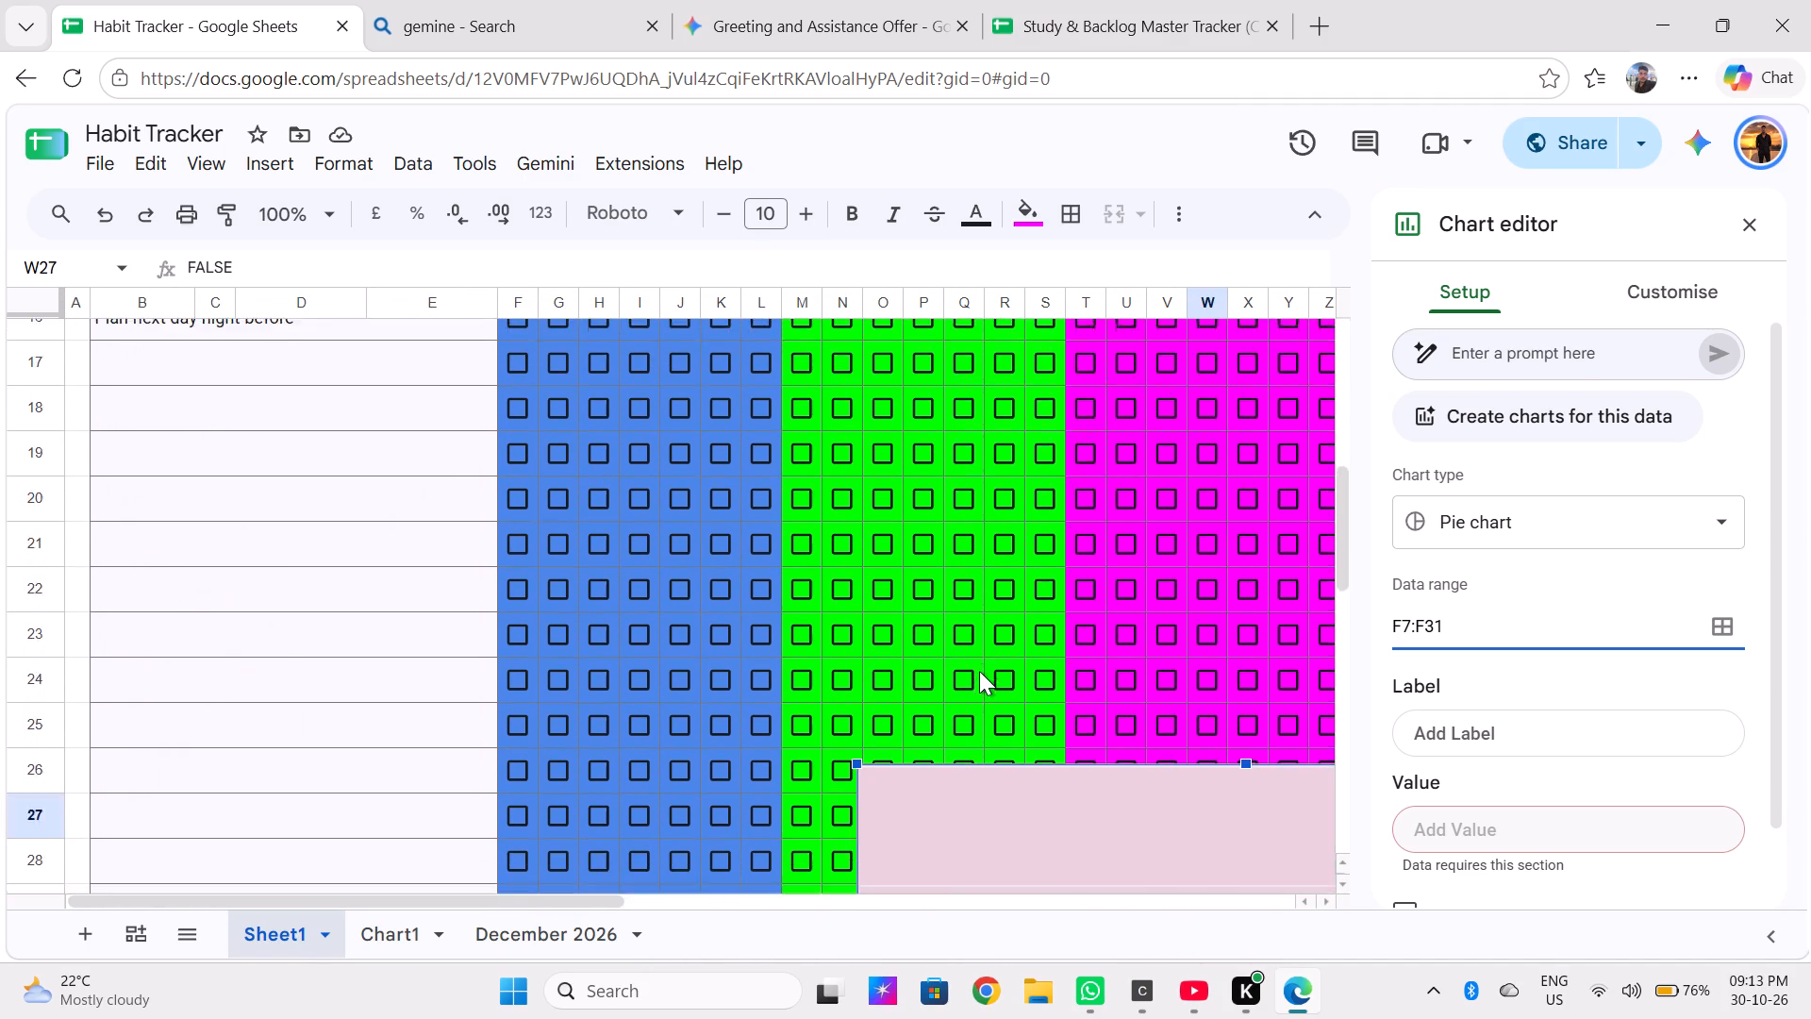
scroll(979, 671, down, 1)
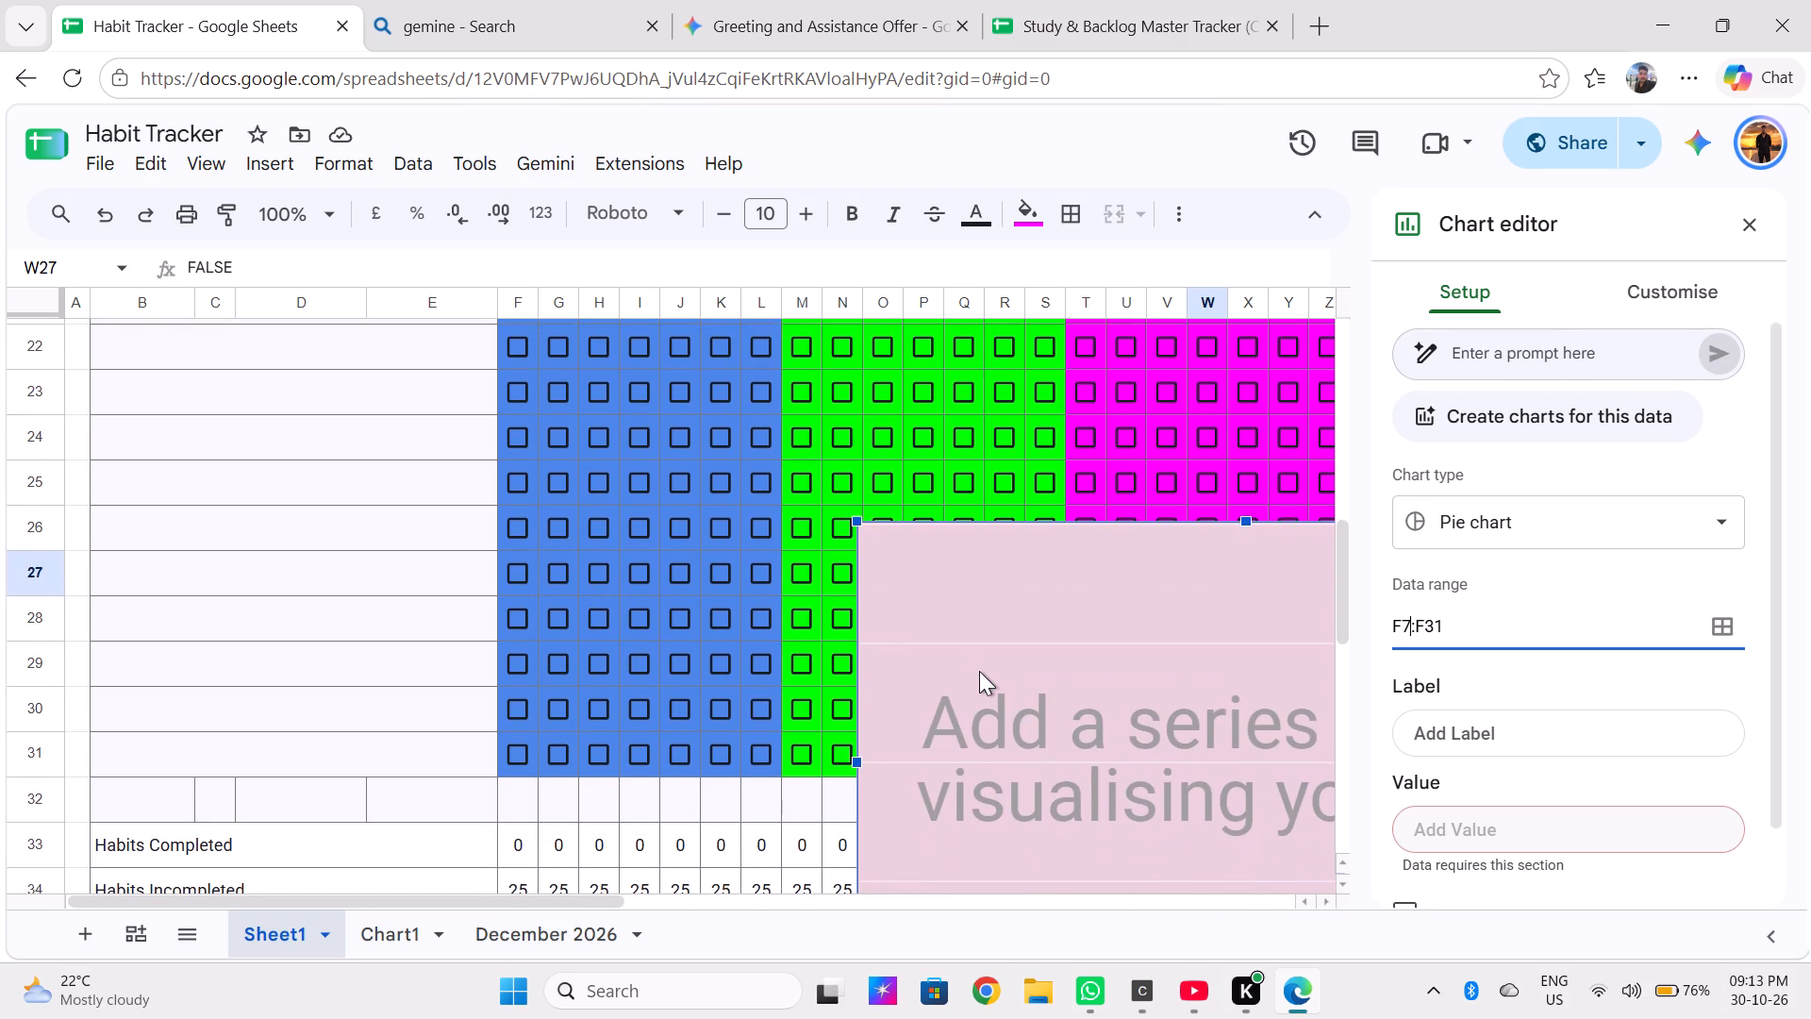
scroll(979, 671, up, 1)
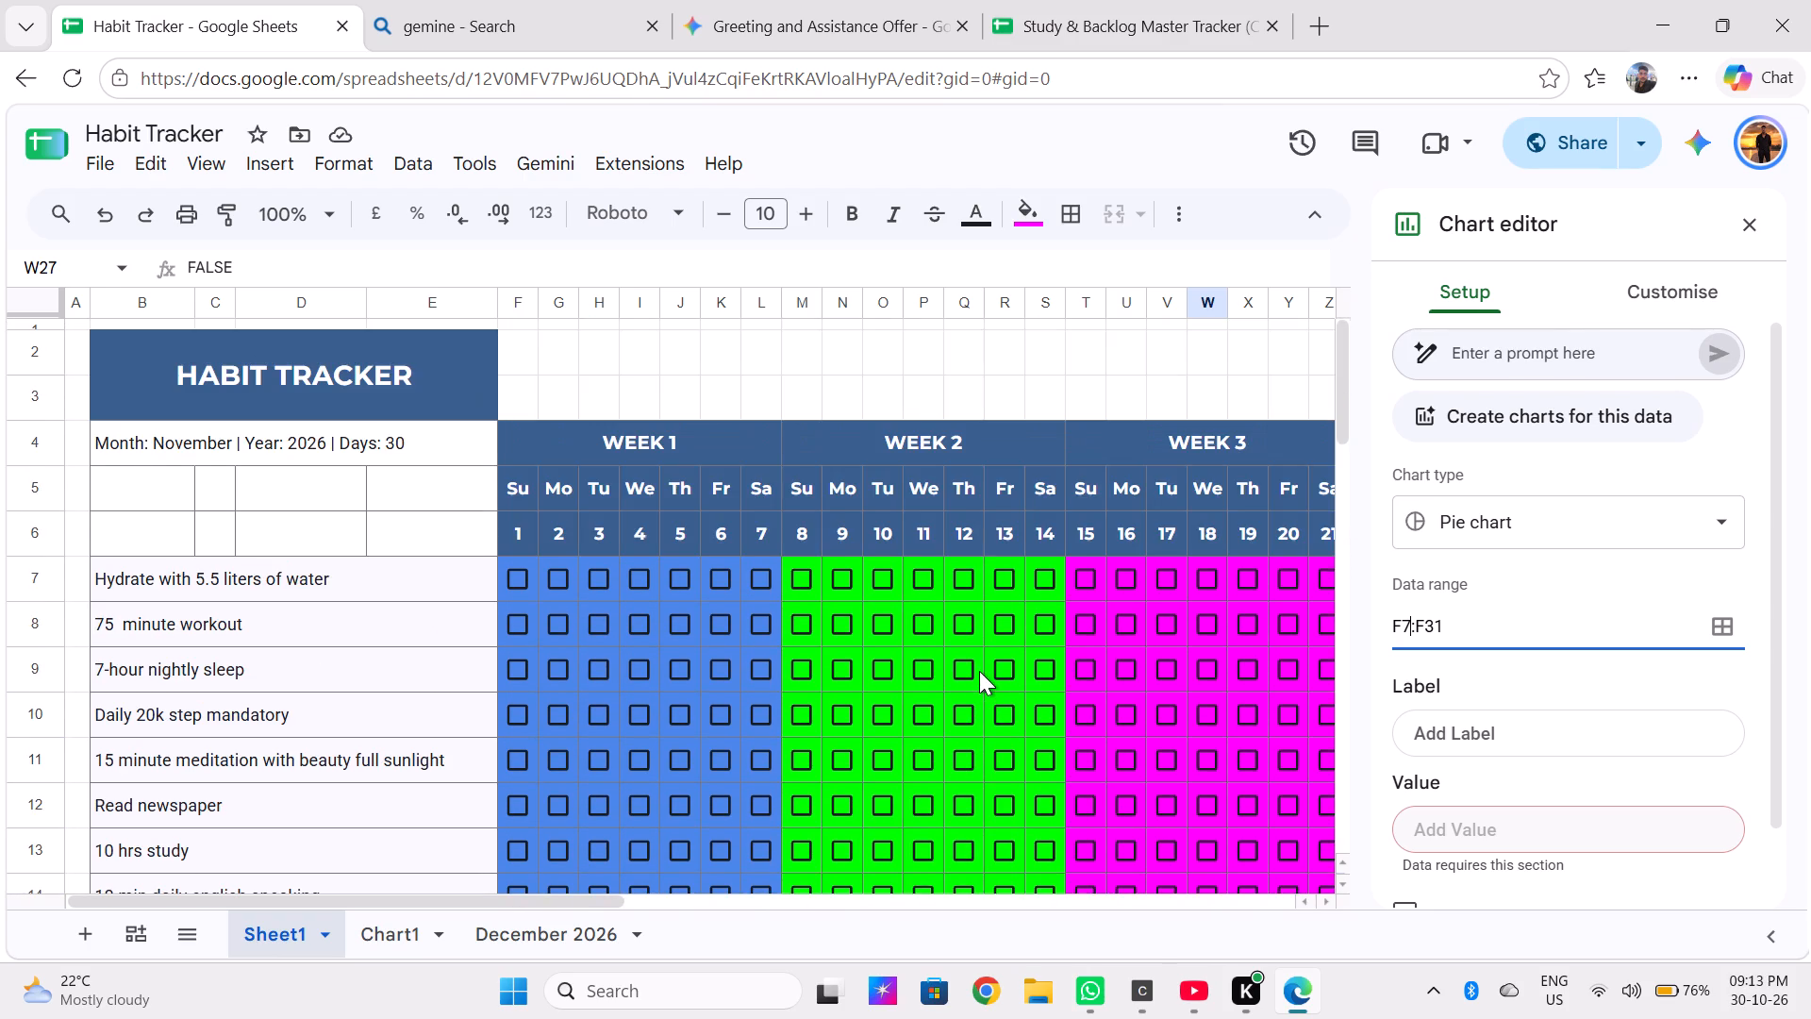
scroll(979, 671, up, 2)
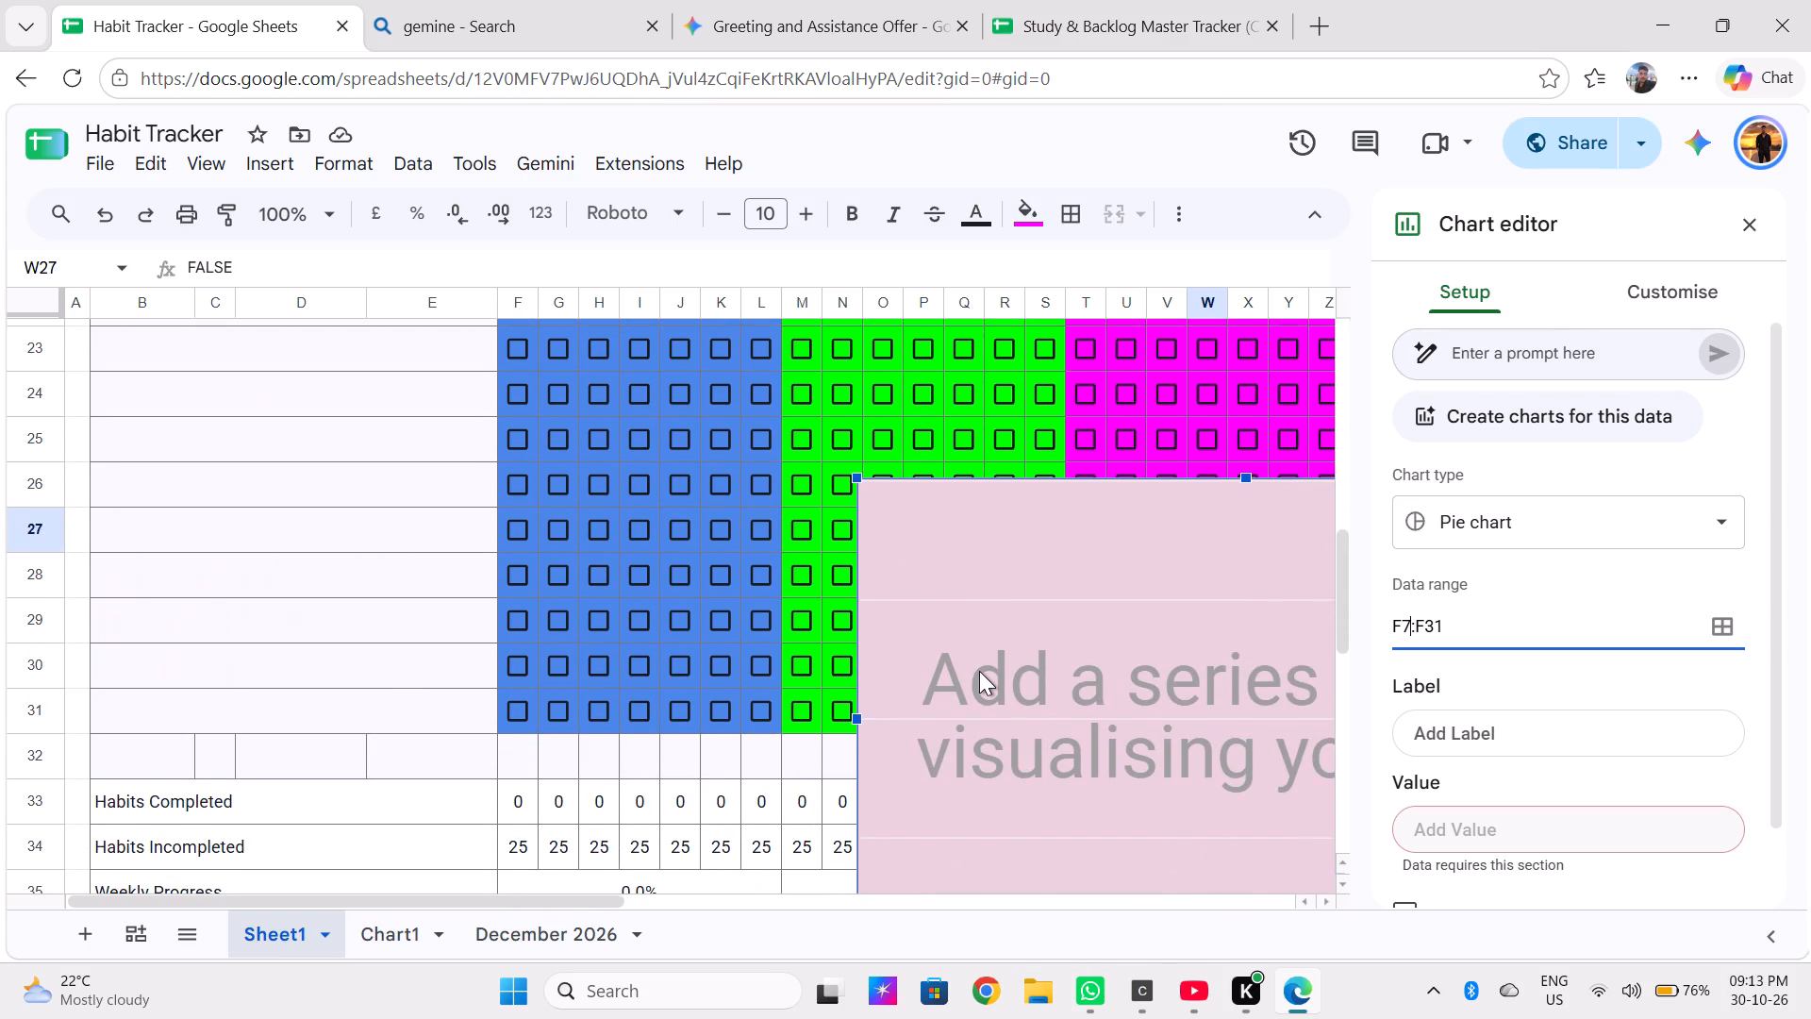
scroll(979, 671, up, 1)
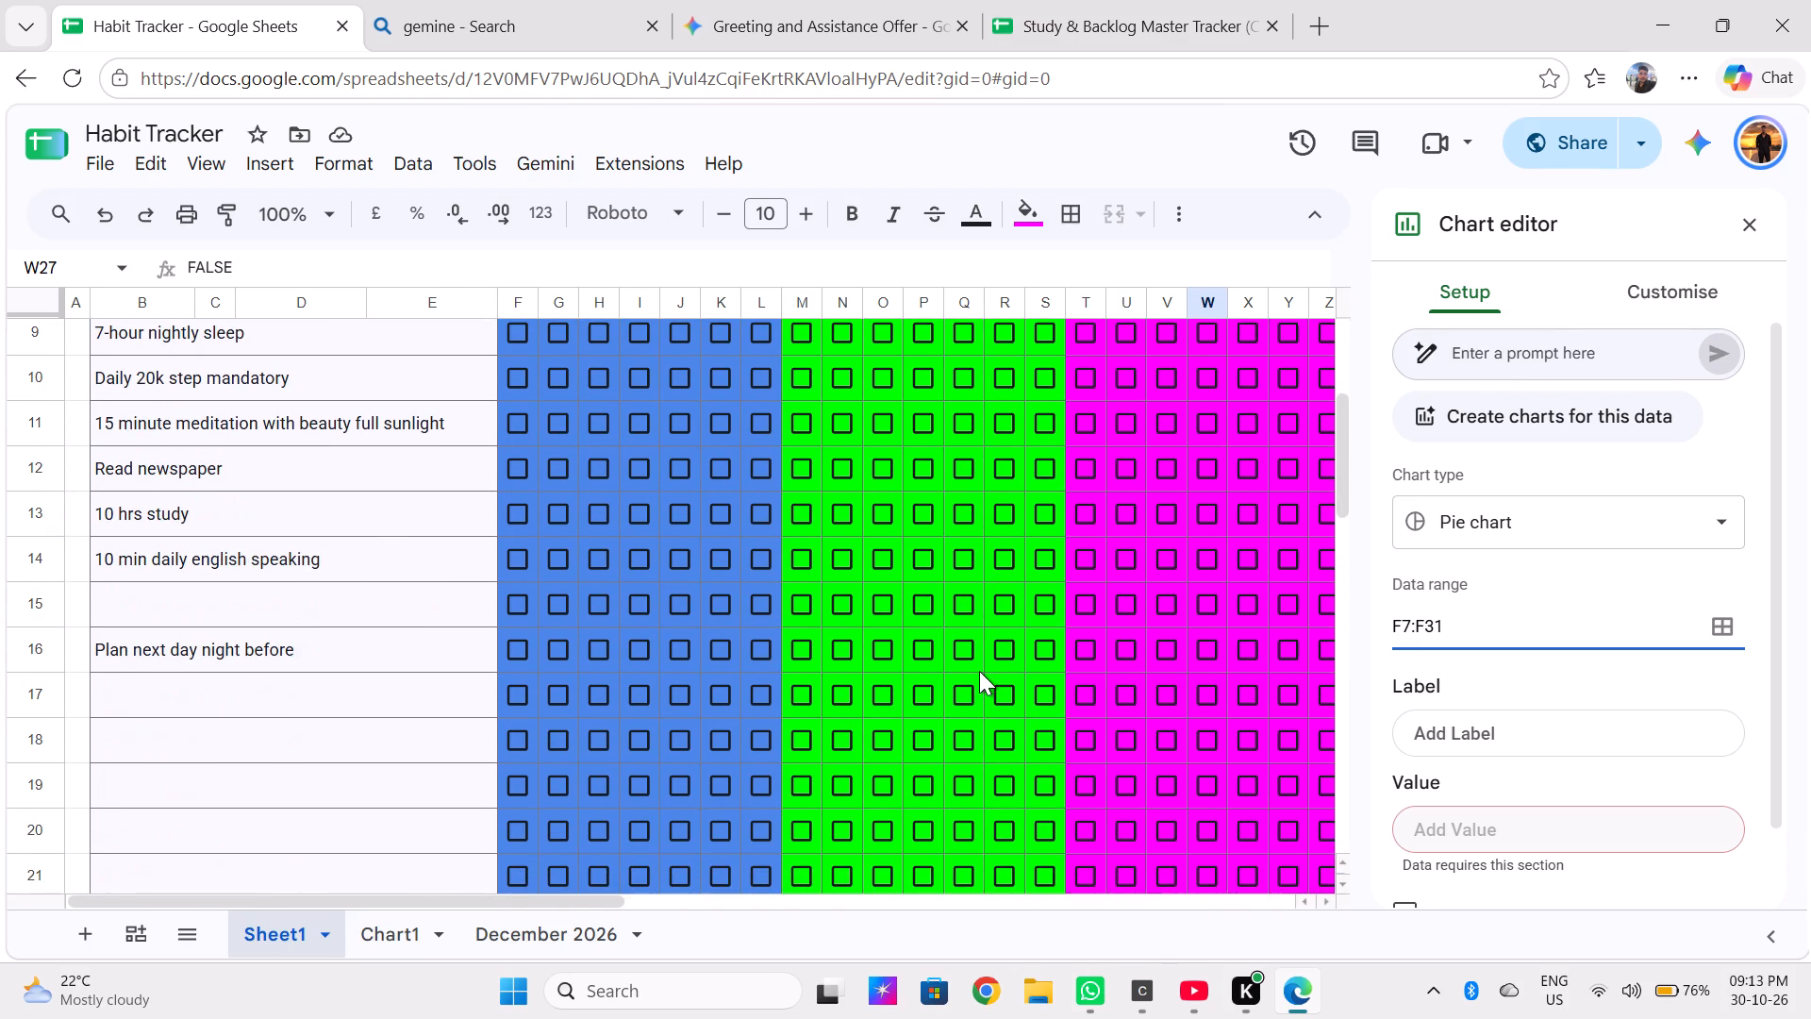
scroll(979, 671, up, 1)
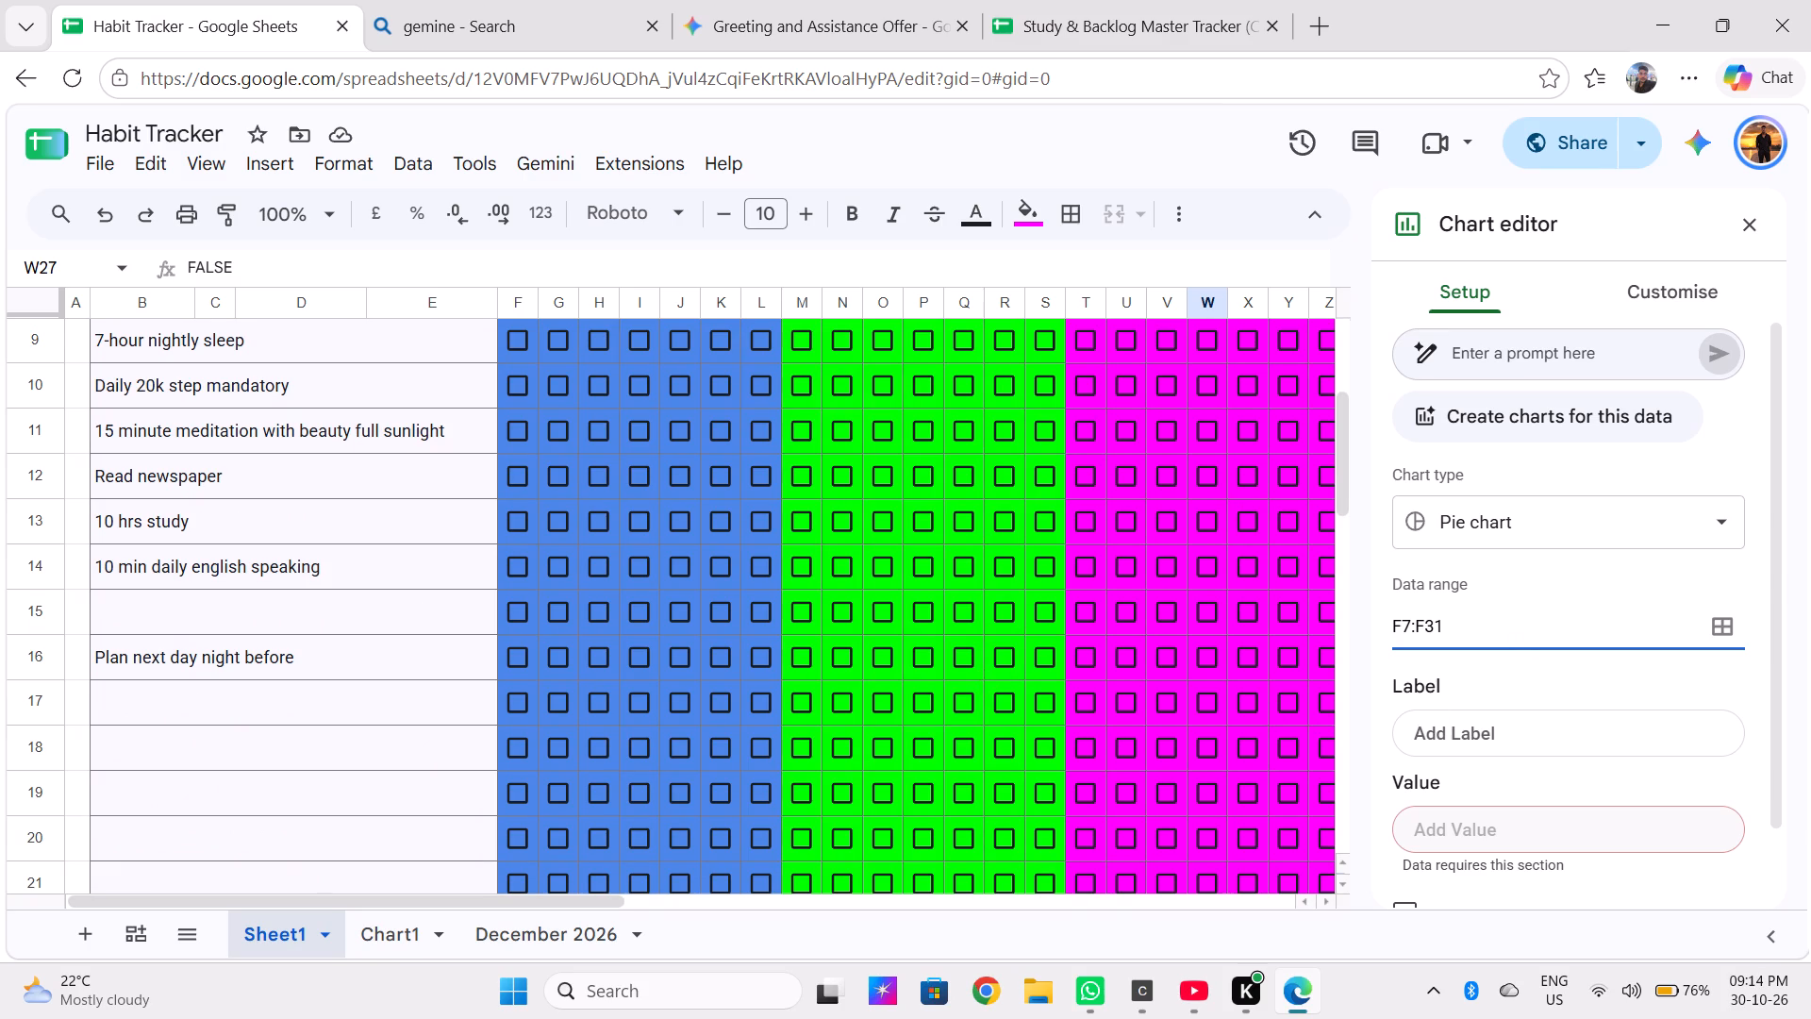
scroll(1612, 693, down, 1)
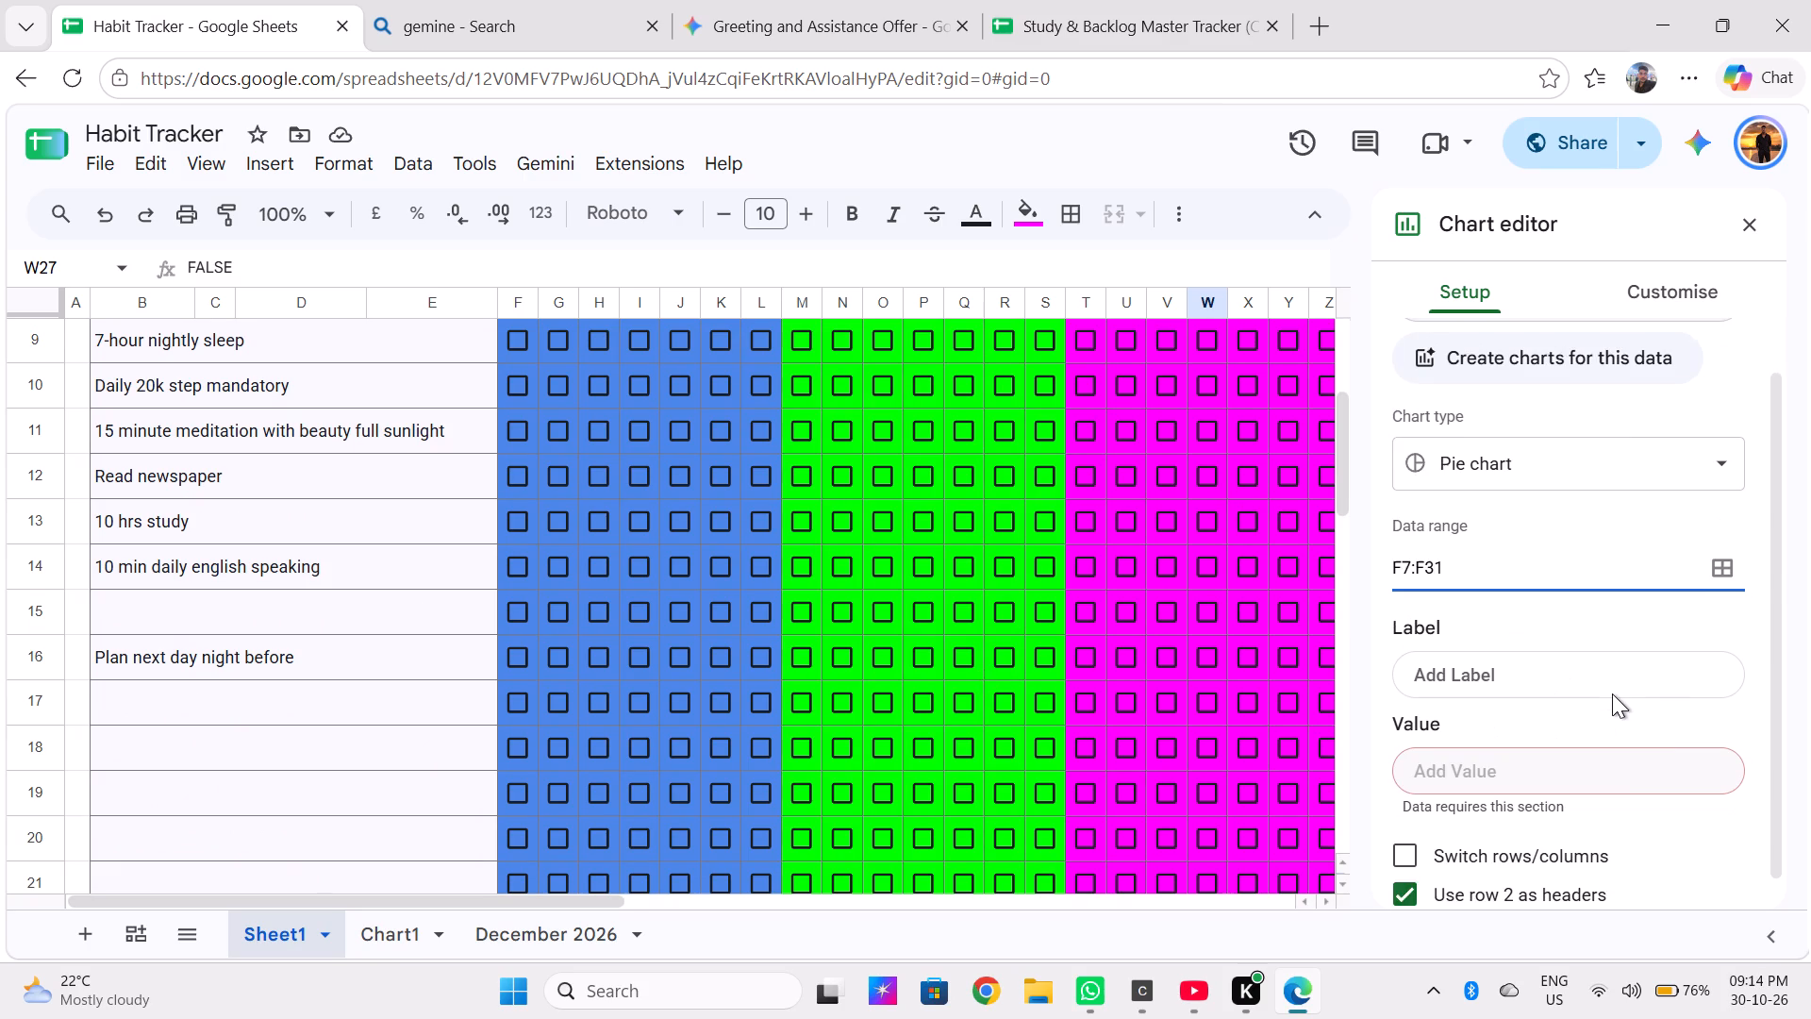
scroll(1612, 693, down, 2)
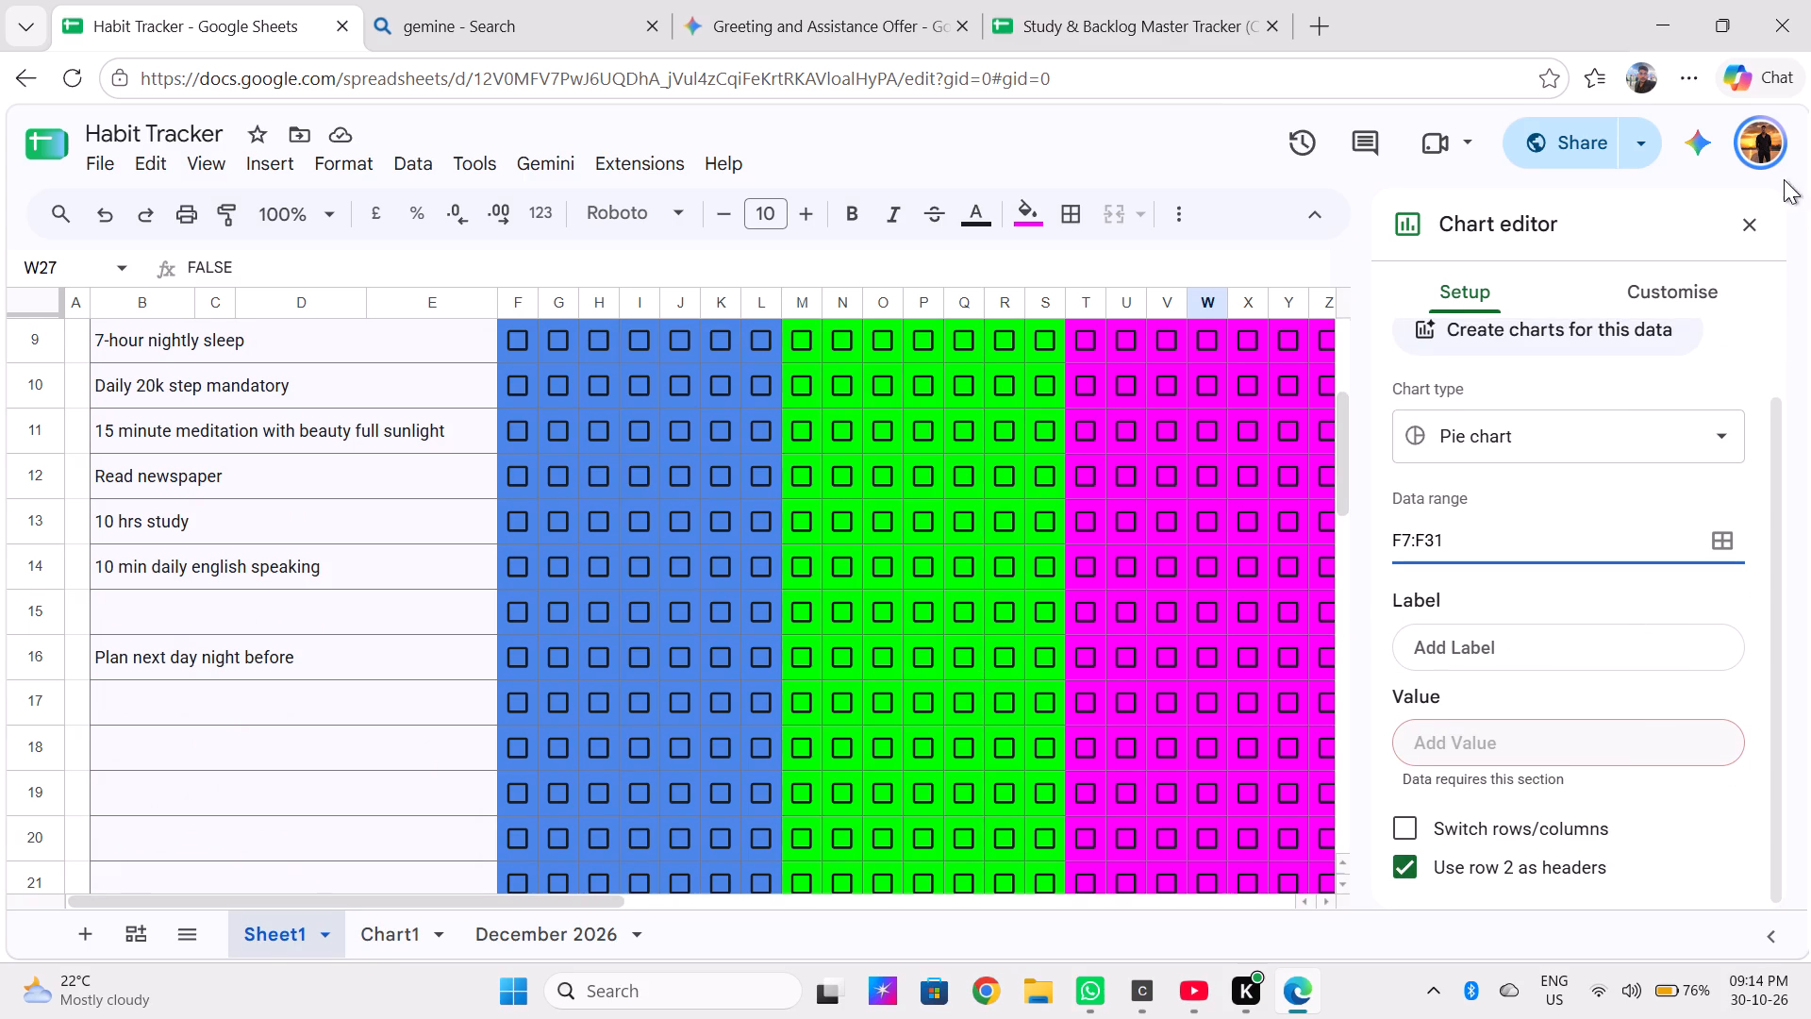
scroll(1606, 515, down, 3)
scroll(1528, 743, down, 3)
click(1753, 234)
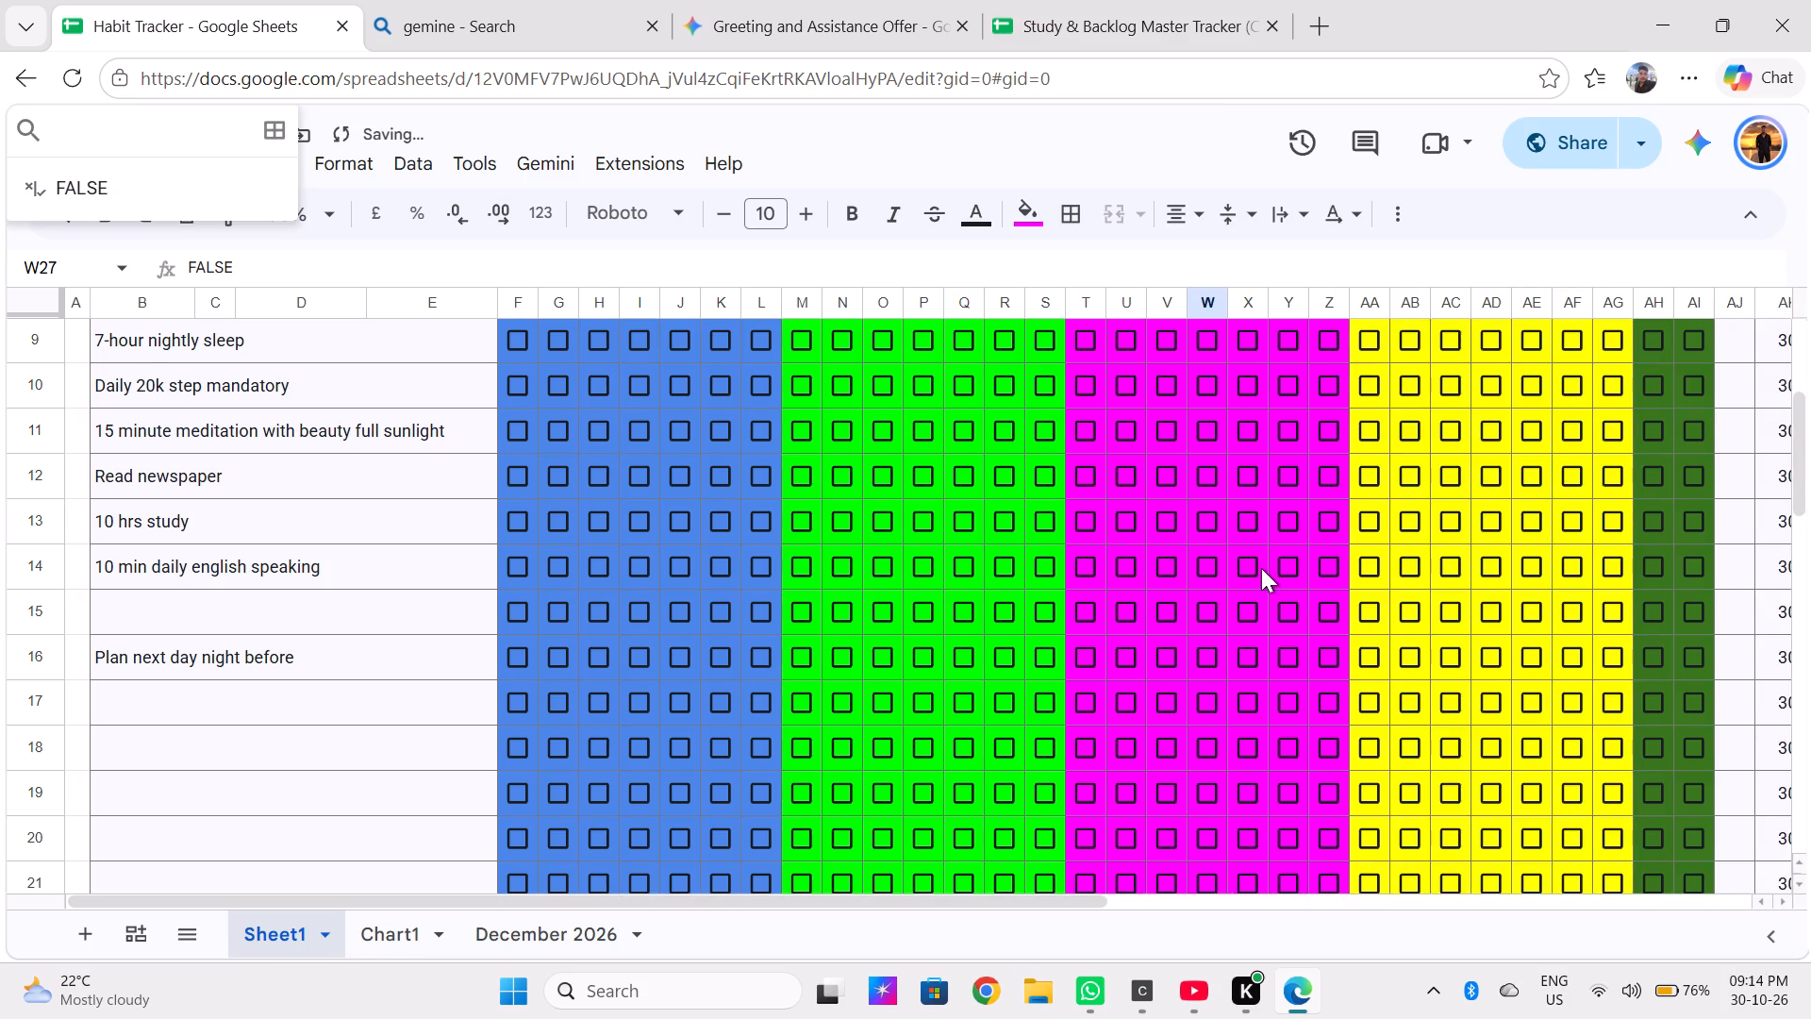
scroll(1261, 568, down, 6)
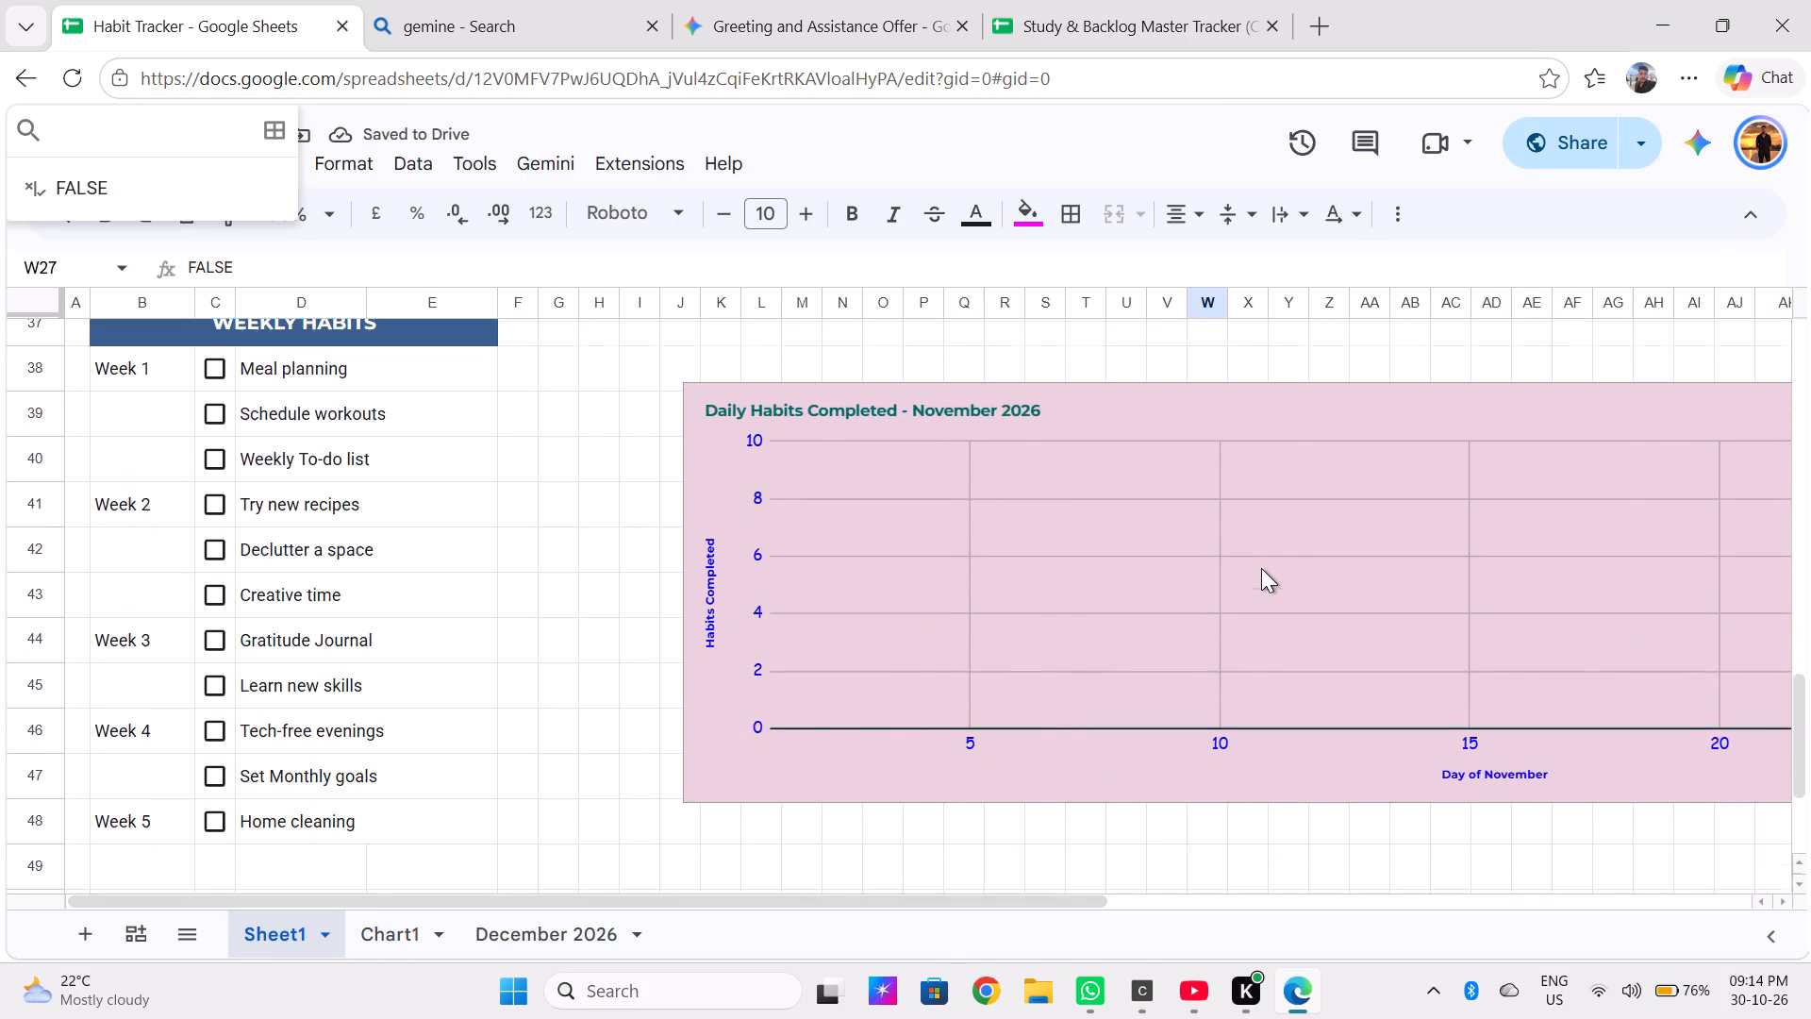
scroll(1261, 568, down, 1)
scroll(1261, 568, up, 4)
click(1261, 568)
scroll(1261, 568, up, 2)
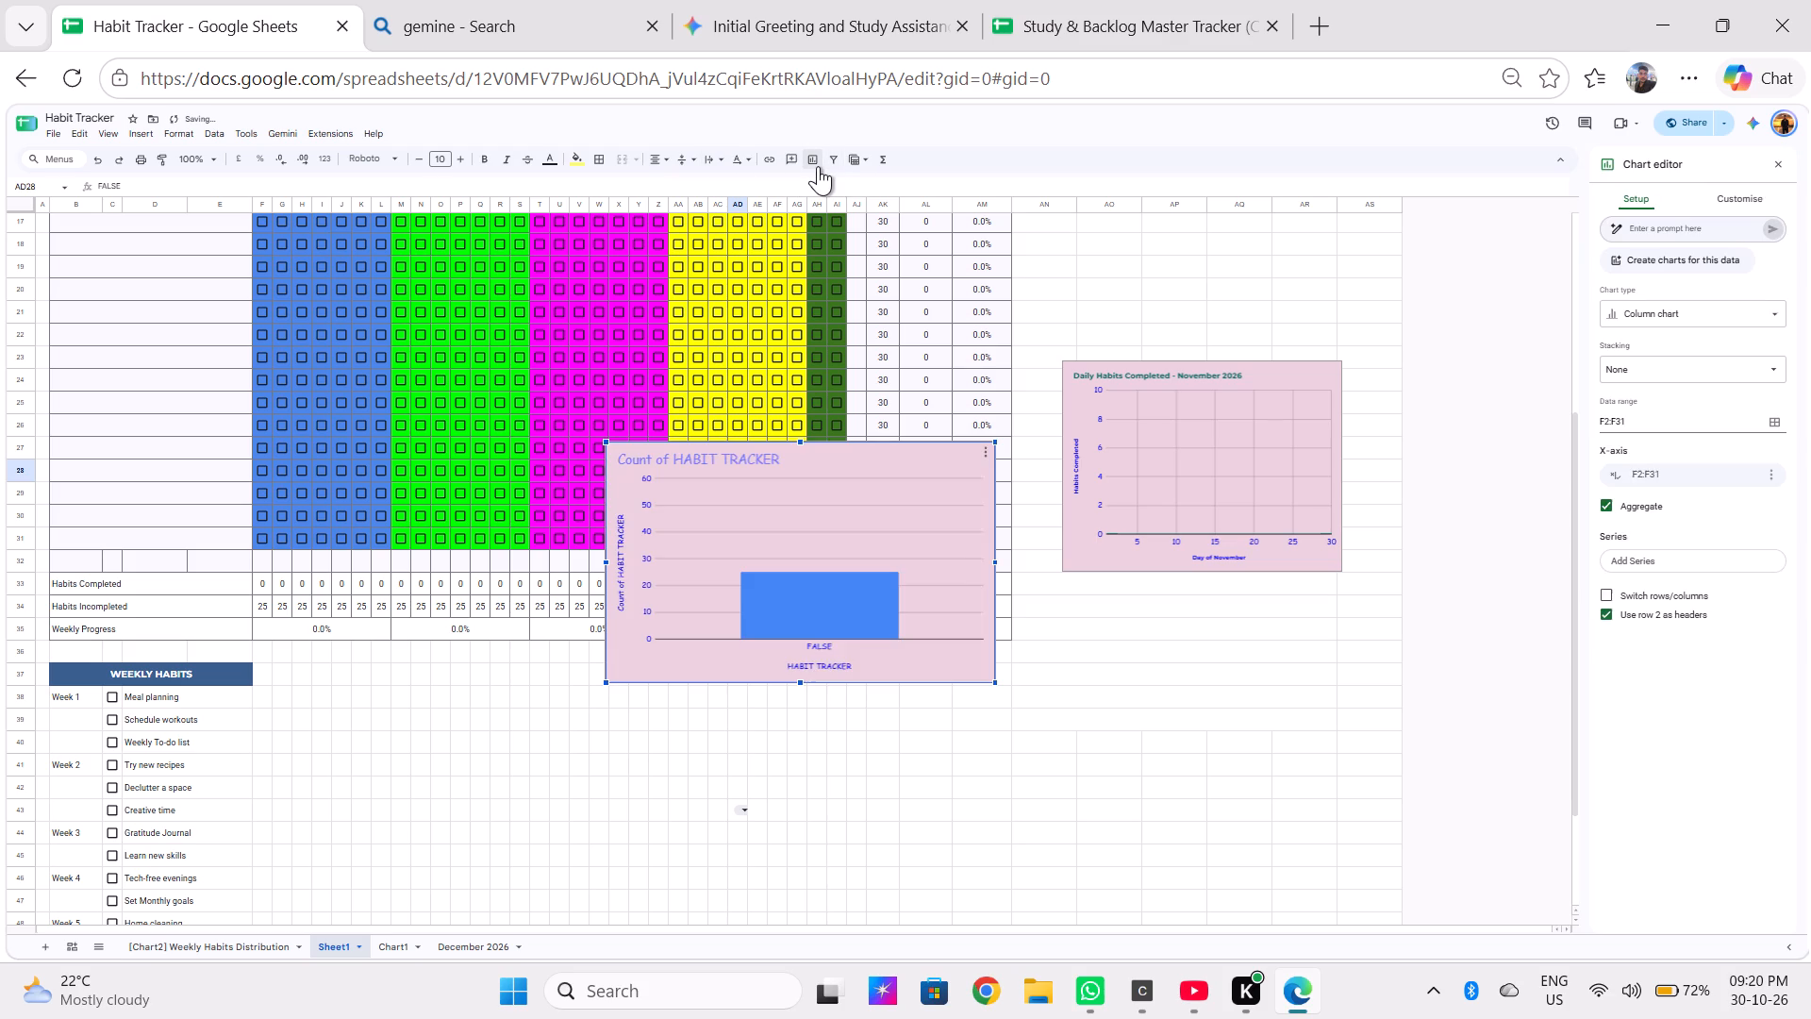
click(1704, 308)
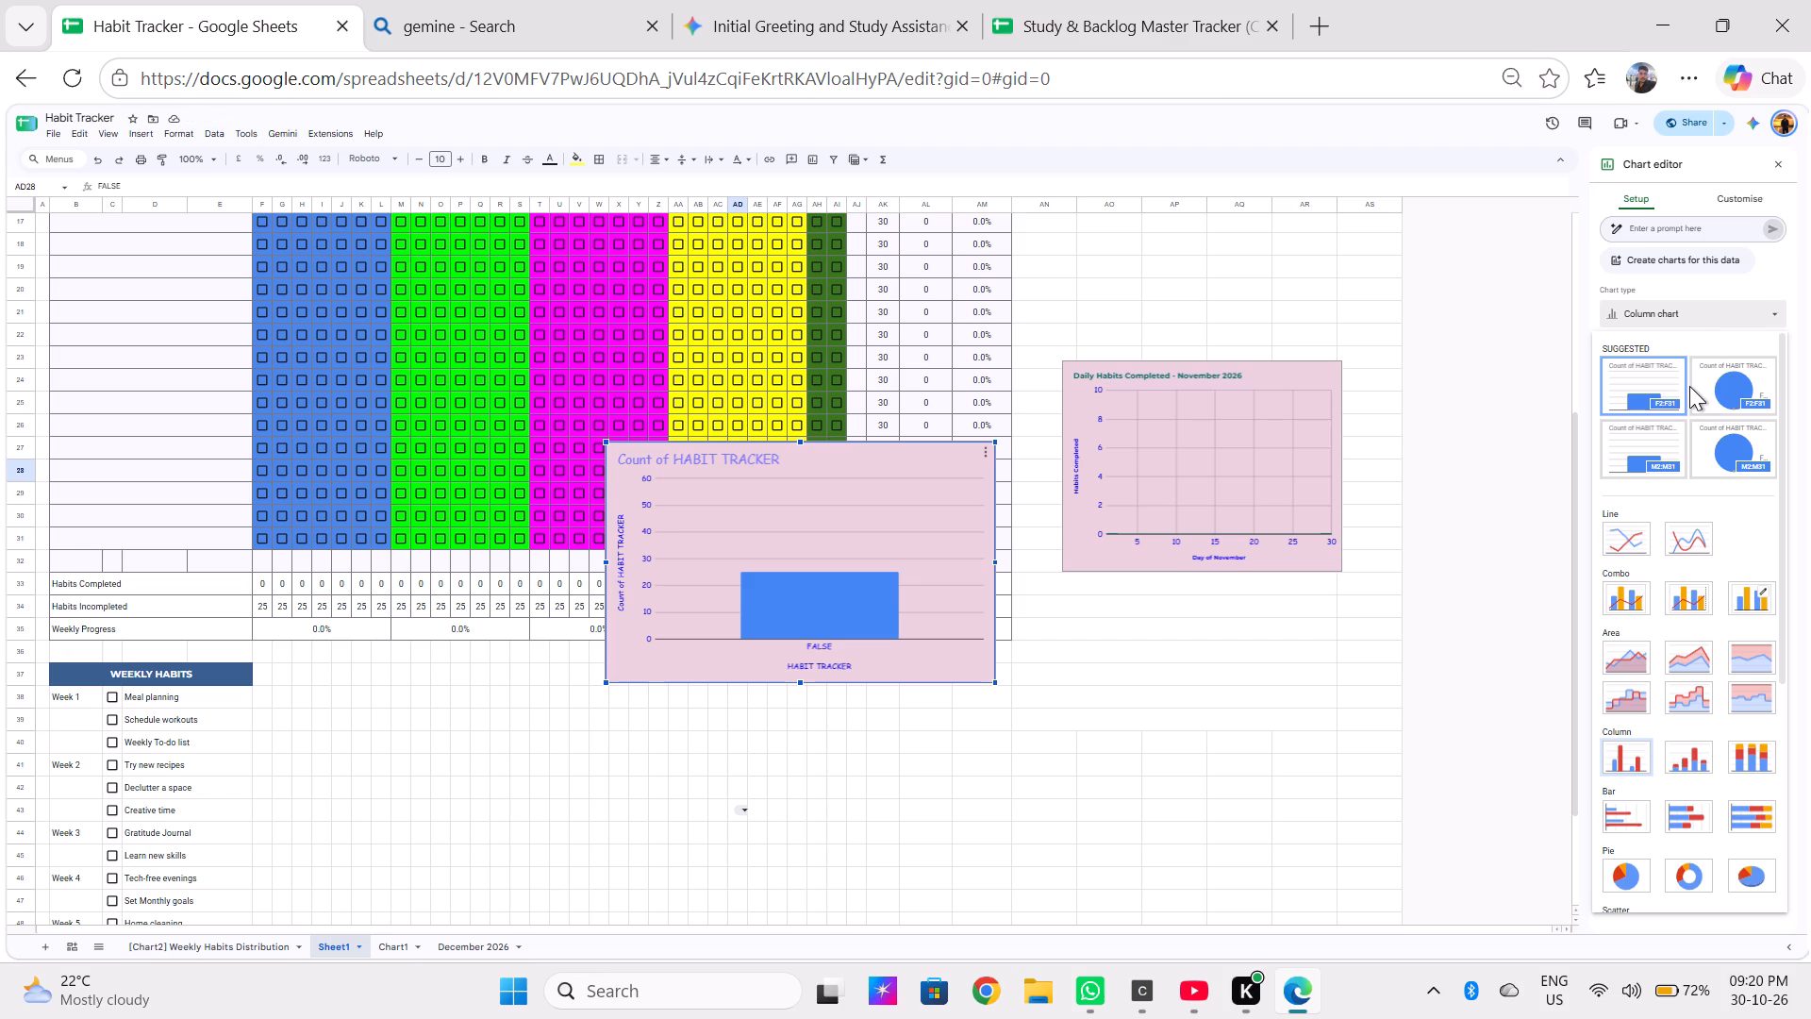
scroll(1701, 532, down, 1)
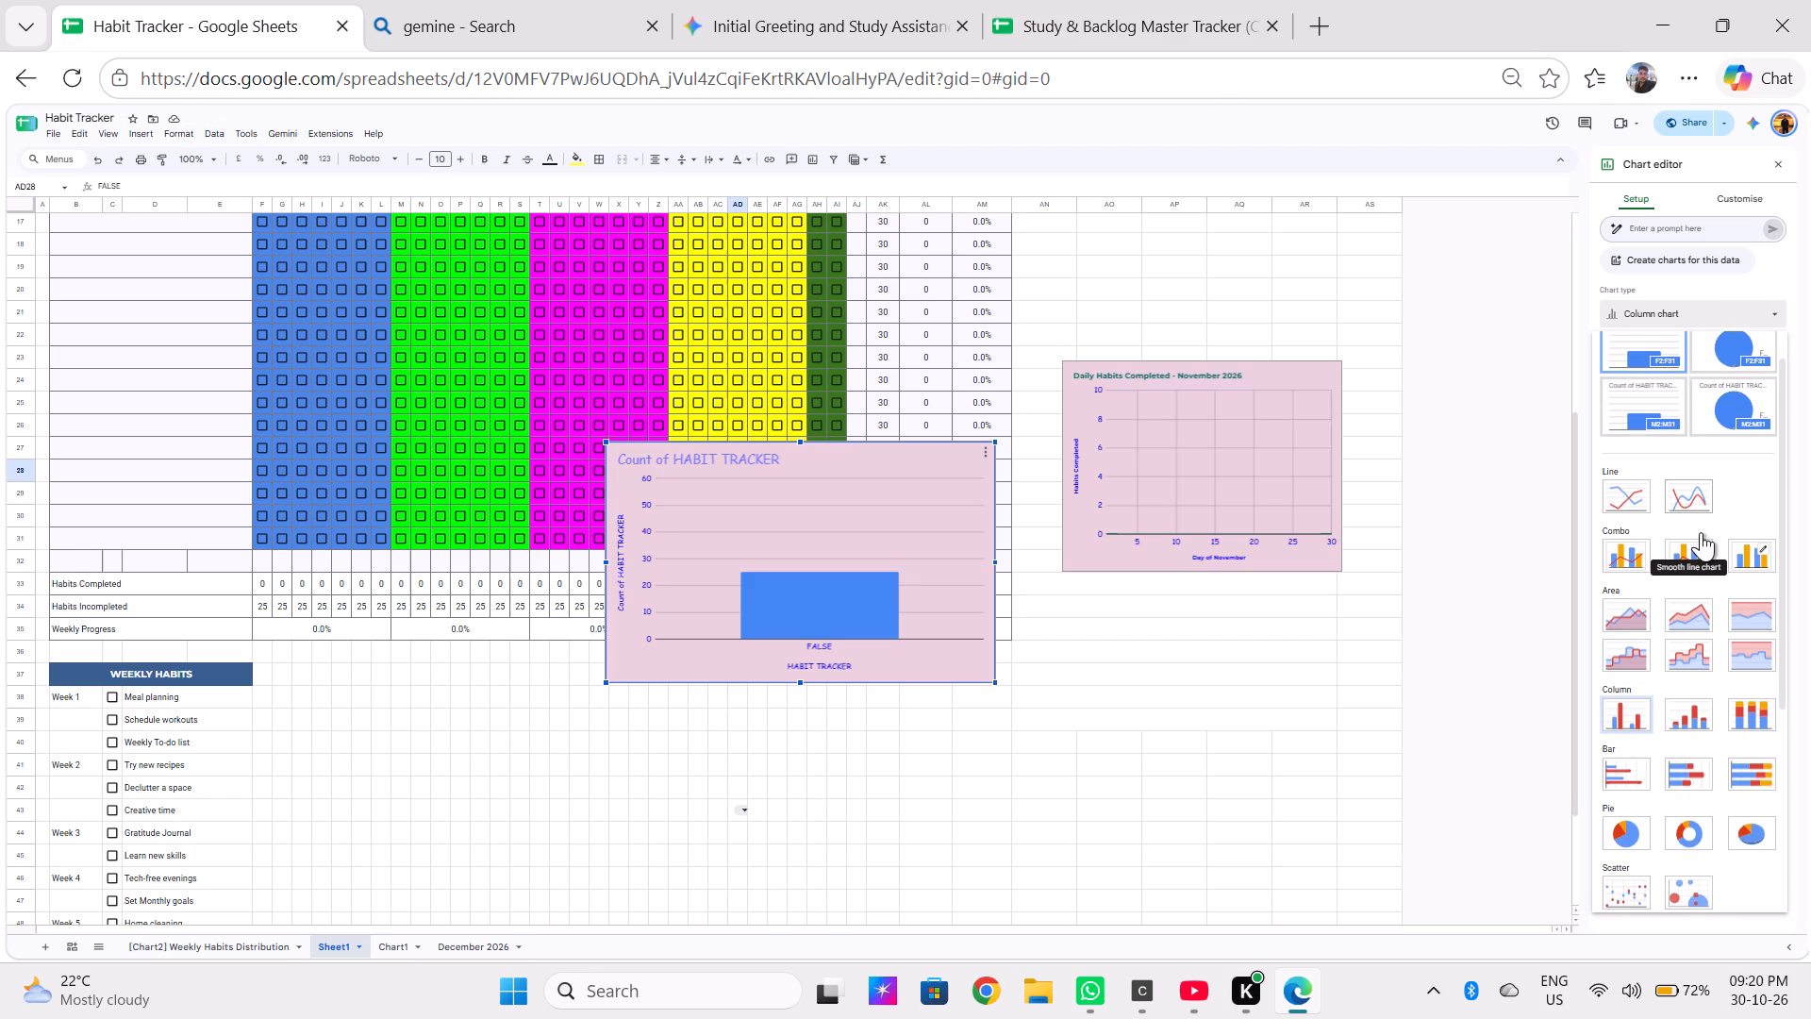
scroll(1701, 532, down, 1)
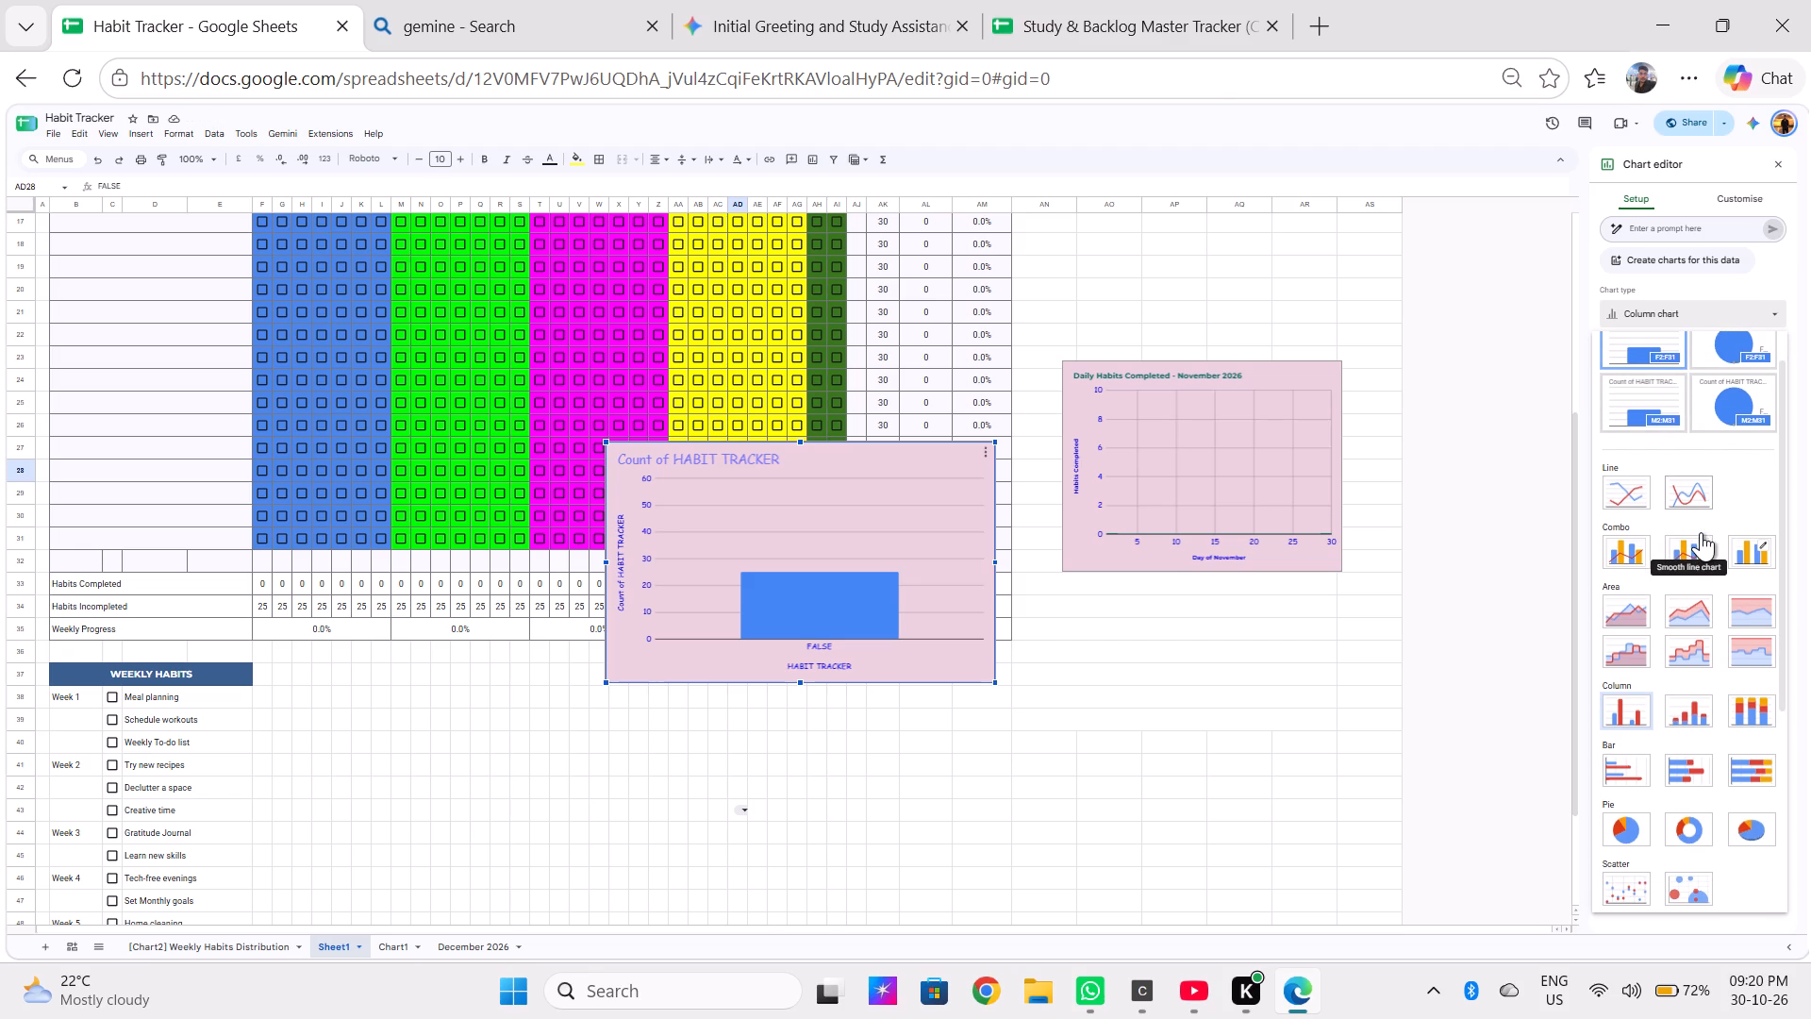
scroll(1701, 532, down, 1)
scroll(1701, 532, up, 1)
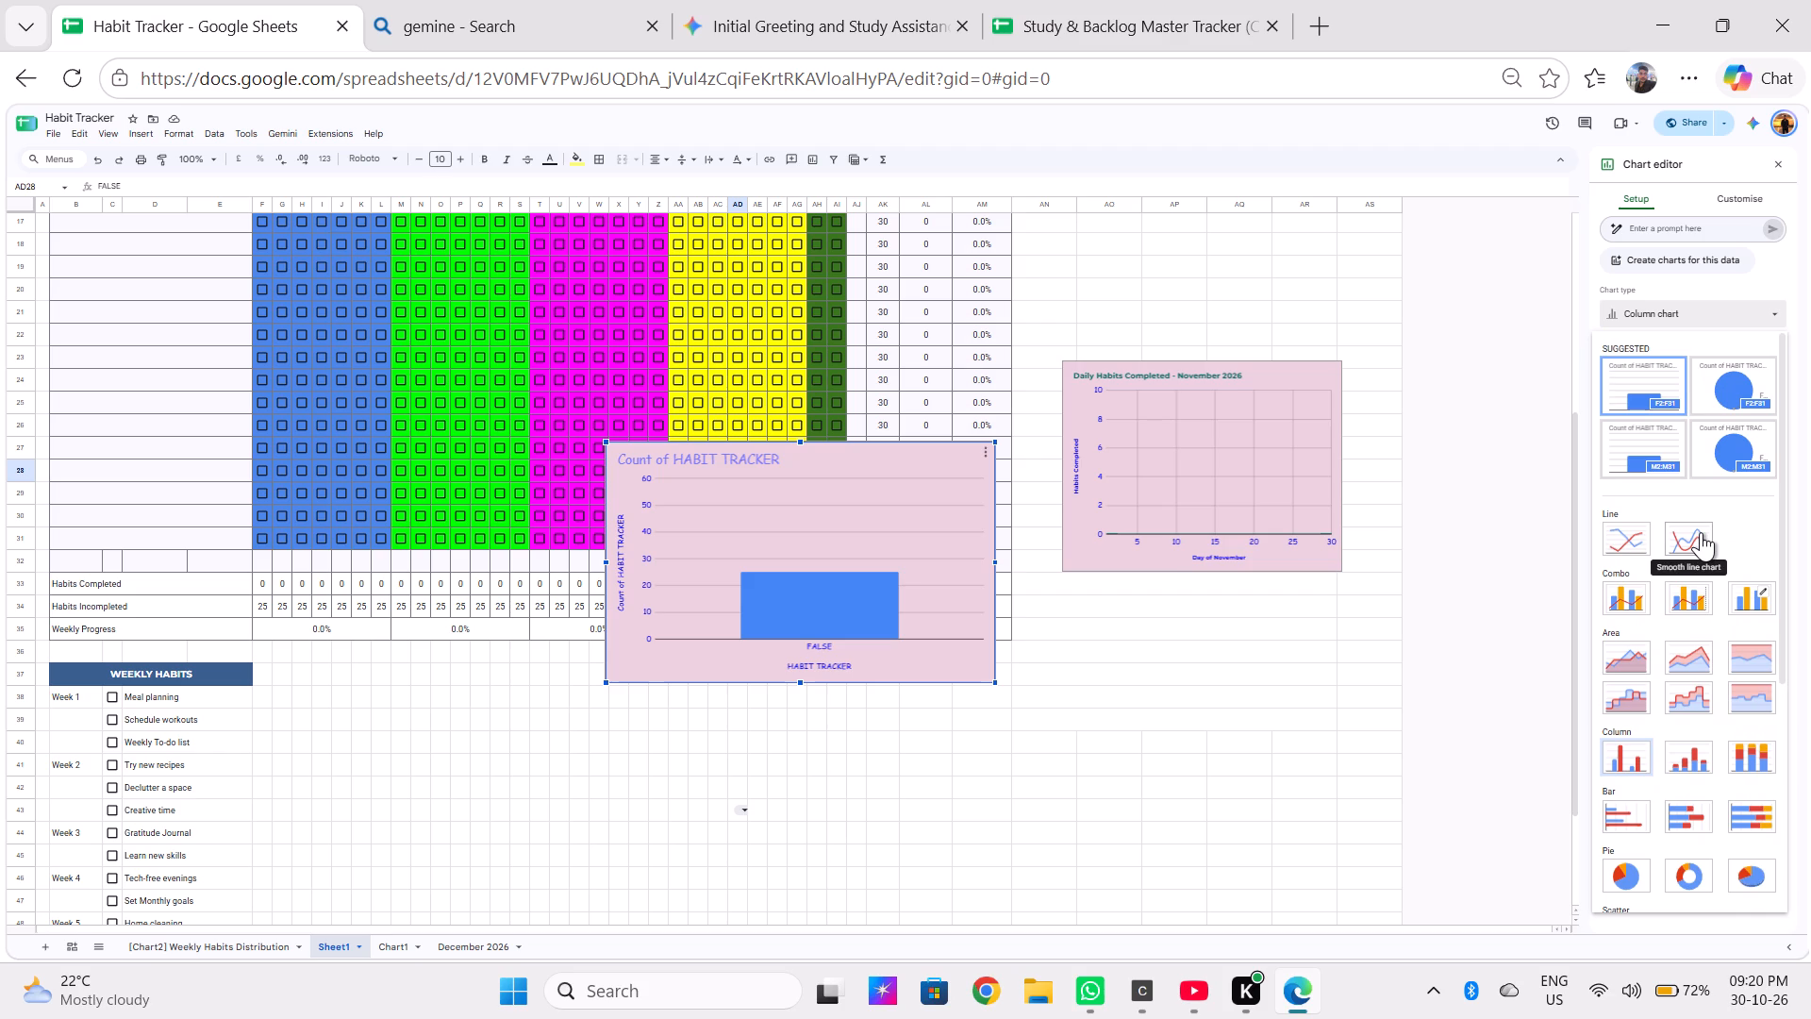
click(1649, 454)
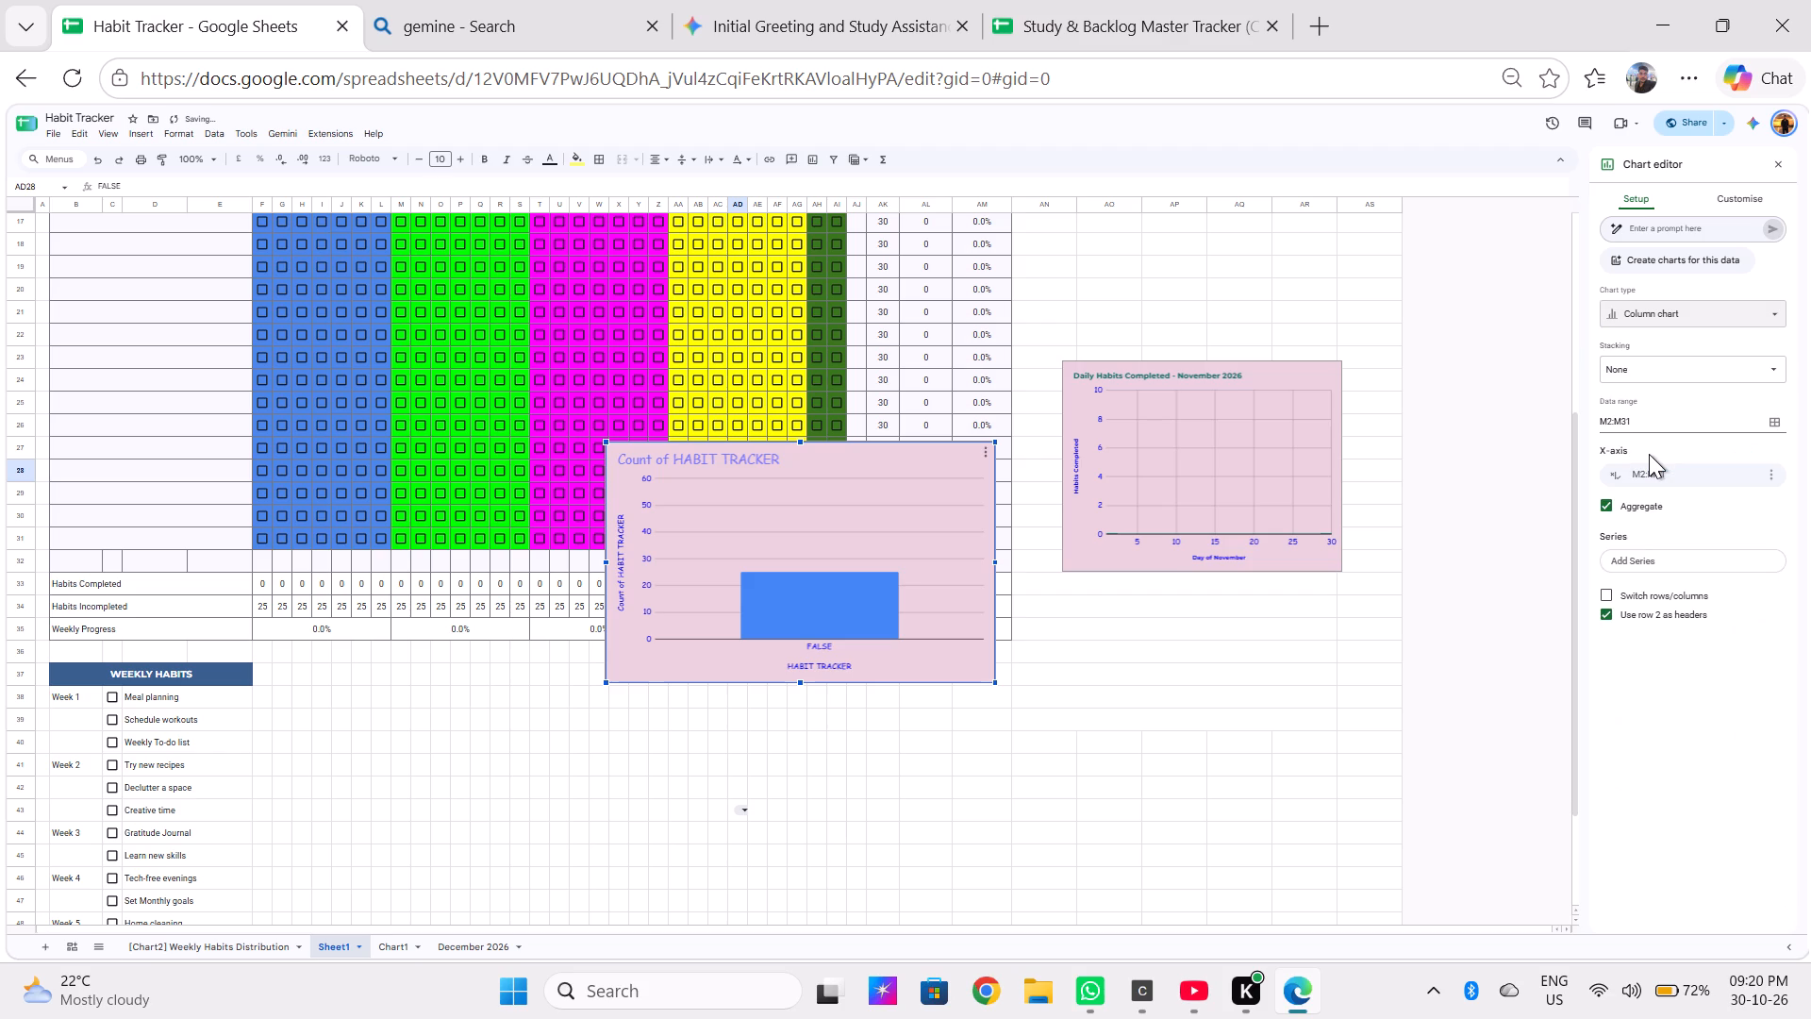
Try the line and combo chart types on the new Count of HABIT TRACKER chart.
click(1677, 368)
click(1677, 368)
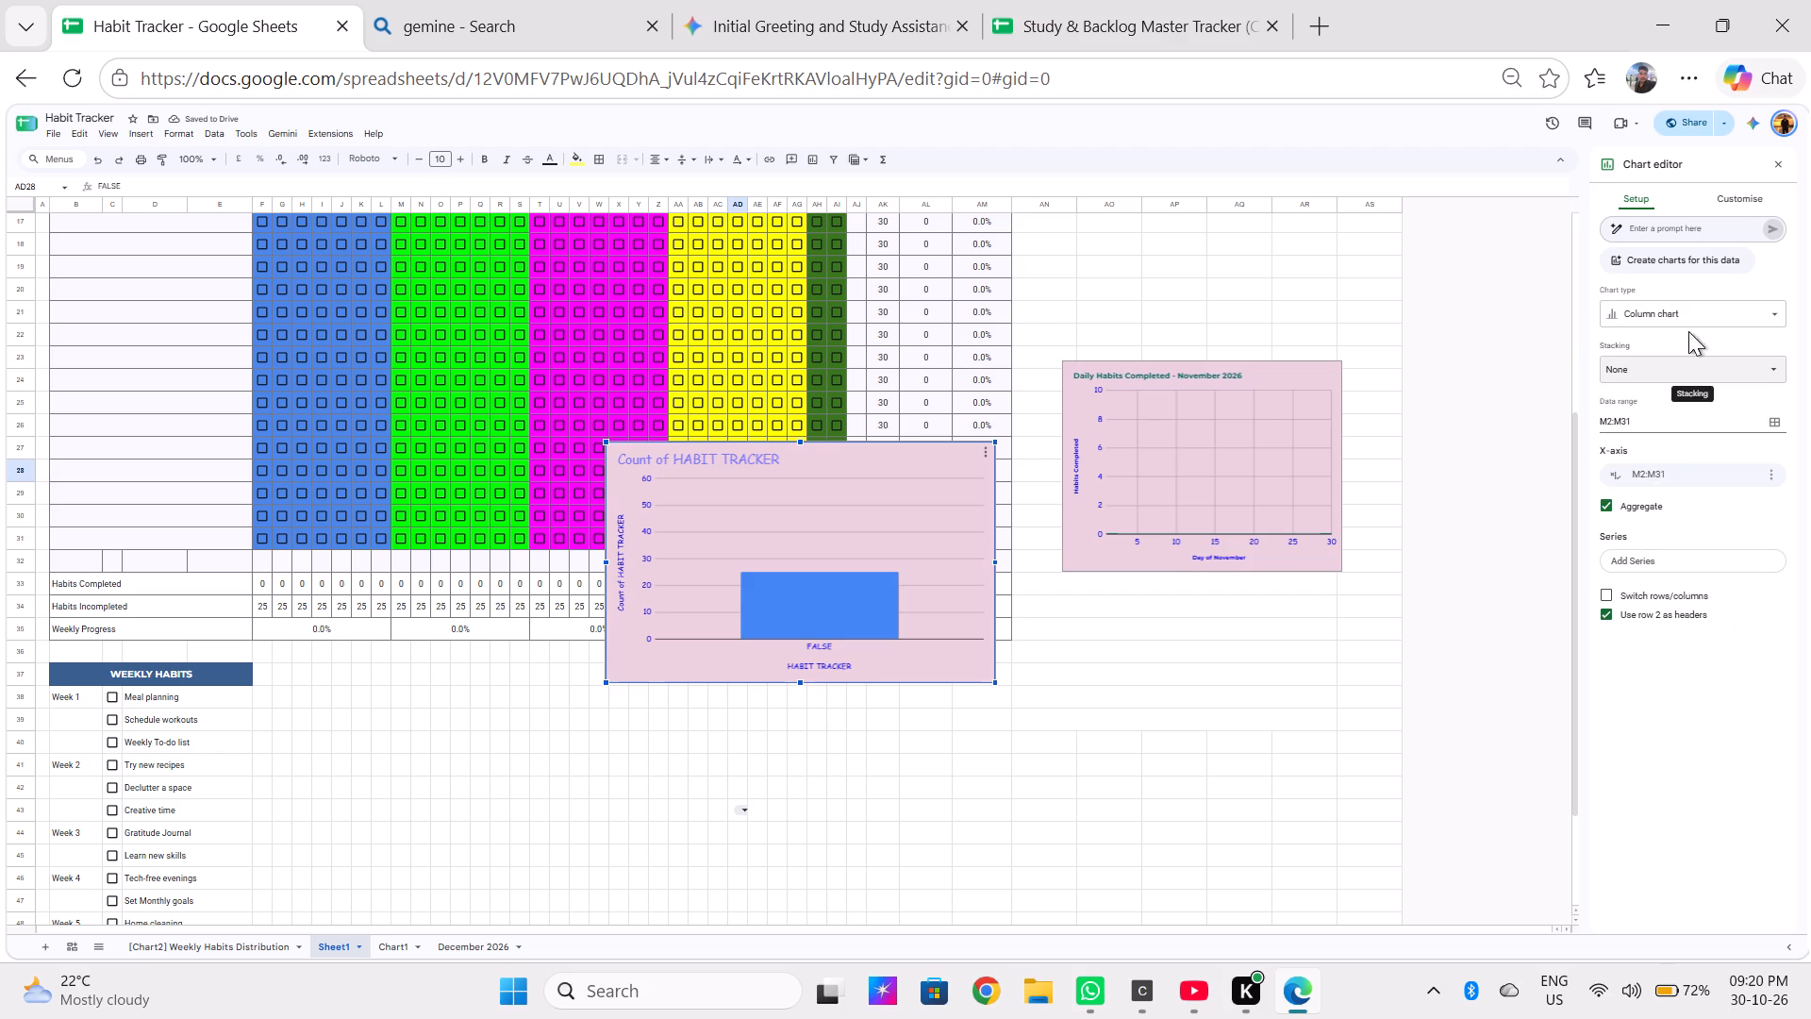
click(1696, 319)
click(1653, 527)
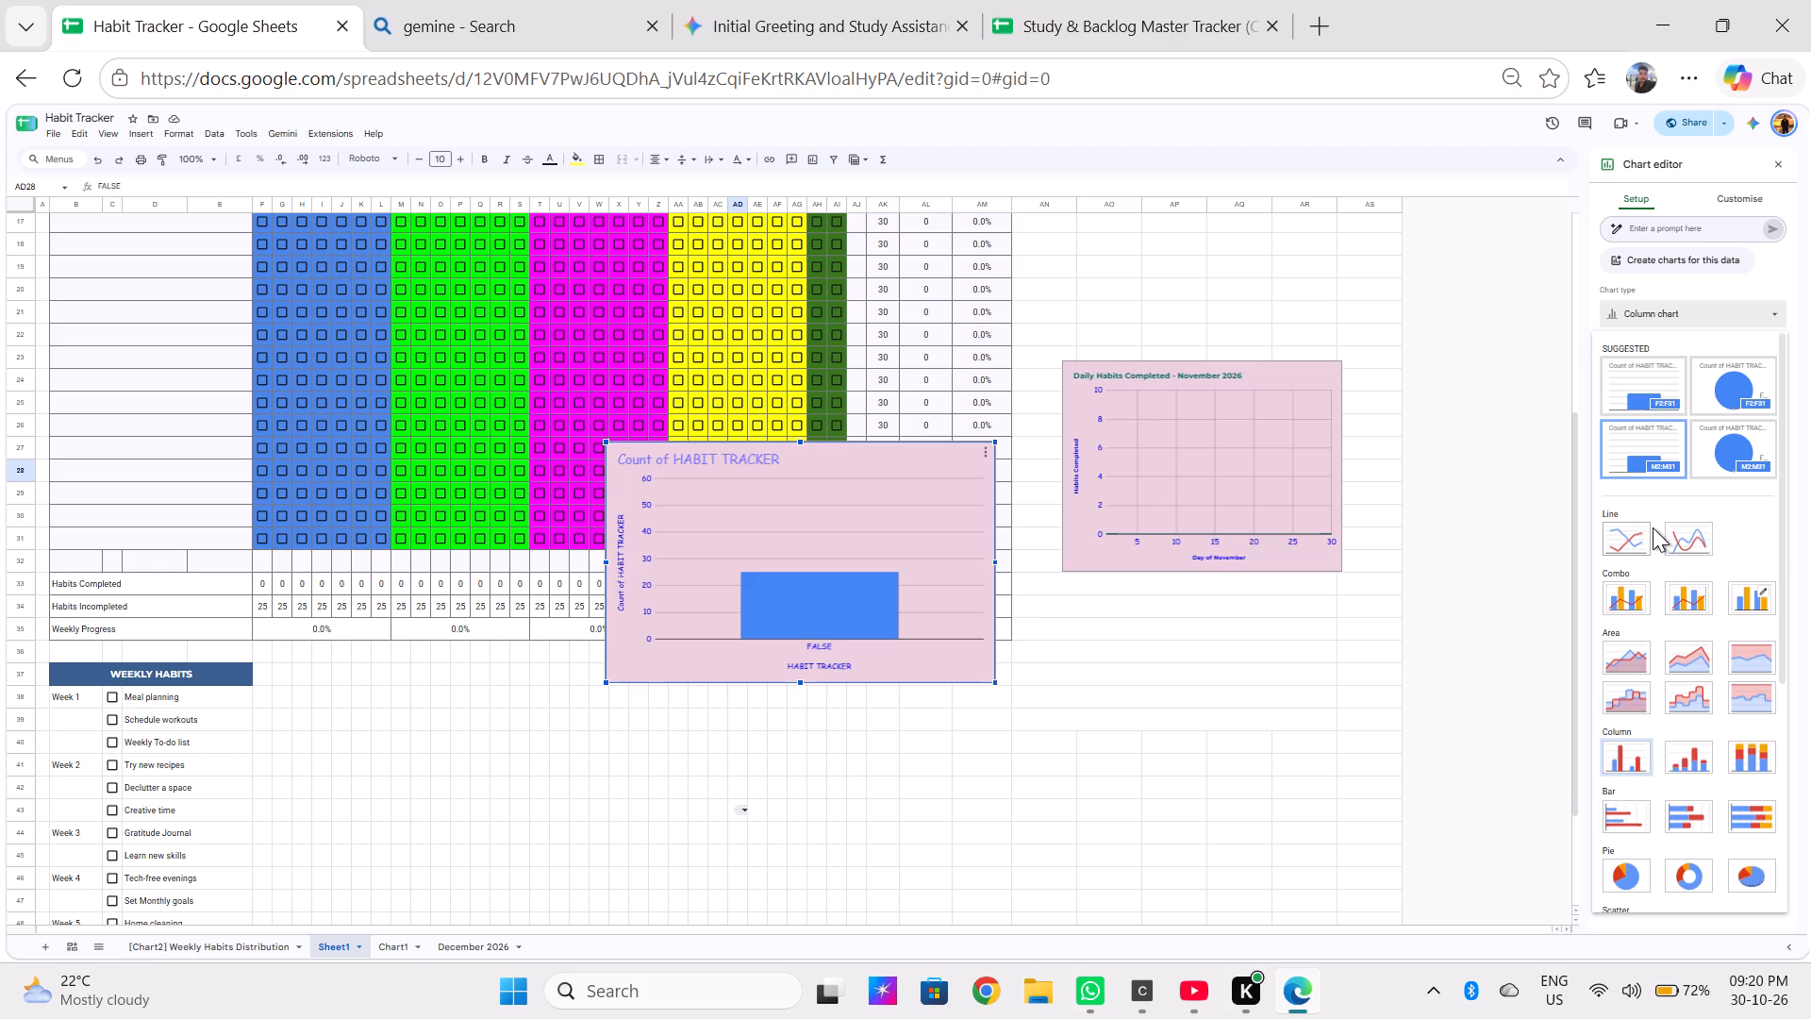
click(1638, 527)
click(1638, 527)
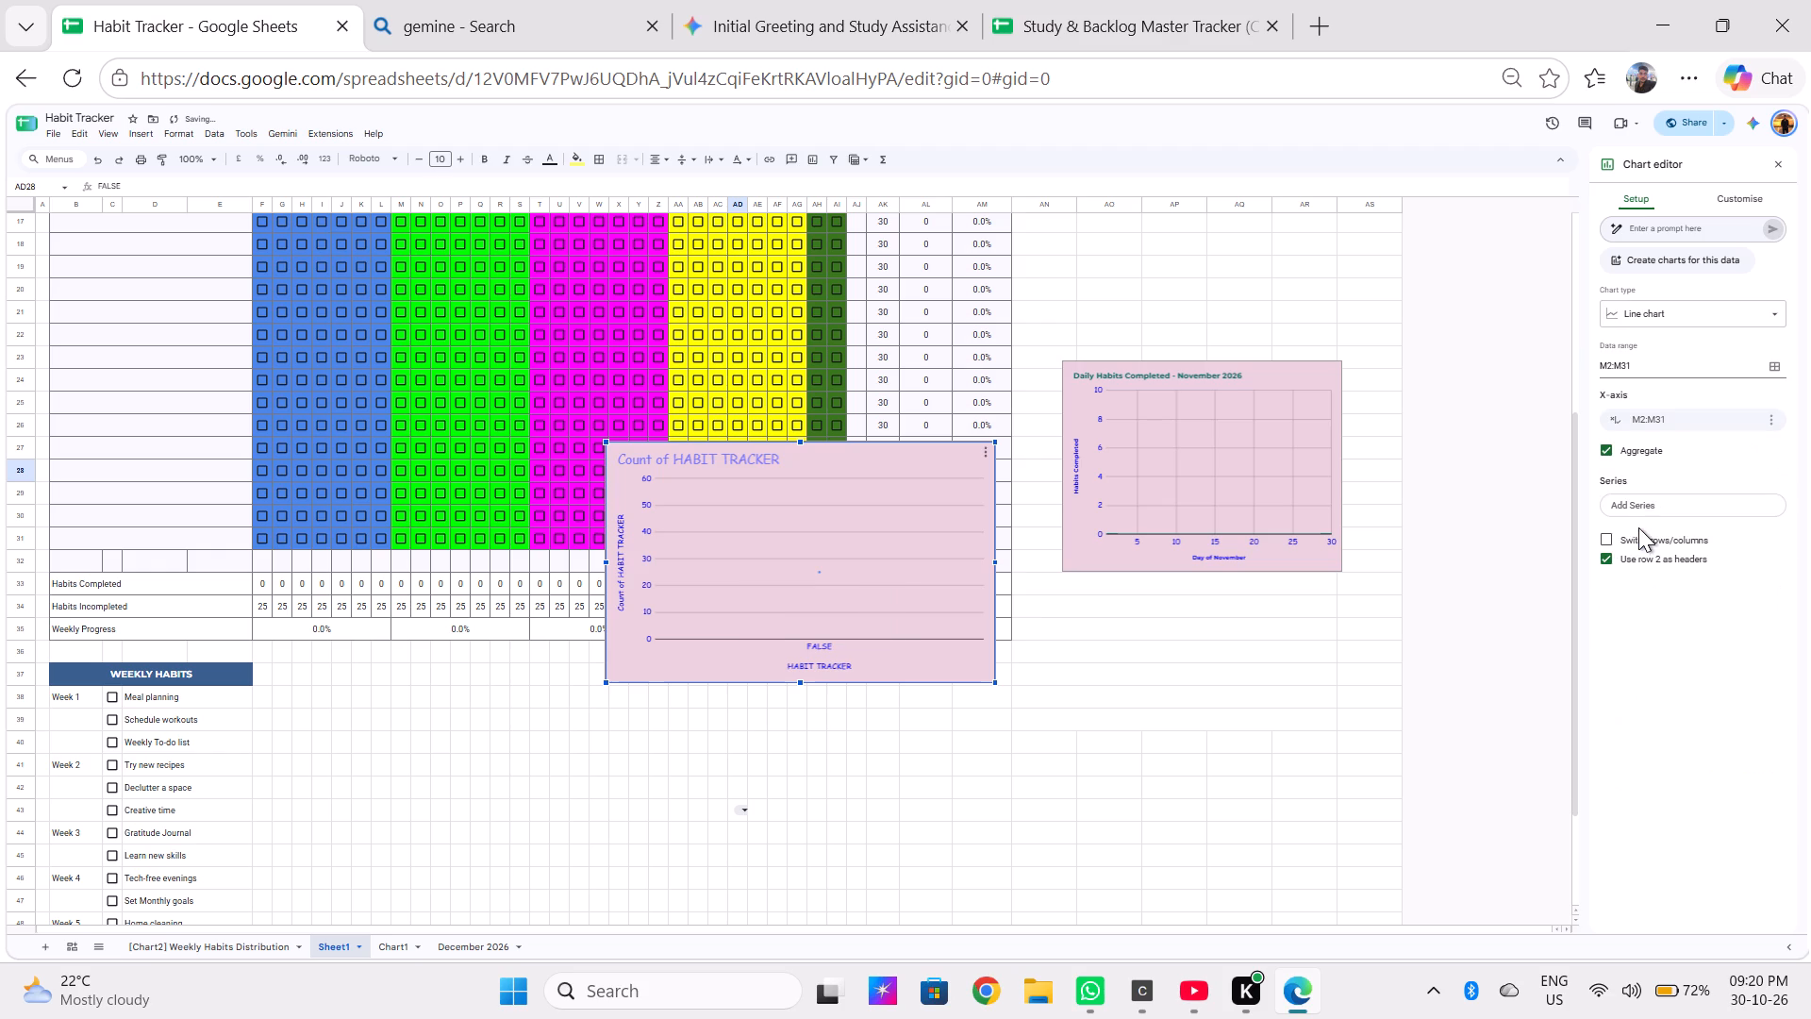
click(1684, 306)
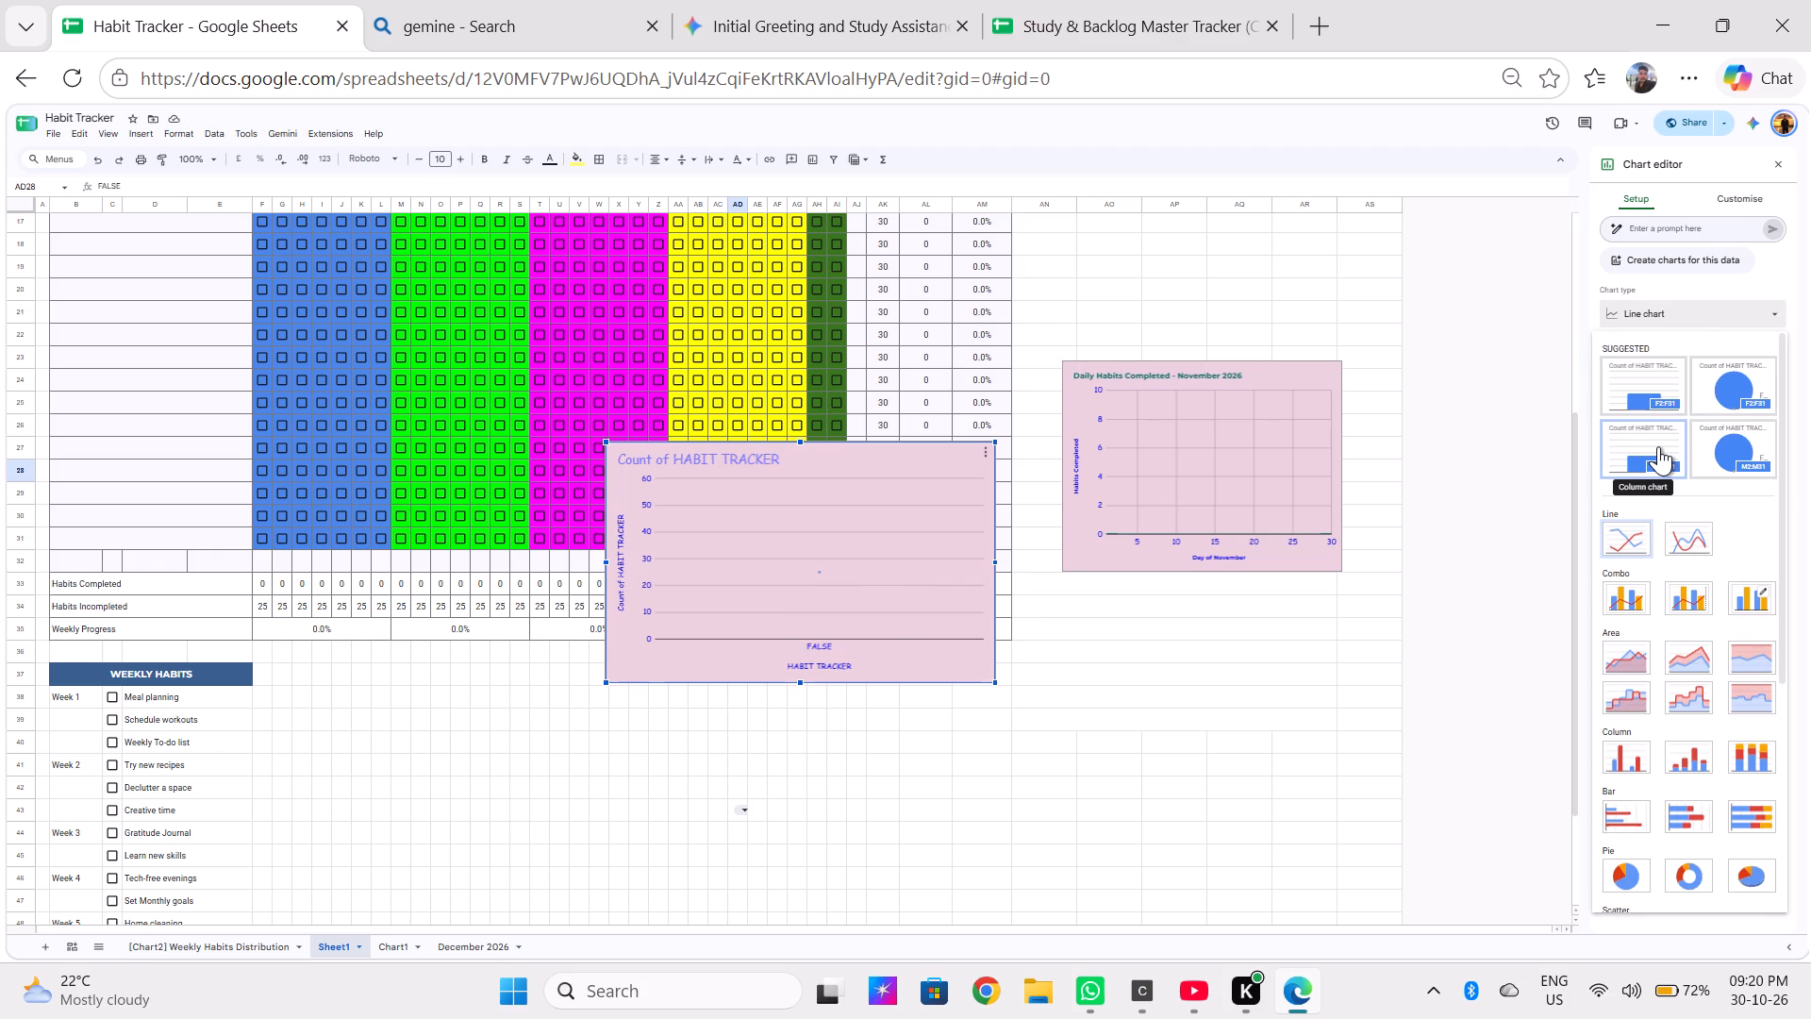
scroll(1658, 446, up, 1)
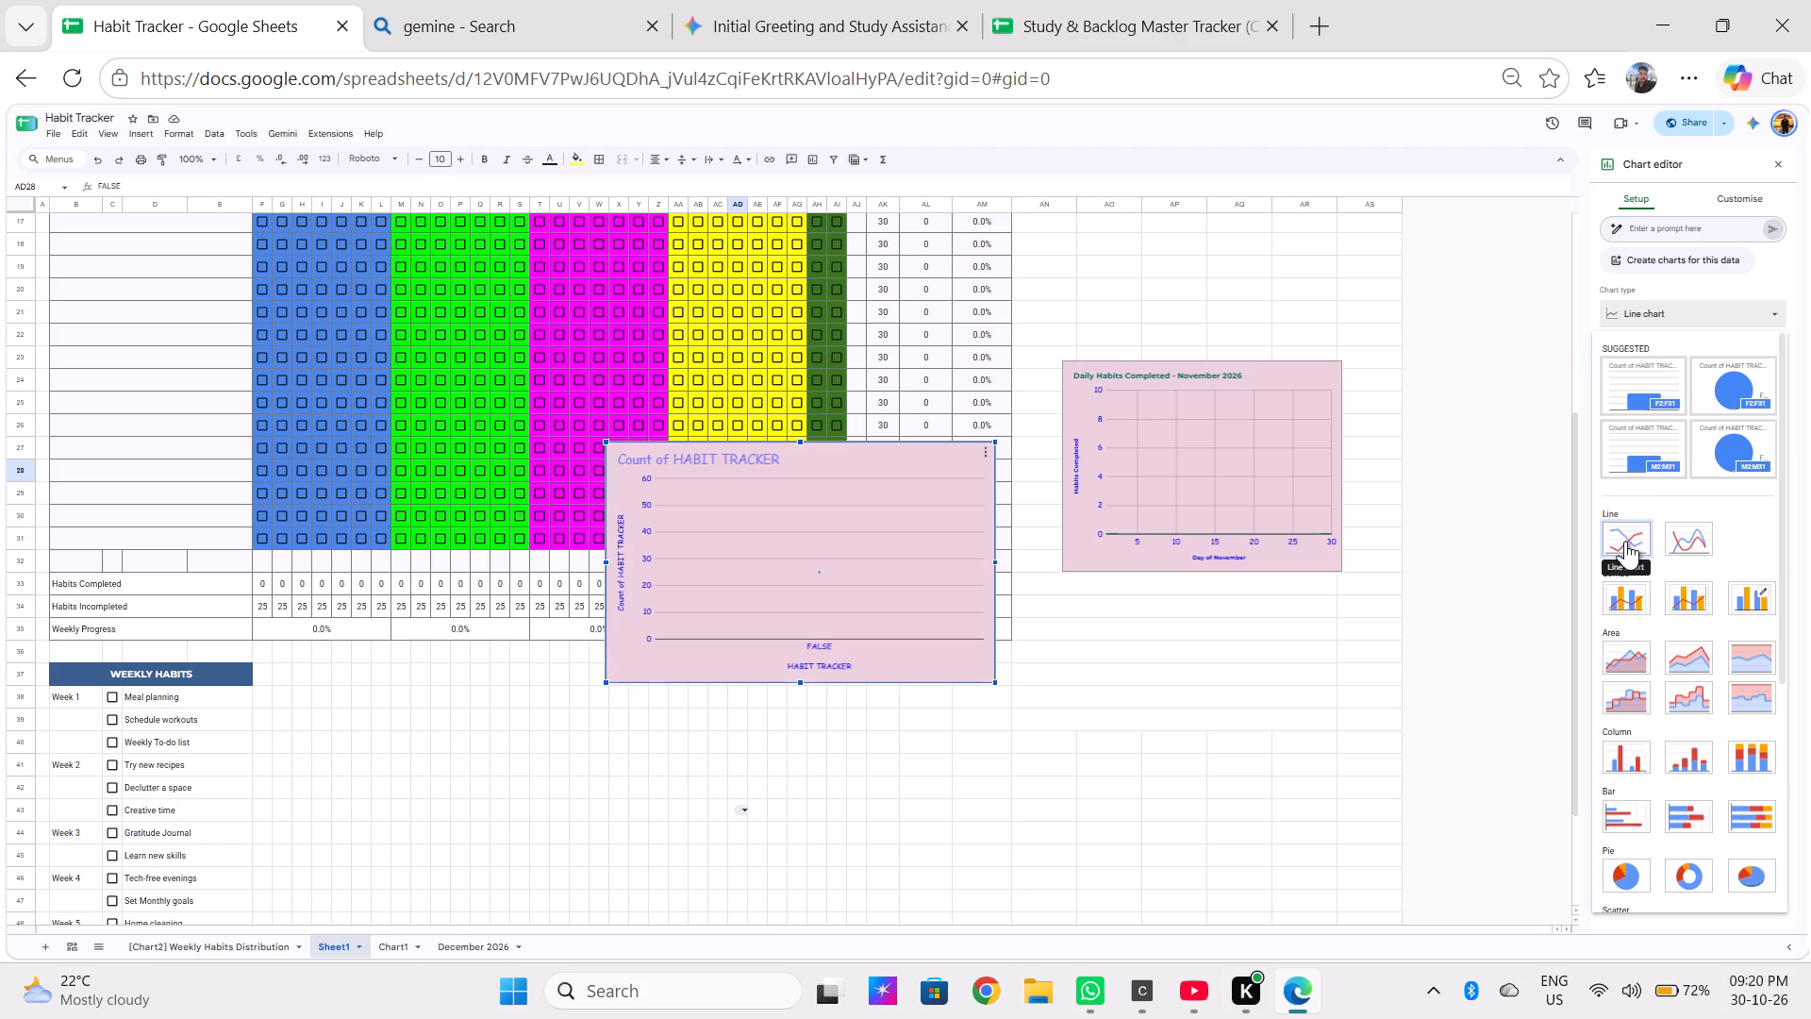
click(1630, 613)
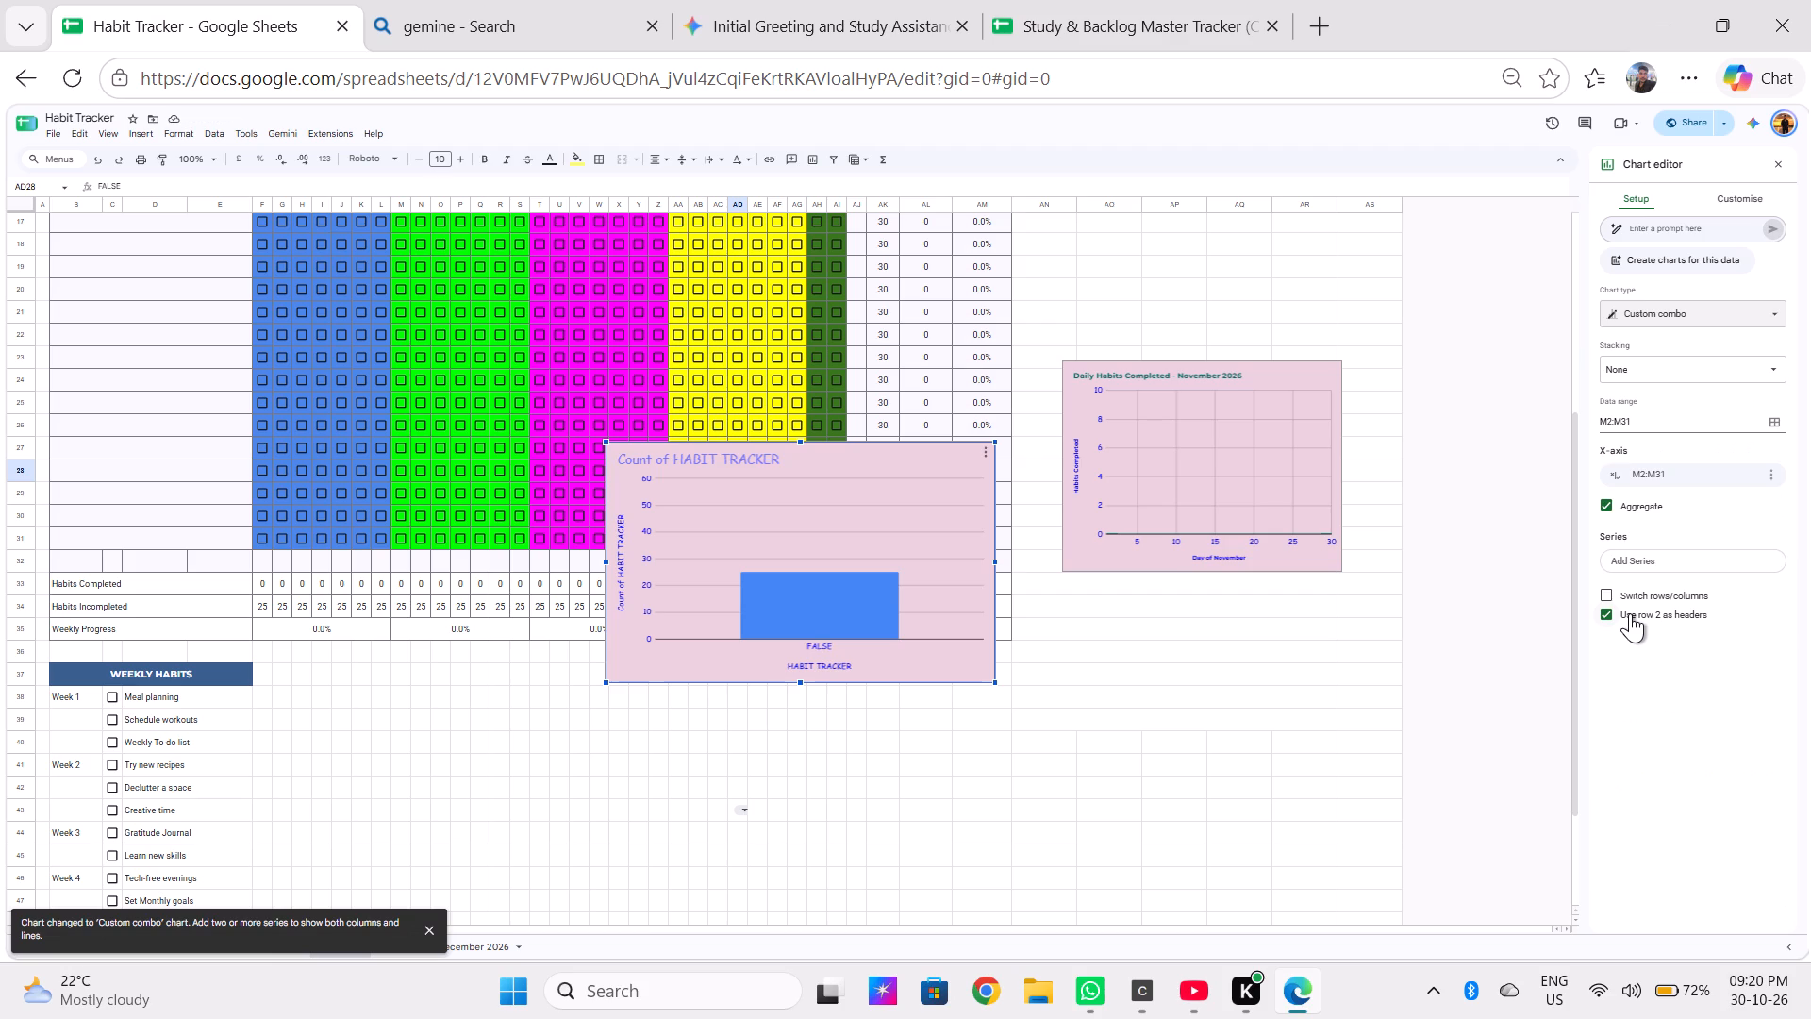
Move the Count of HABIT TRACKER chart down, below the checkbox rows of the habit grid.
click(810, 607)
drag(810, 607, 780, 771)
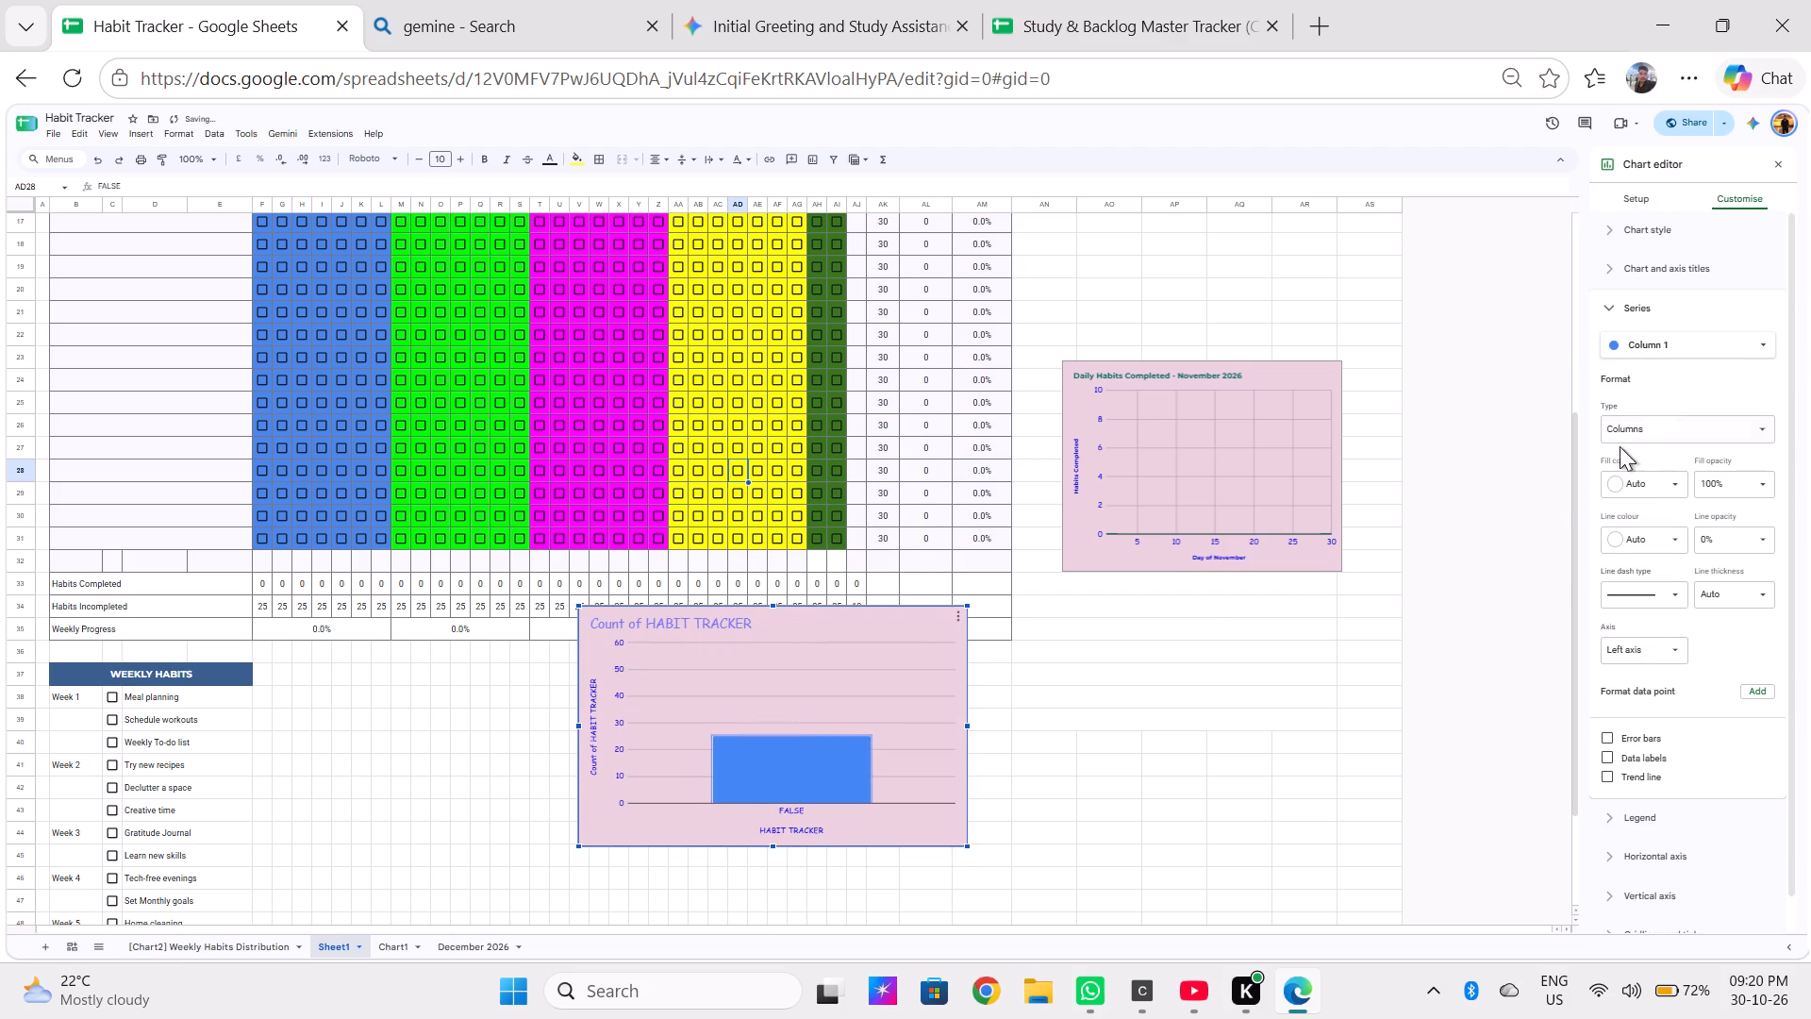
Examine the style, title, legend, horizontal axis and gridline settings of the Daily Habits Completed - November 2026 chart.
click(1233, 509)
right_click(1233, 509)
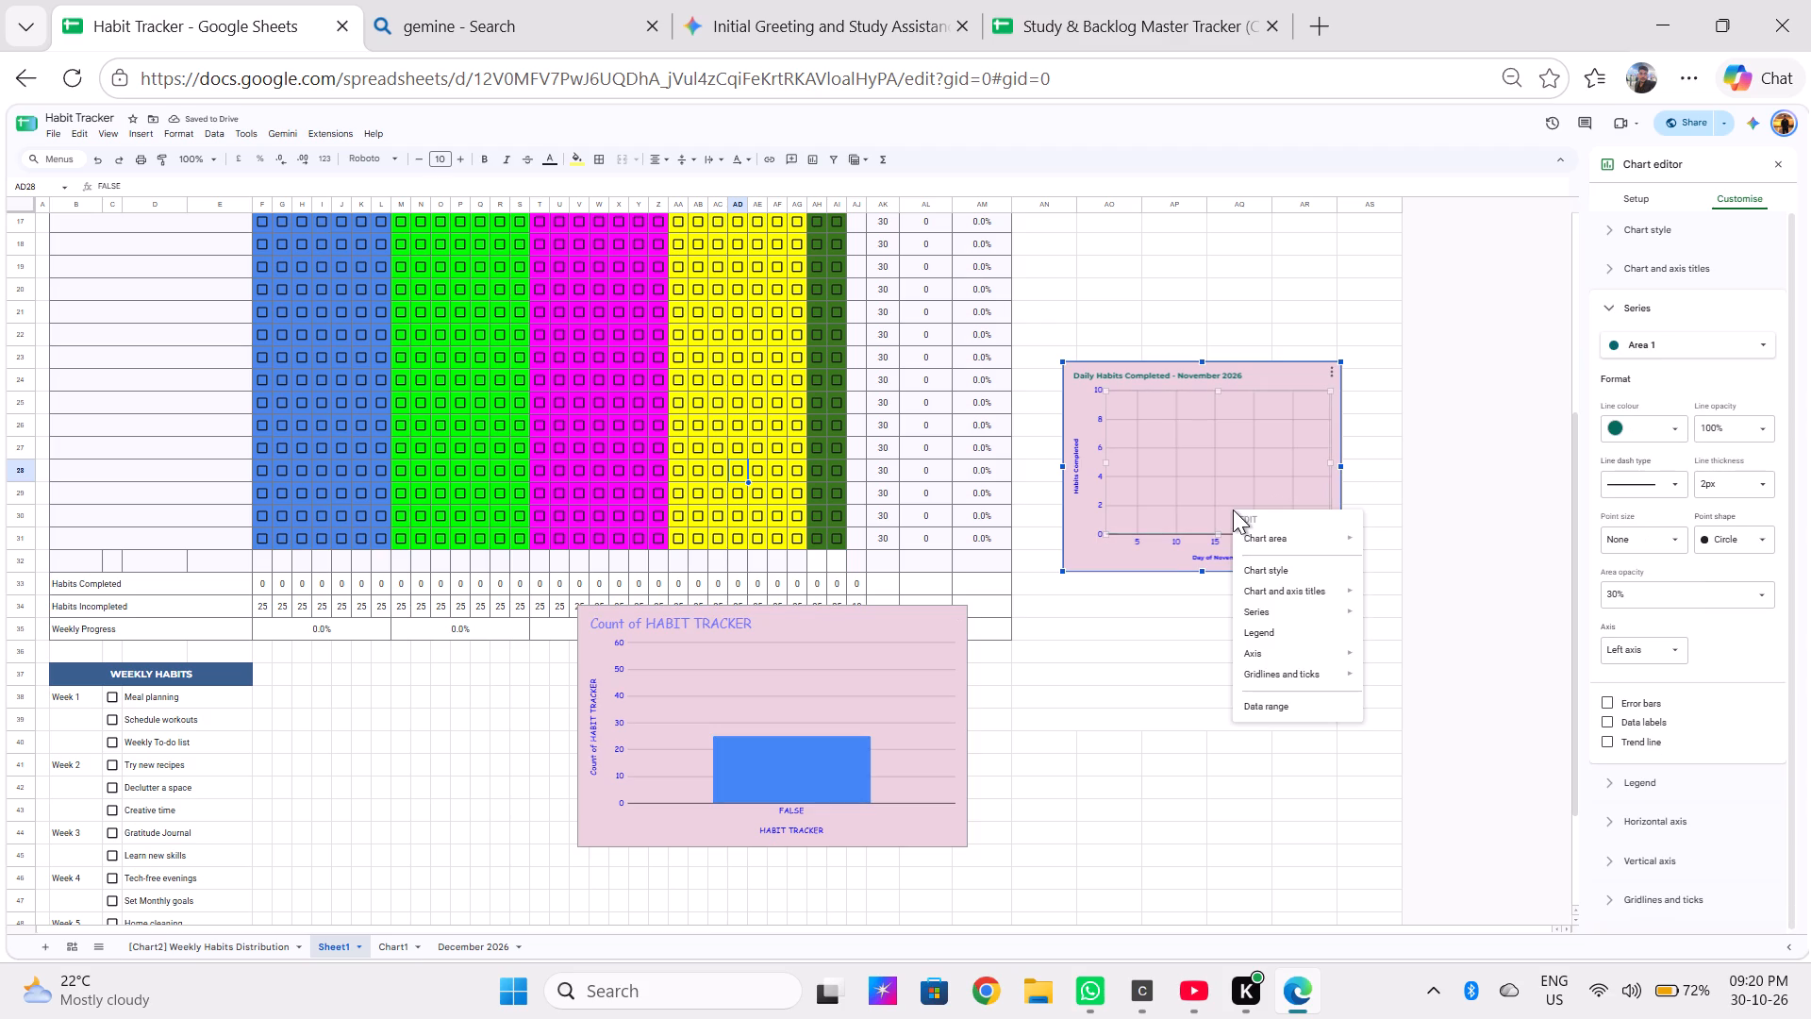
click(1300, 570)
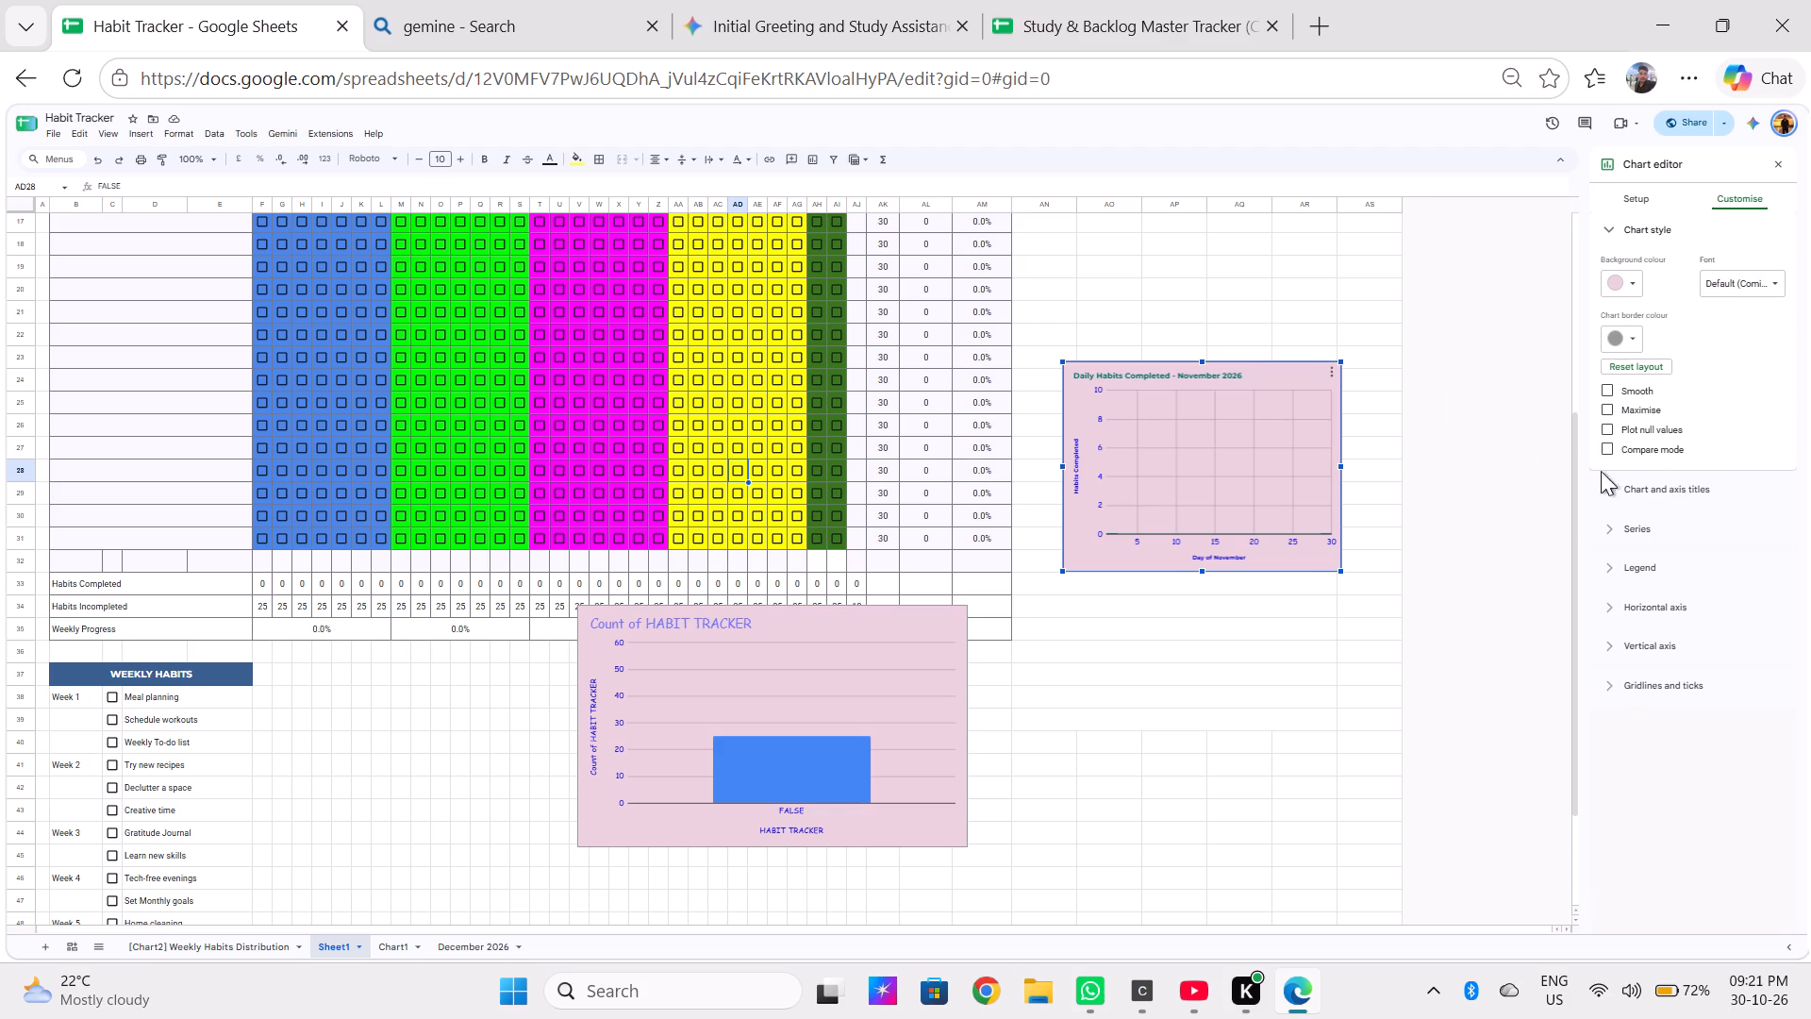
click(1635, 476)
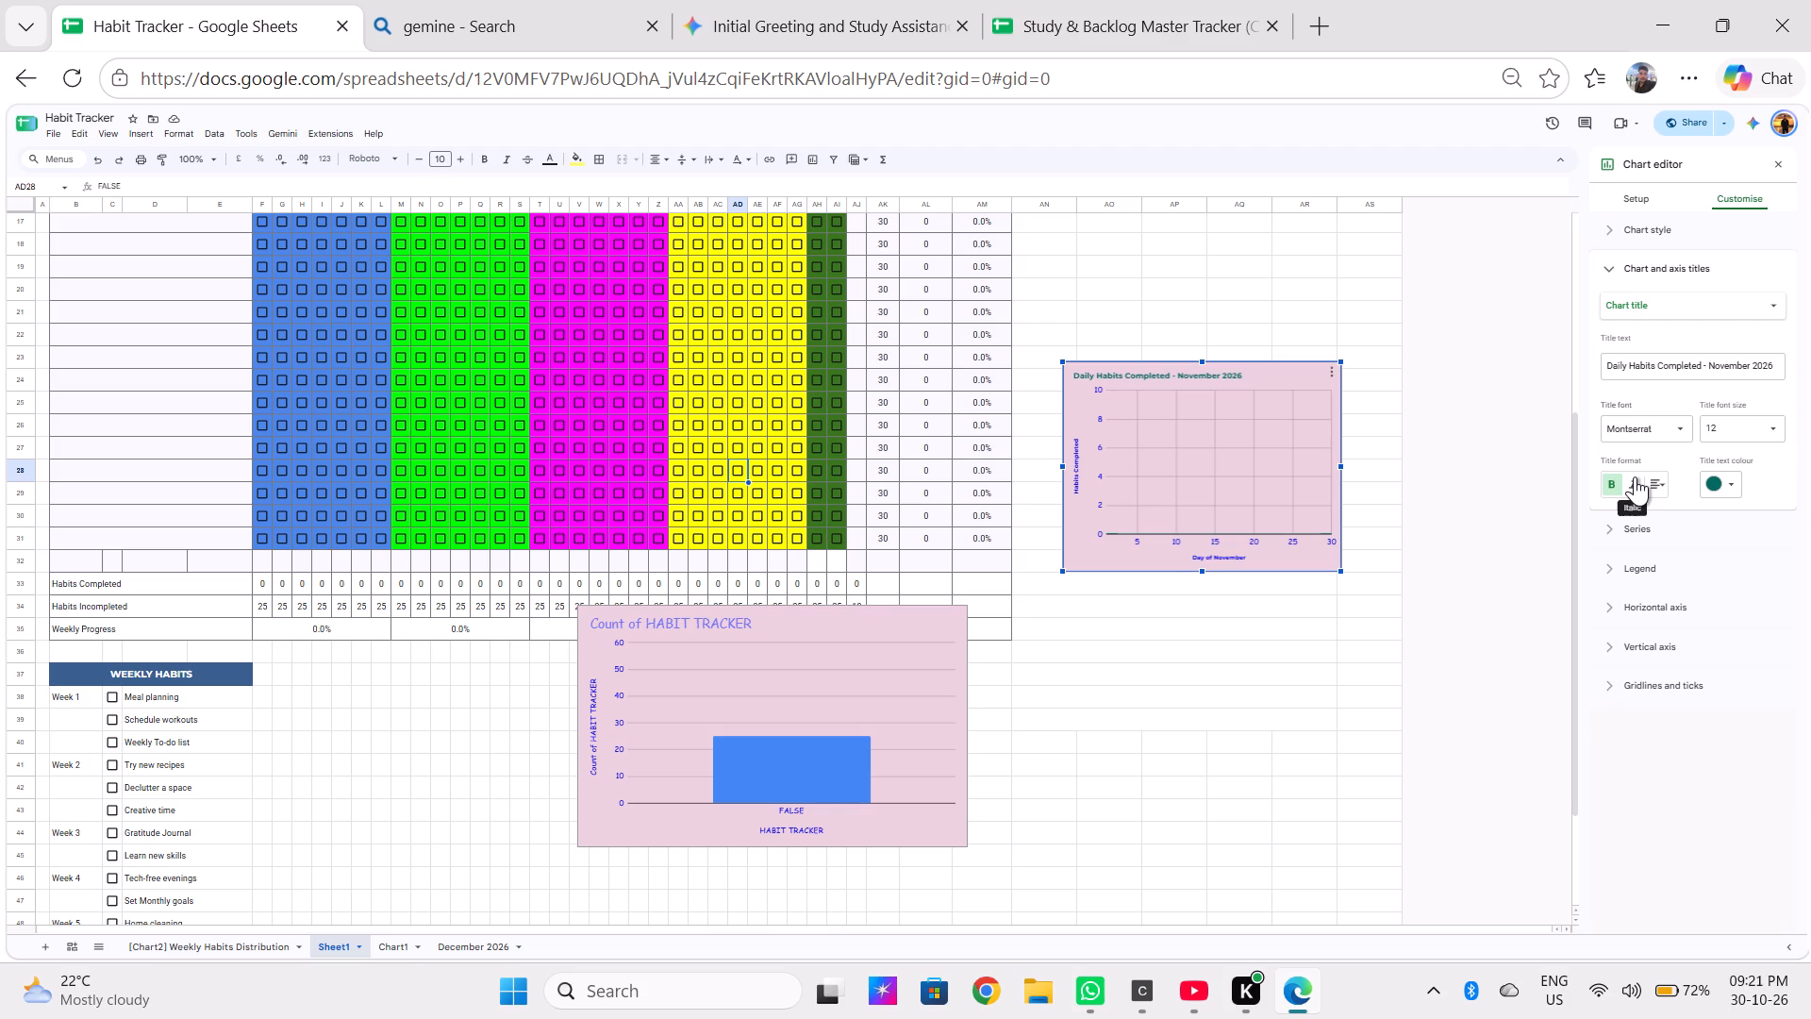
click(1628, 578)
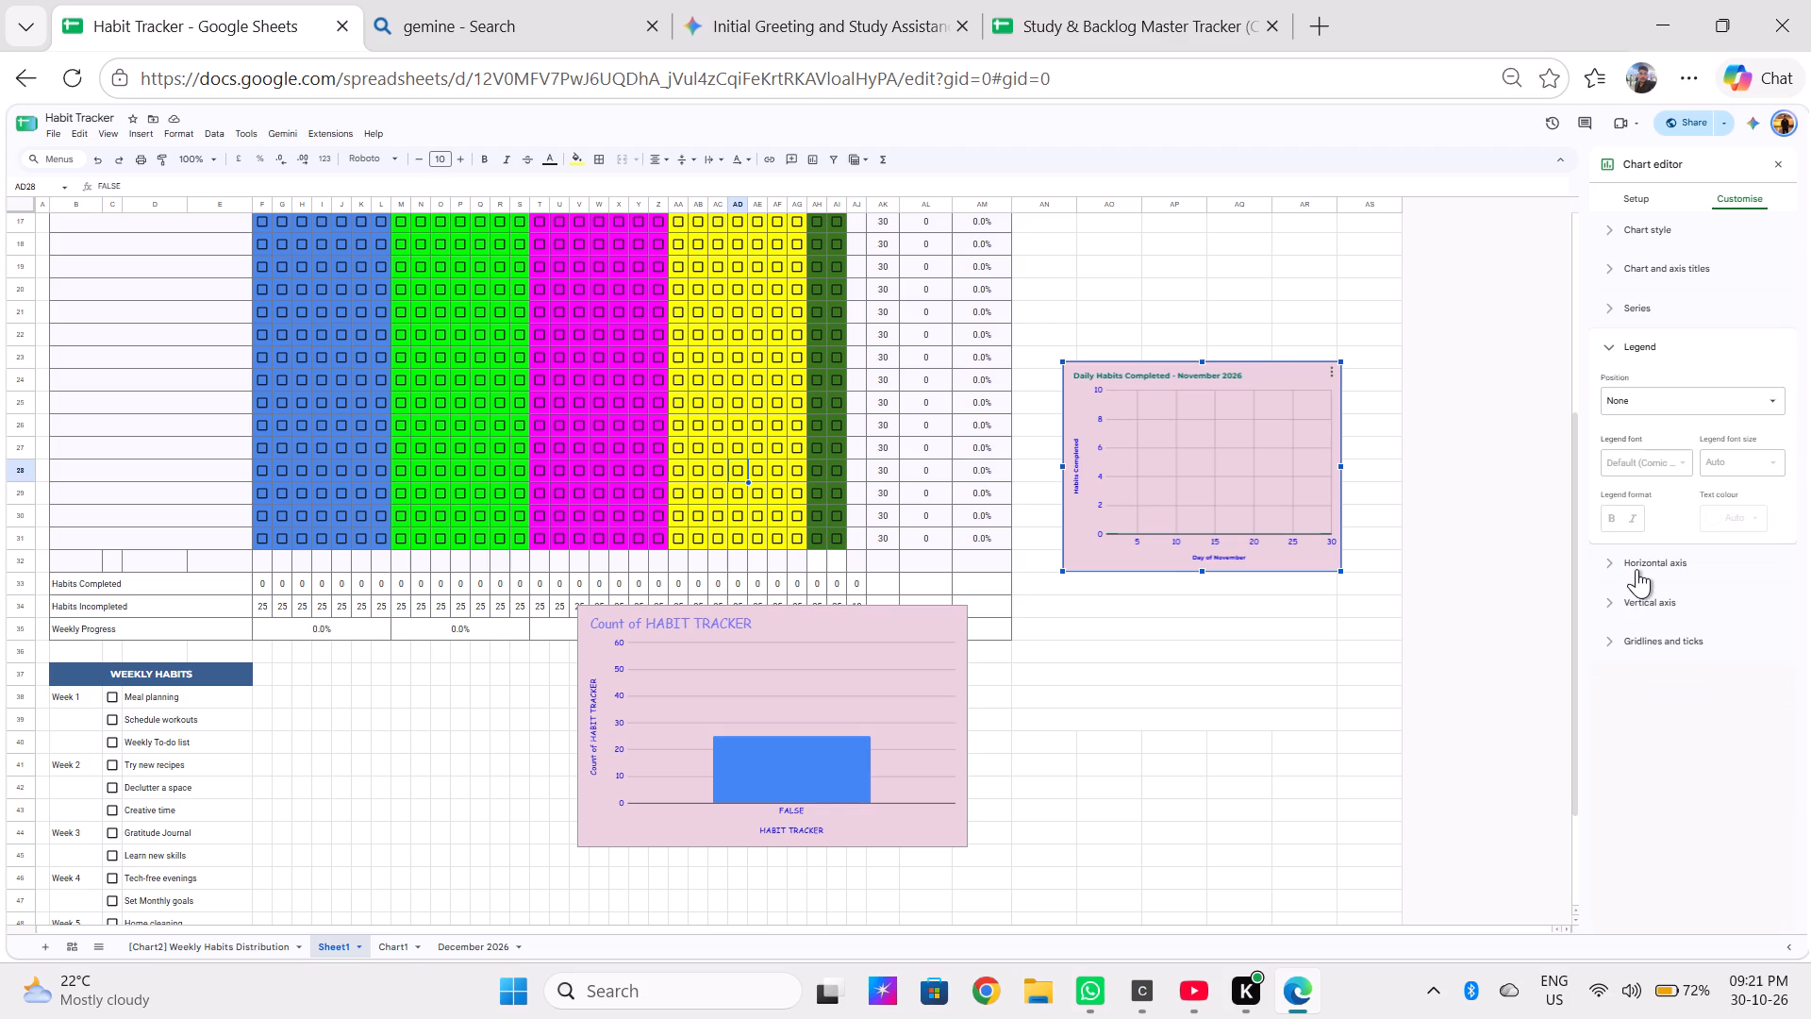
click(1637, 569)
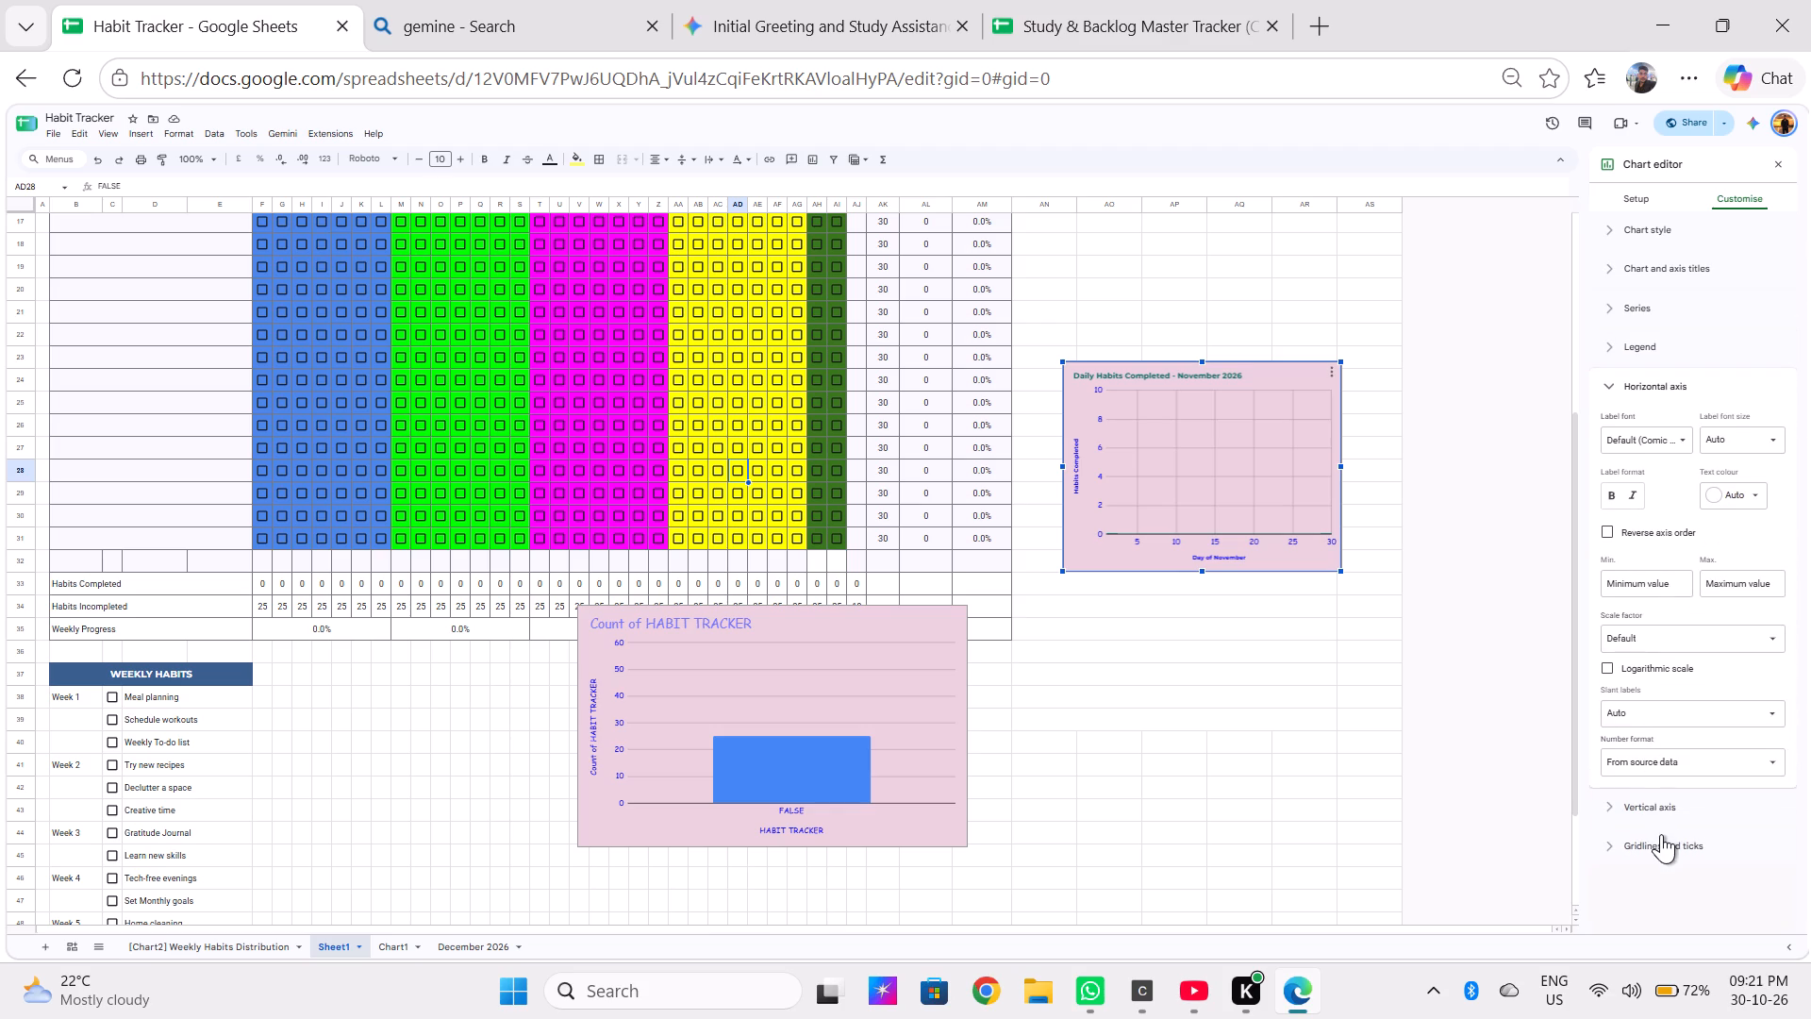
click(1661, 834)
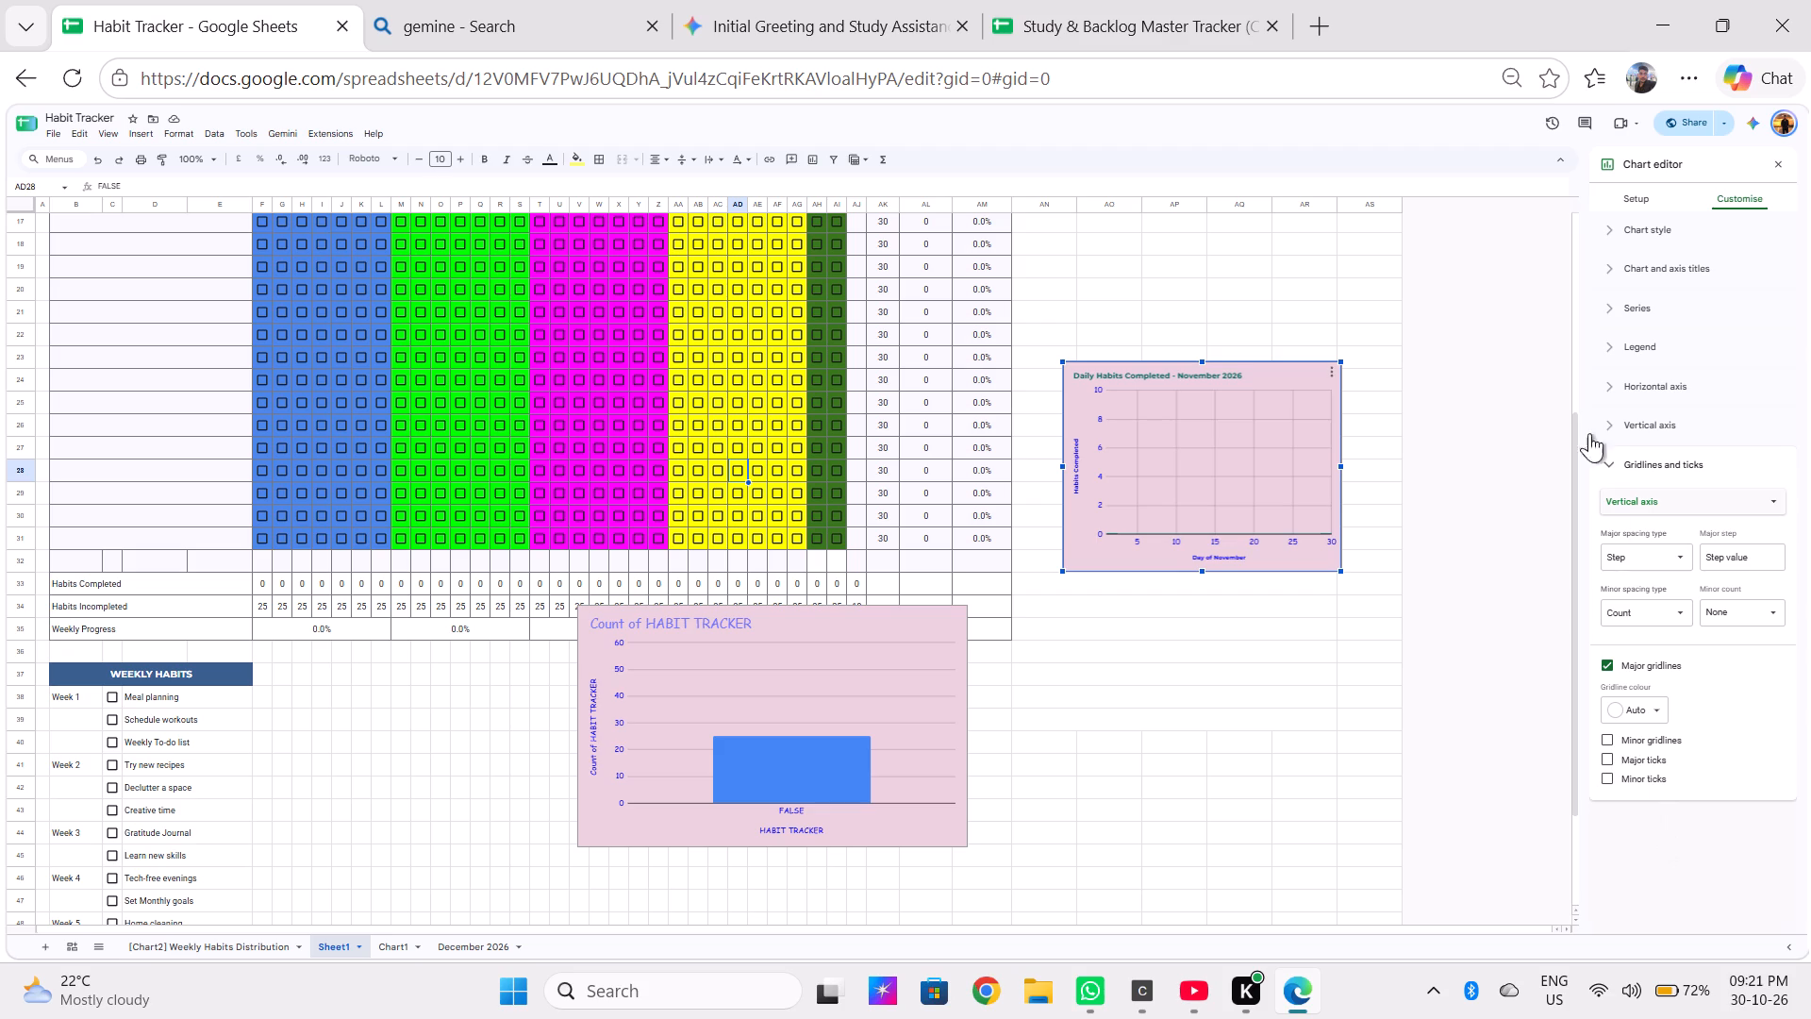
Move the Count of HABIT TRACKER chart directly beneath the Weekly Progress row, beside the Weekly Habits list.
drag(856, 849, 838, 803)
click(838, 803)
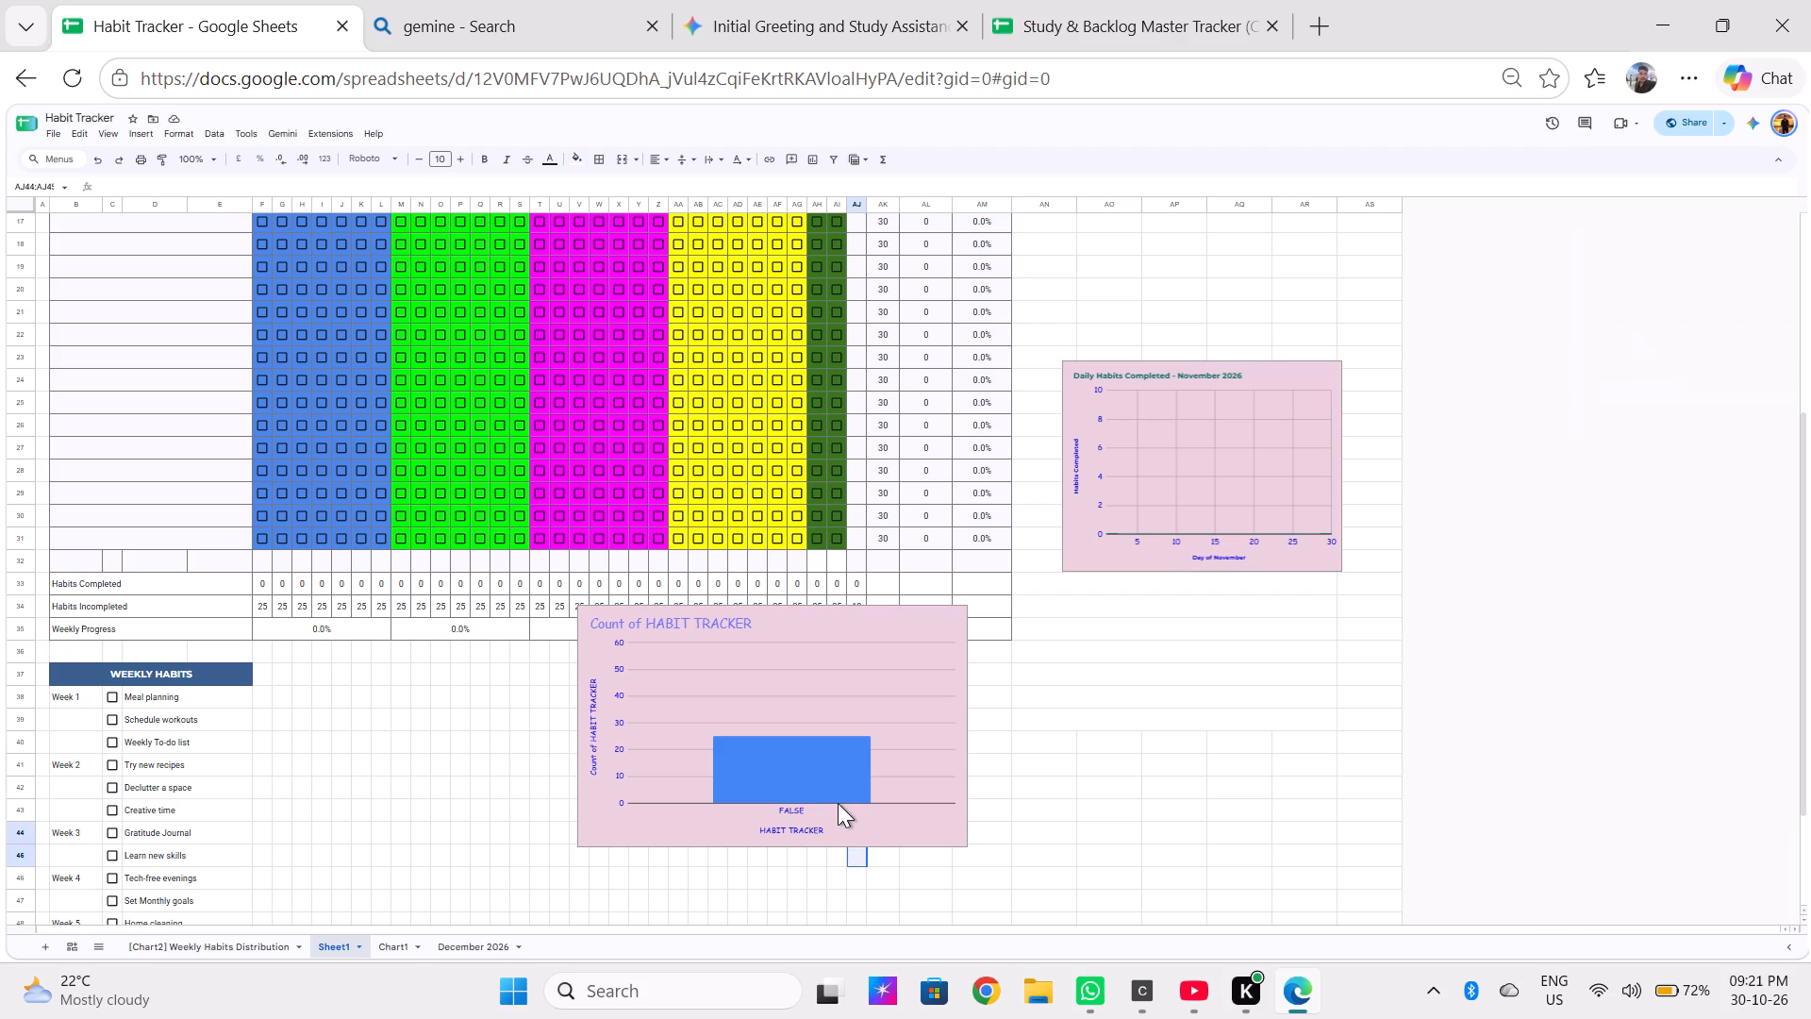
drag(838, 803, 969, 646)
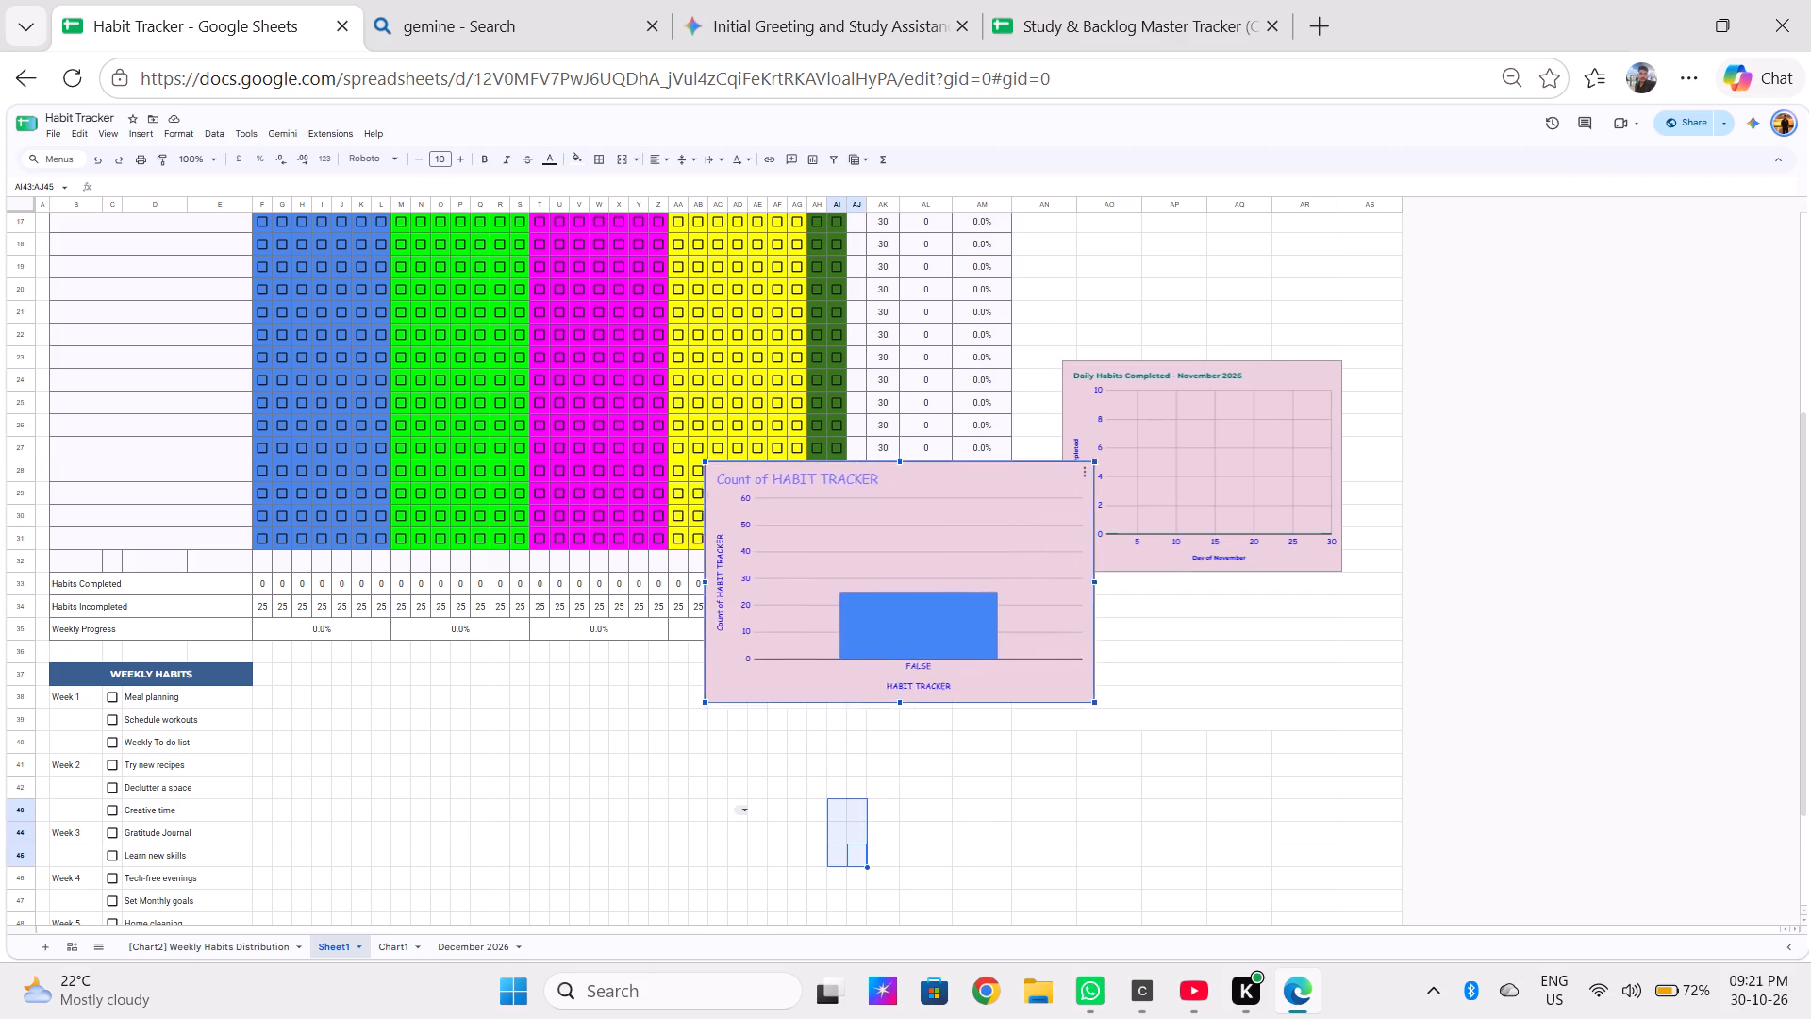
drag(969, 646, 680, 1001)
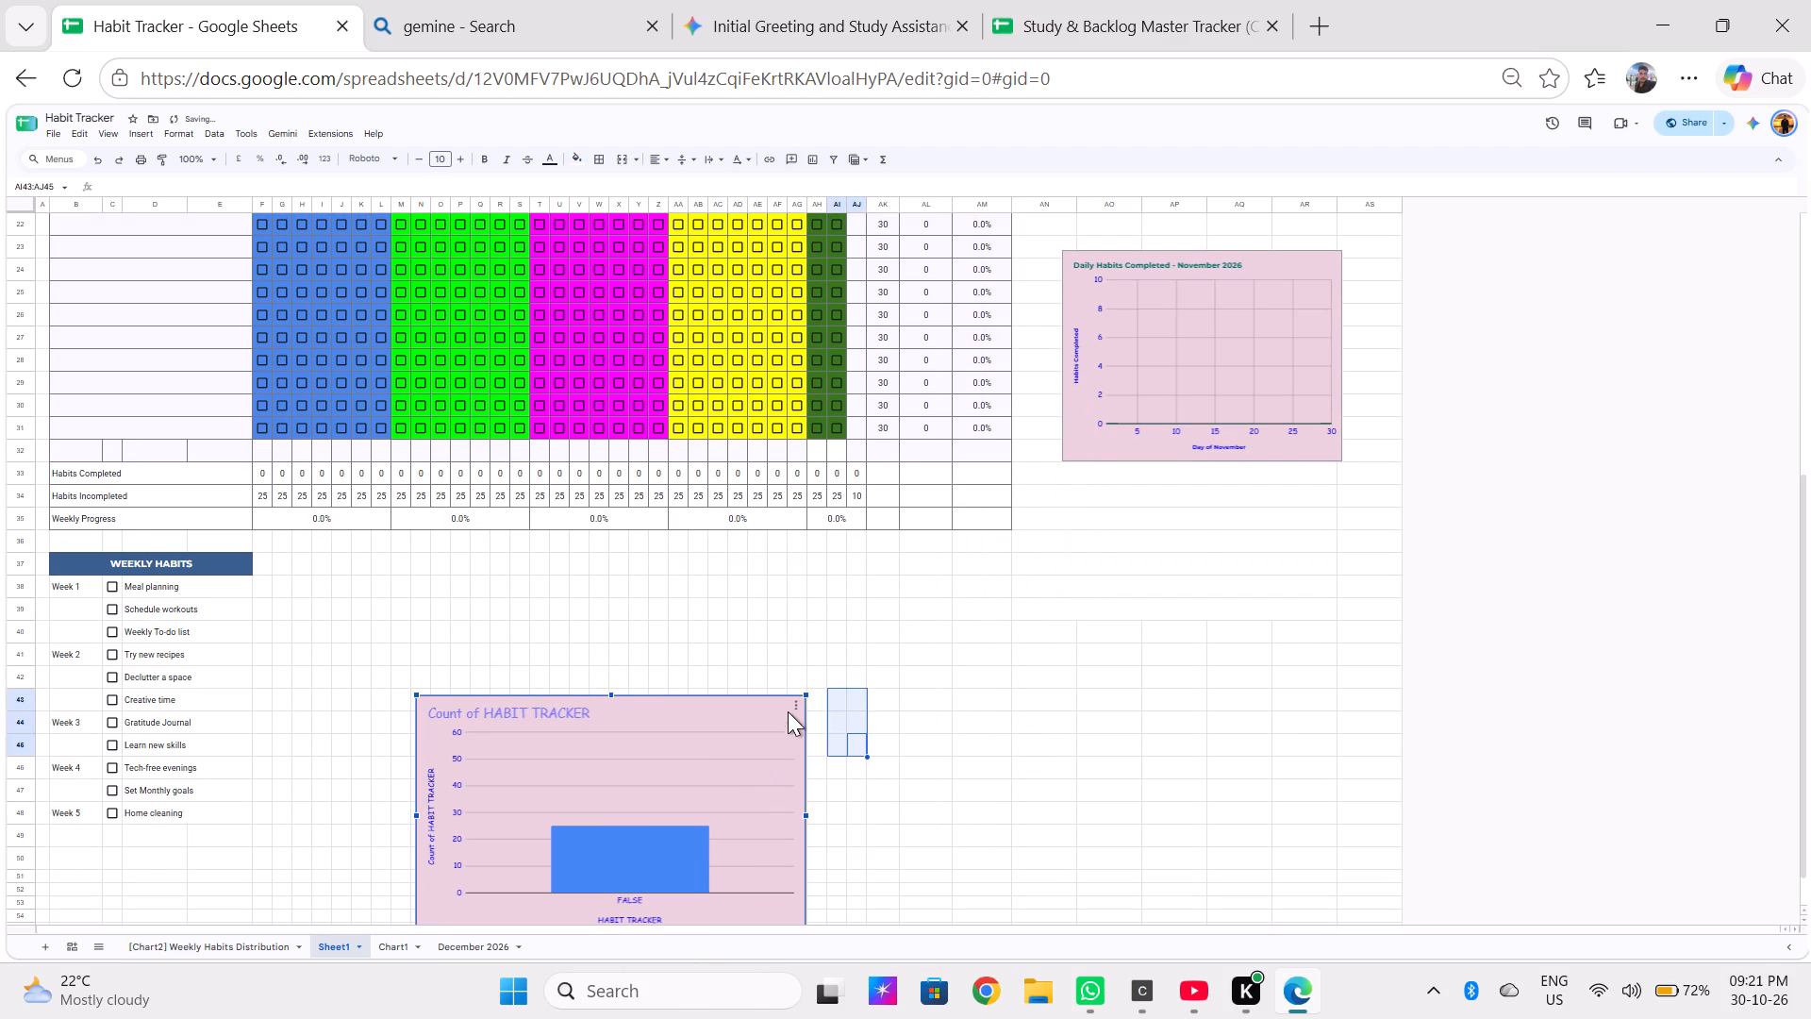
click(789, 706)
drag(666, 801, 693, 629)
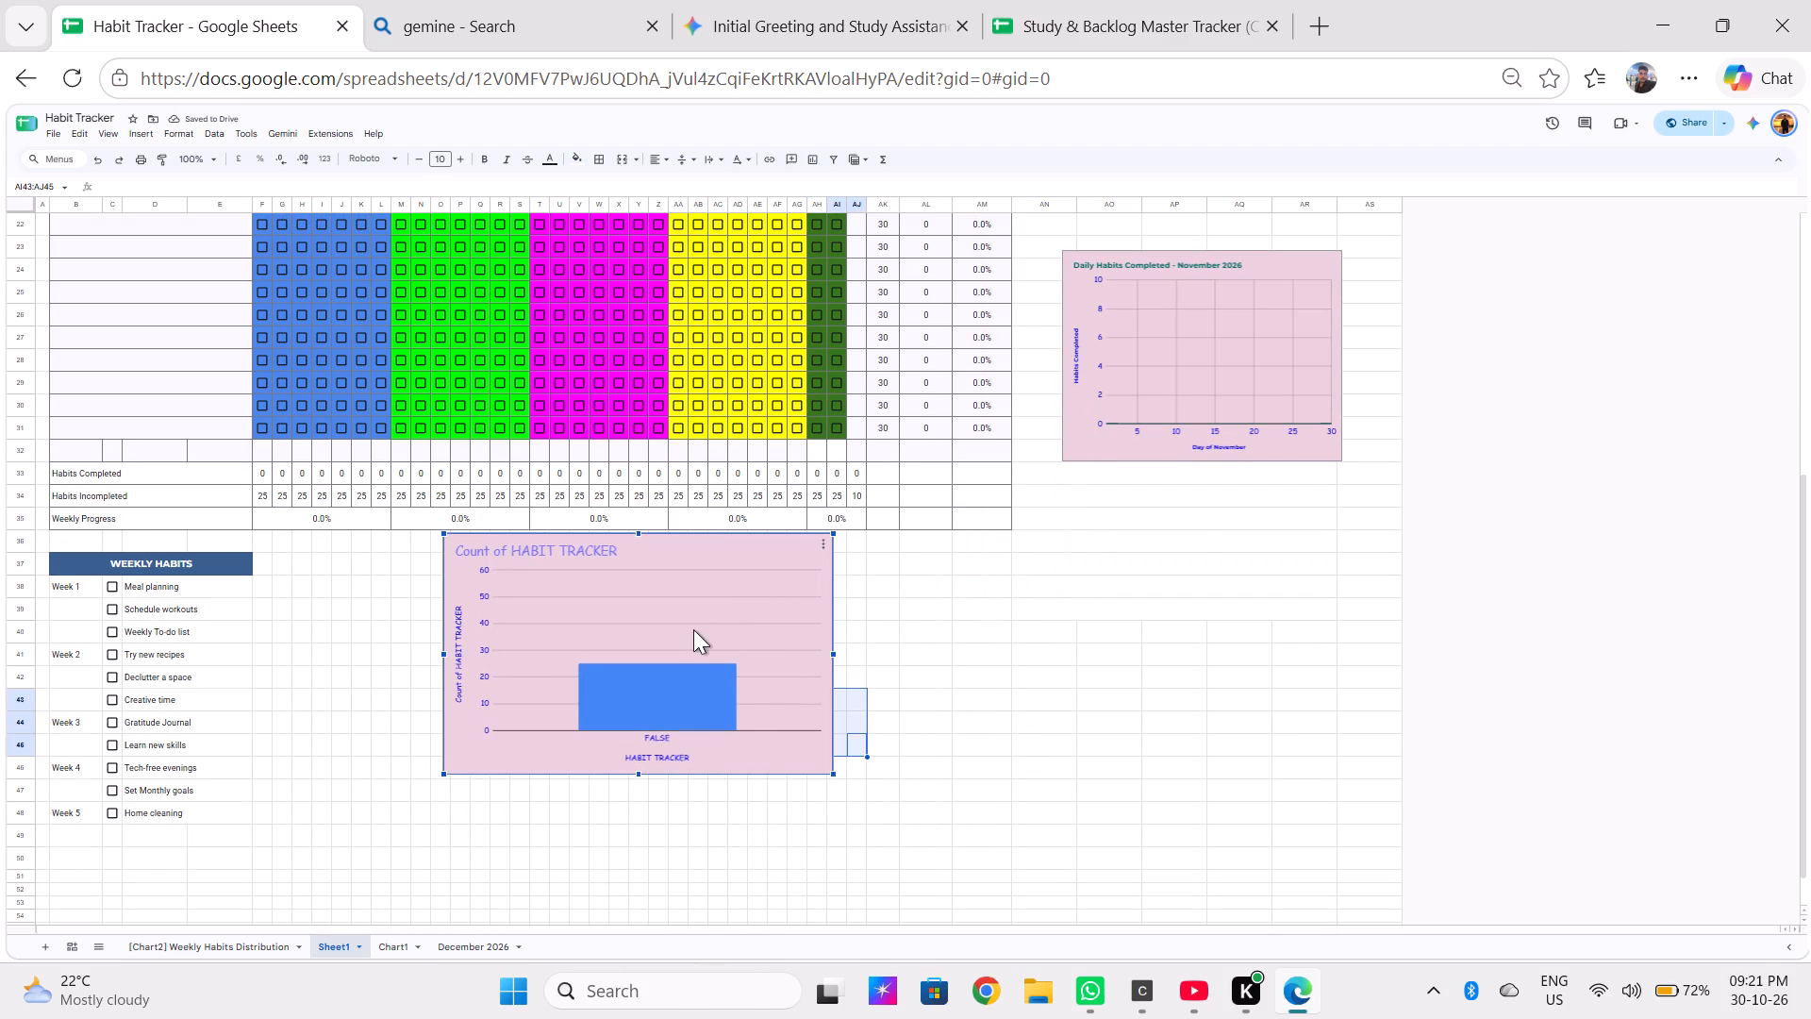
Change the Count of HABIT TRACKER chart to a scatter chart.
click(820, 547)
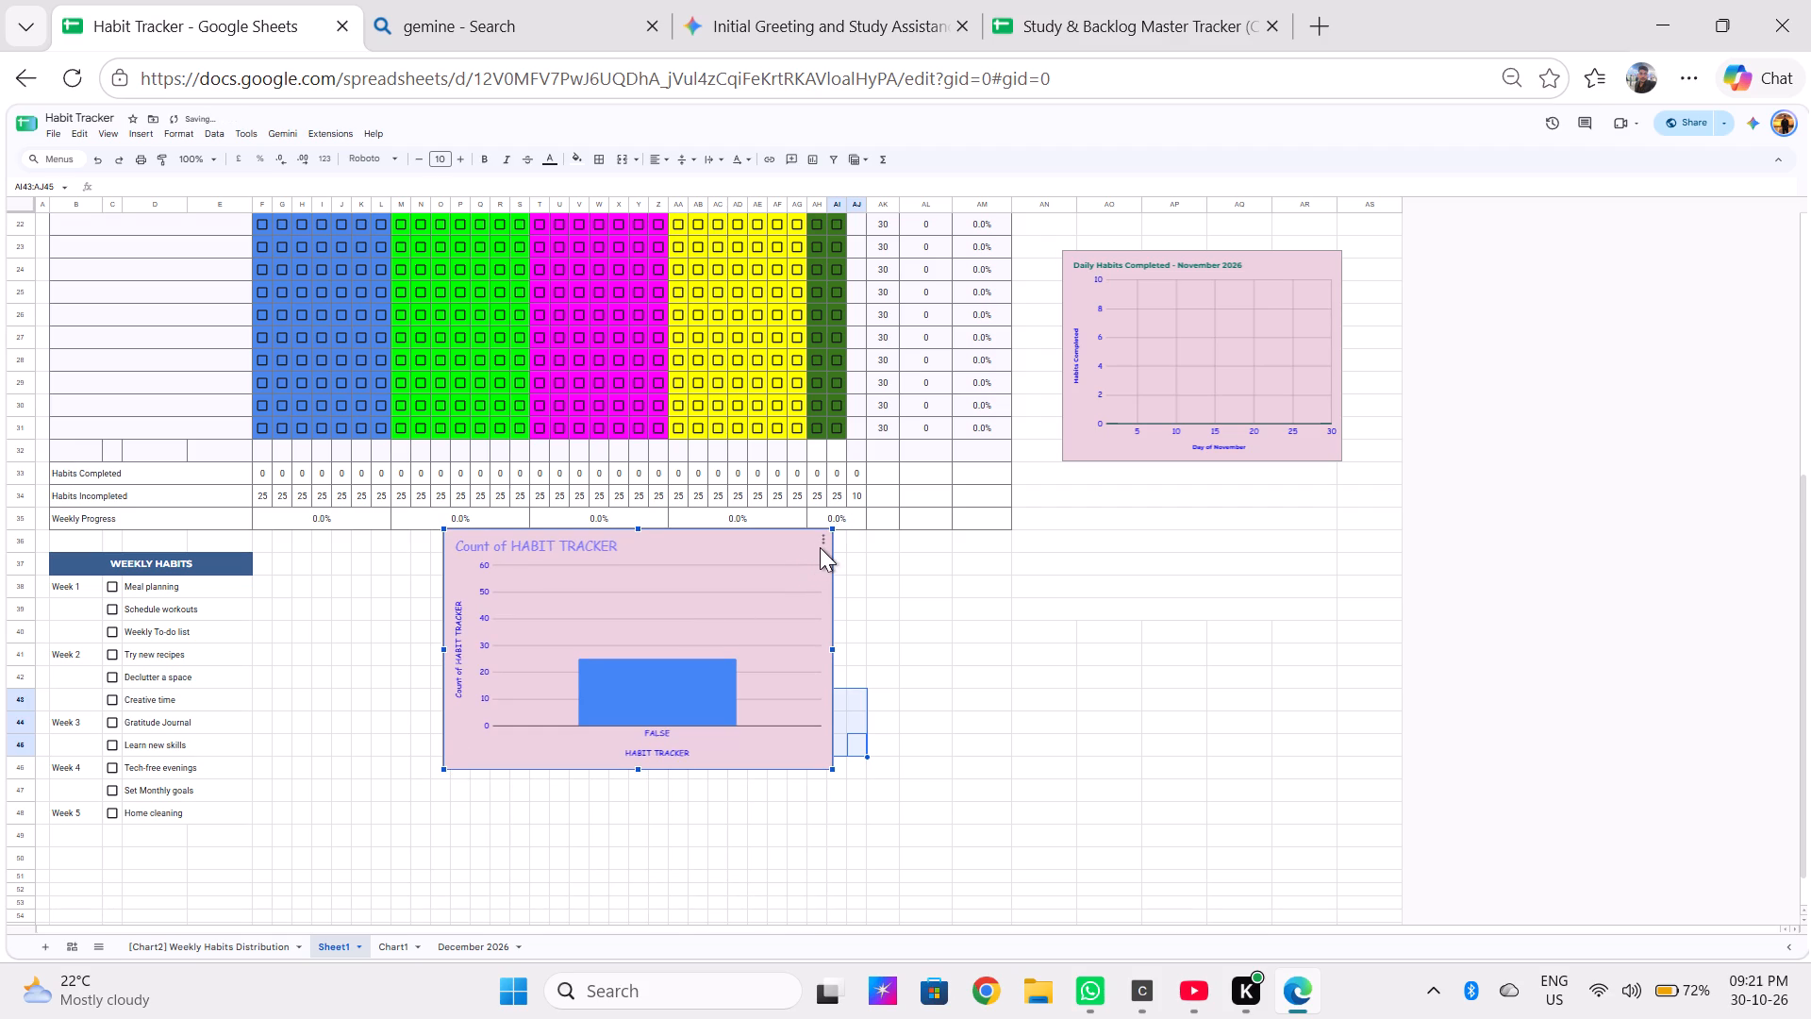
click(824, 541)
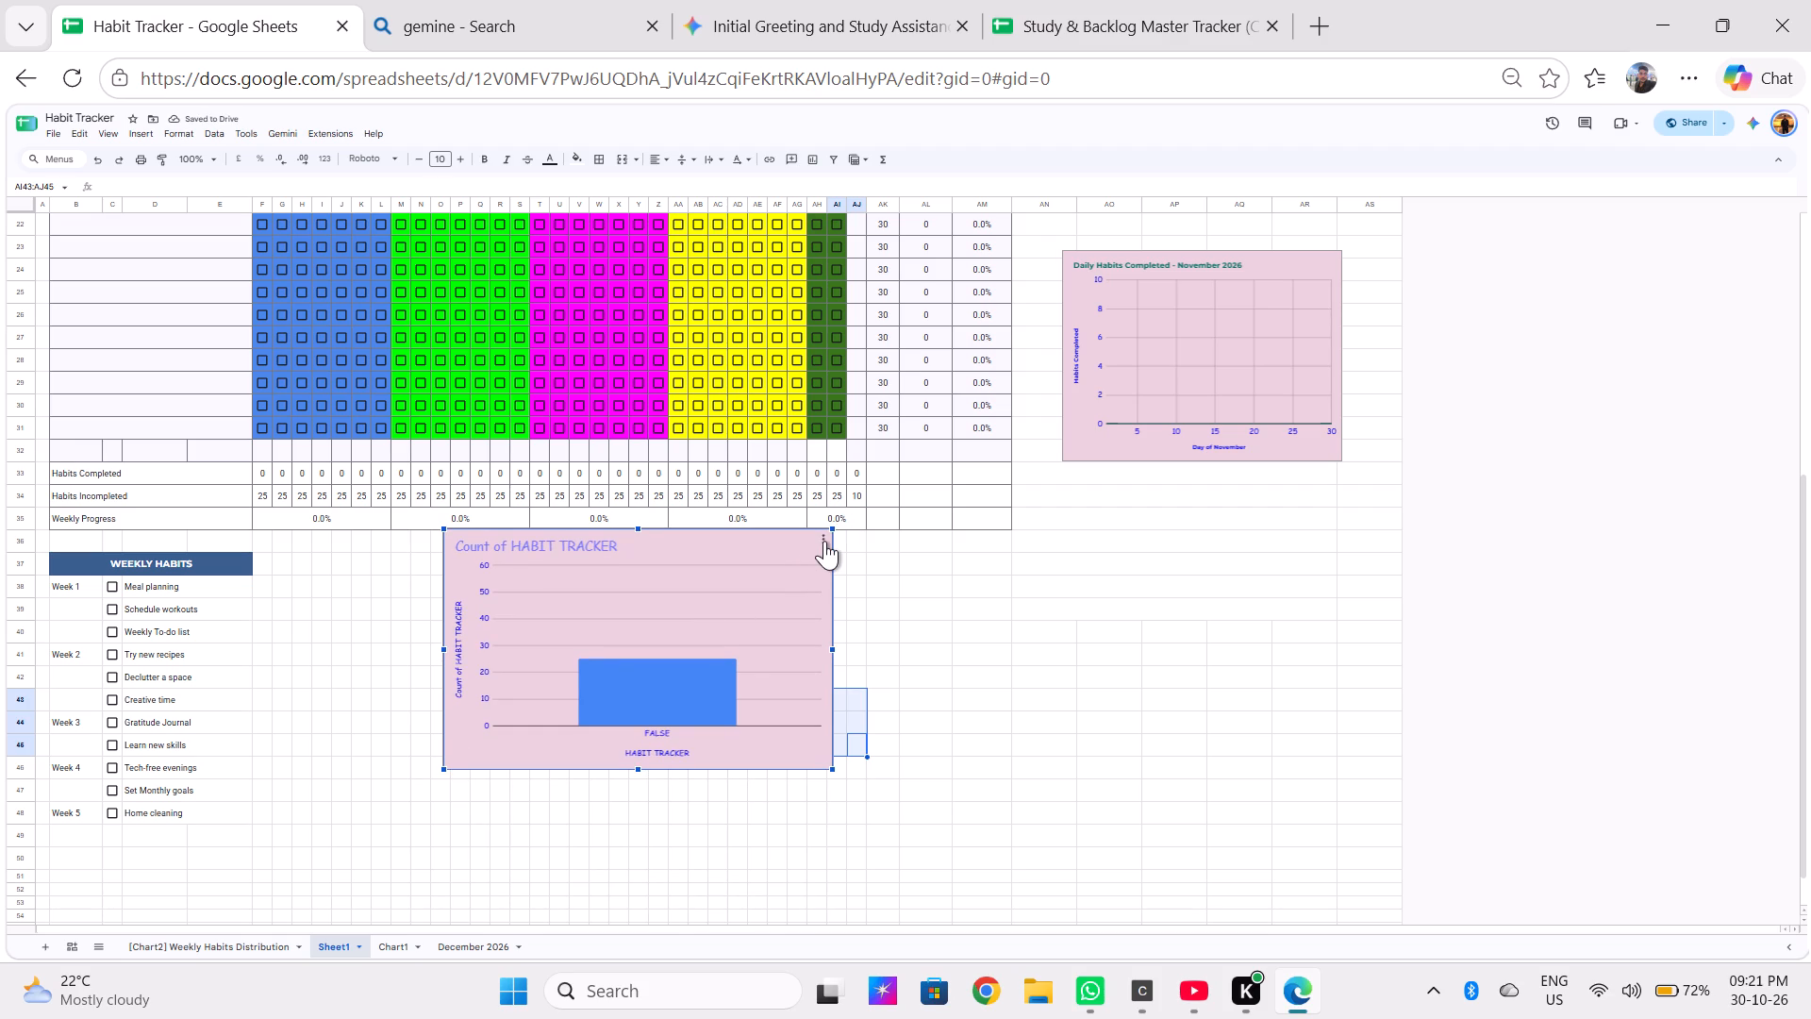
click(824, 541)
click(835, 556)
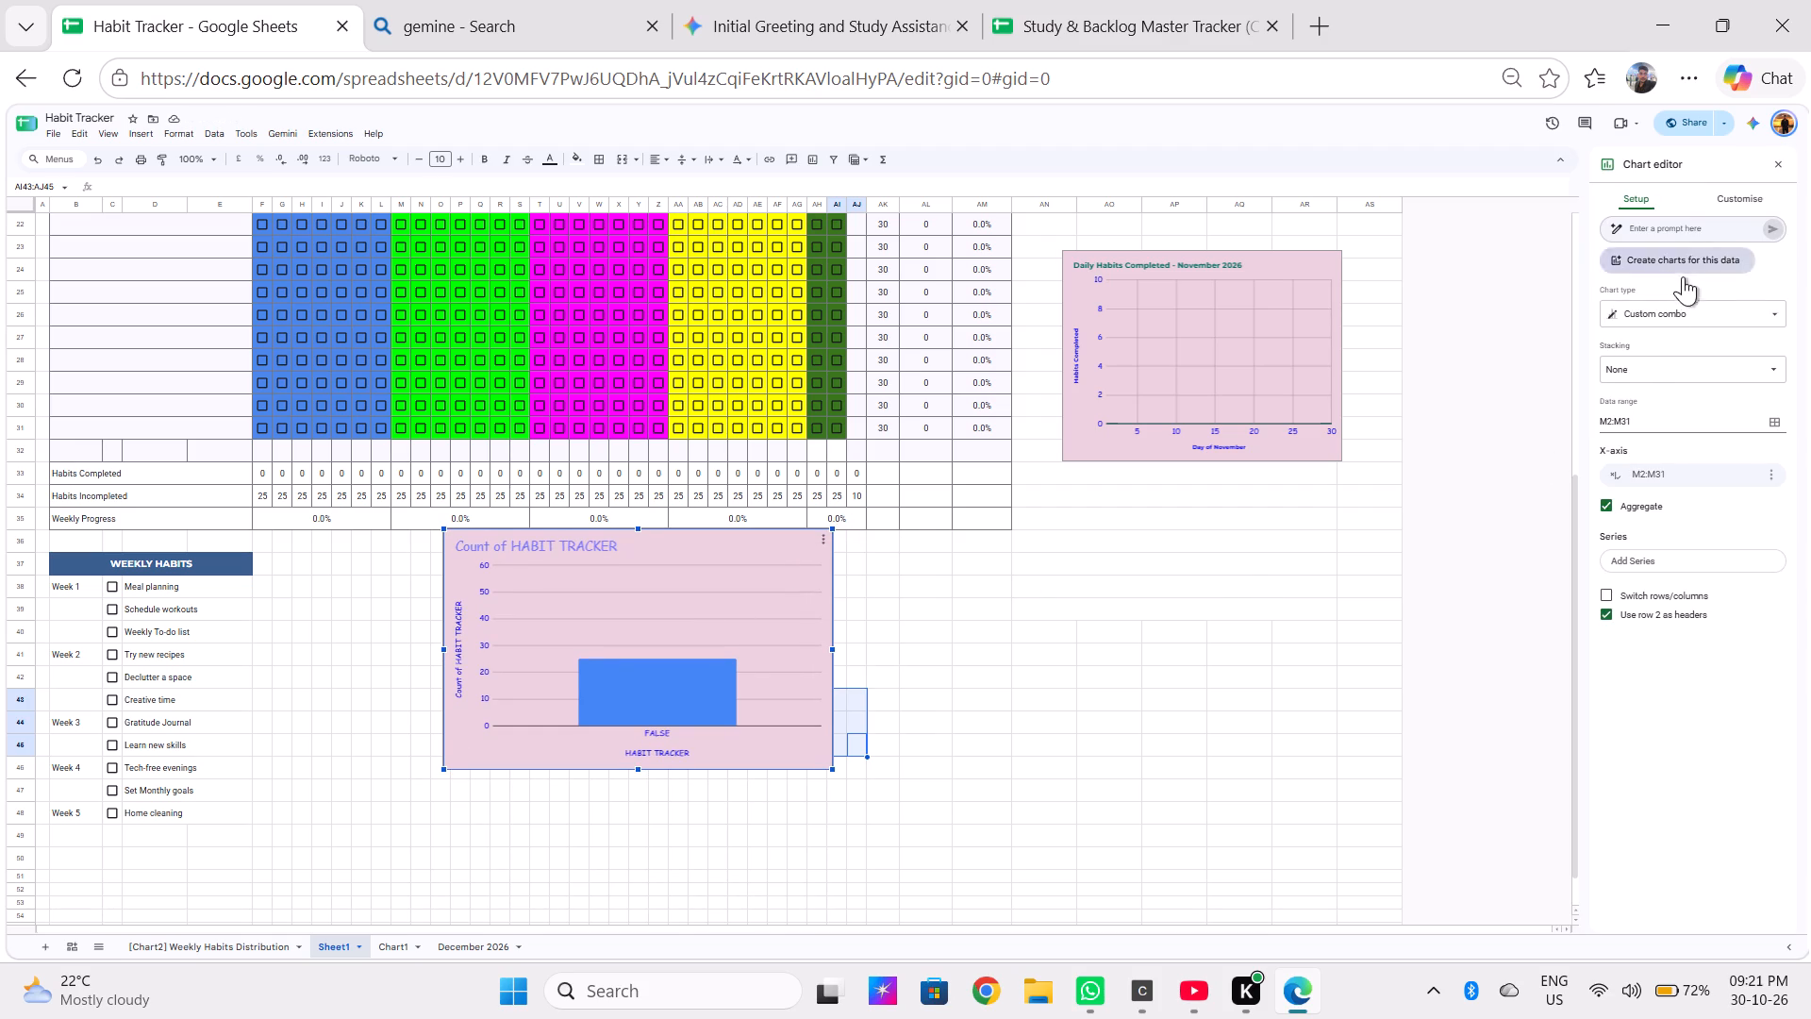
click(1696, 297)
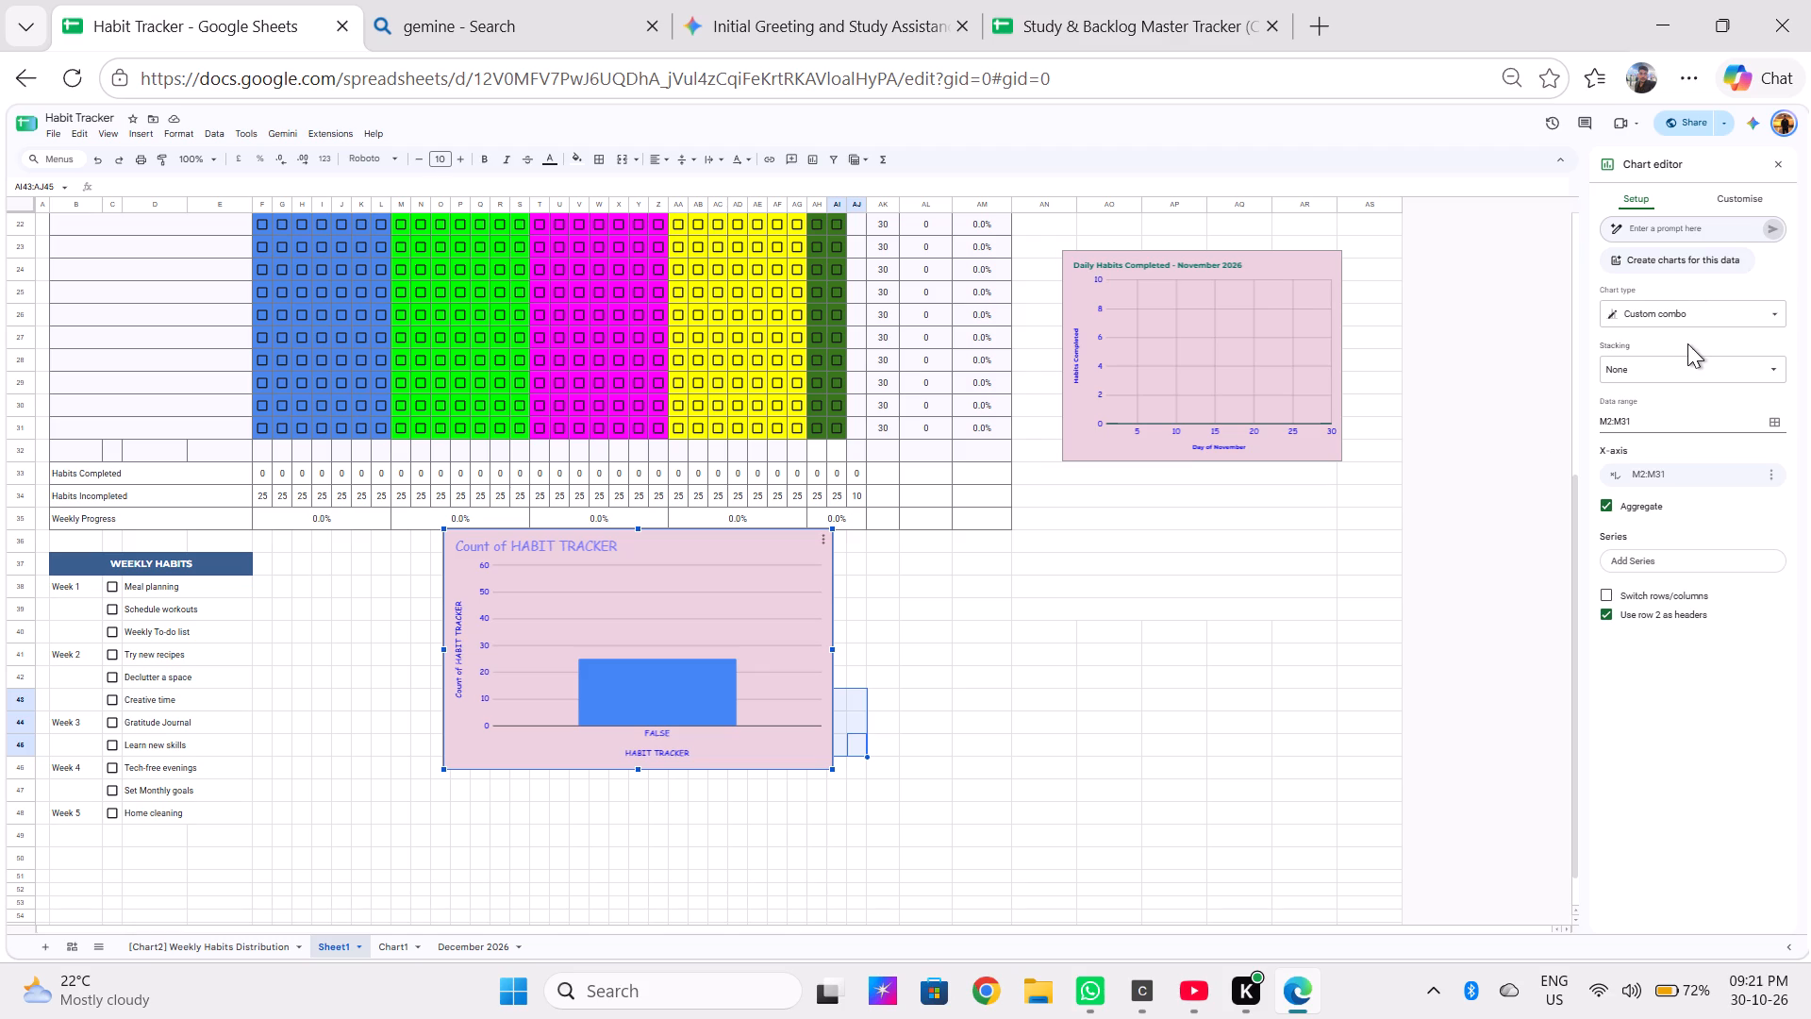
click(1696, 321)
scroll(1657, 667, down, 1)
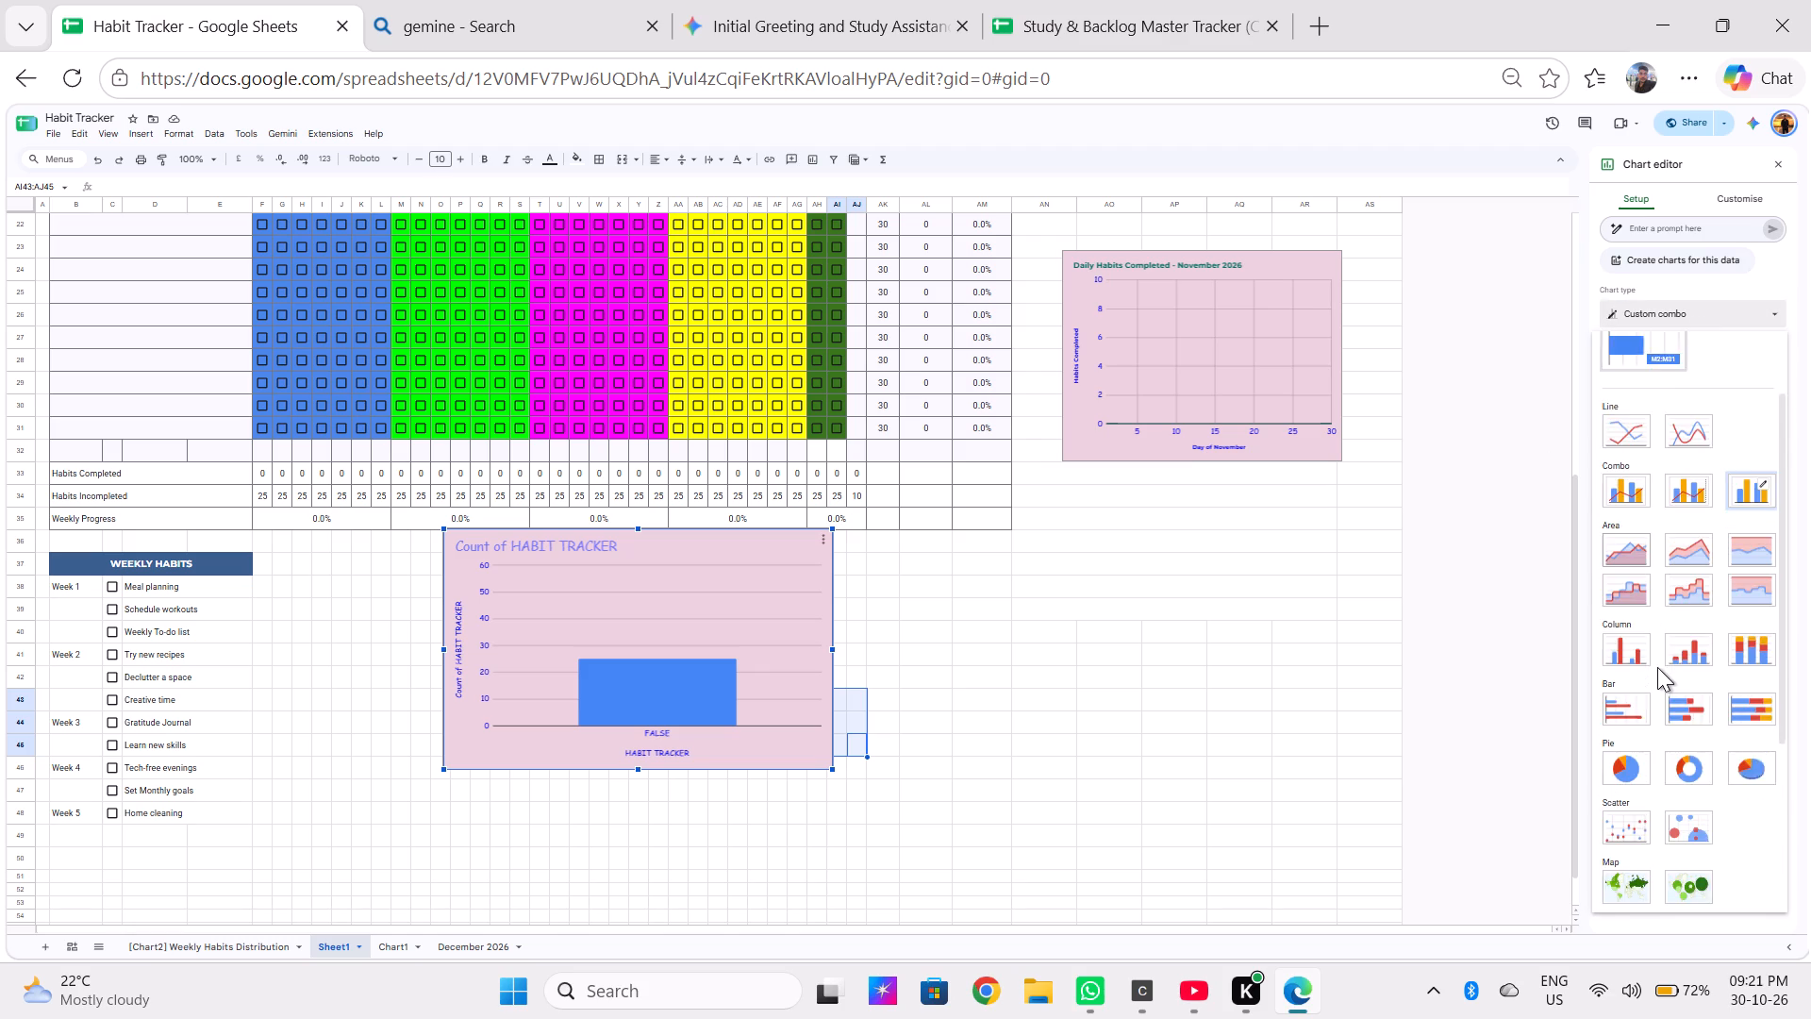
scroll(1657, 667, down, 5)
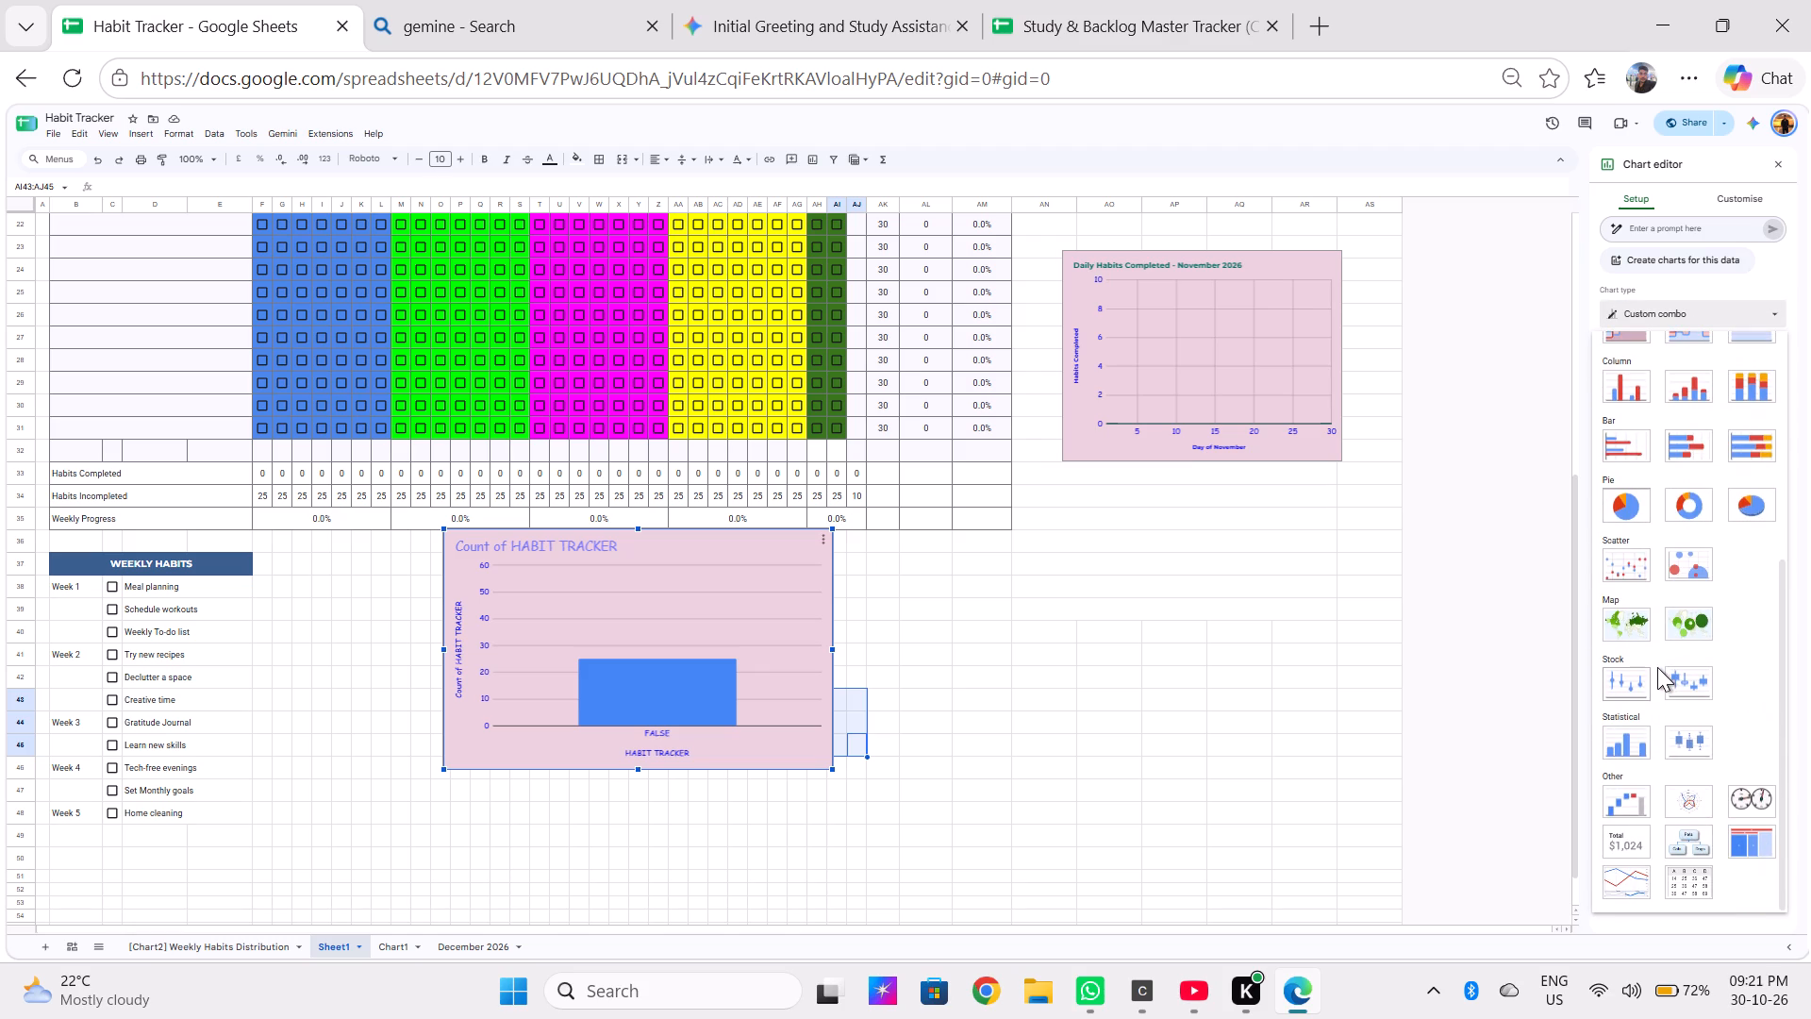
scroll(1657, 667, down, 1)
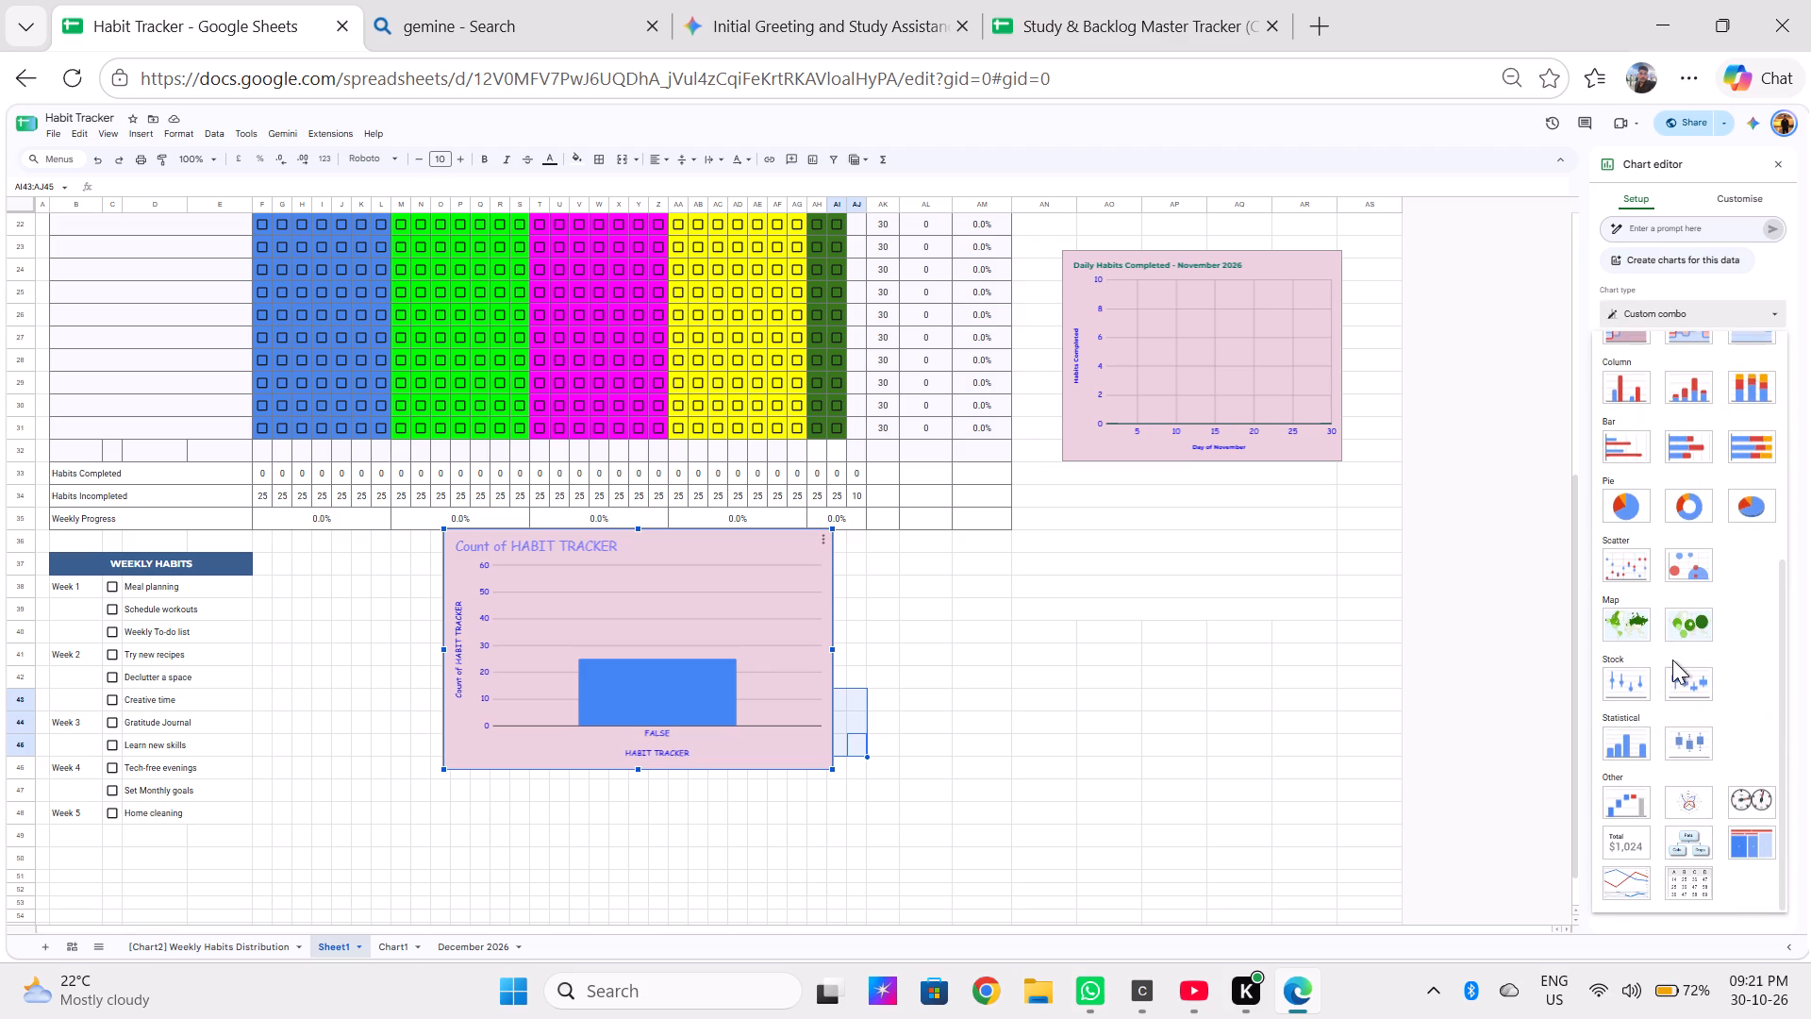
click(1637, 569)
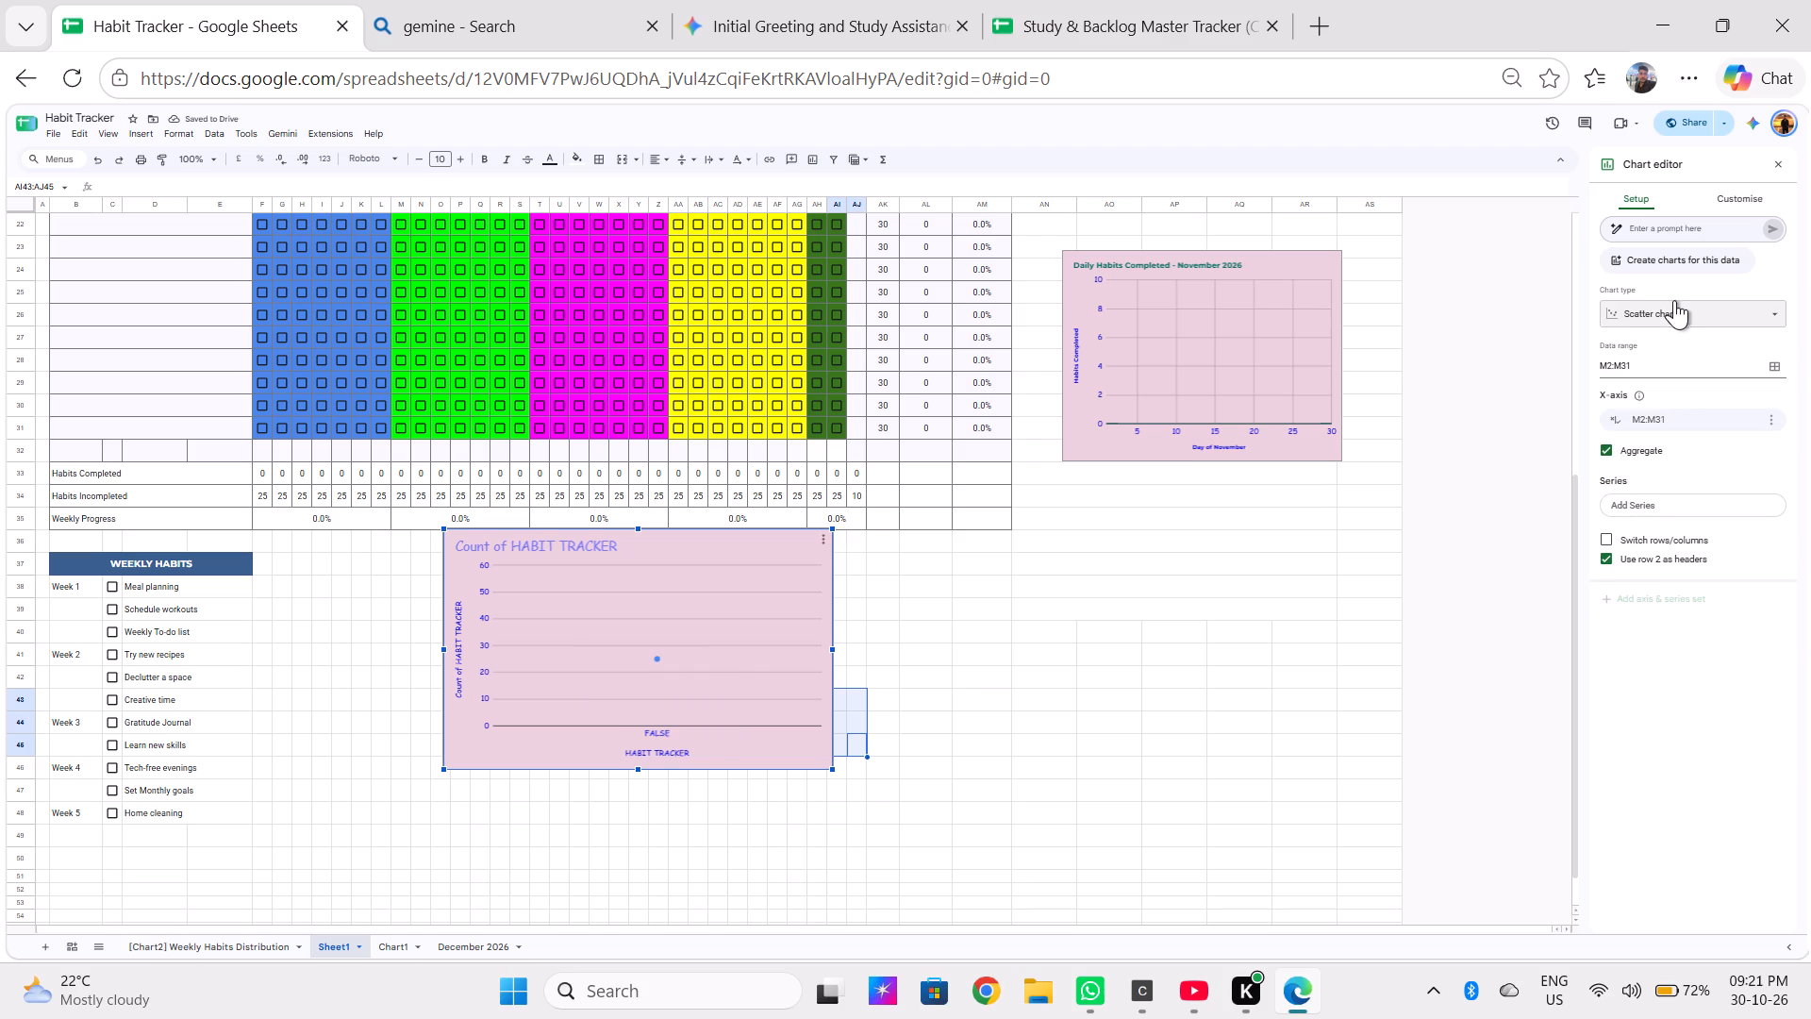
click(1693, 366)
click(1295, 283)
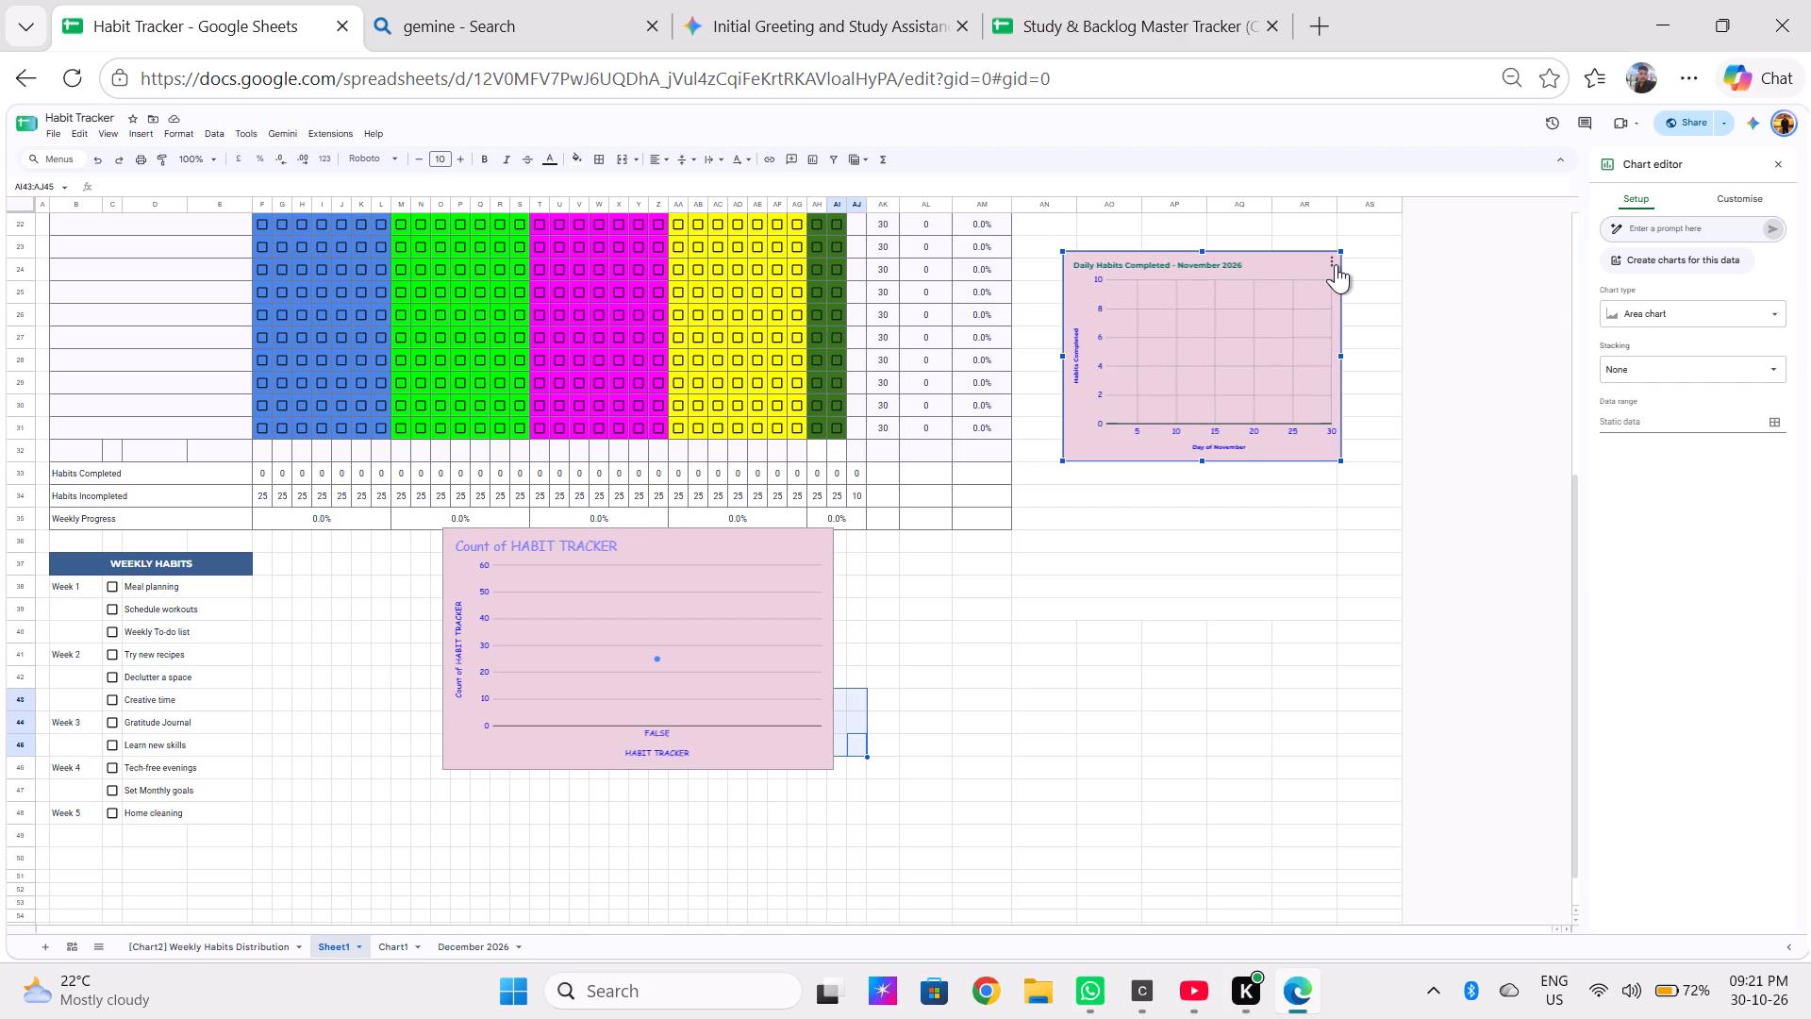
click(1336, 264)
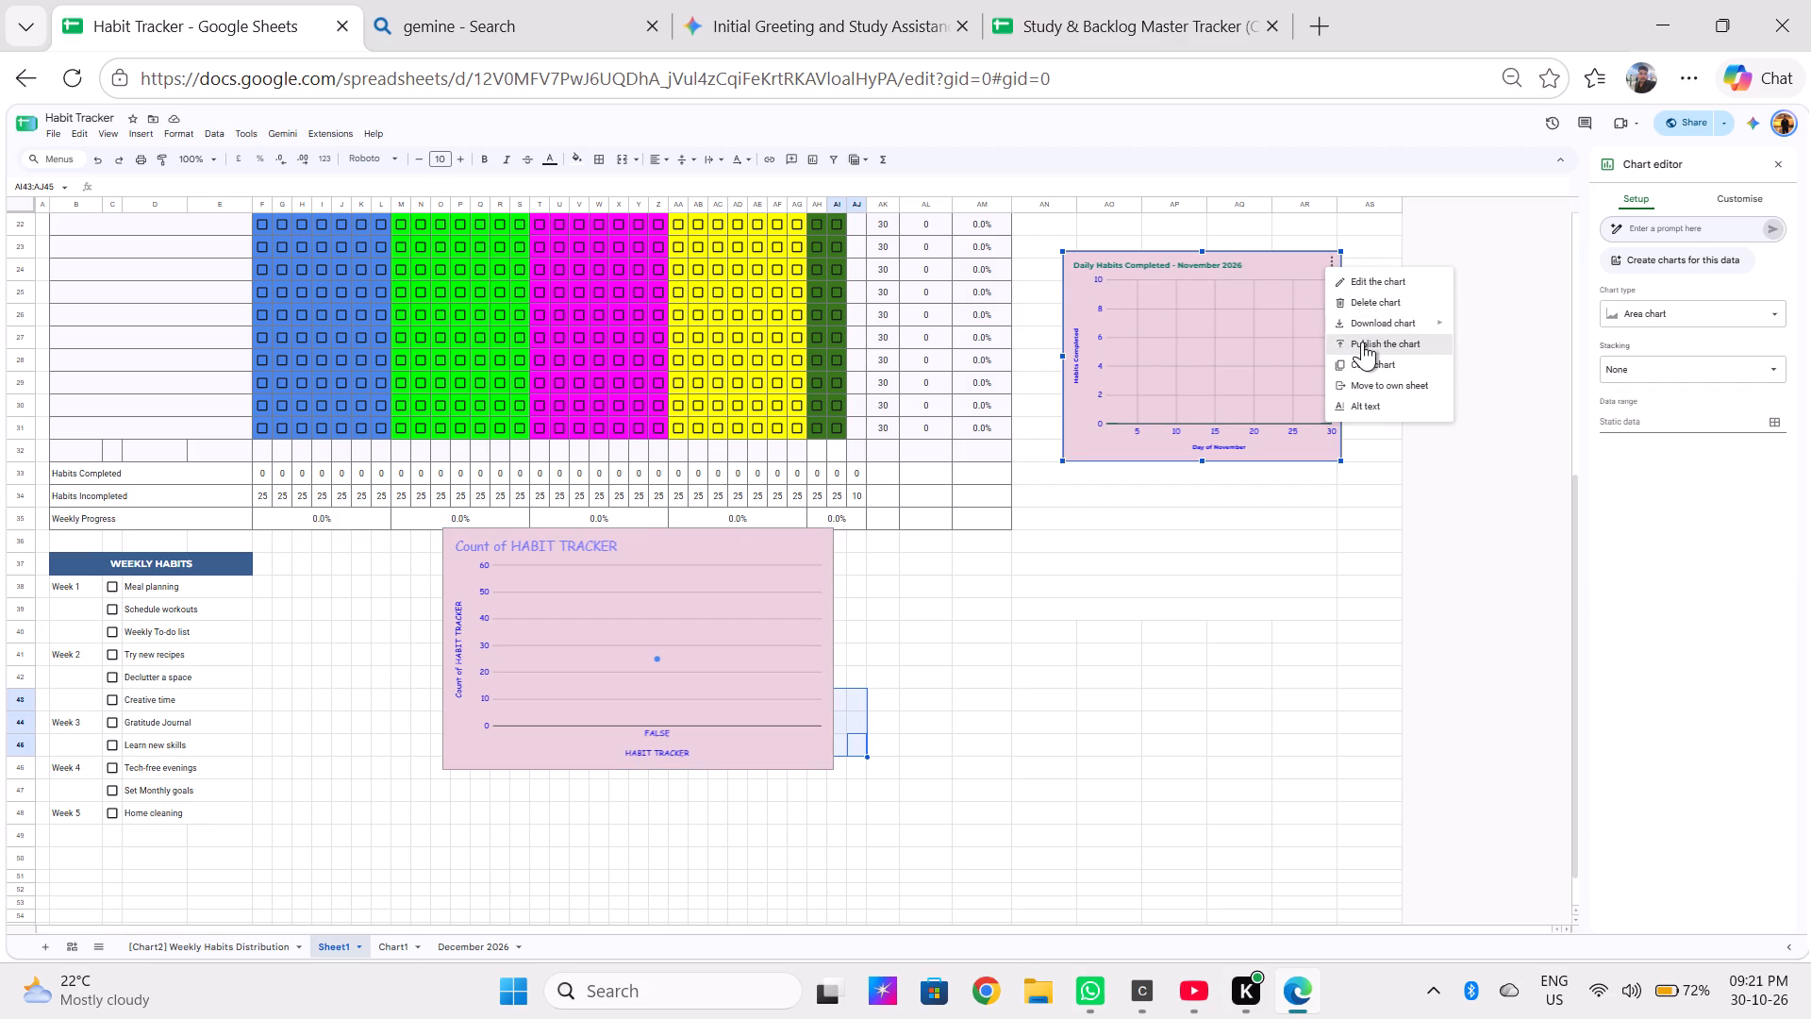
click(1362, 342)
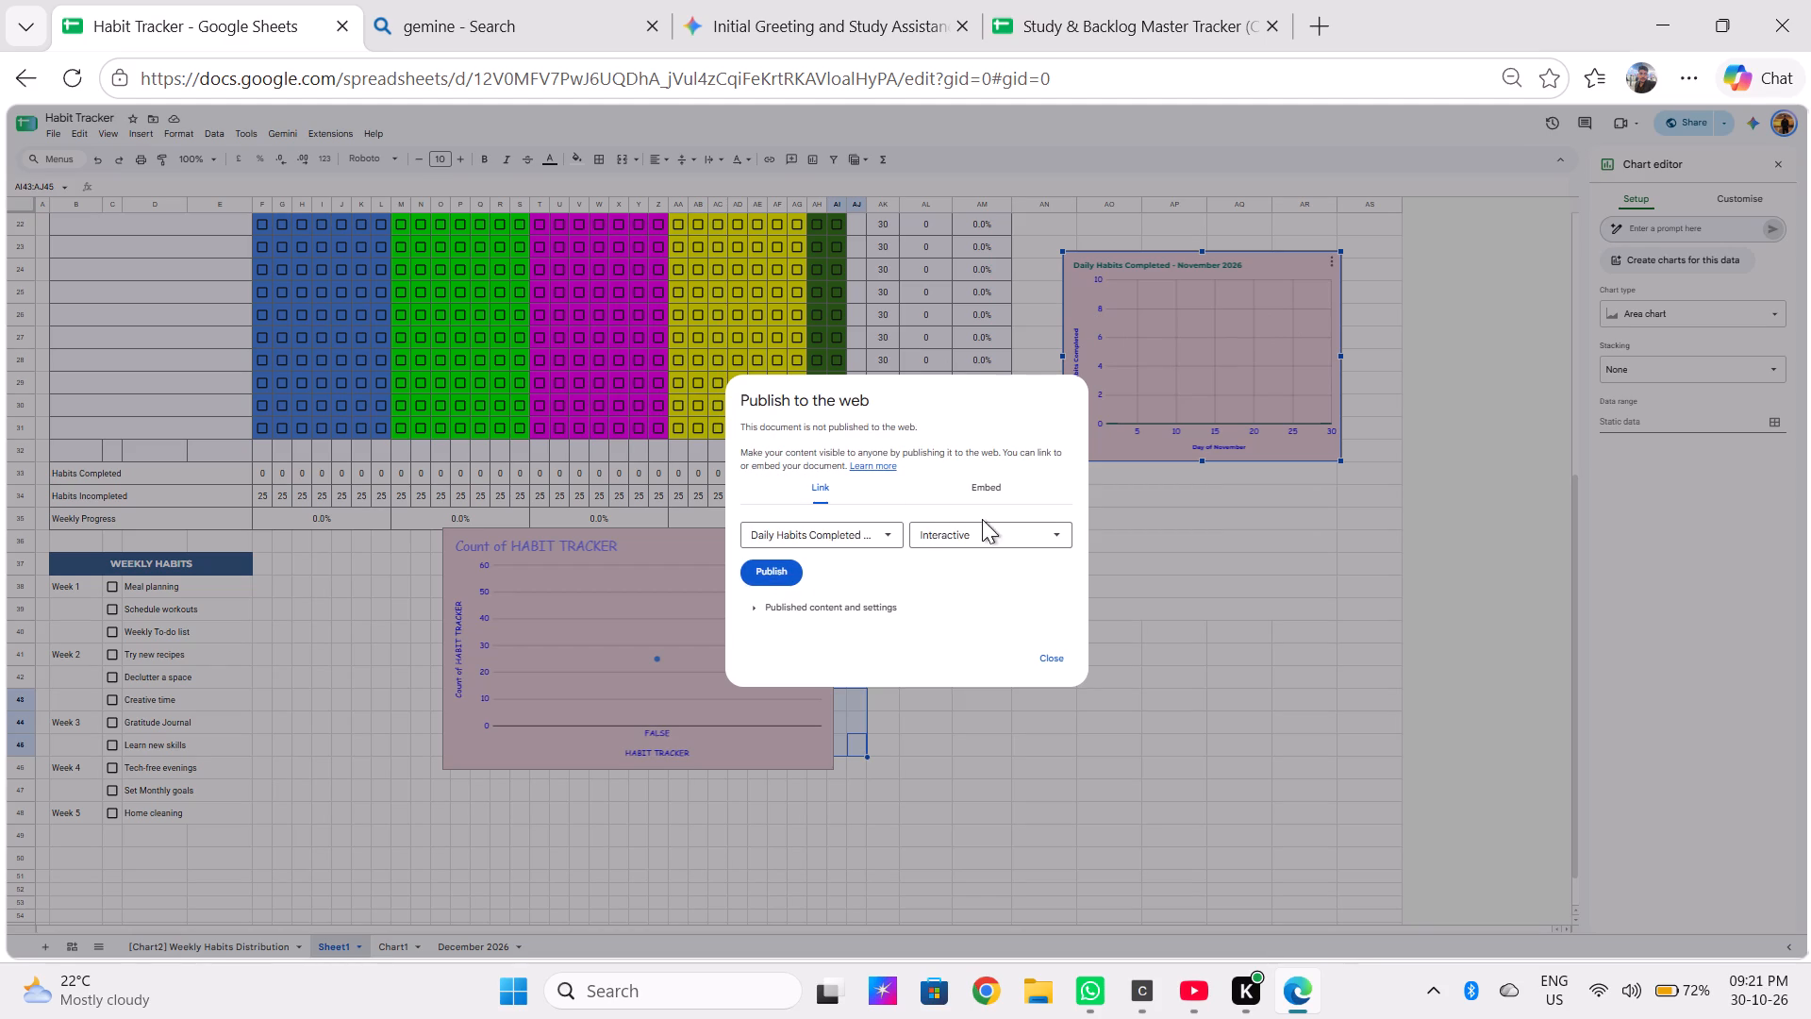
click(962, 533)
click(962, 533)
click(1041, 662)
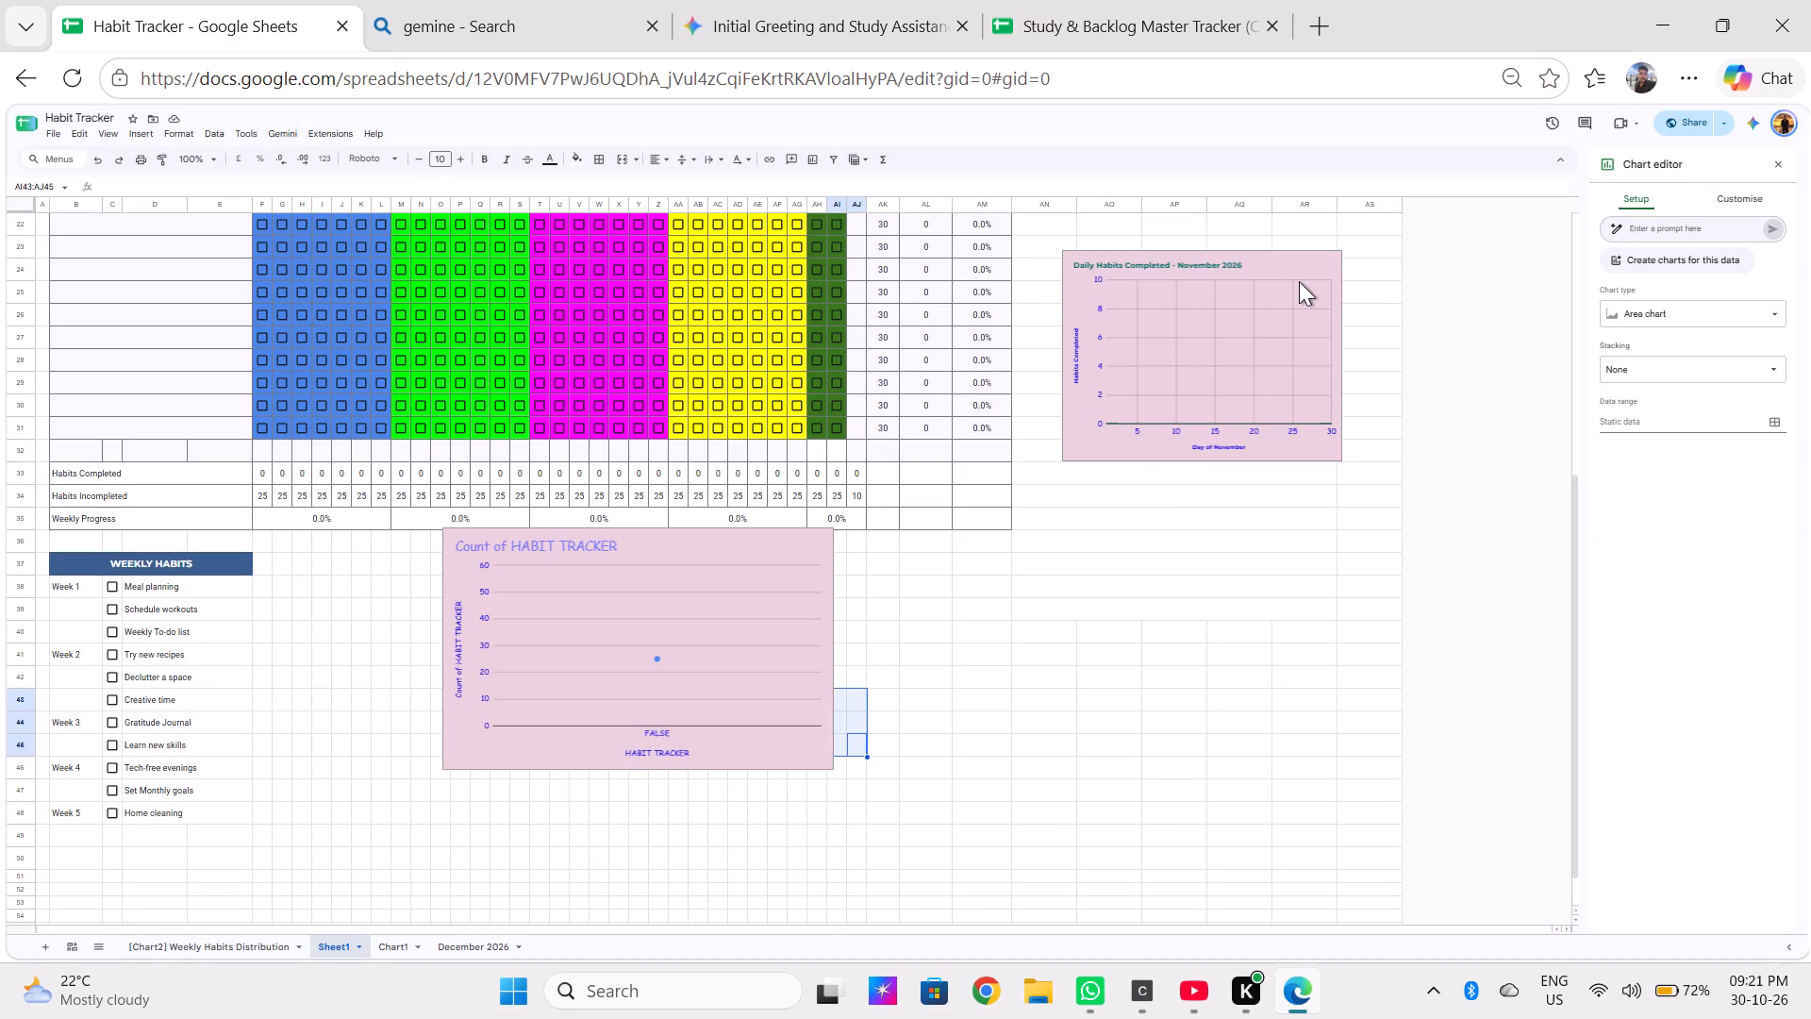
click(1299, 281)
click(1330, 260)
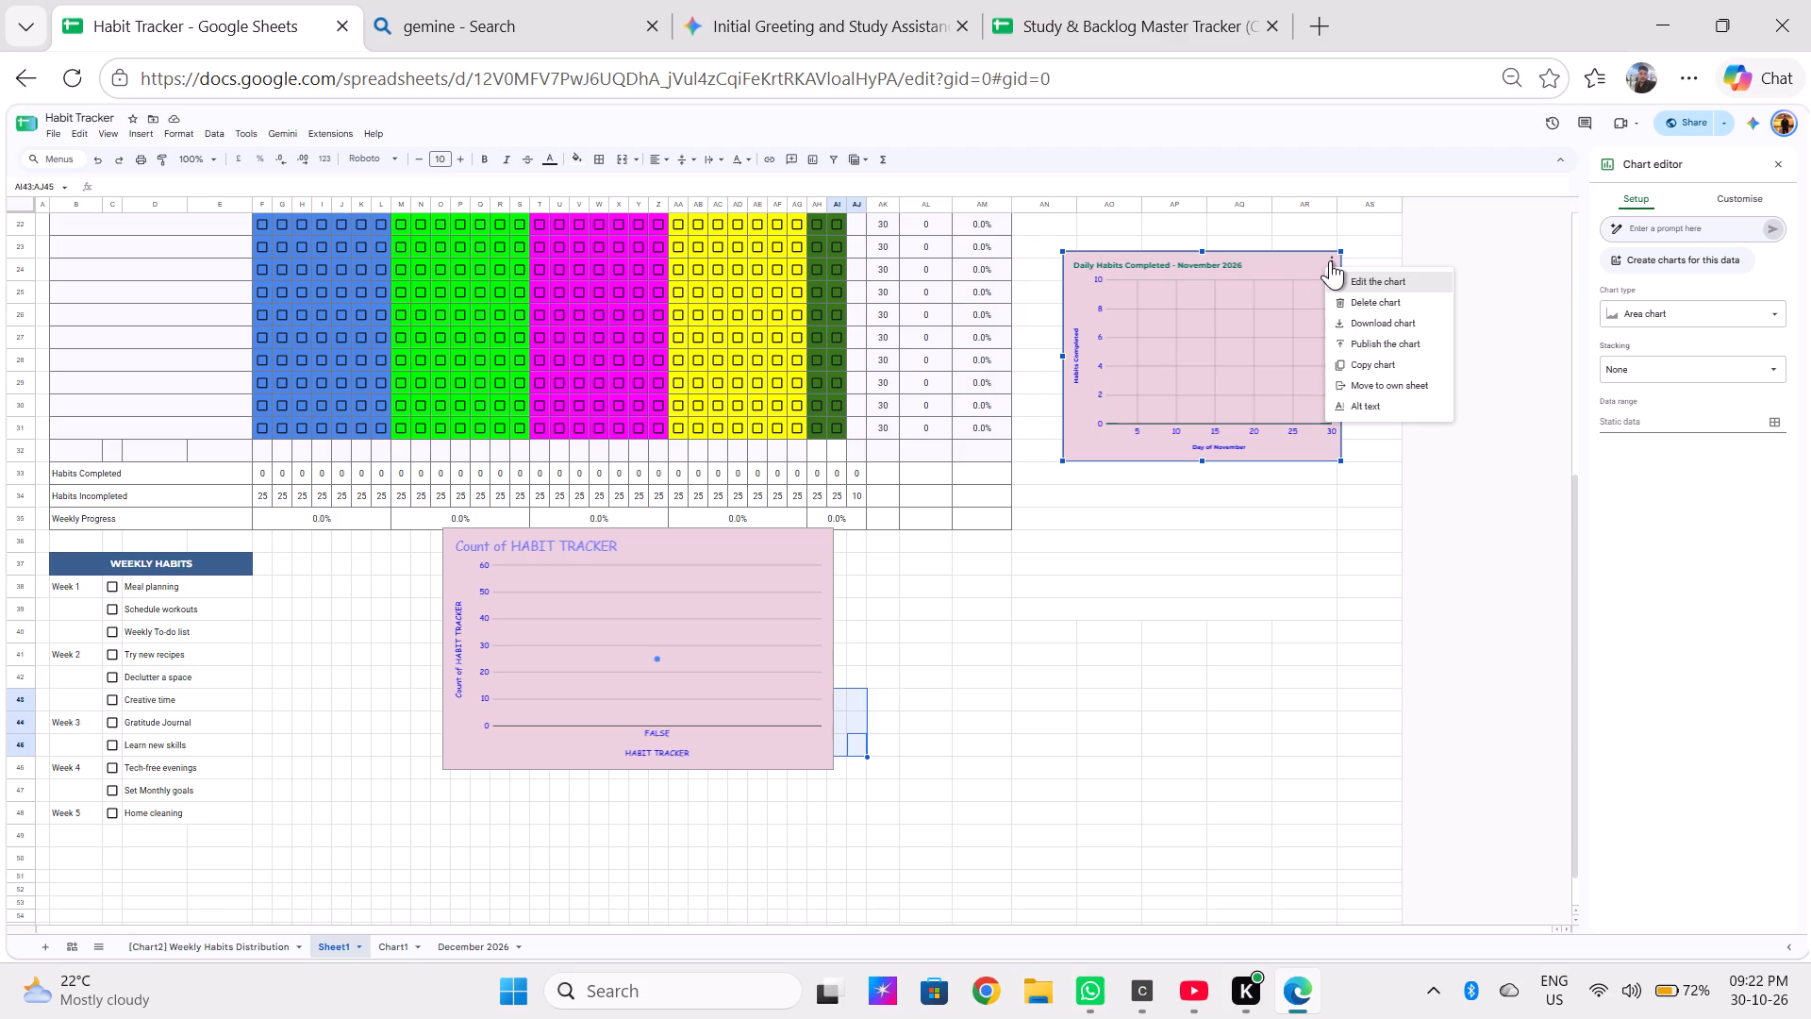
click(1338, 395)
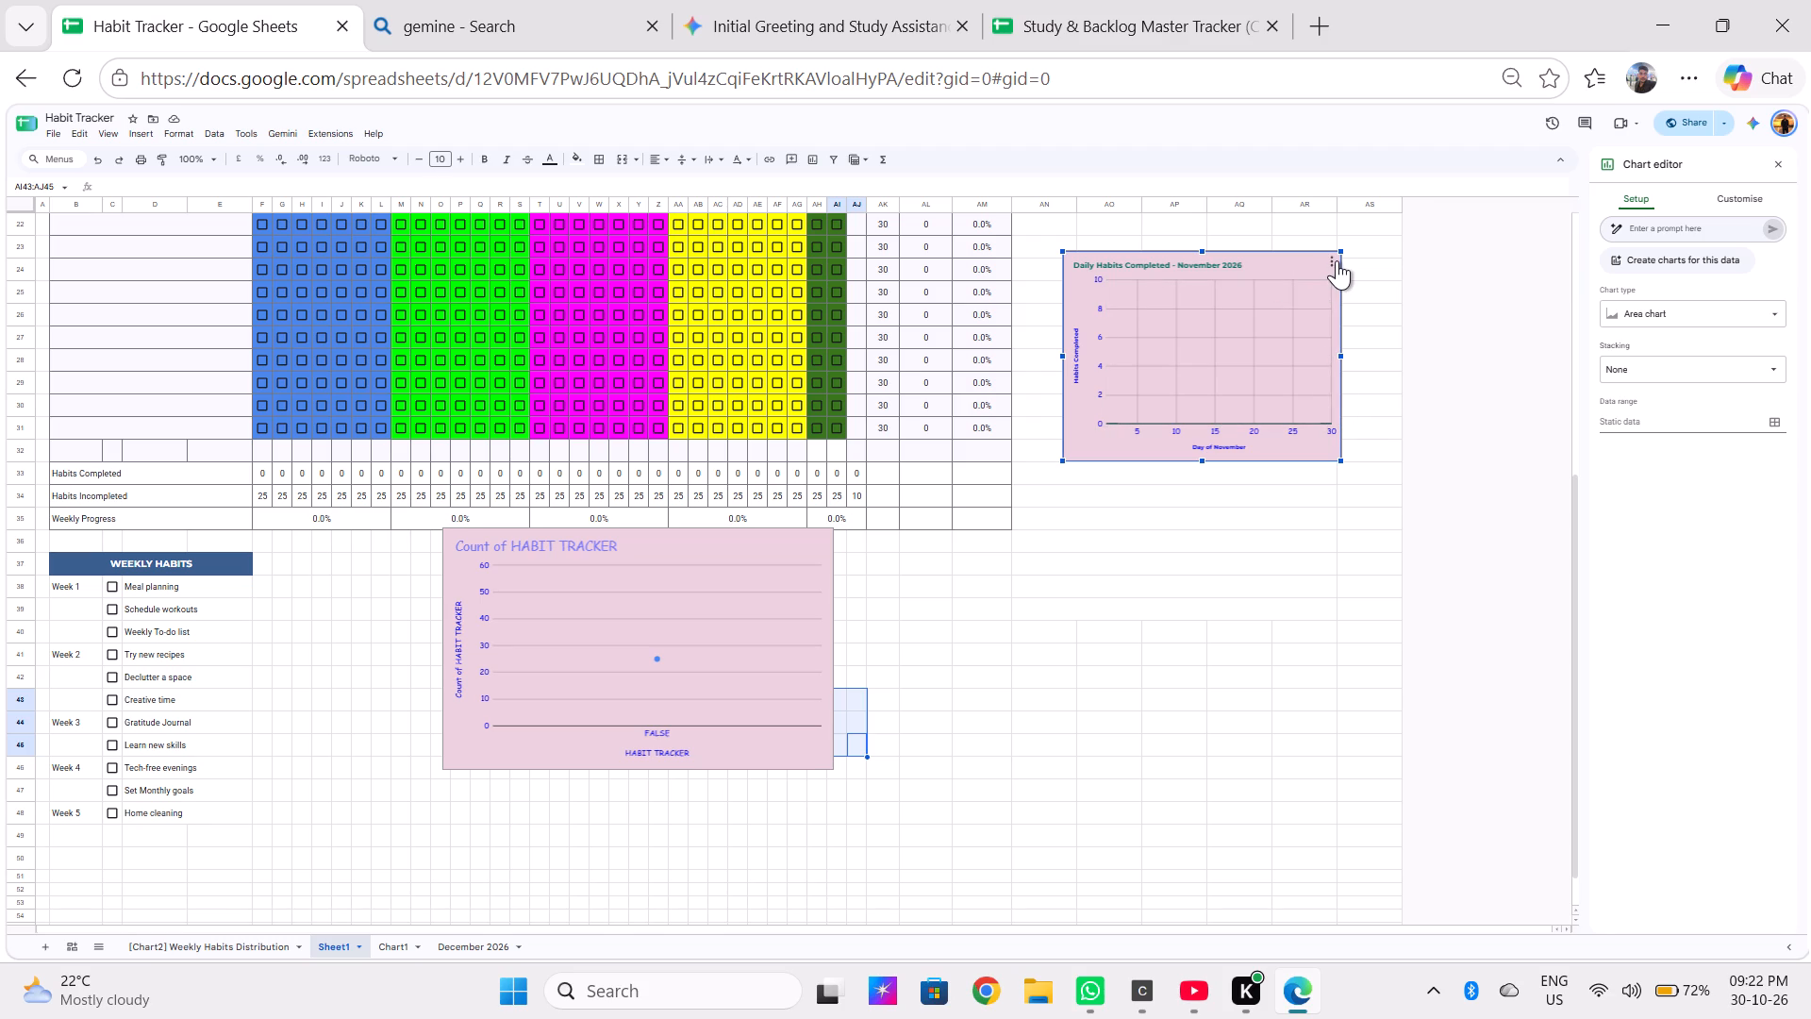
Move the Daily Habits Completed - November 2026 chart slightly down and closer to the habit grid's summary columns.
click(1315, 291)
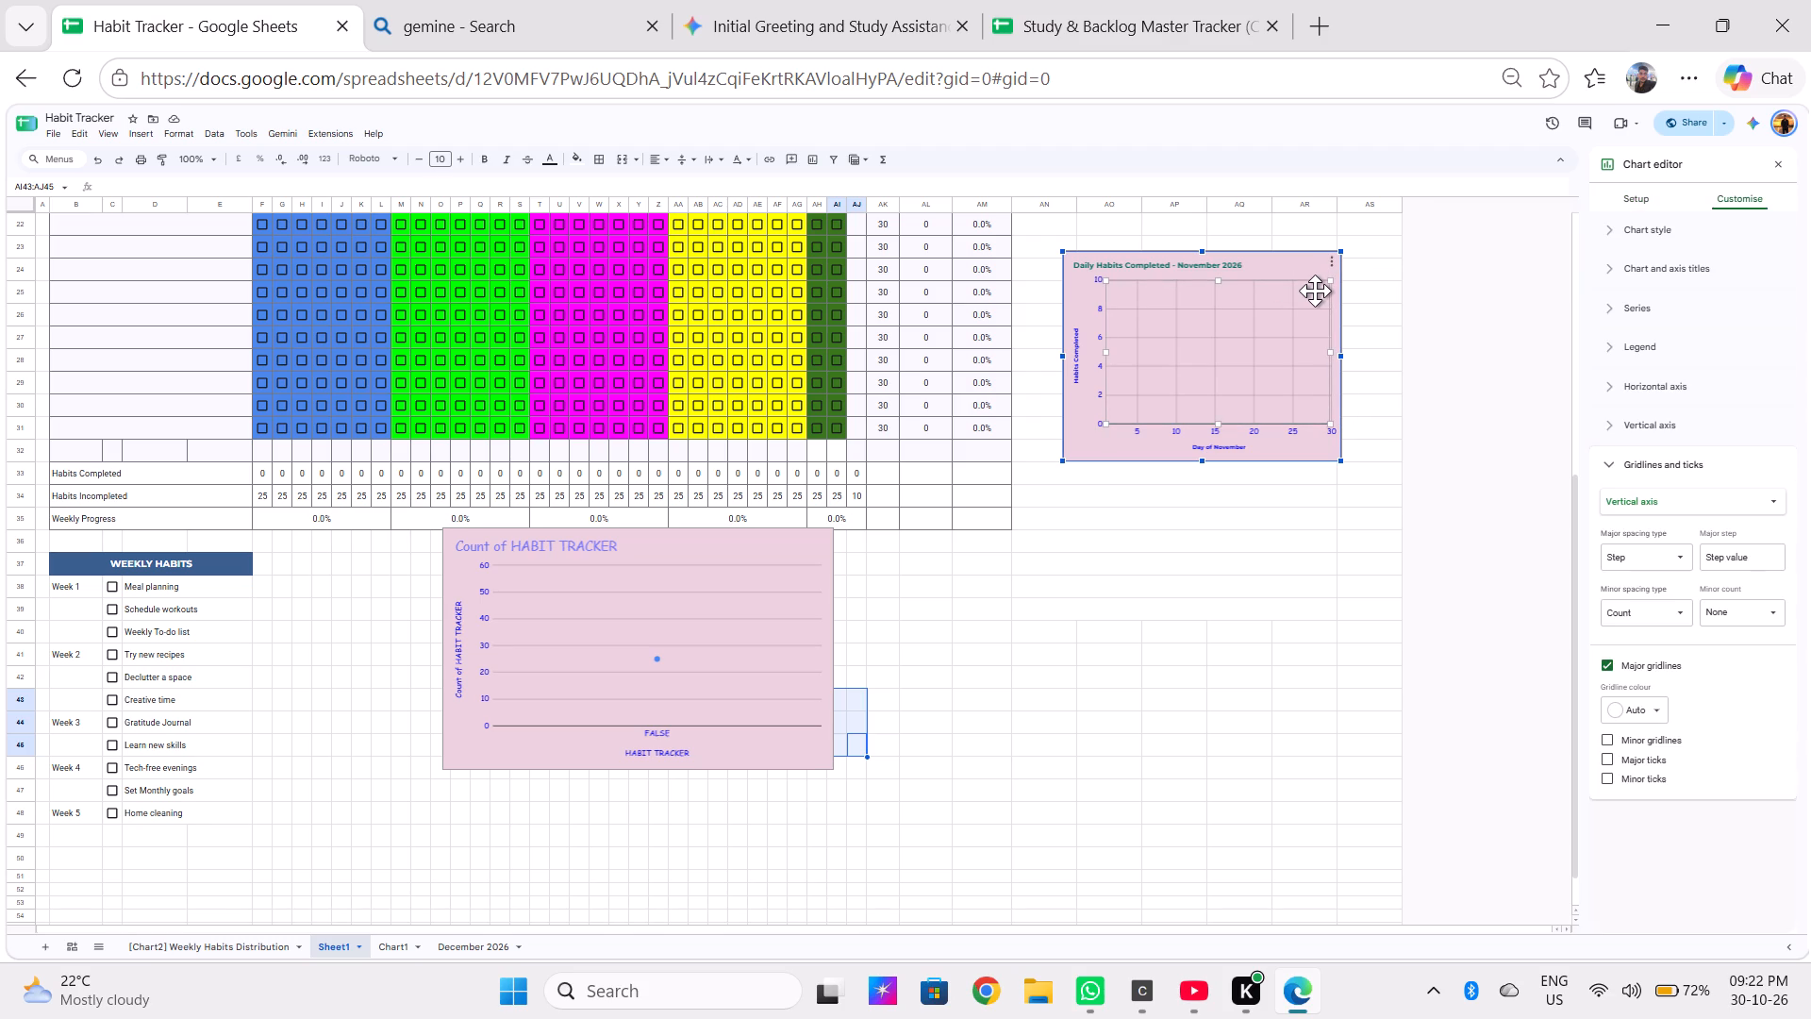
drag(1322, 284, 1288, 316)
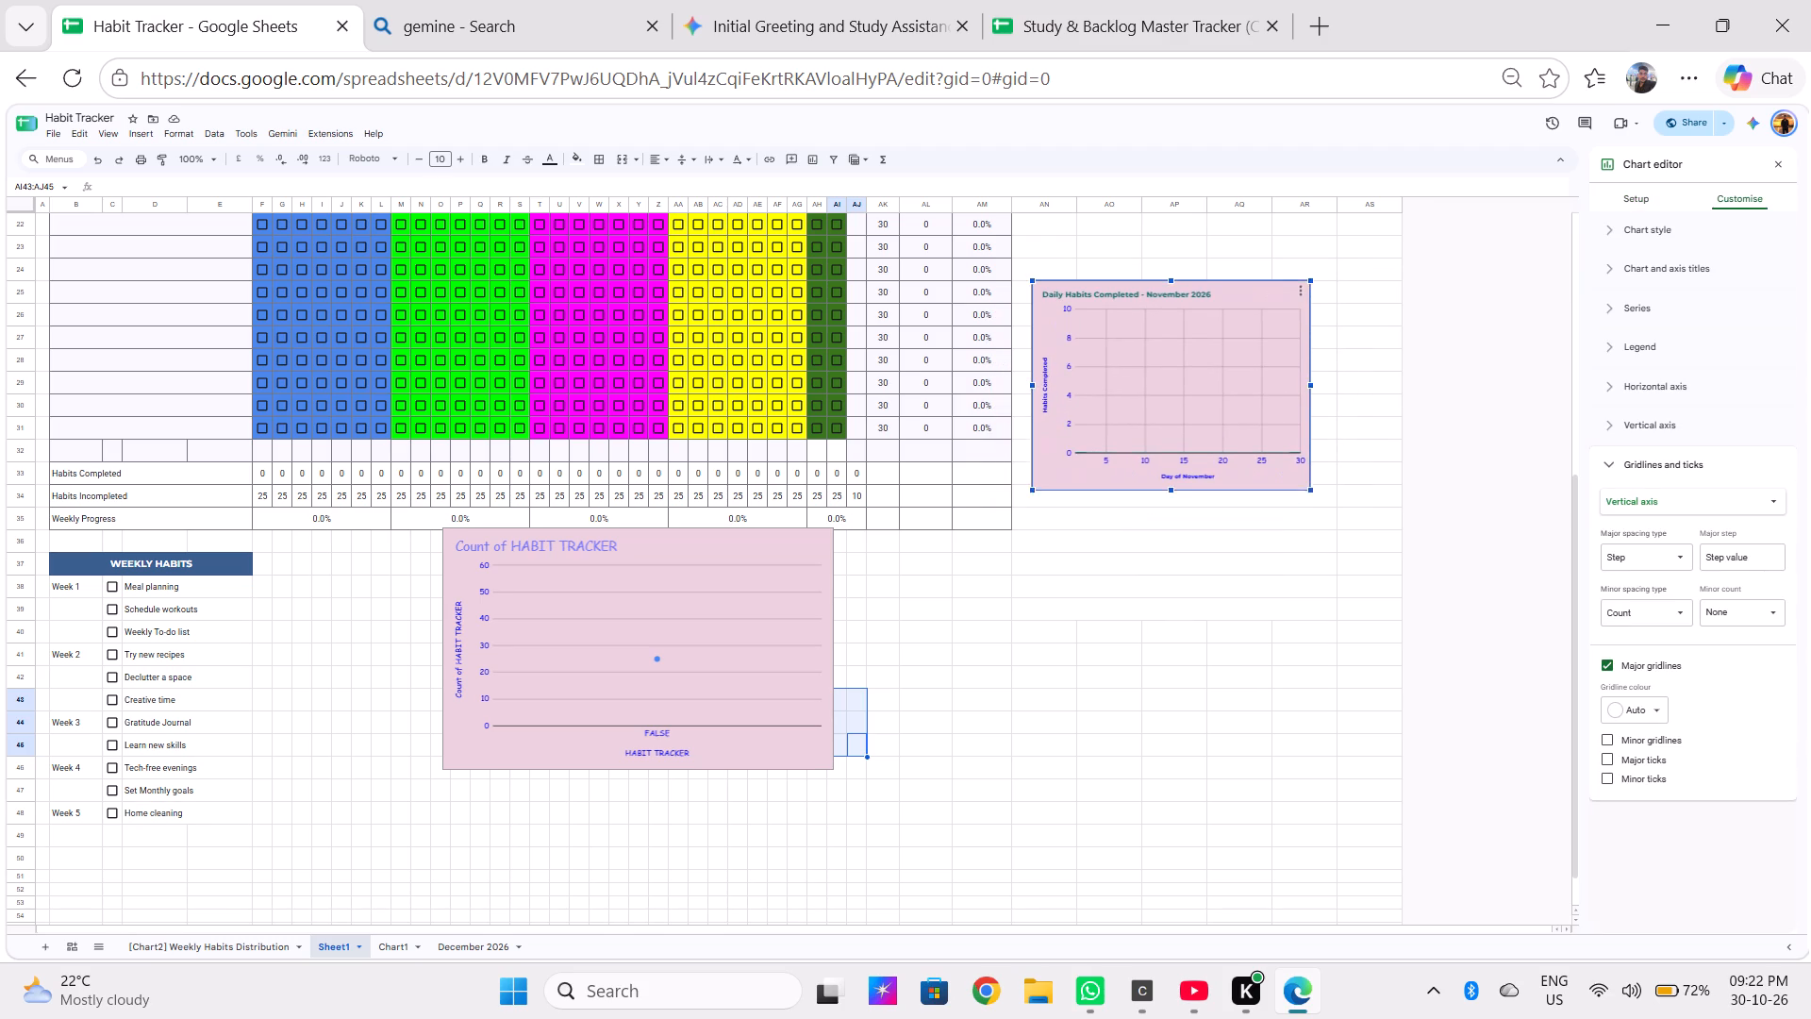
drag(1288, 316, 1292, 314)
click(1272, 328)
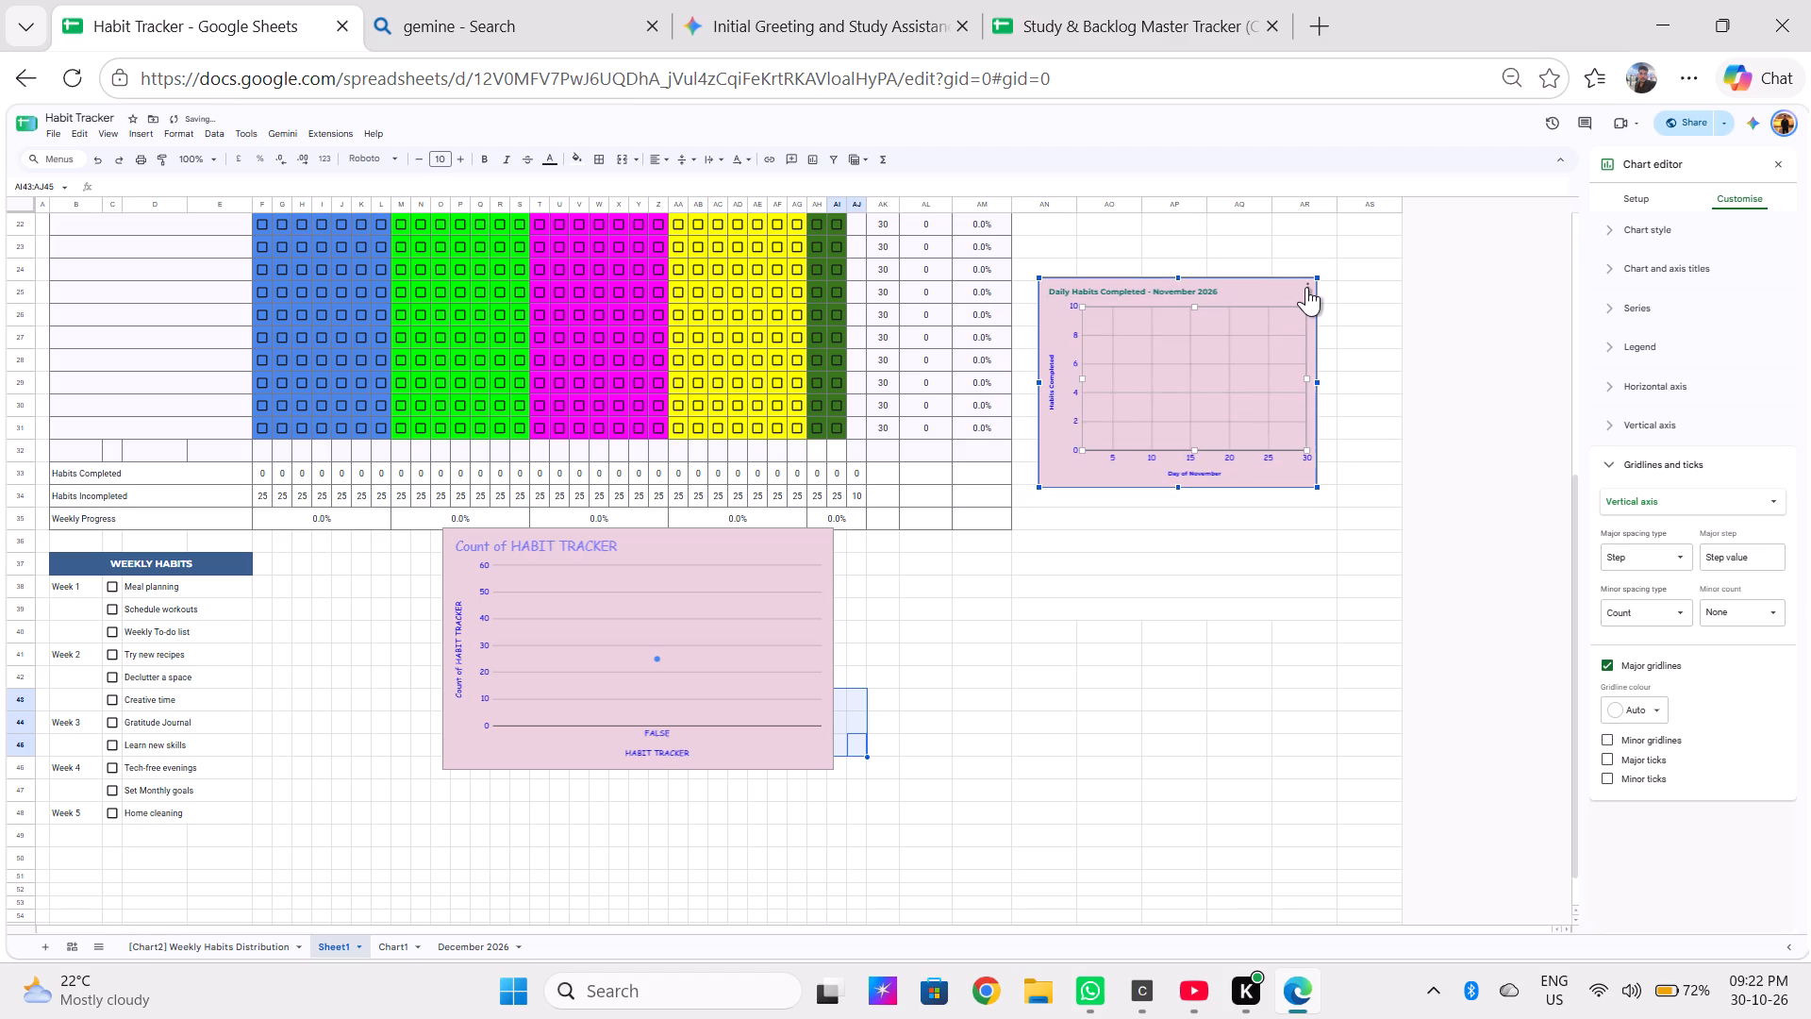
Open the chart type choices for the Daily Habits Completed - November 2026 chart.
click(1306, 287)
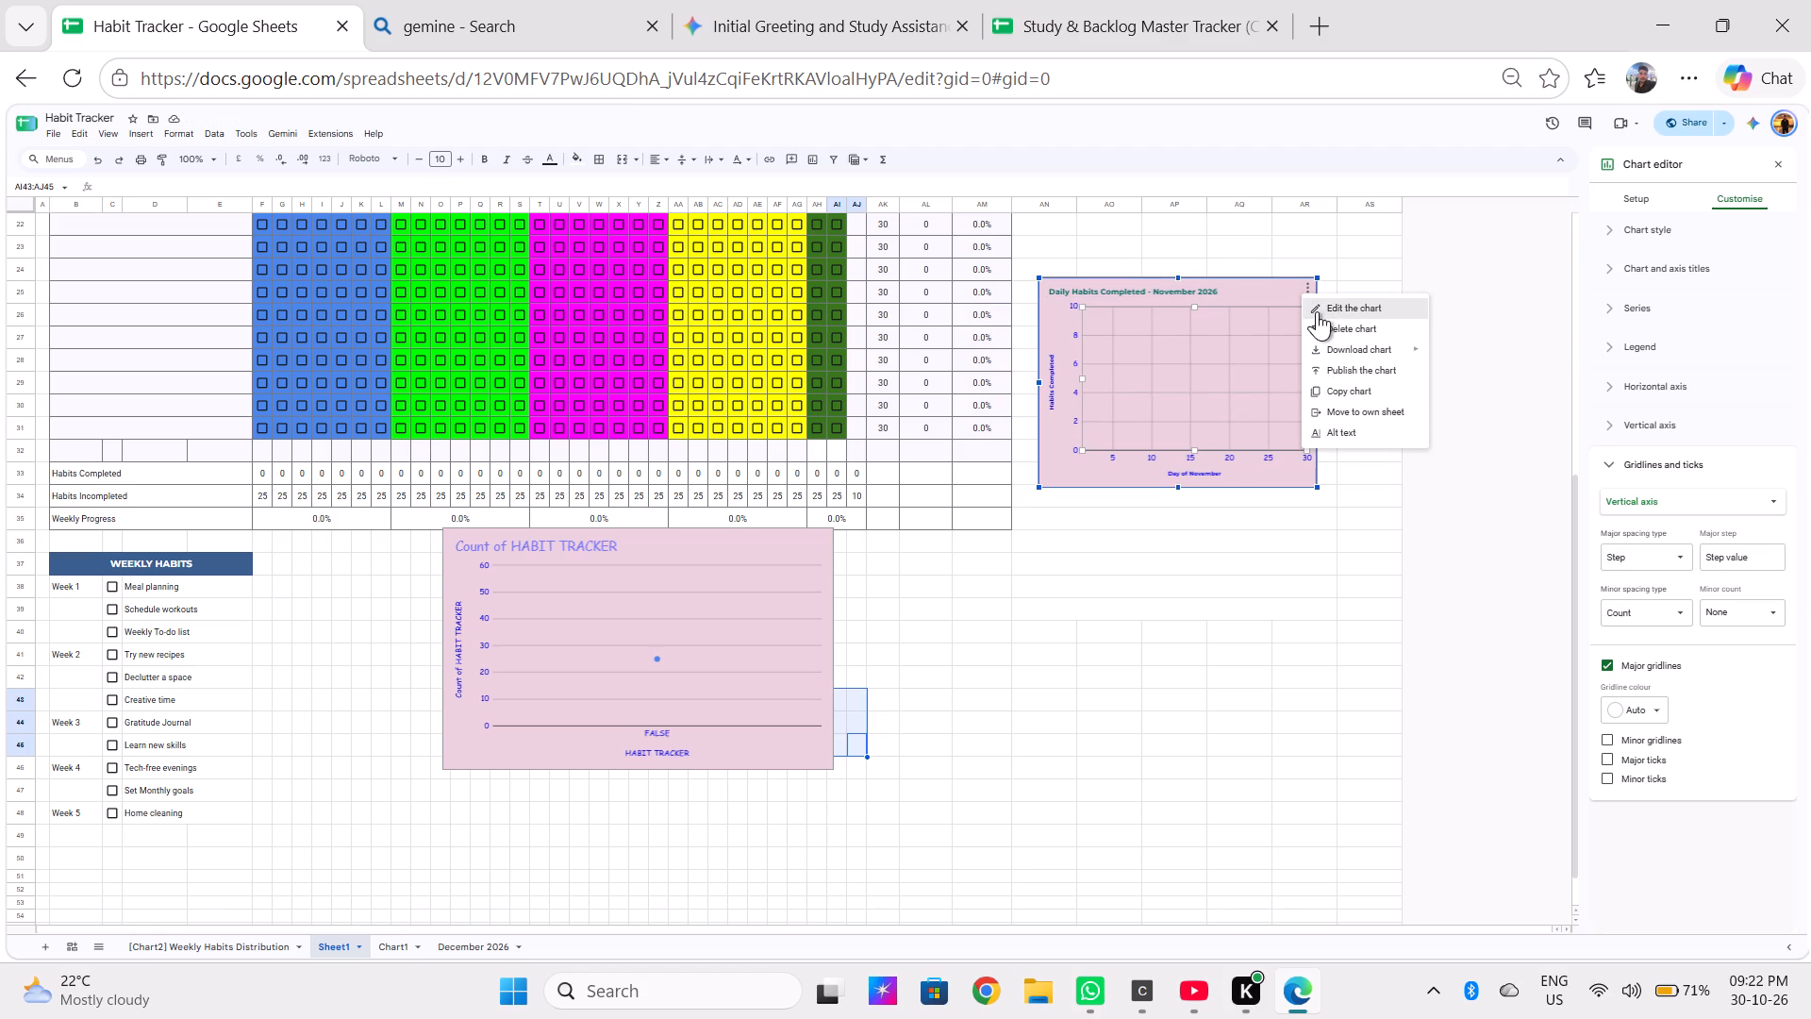
click(1319, 308)
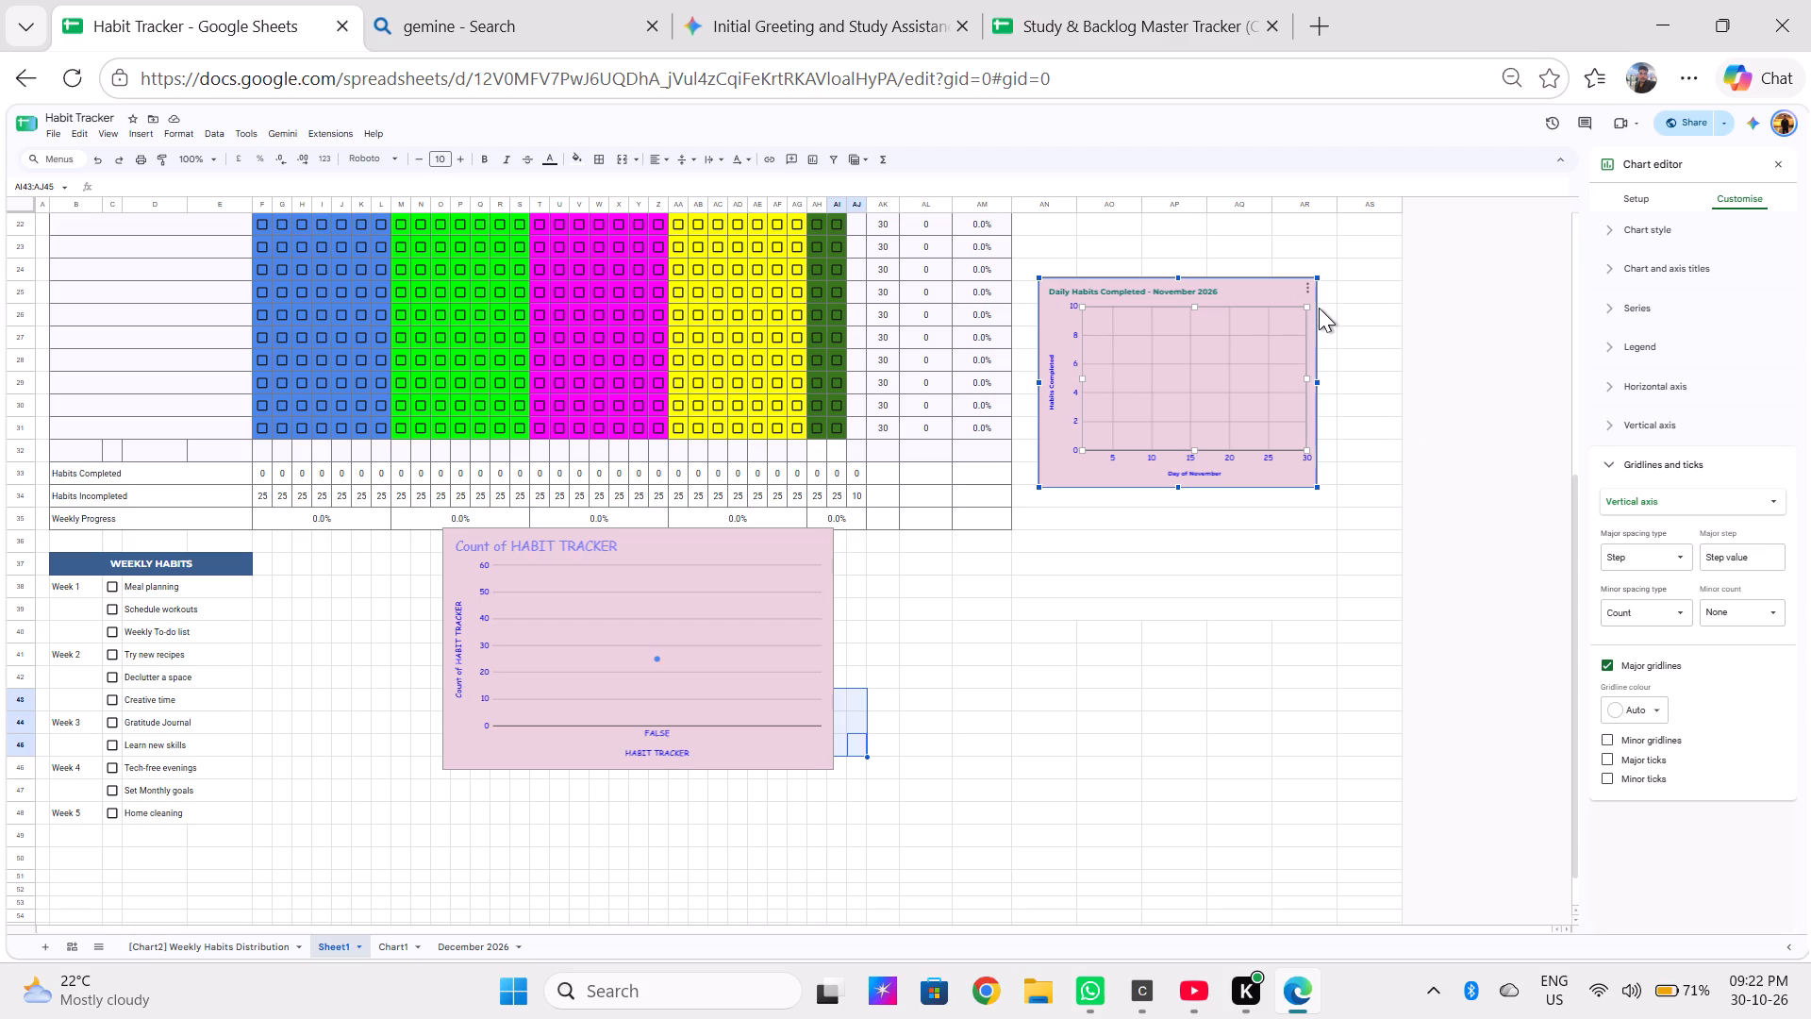
scroll(1653, 571, up, 1)
click(1640, 214)
click(1636, 198)
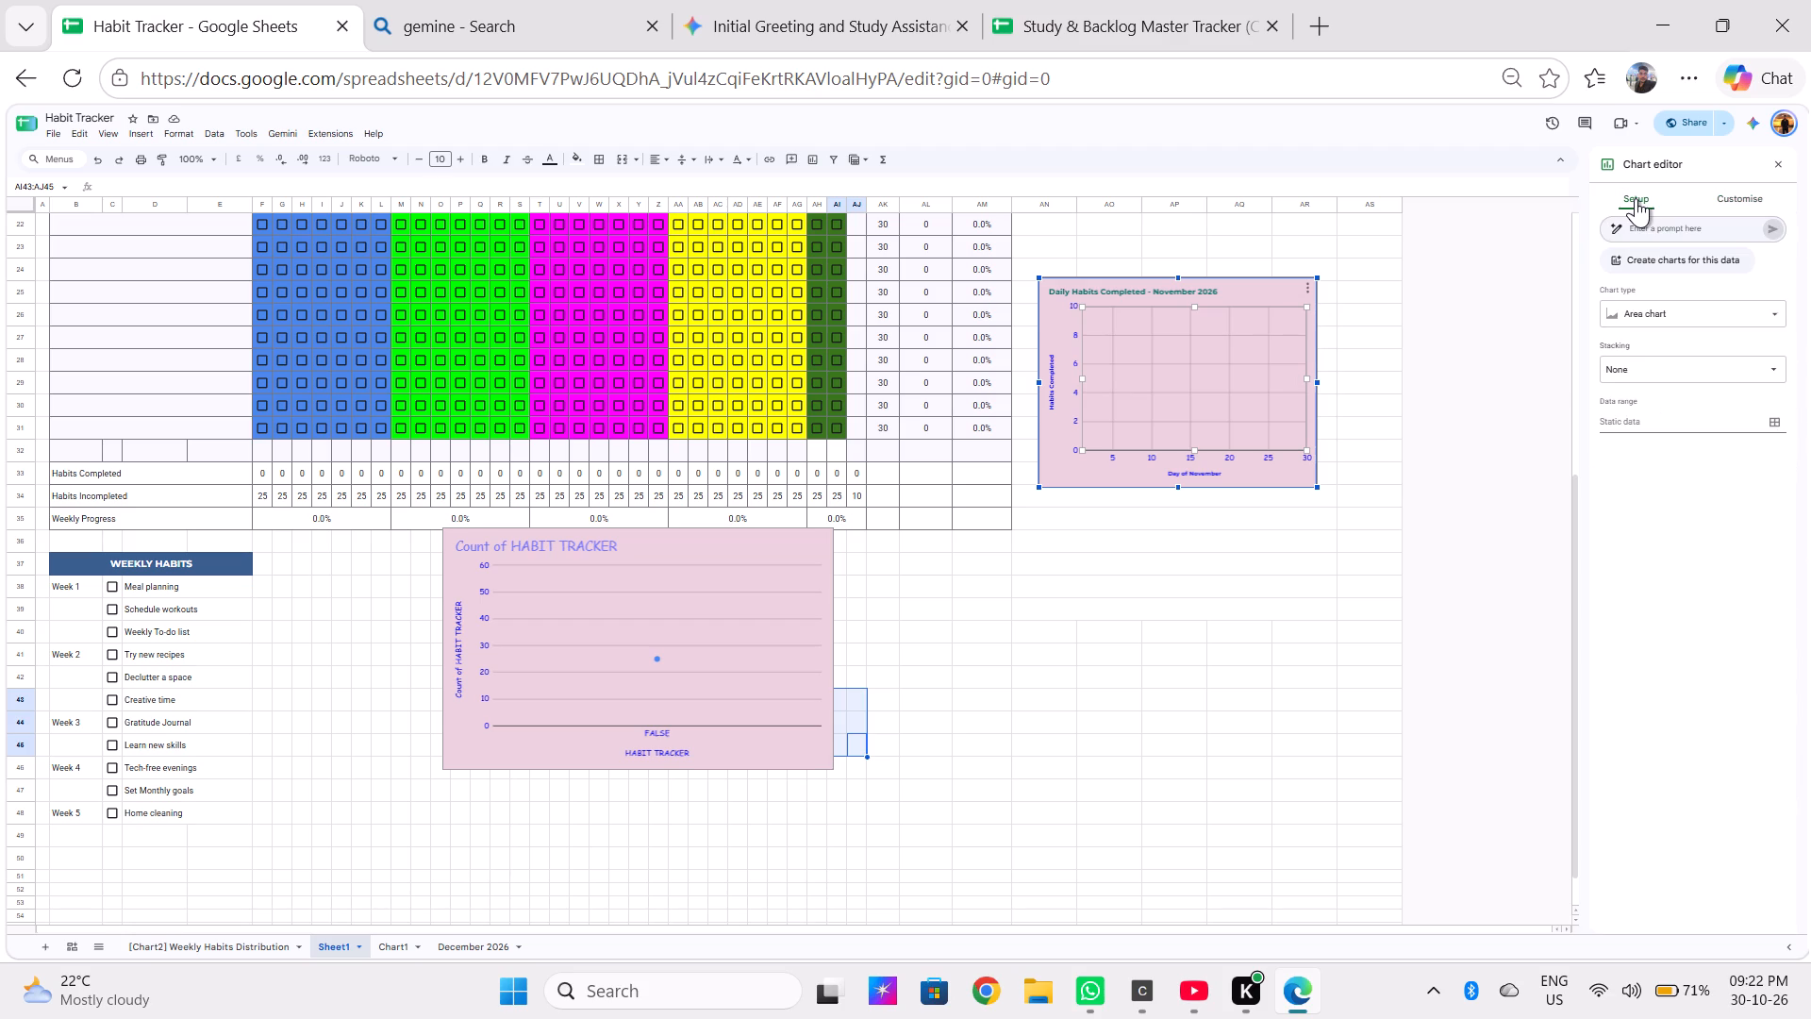
click(1706, 312)
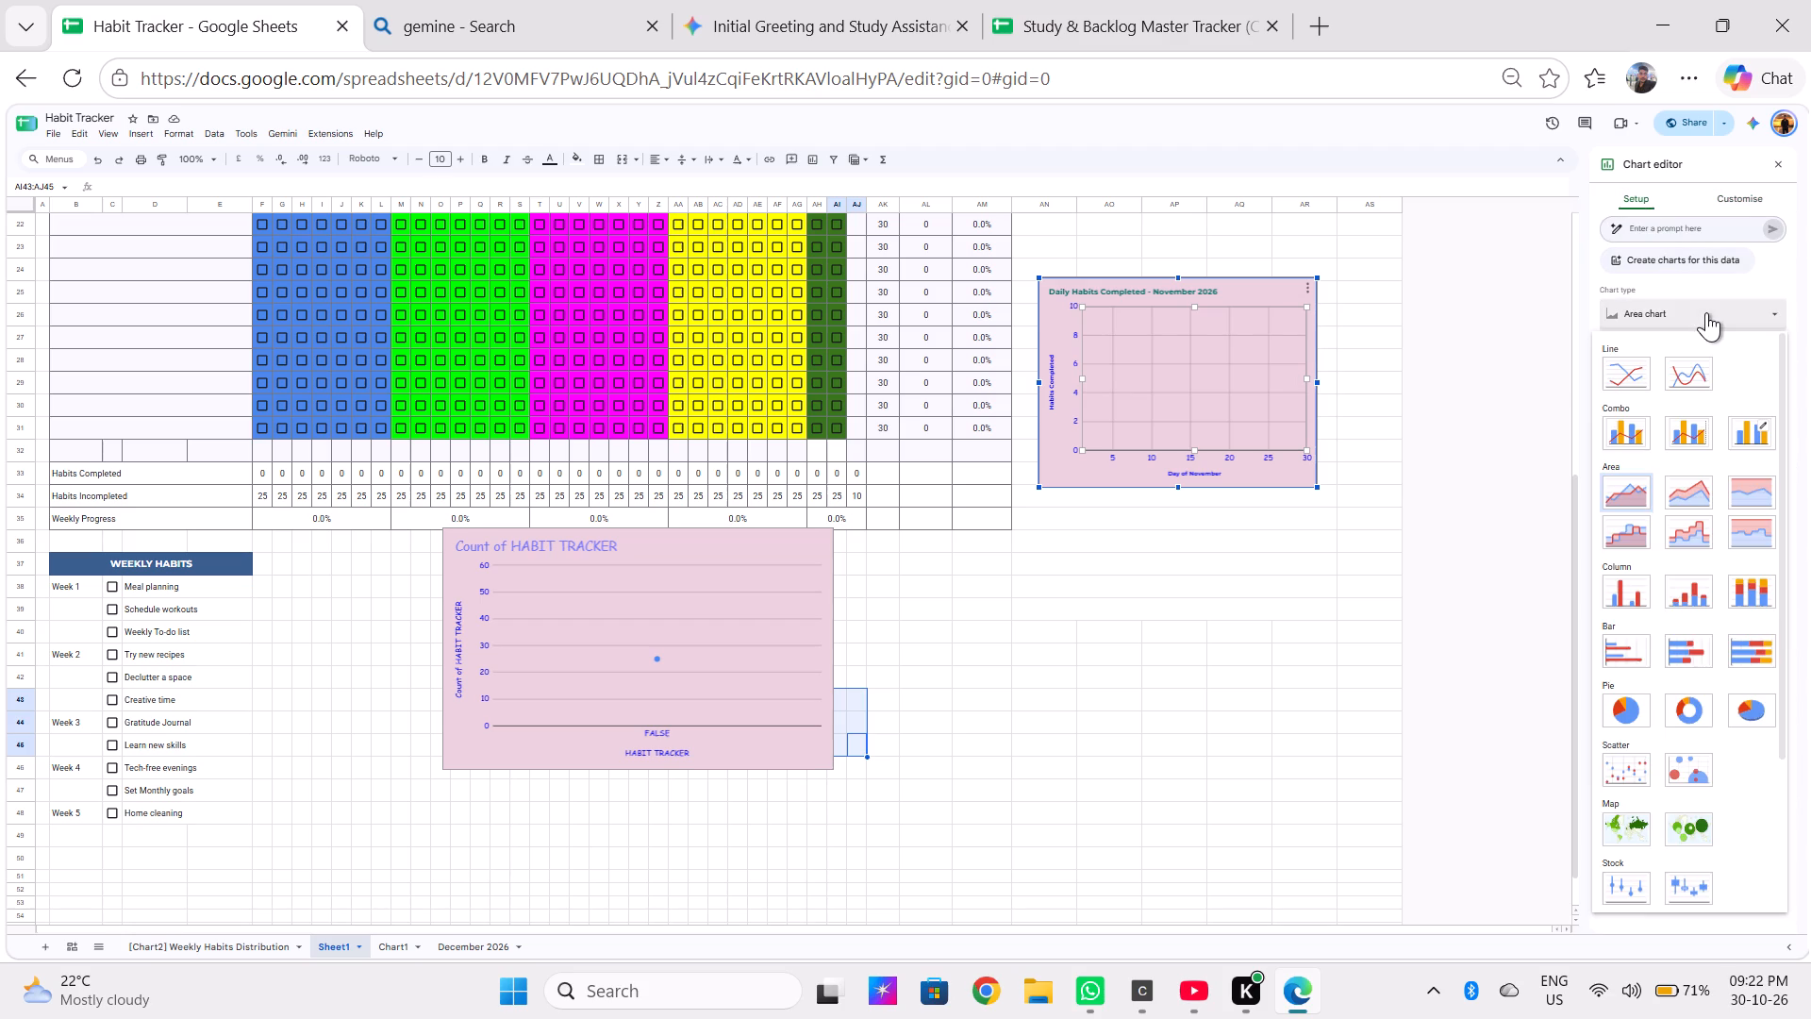
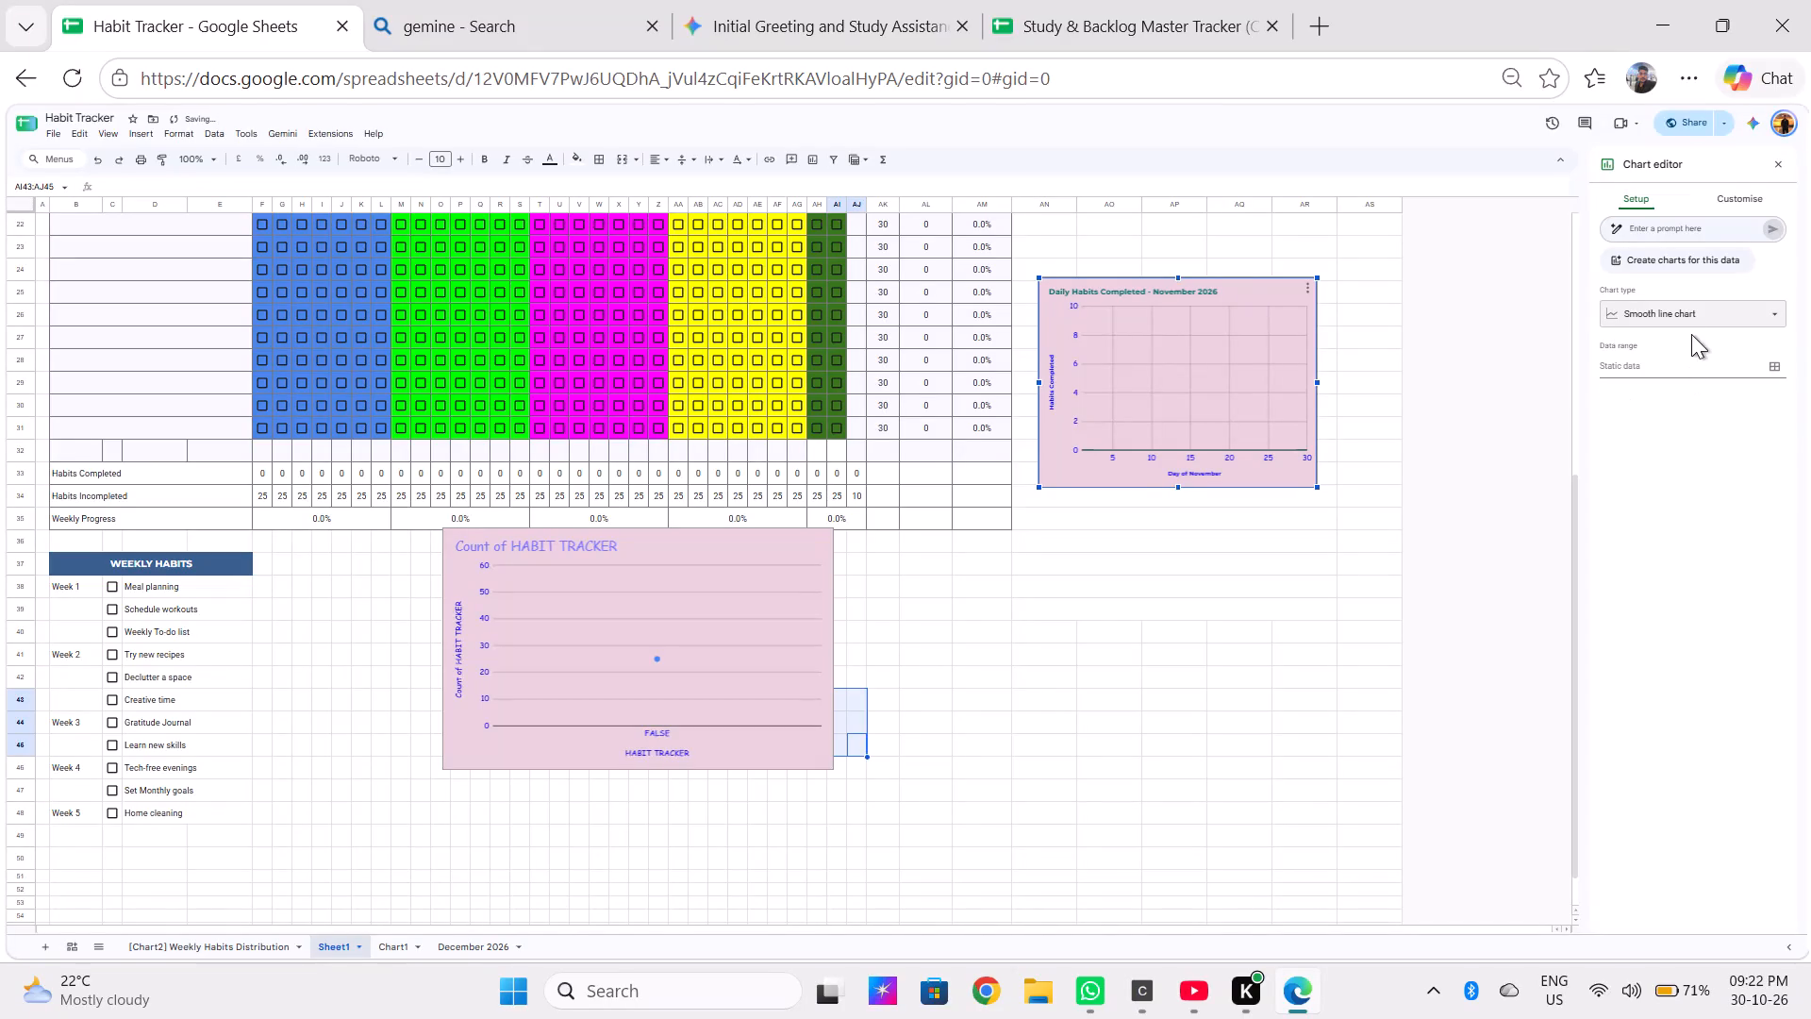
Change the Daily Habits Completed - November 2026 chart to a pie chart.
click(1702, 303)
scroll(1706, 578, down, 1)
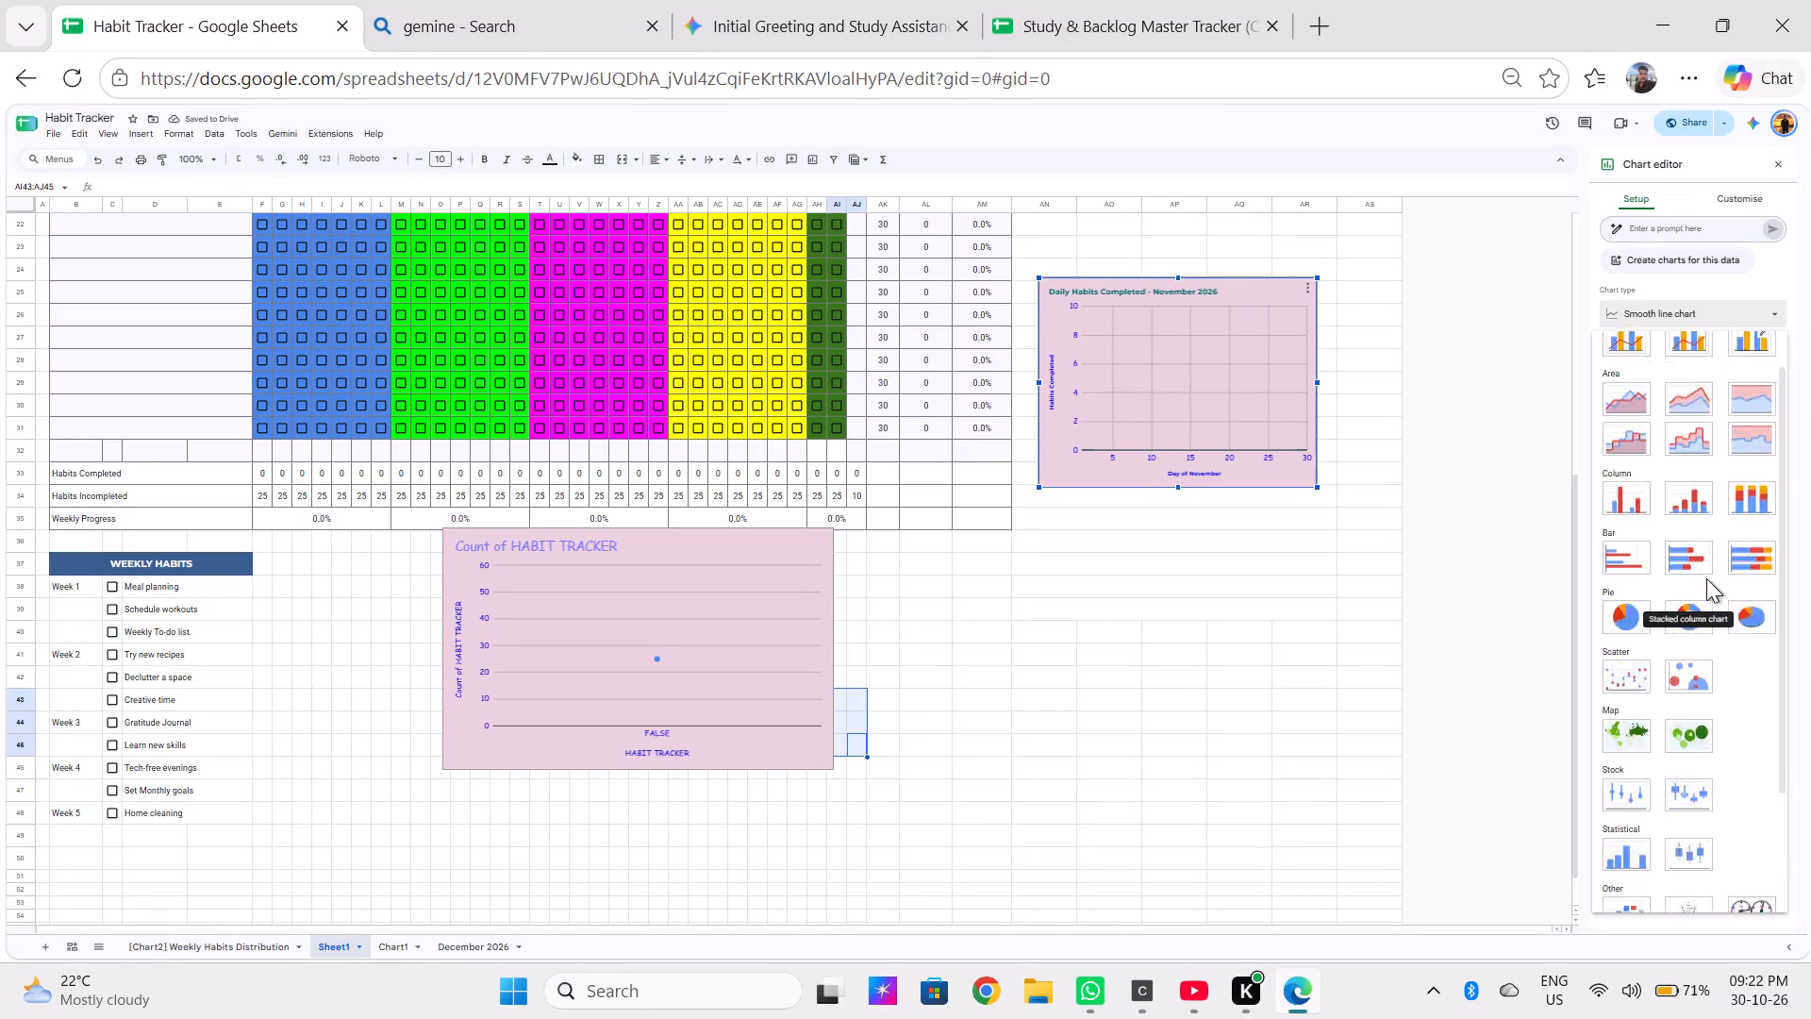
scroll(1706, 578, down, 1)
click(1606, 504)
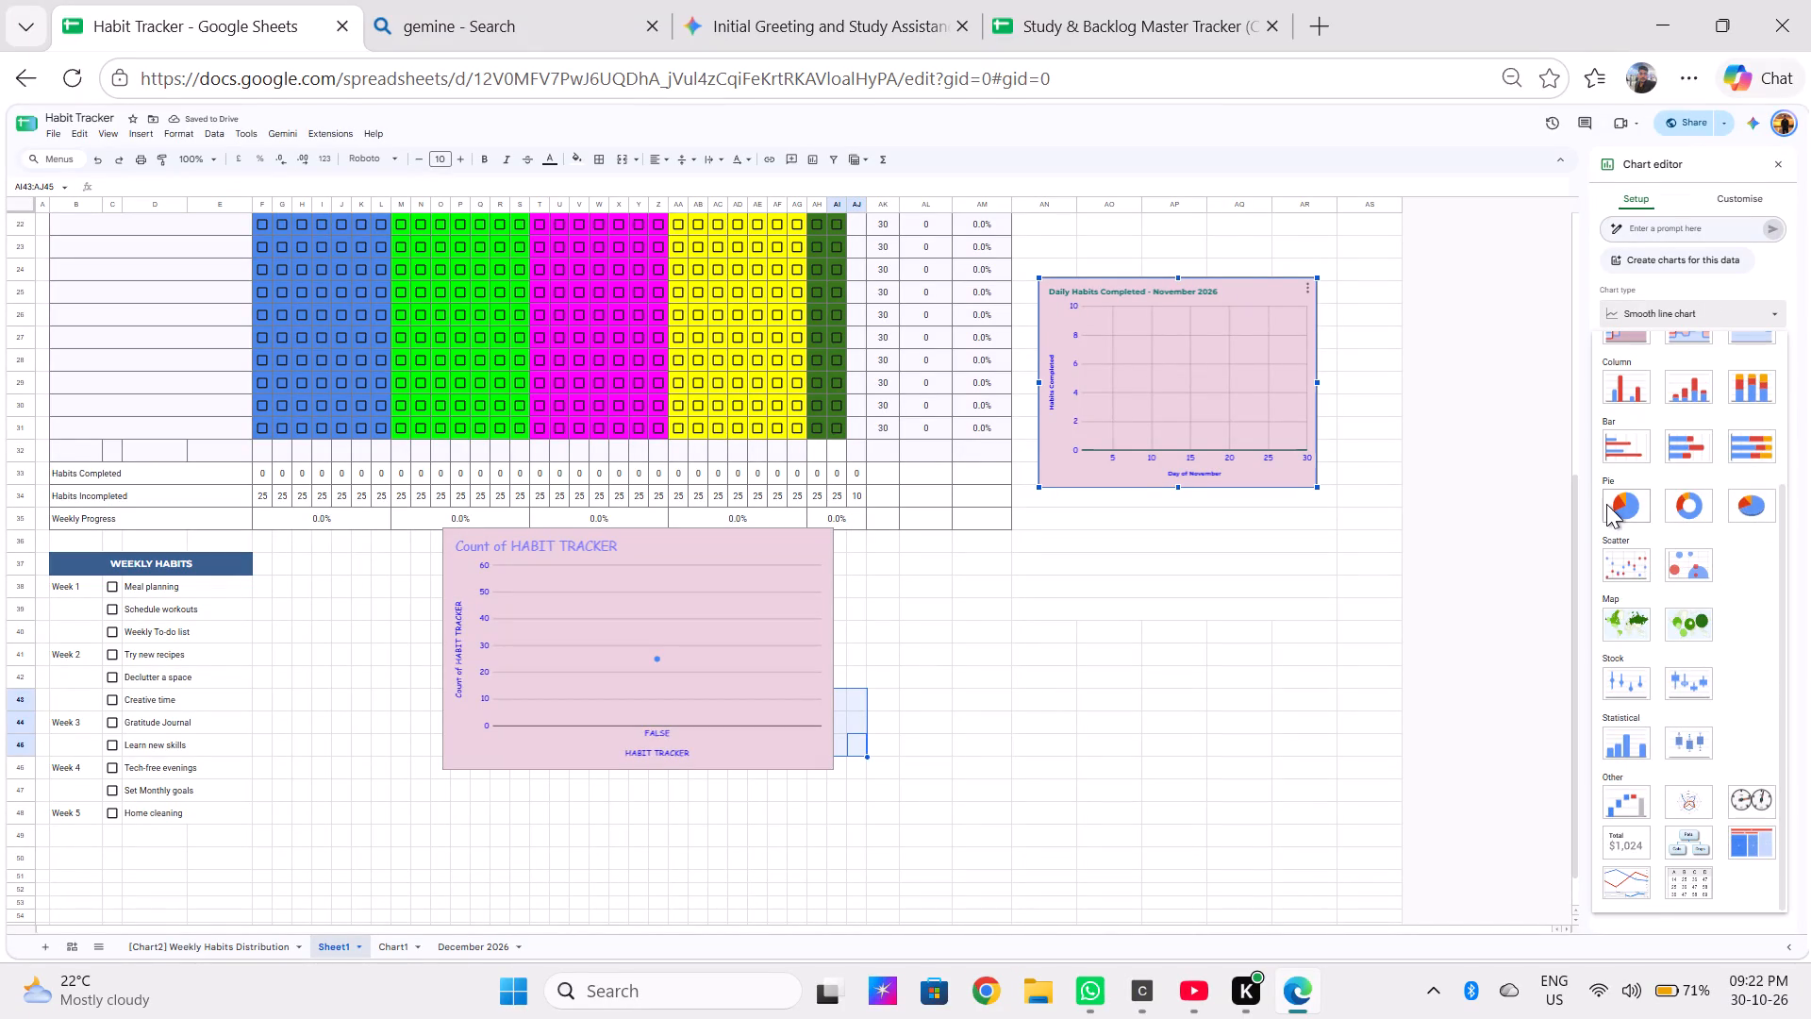
Change the Daily Habits Completed - November 2026 chart to a line chart.
click(1670, 312)
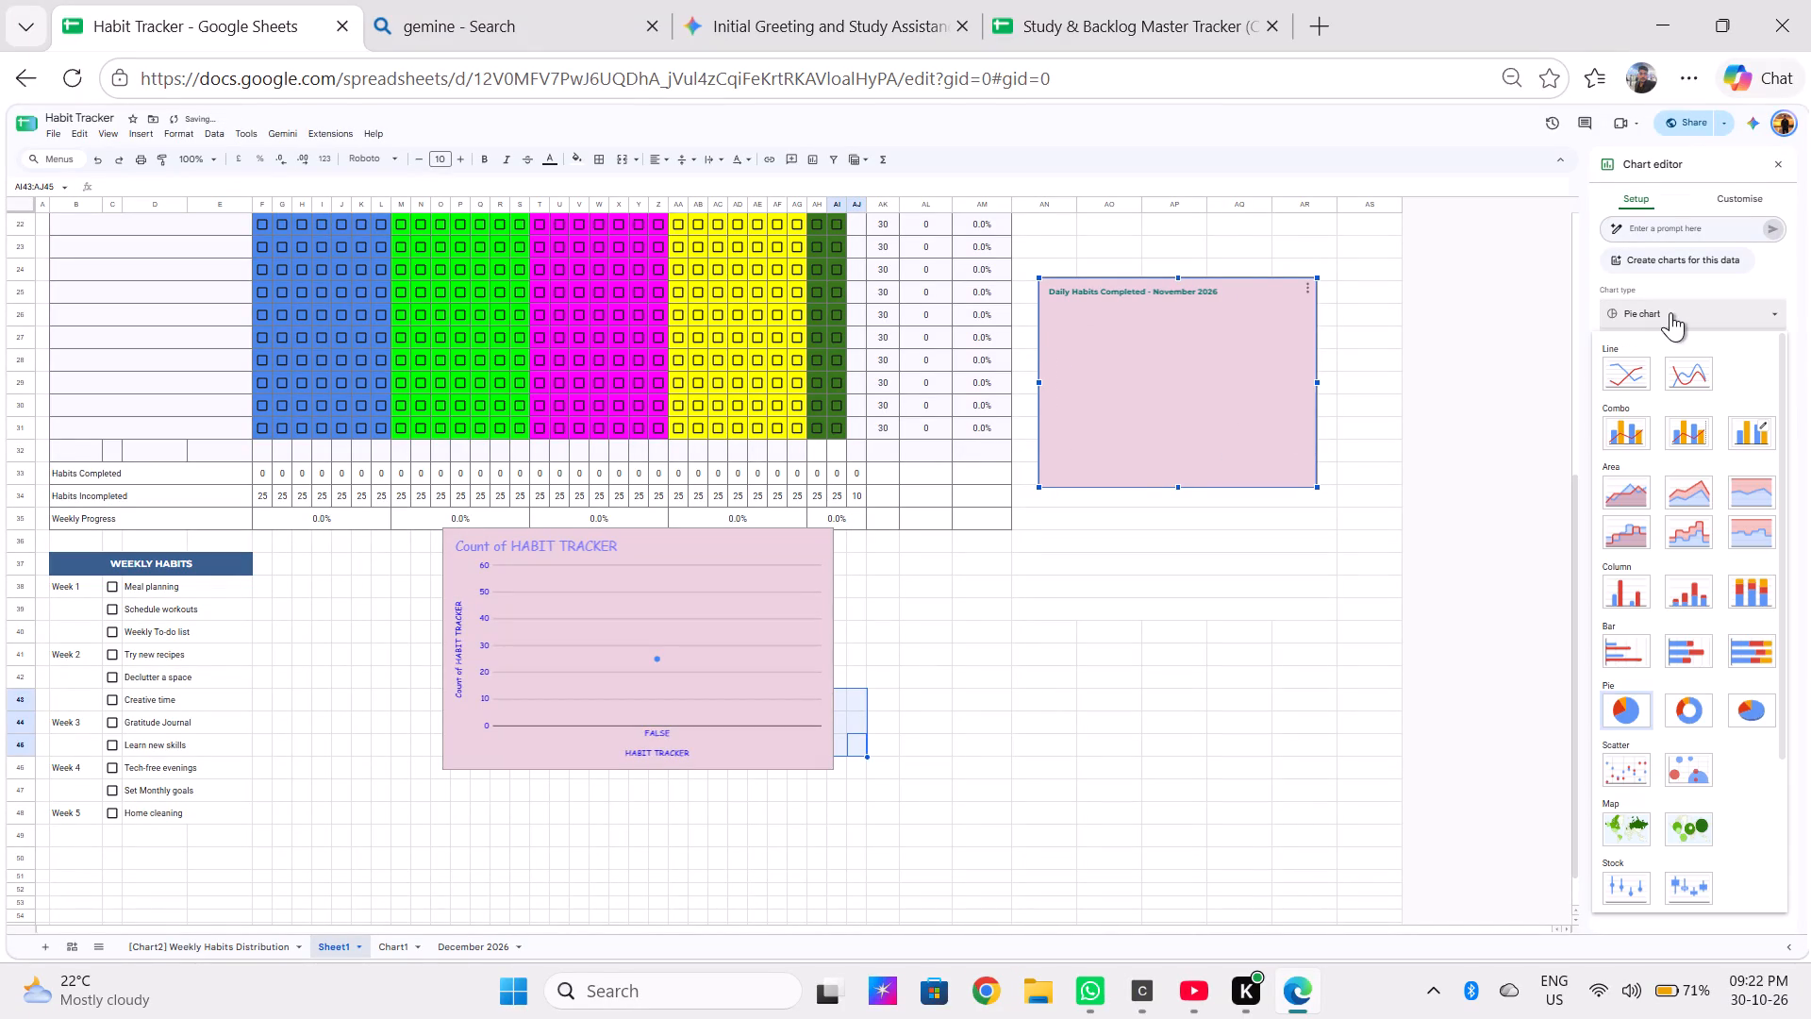
click(1617, 376)
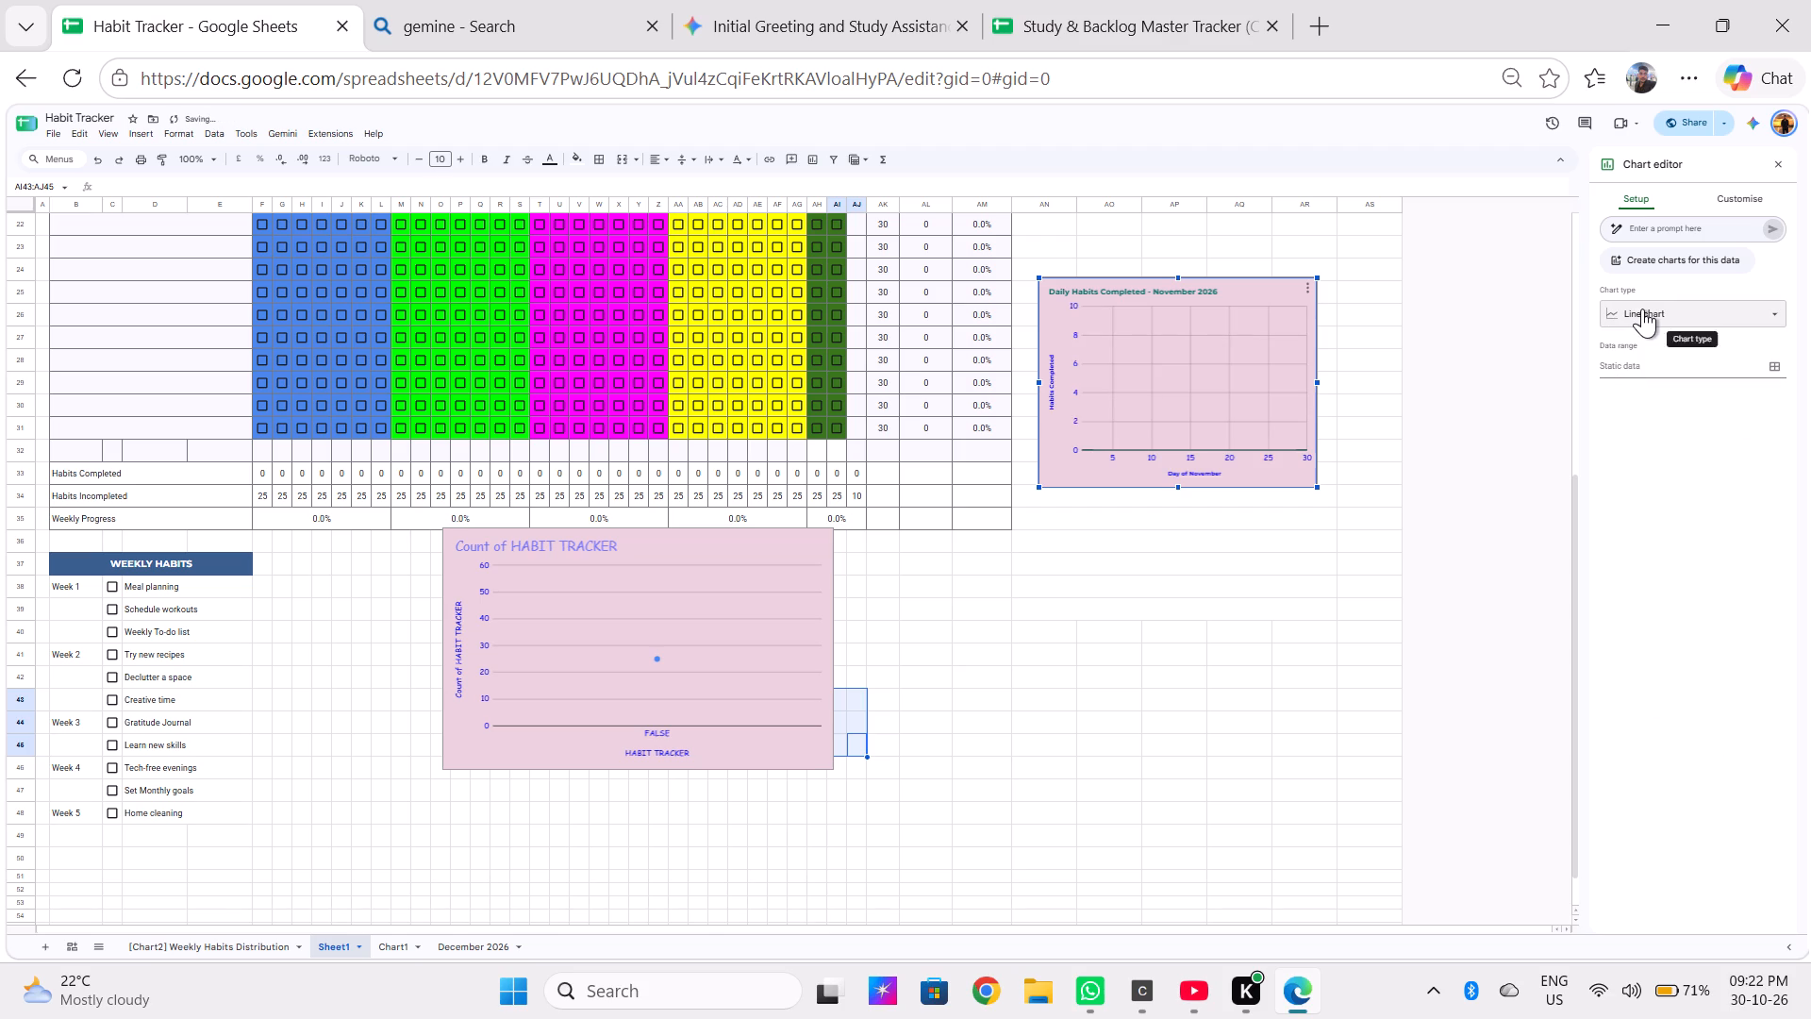
click(1642, 309)
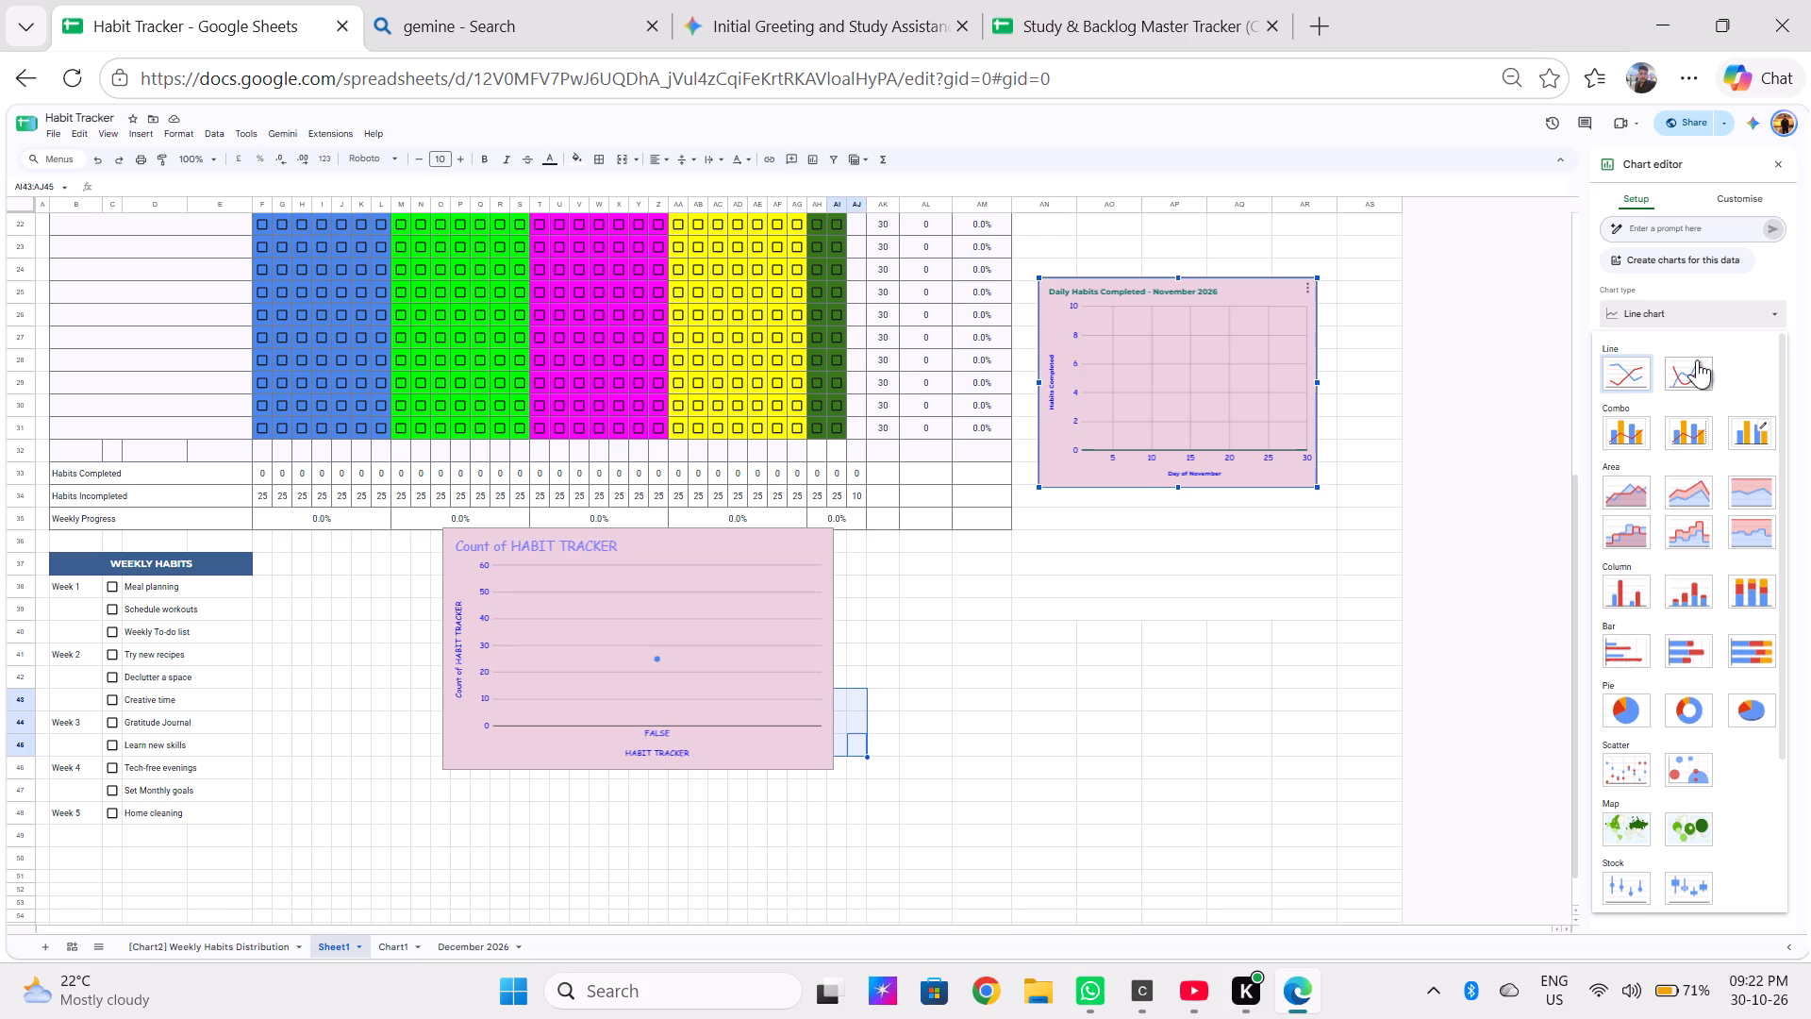
click(1730, 313)
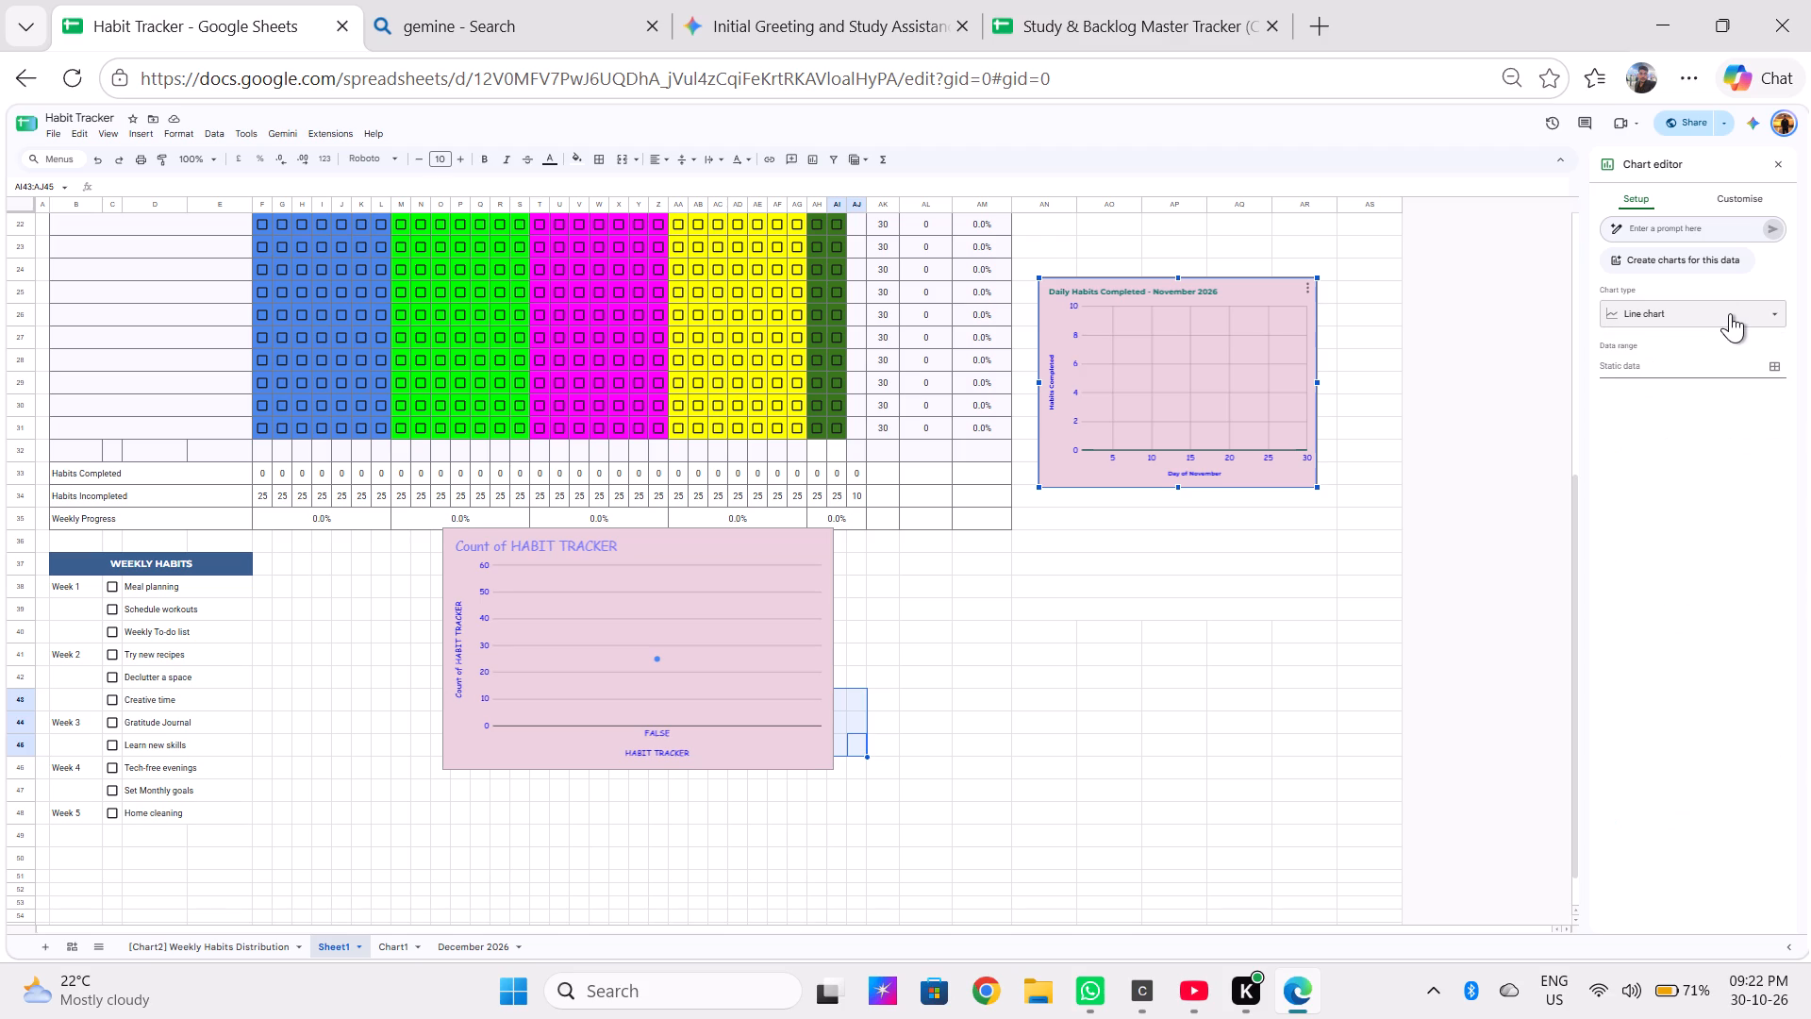
Open the title and series formatting options of the Daily Habits Completed - November 2026 chart.
click(1735, 194)
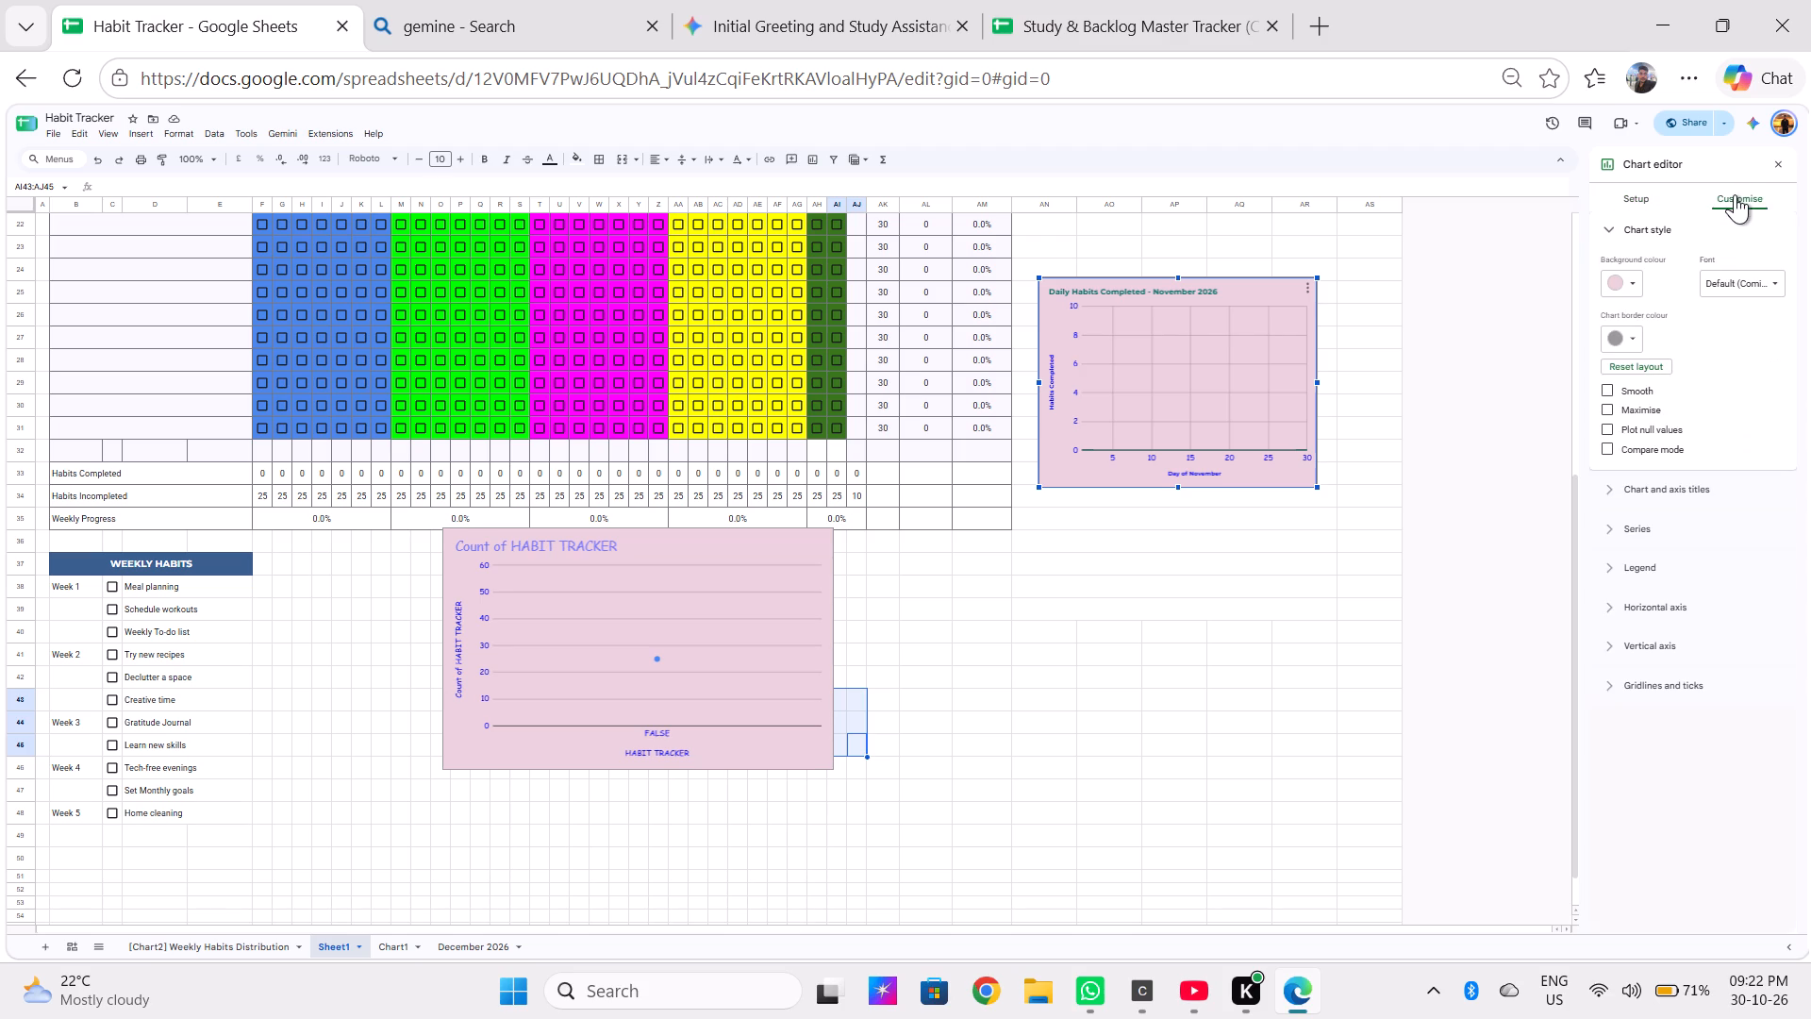
click(1653, 499)
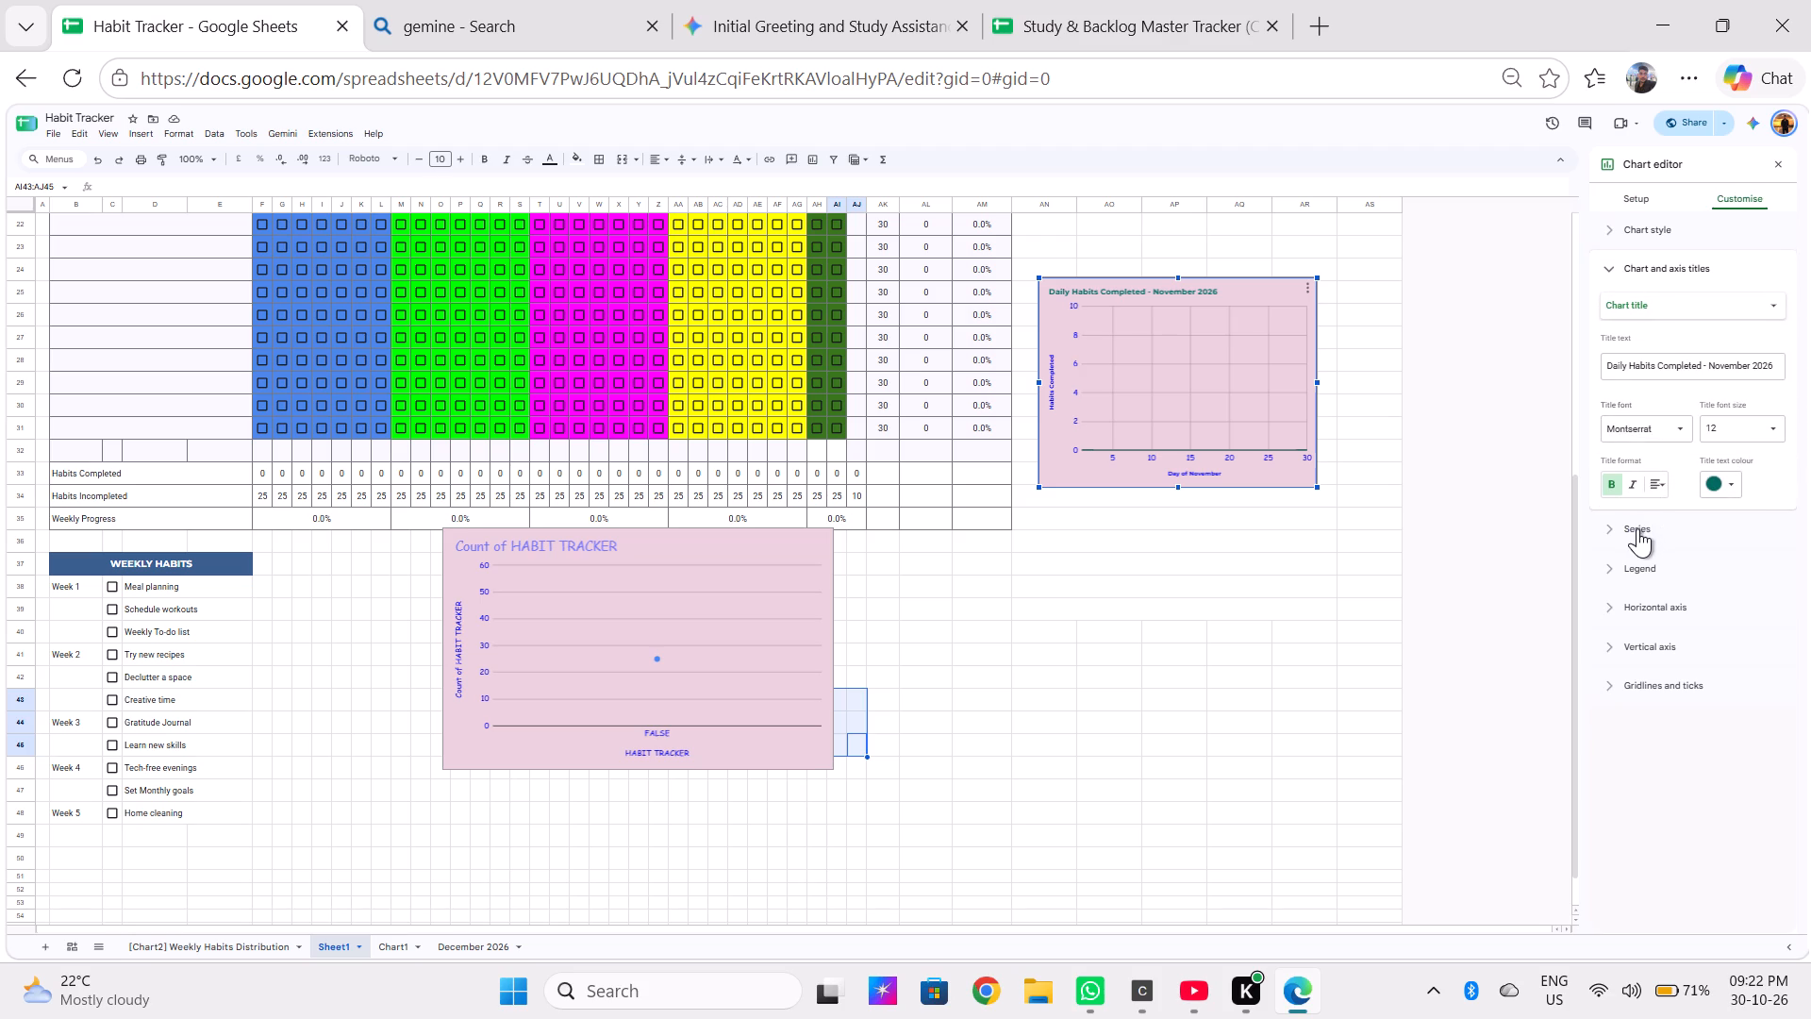
click(1637, 528)
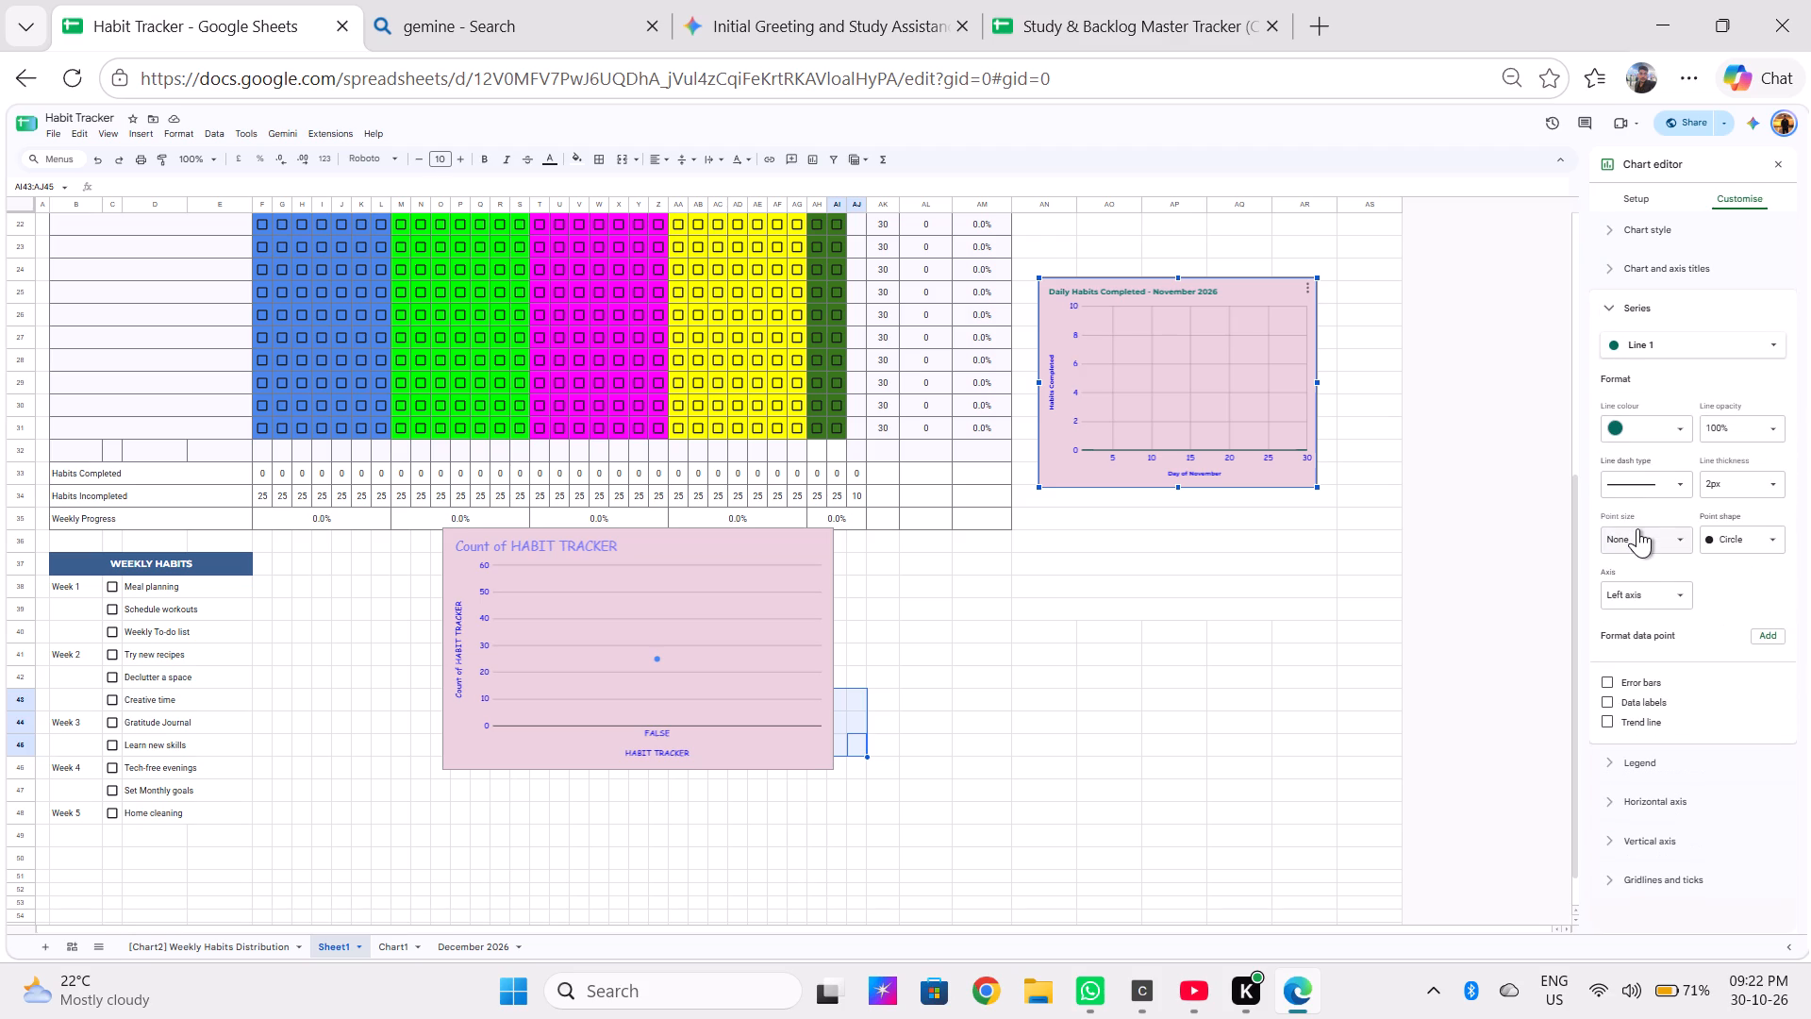
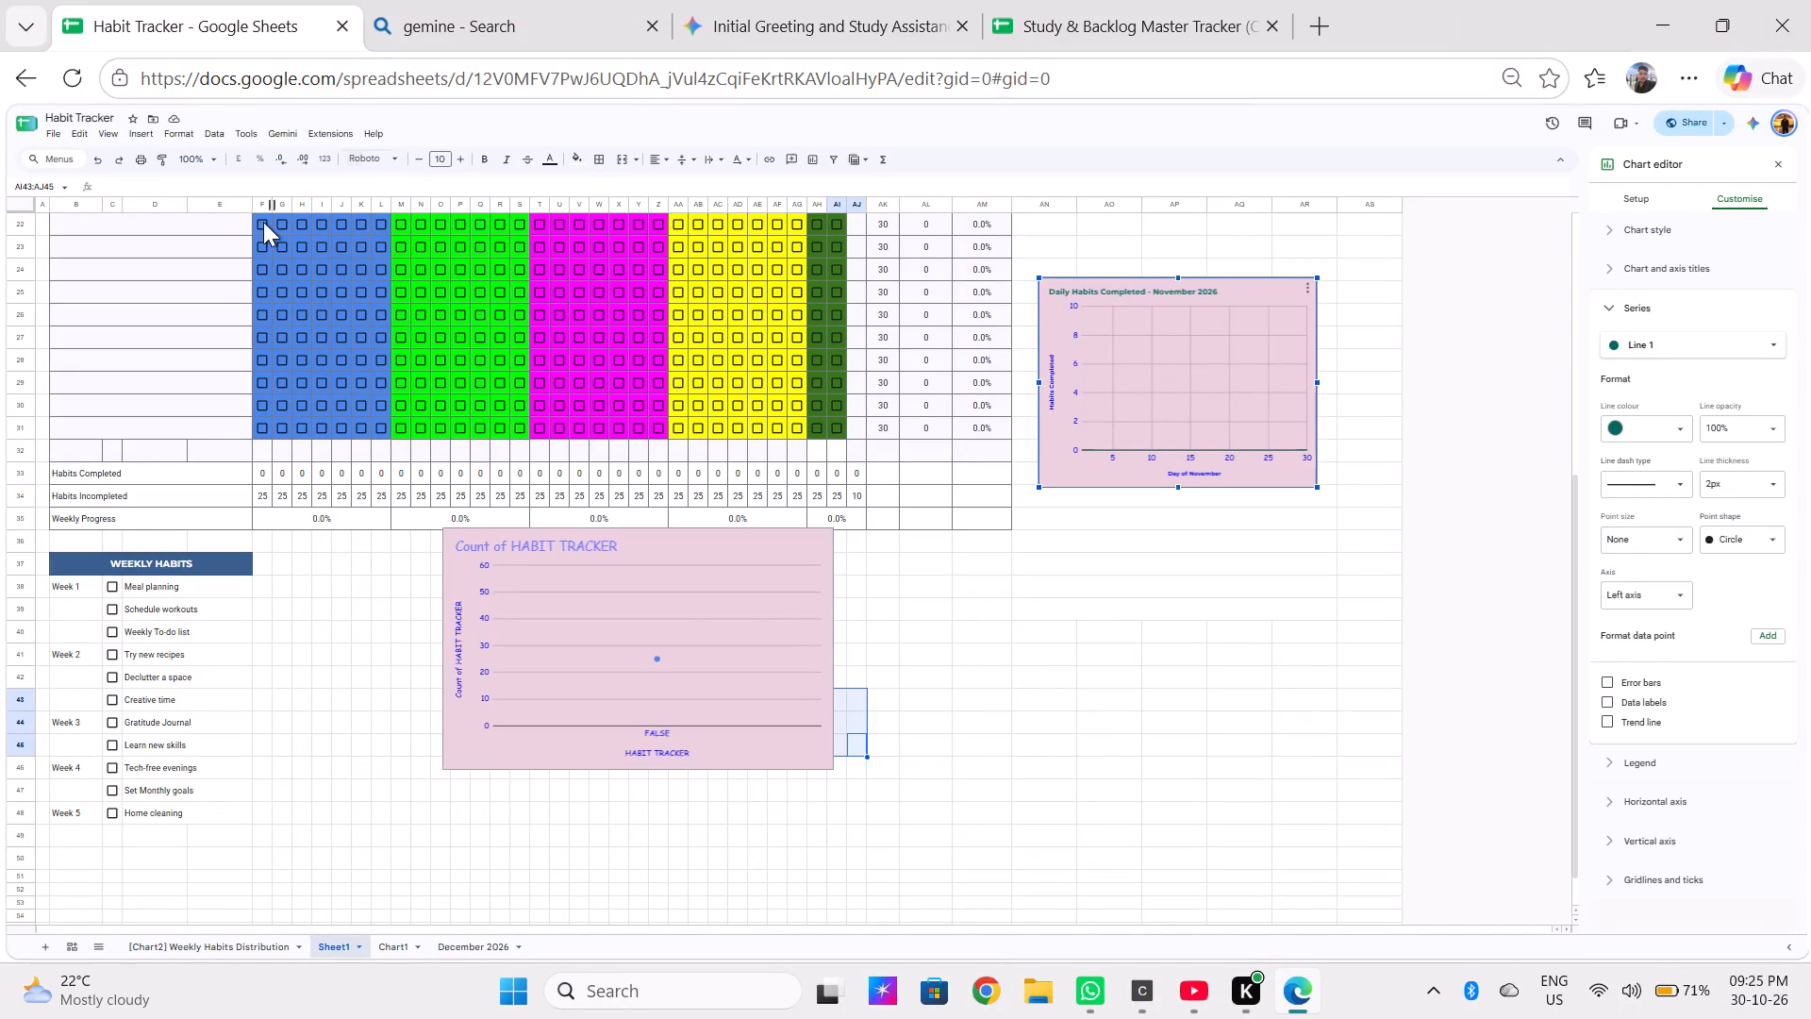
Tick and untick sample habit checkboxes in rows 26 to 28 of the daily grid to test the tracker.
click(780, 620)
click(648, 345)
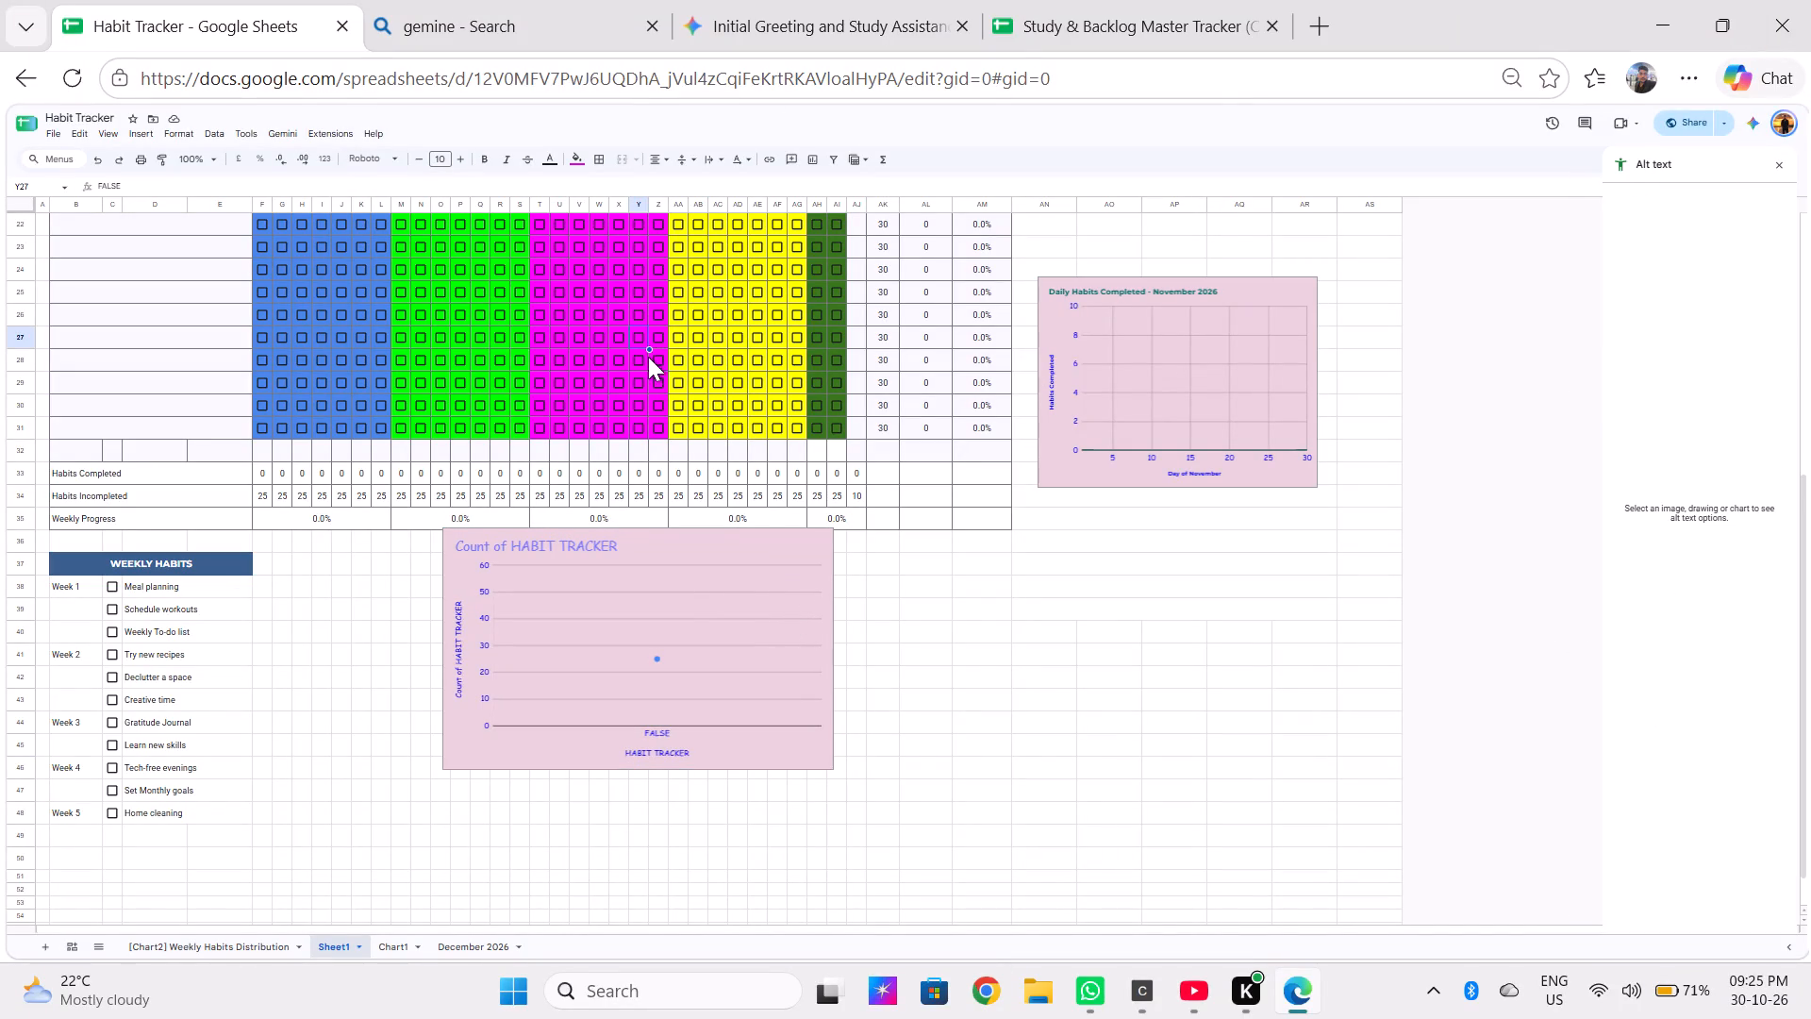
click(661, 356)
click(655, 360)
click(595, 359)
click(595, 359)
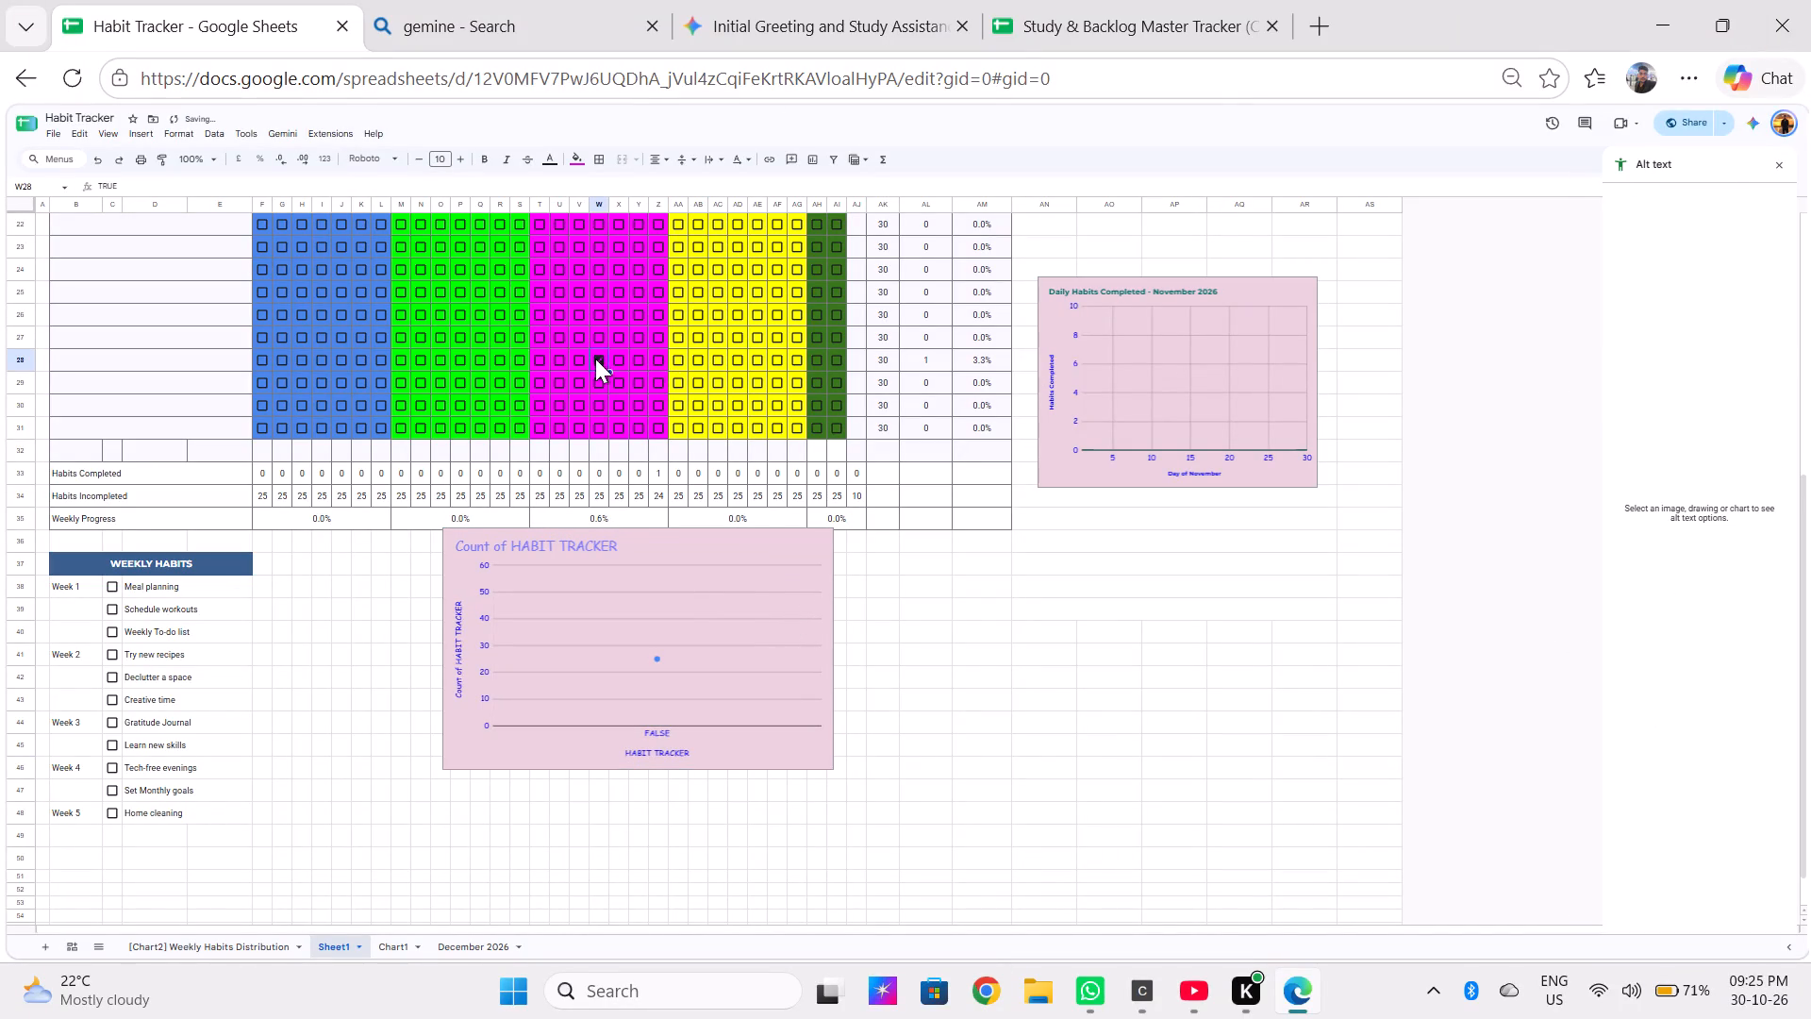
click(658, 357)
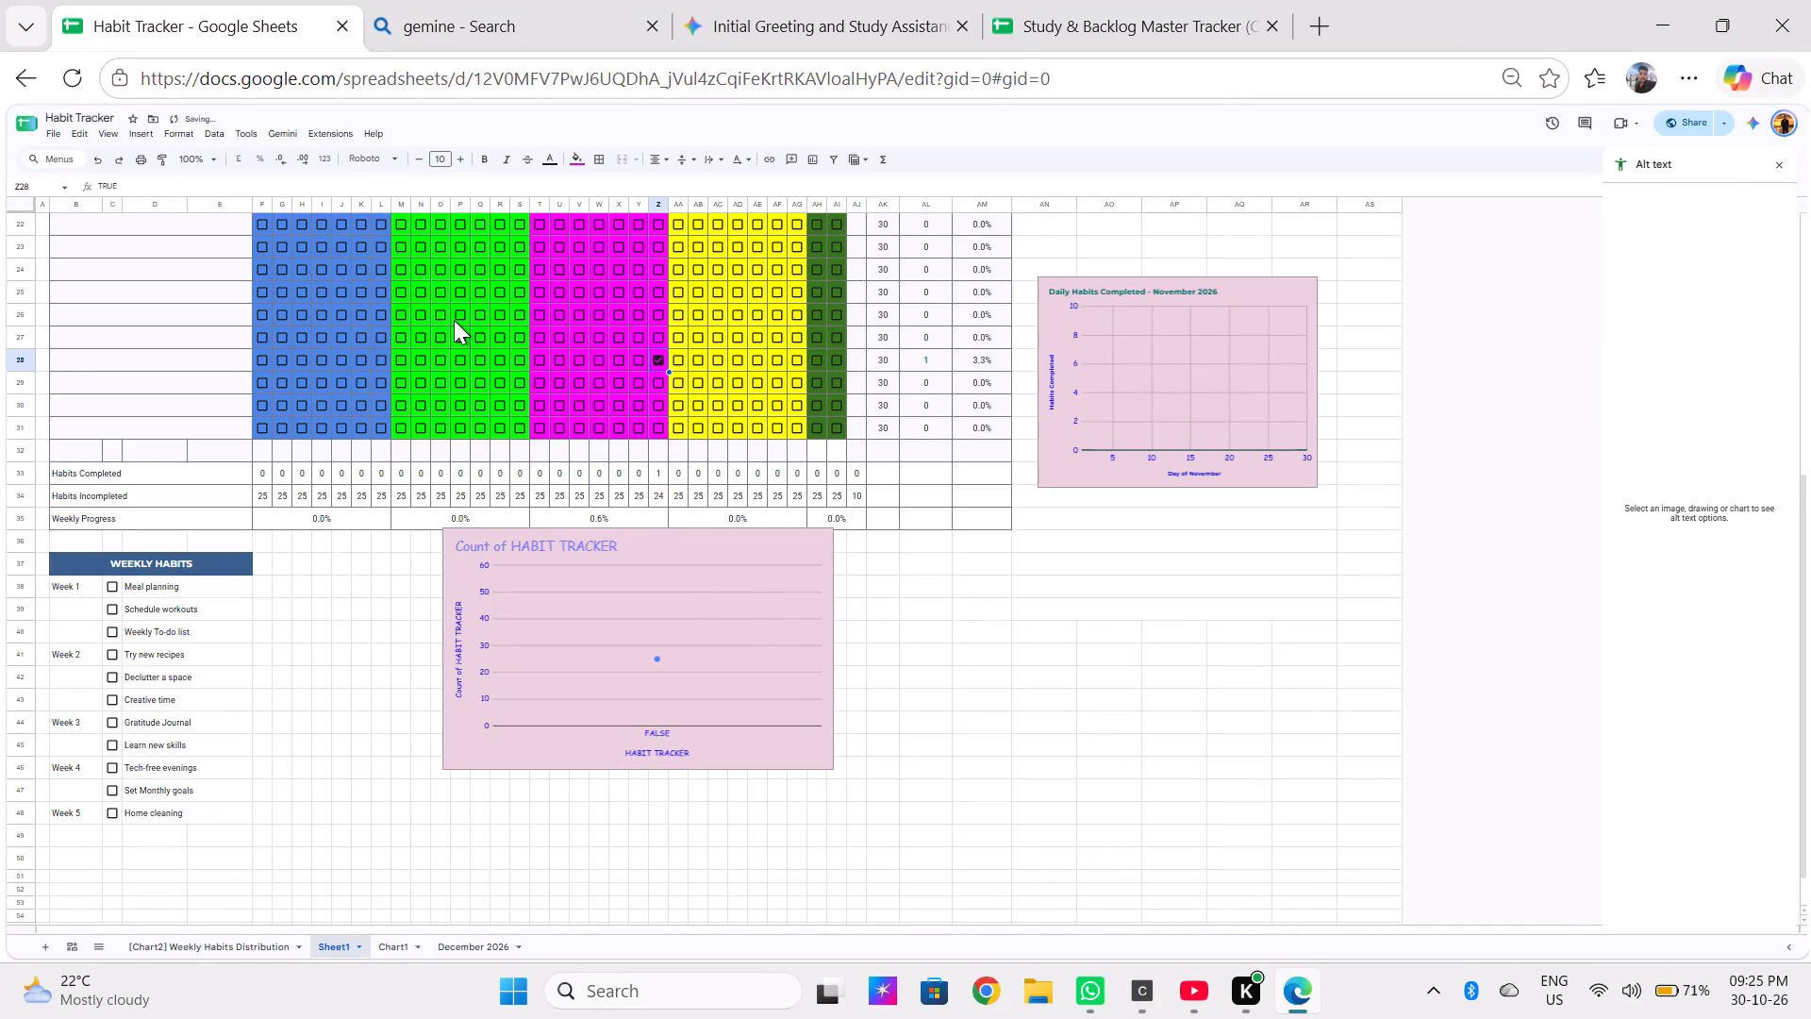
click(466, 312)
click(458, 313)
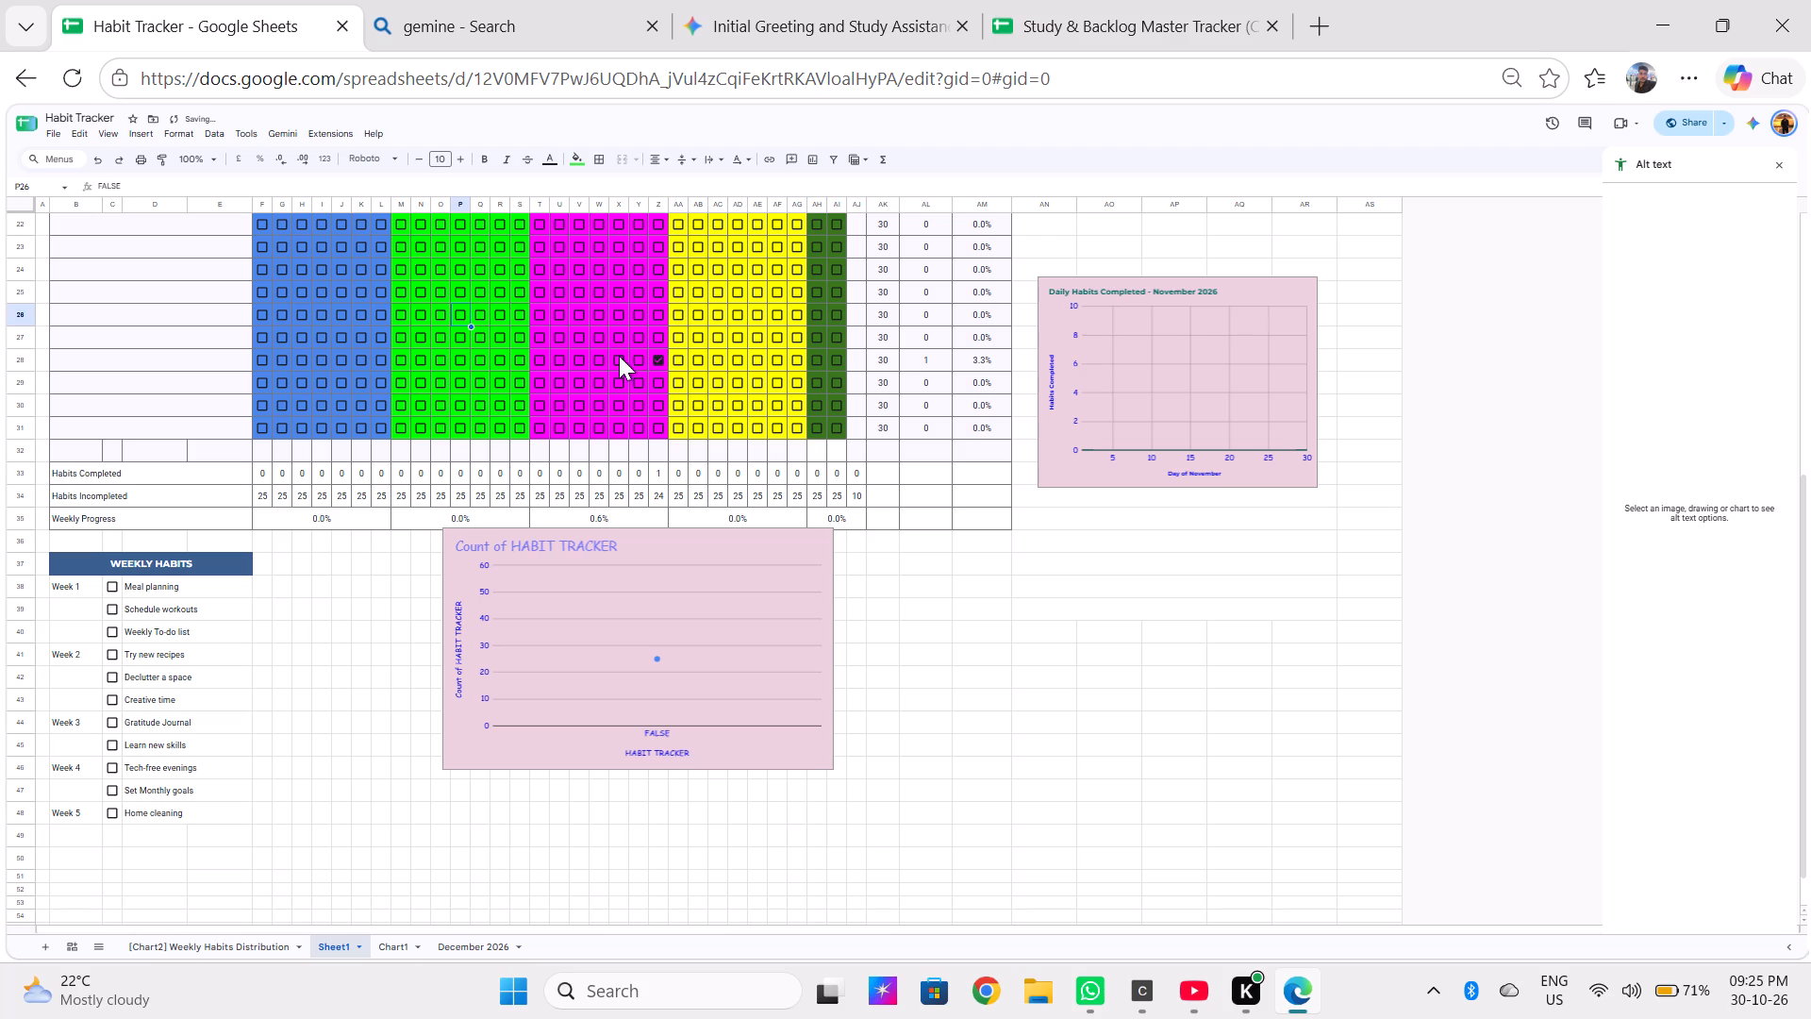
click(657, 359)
Delete the Count of HABIT TRACKER chart from Sheet1.
click(802, 578)
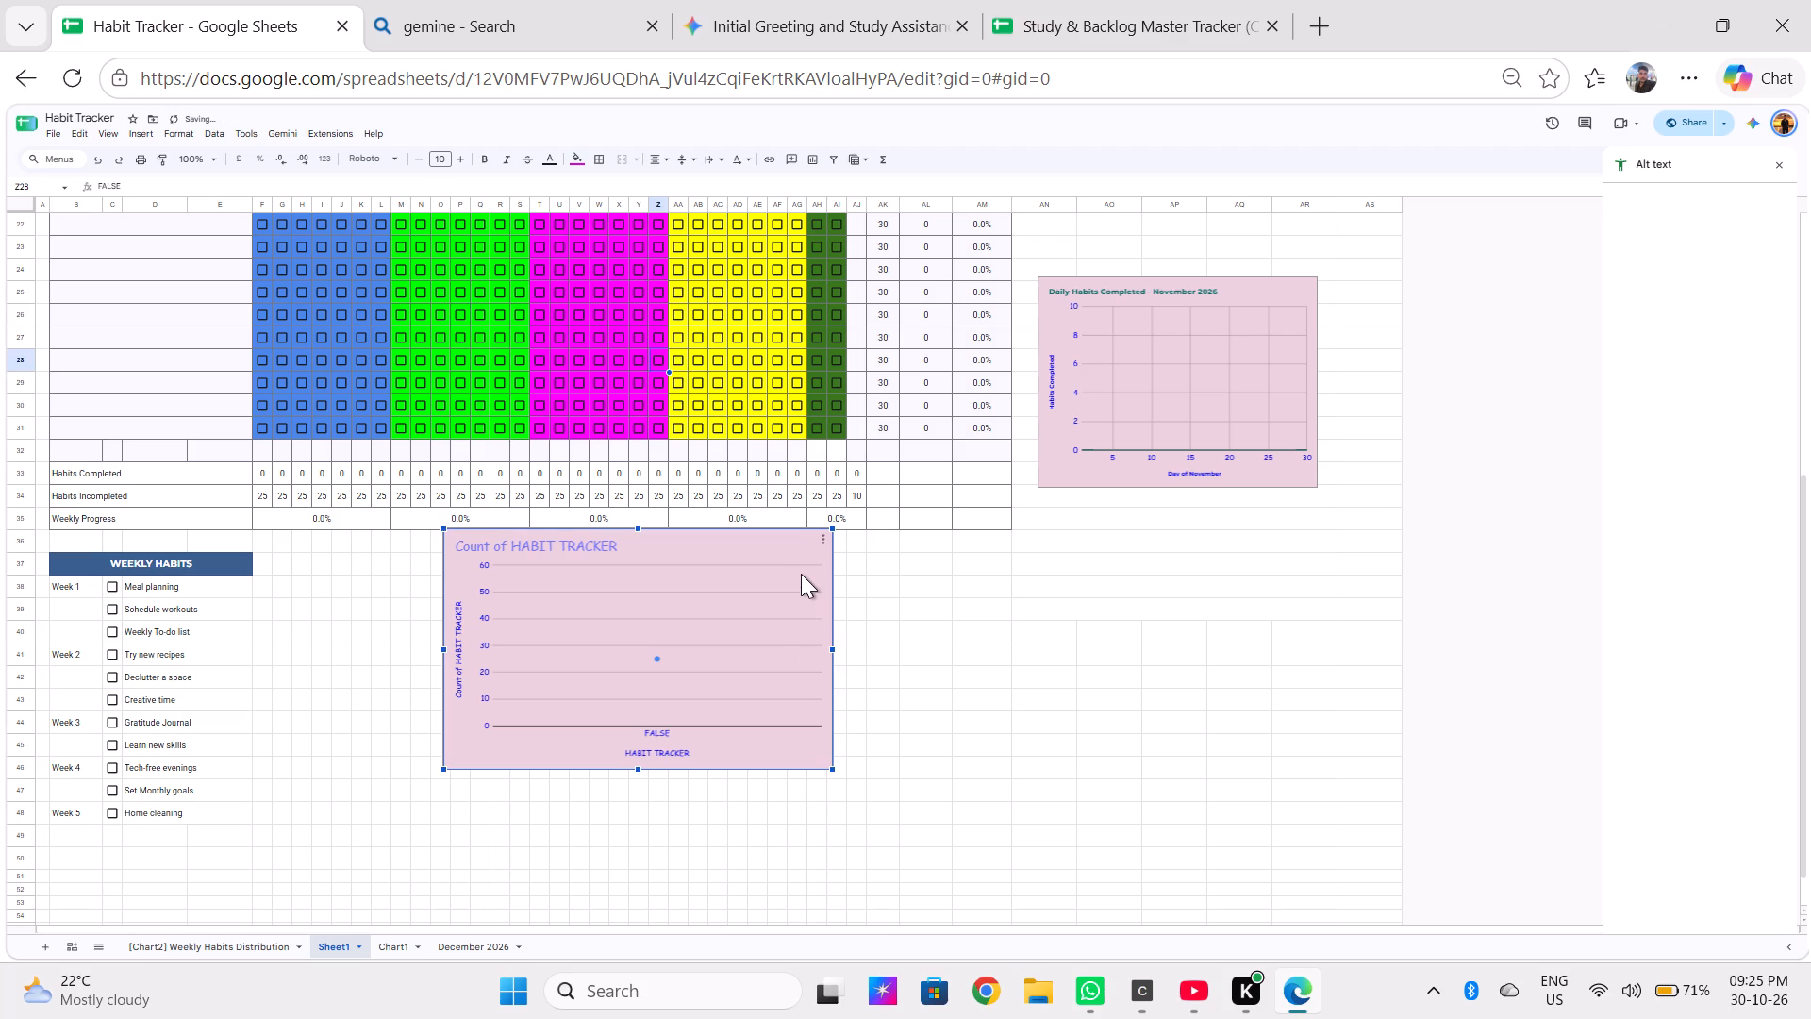
click(820, 538)
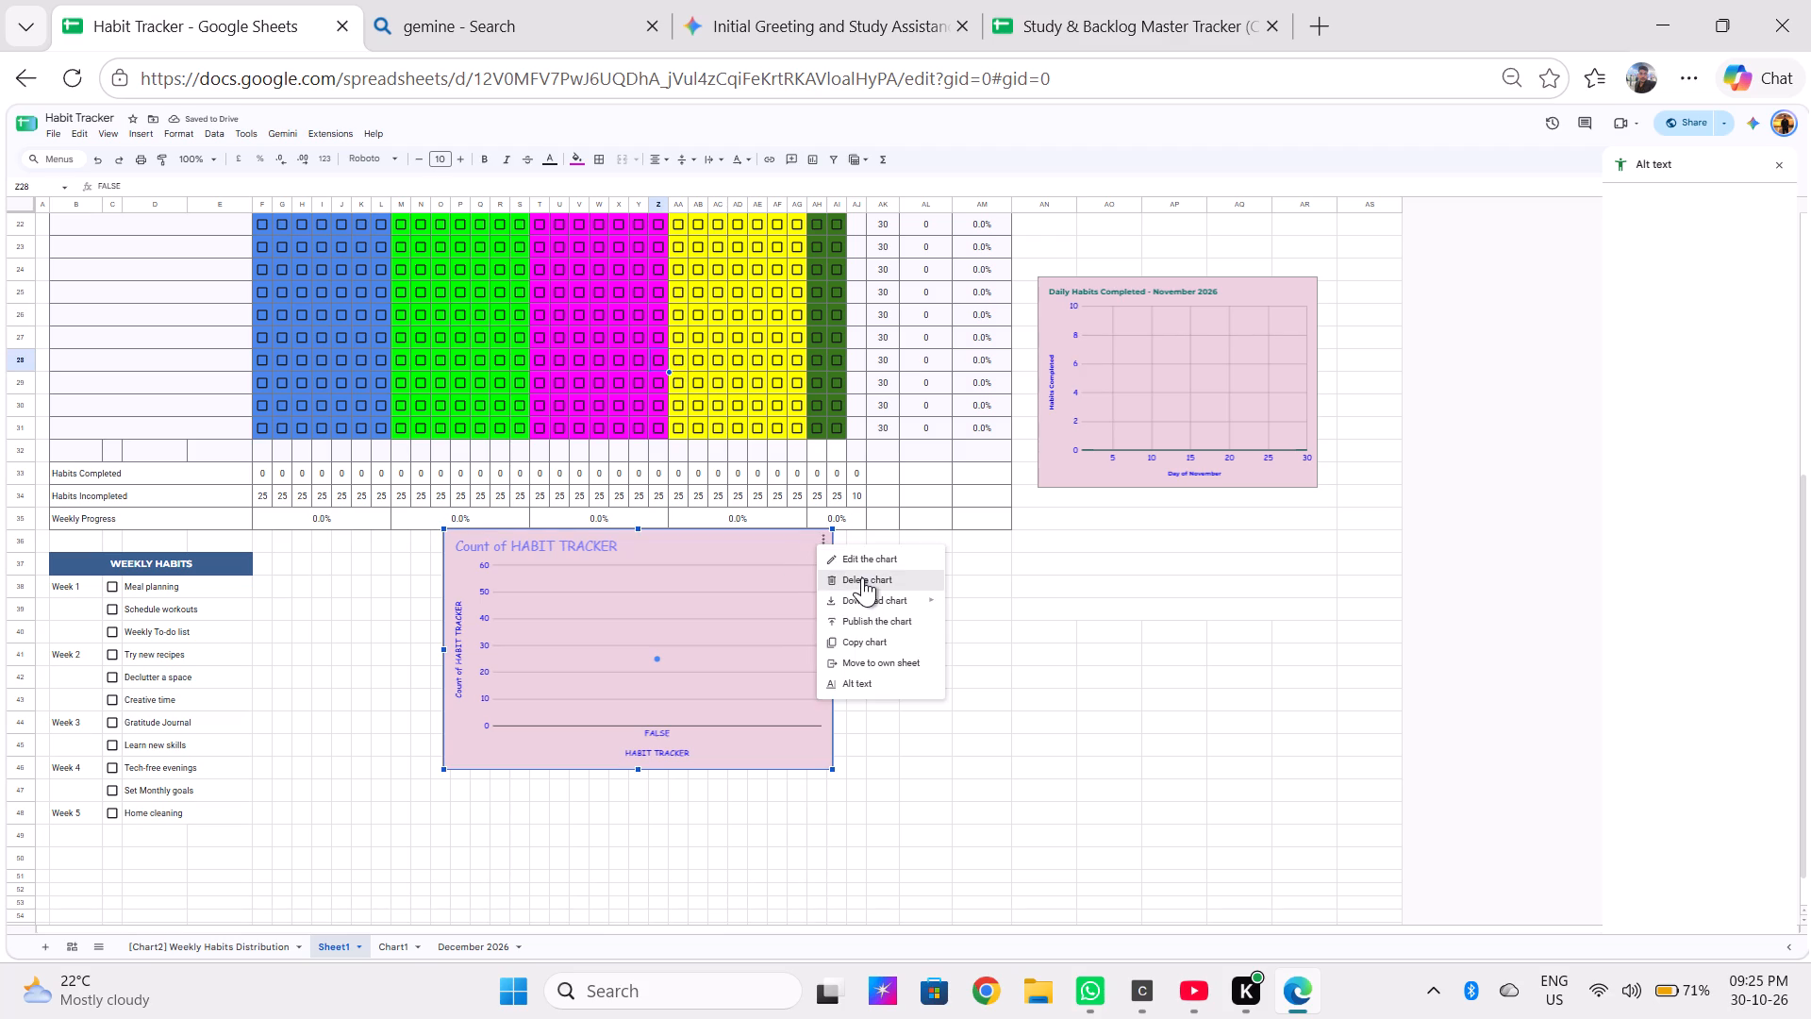
click(862, 577)
Delete the Daily Habits Completed - November 2026 chart from Sheet1.
click(1273, 349)
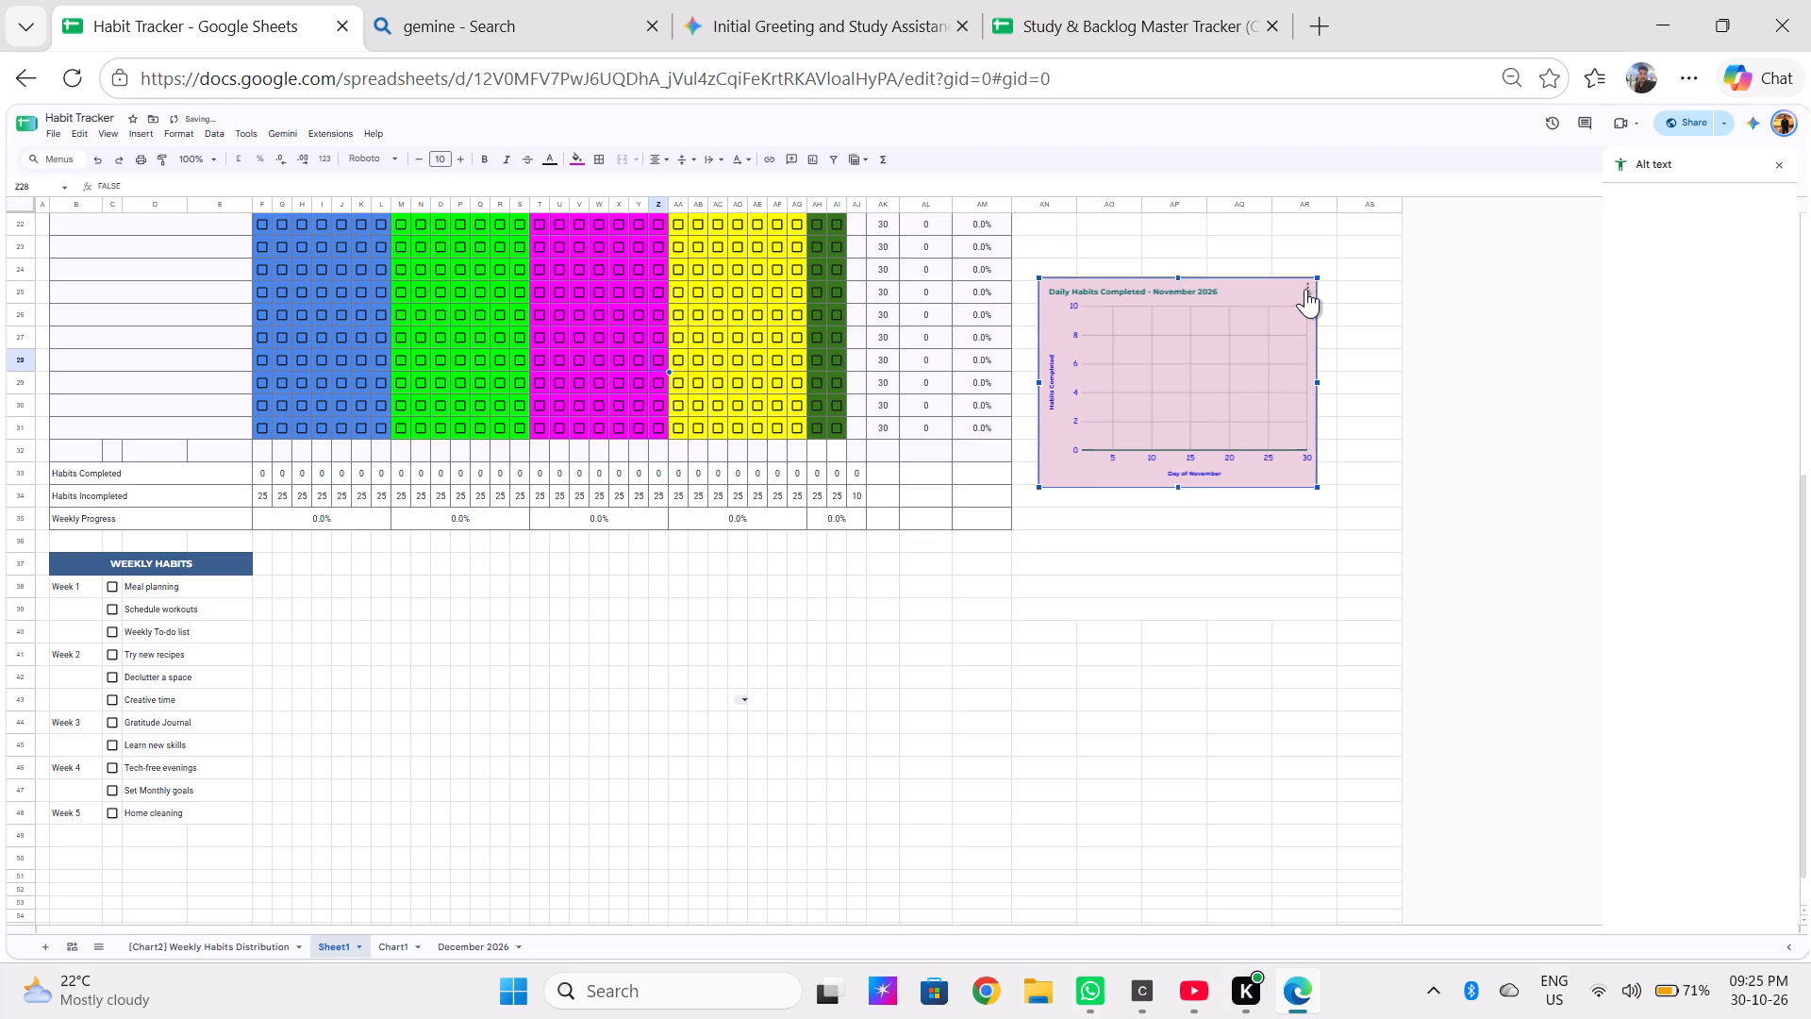
click(1308, 287)
click(1328, 336)
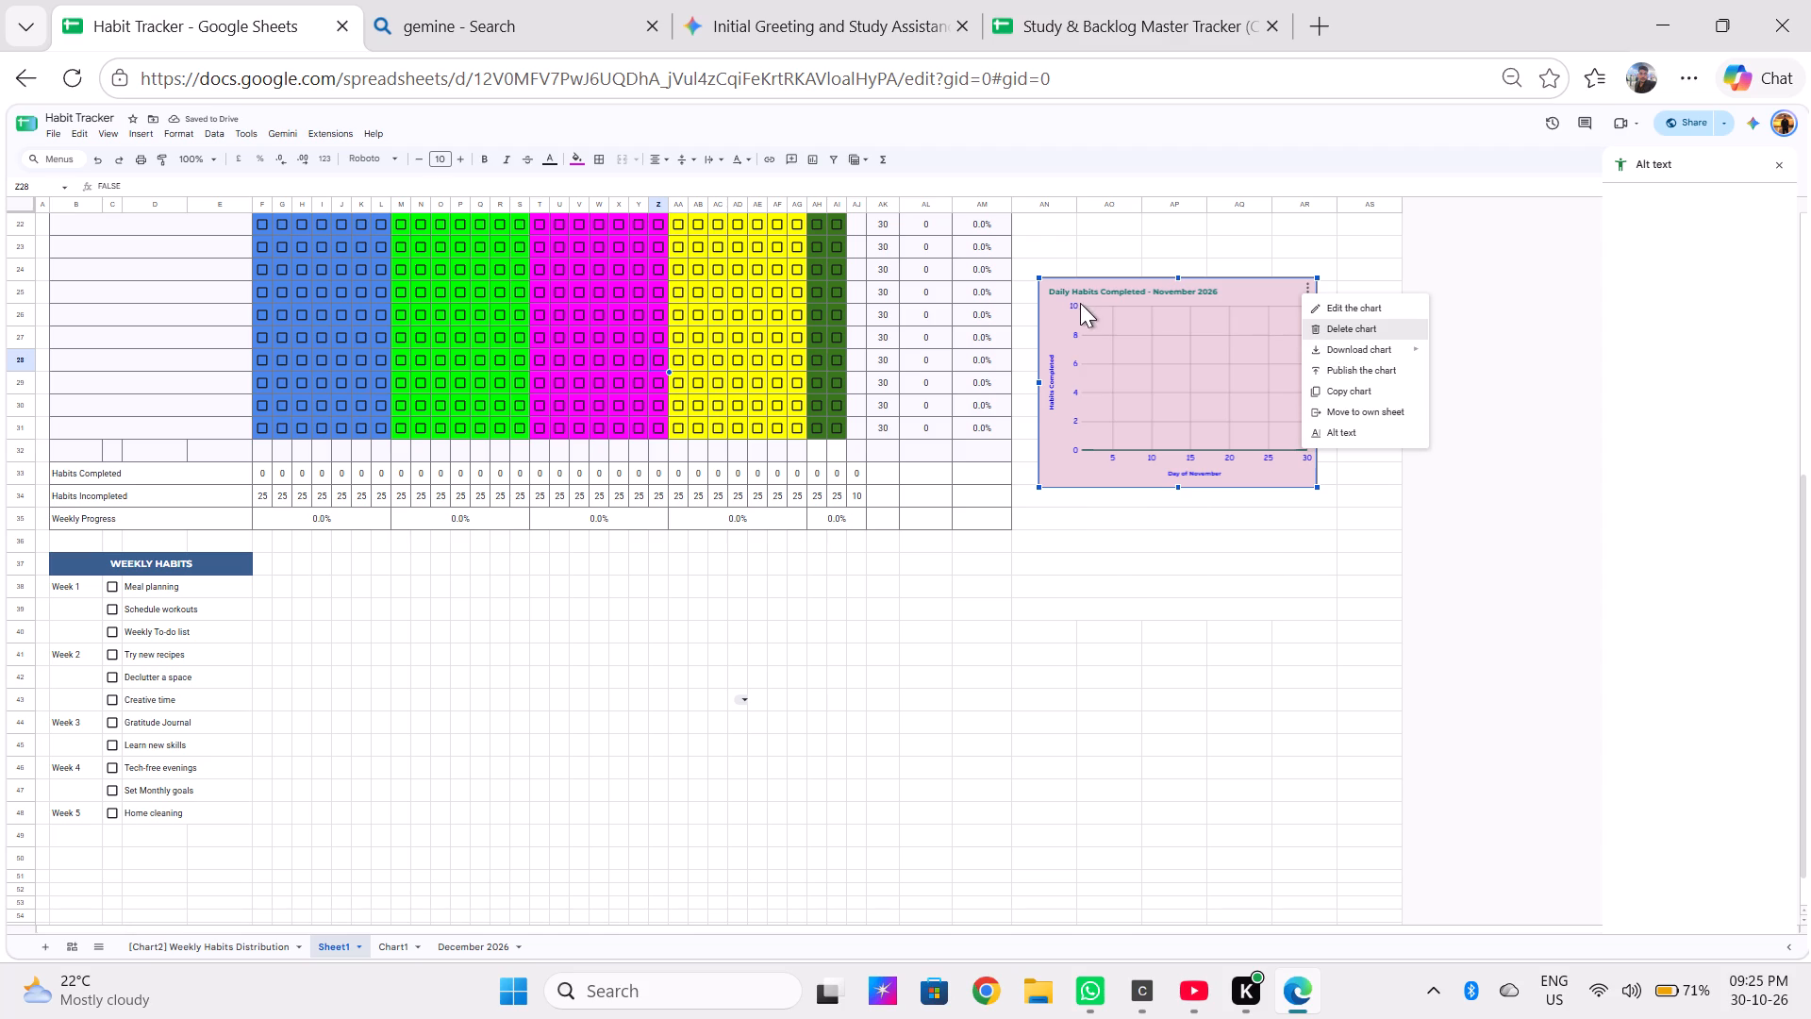
Examine the chart and the Habit Count column of the table on the [Chart2] Weekly Habits Distribution sheet.
click(226, 948)
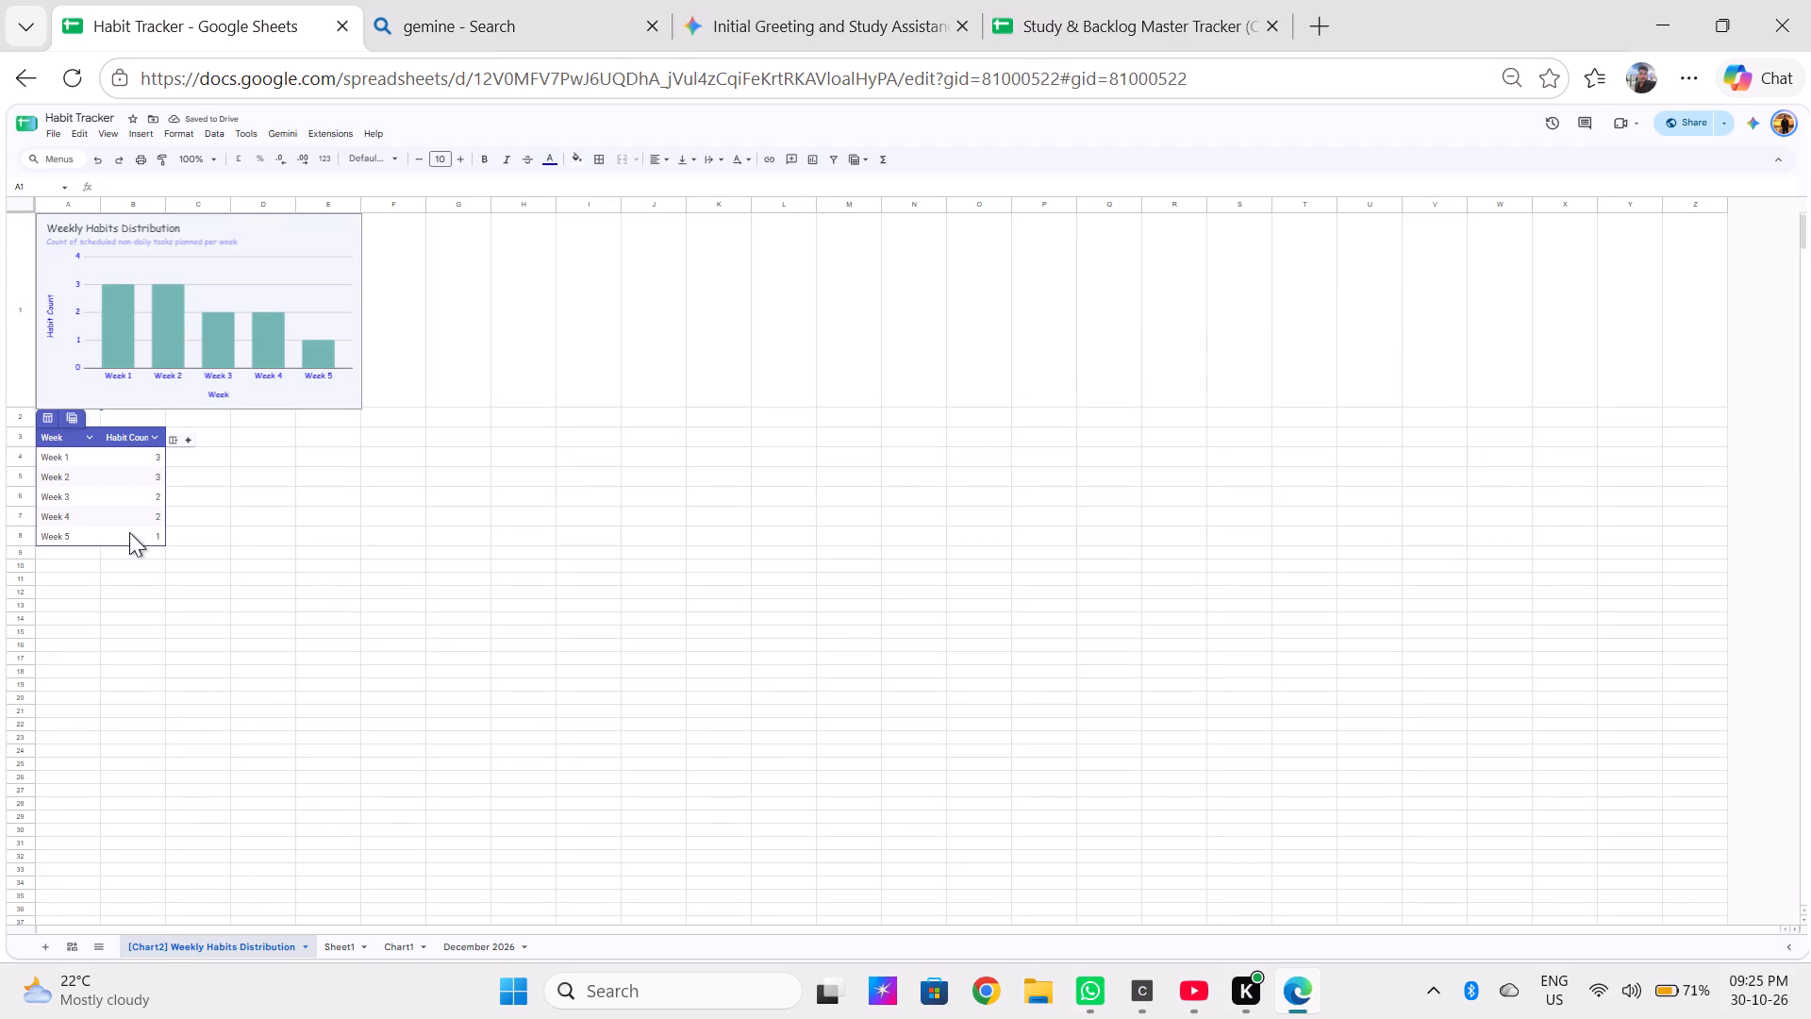
click(182, 320)
click(136, 475)
click(144, 455)
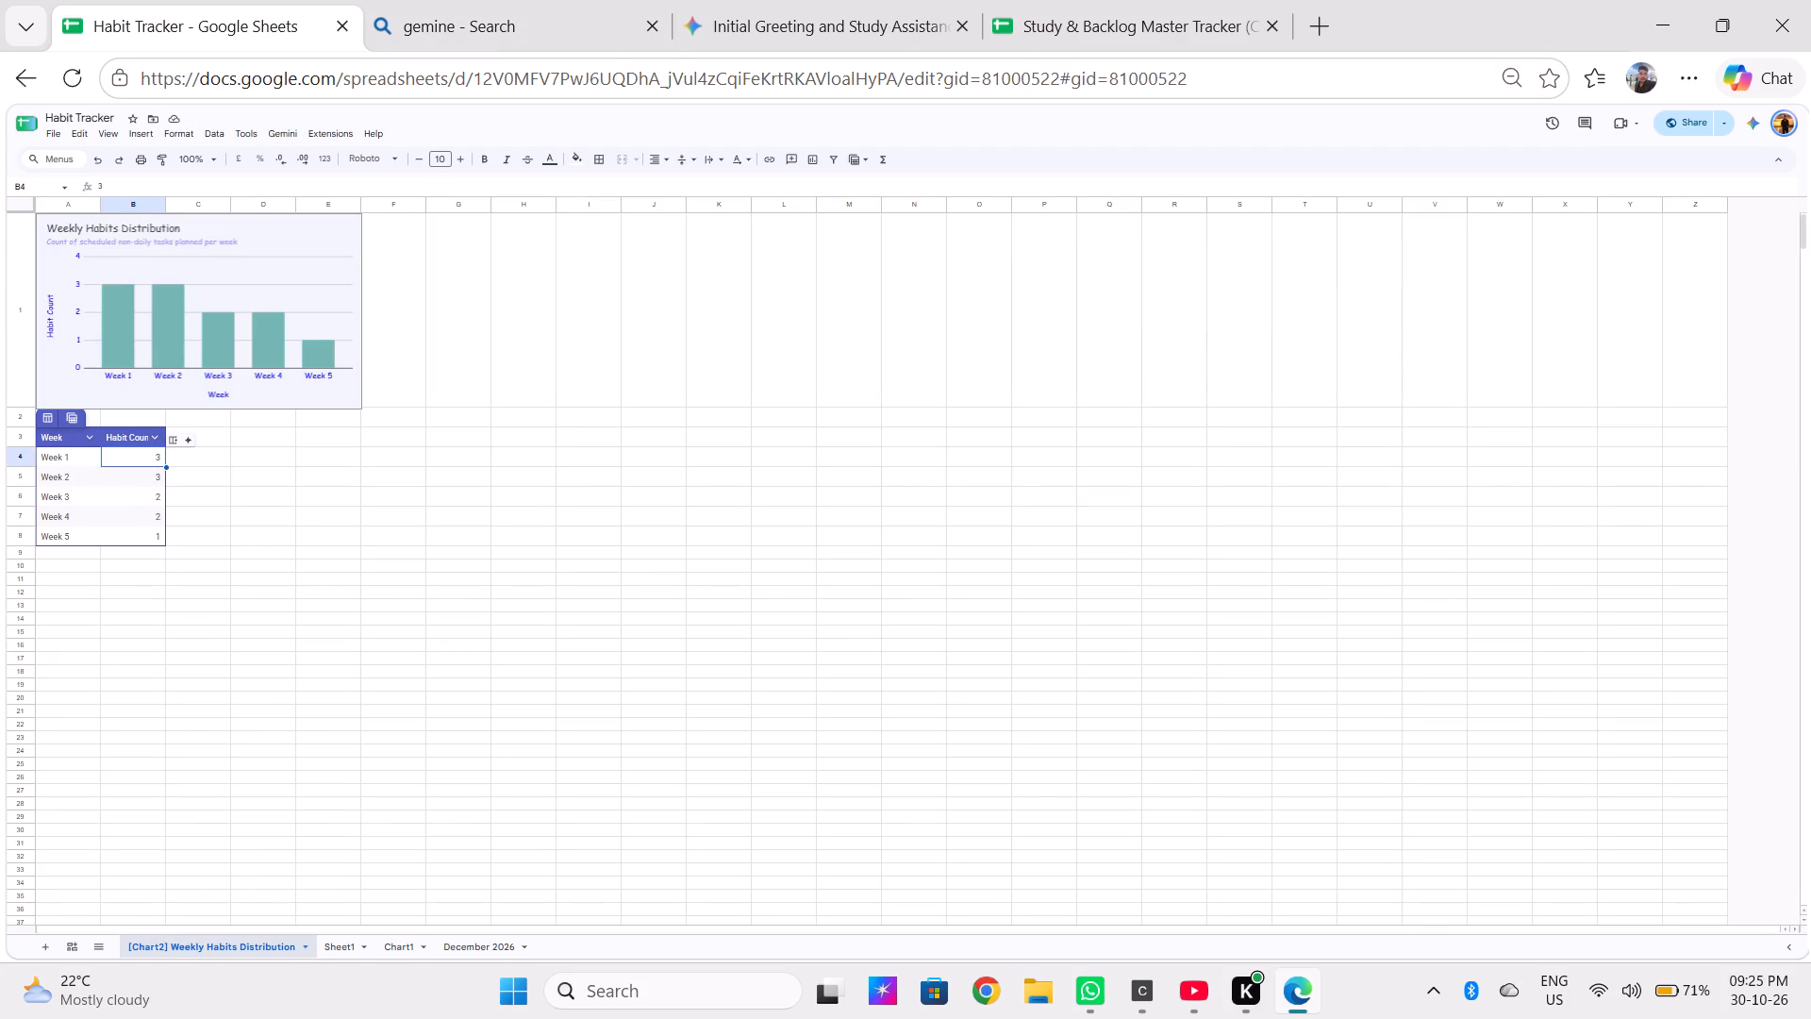
click(137, 439)
click(139, 433)
double_click(140, 433)
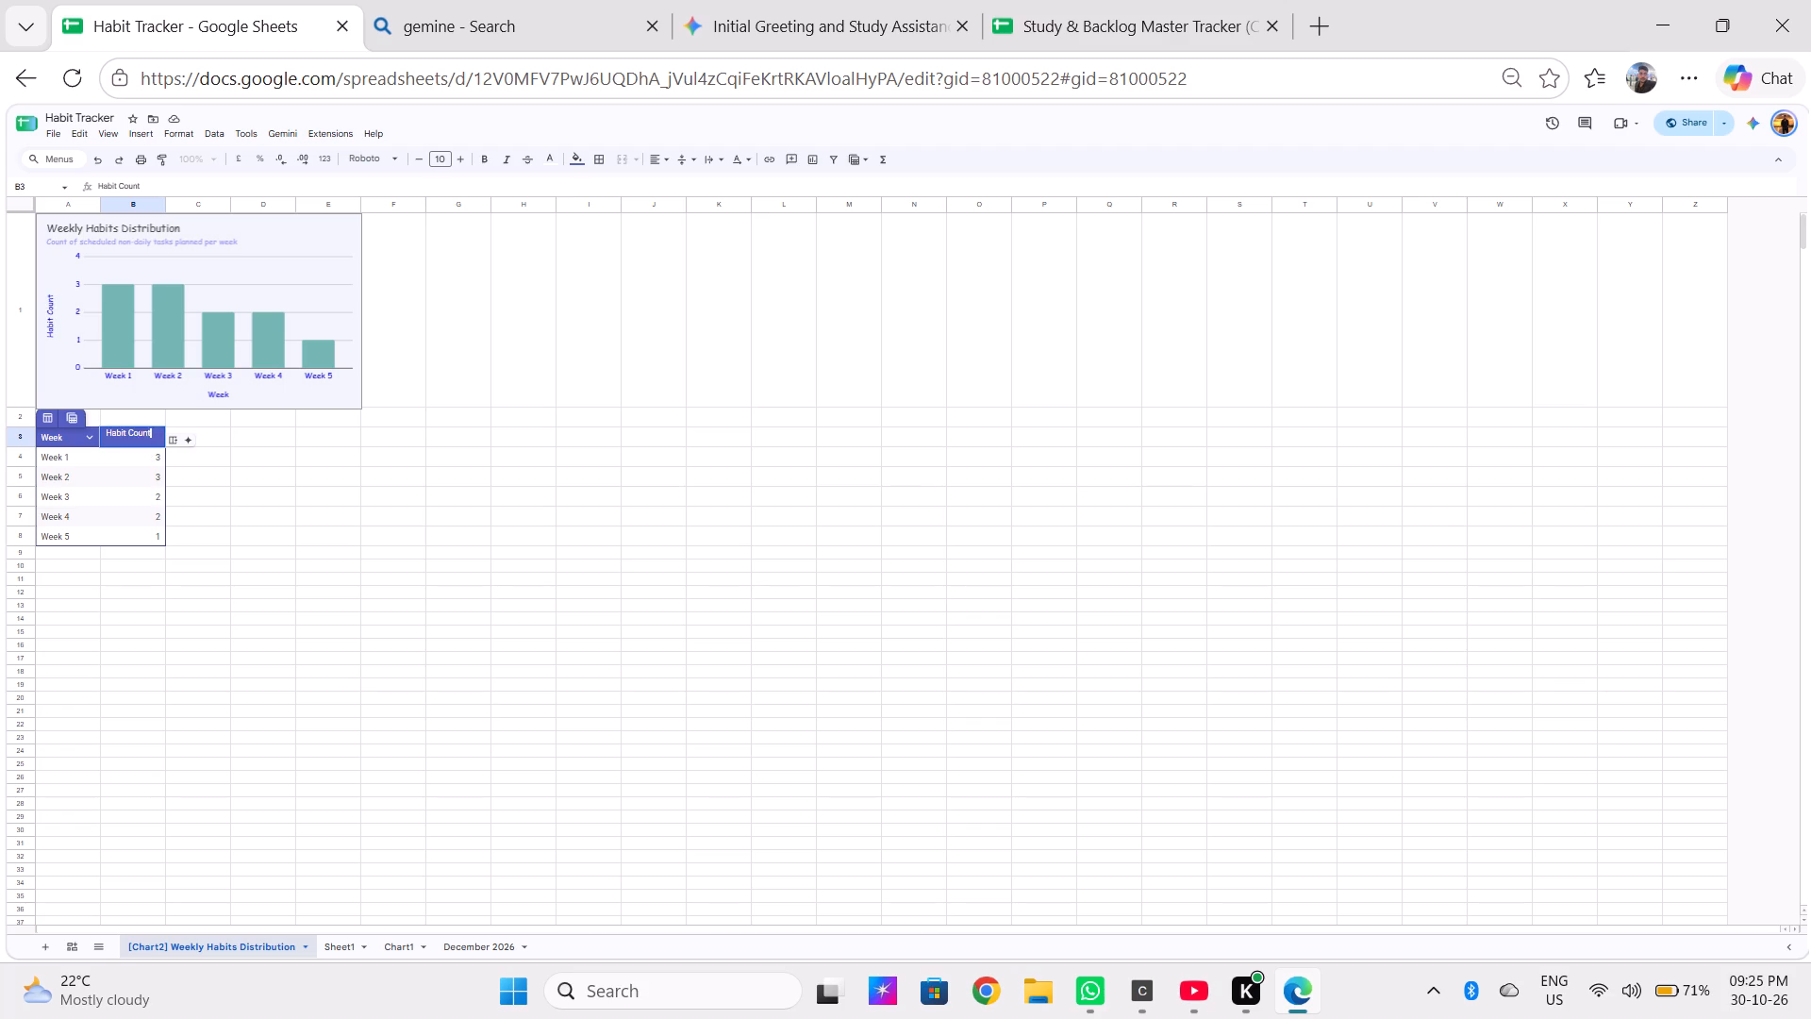
click(140, 433)
Delete the Weekly Habits Distribution chart and the [Chart2] Weekly Habits Distribution sheet that holds it.
click(126, 292)
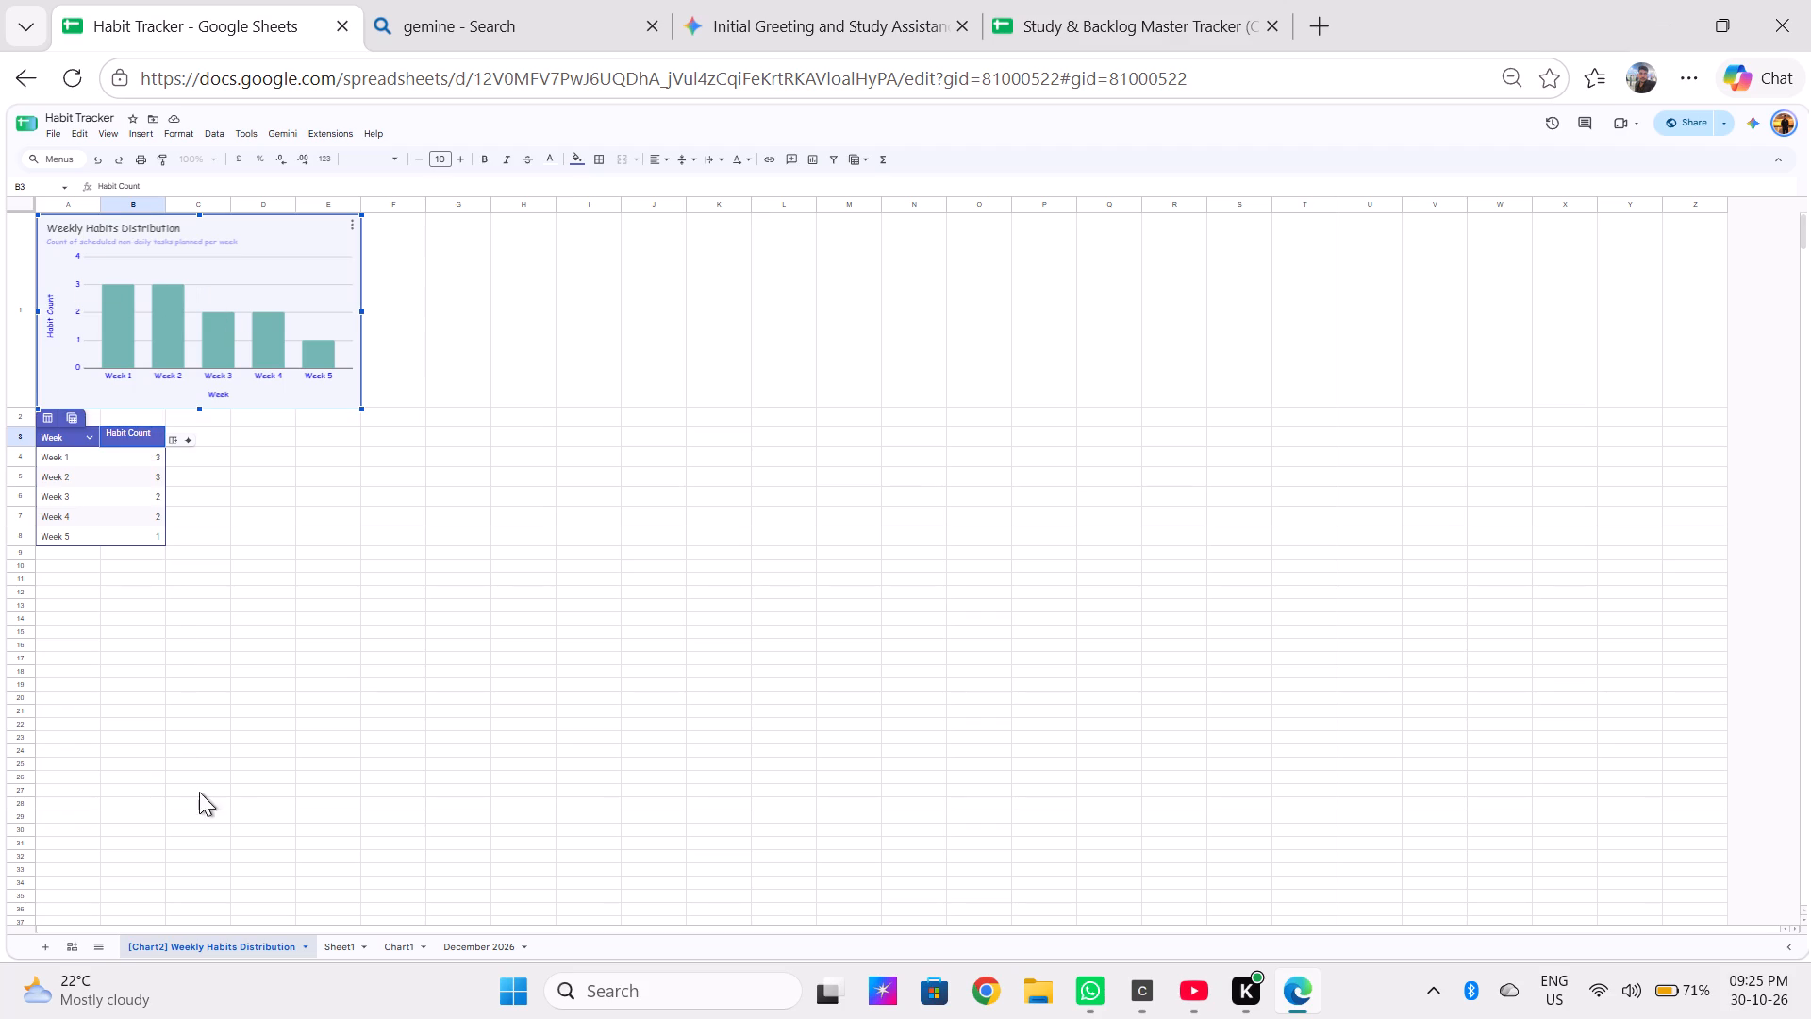
click(343, 220)
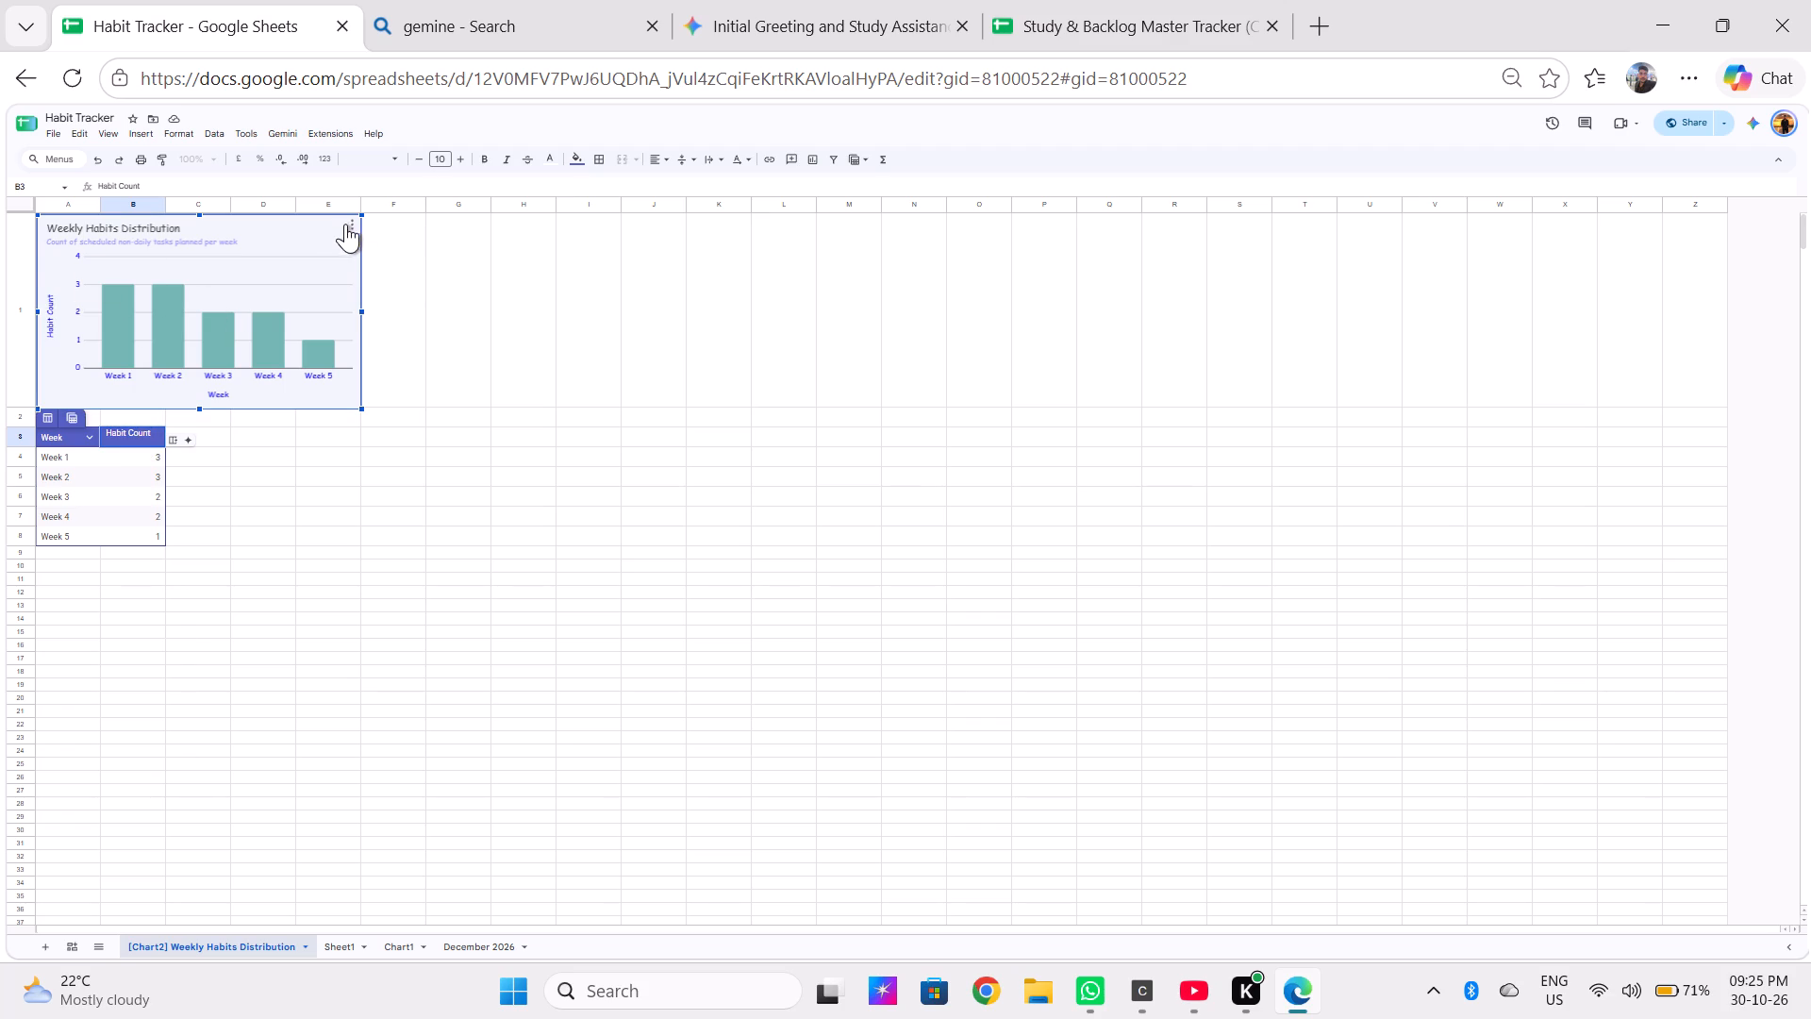
click(352, 226)
click(374, 263)
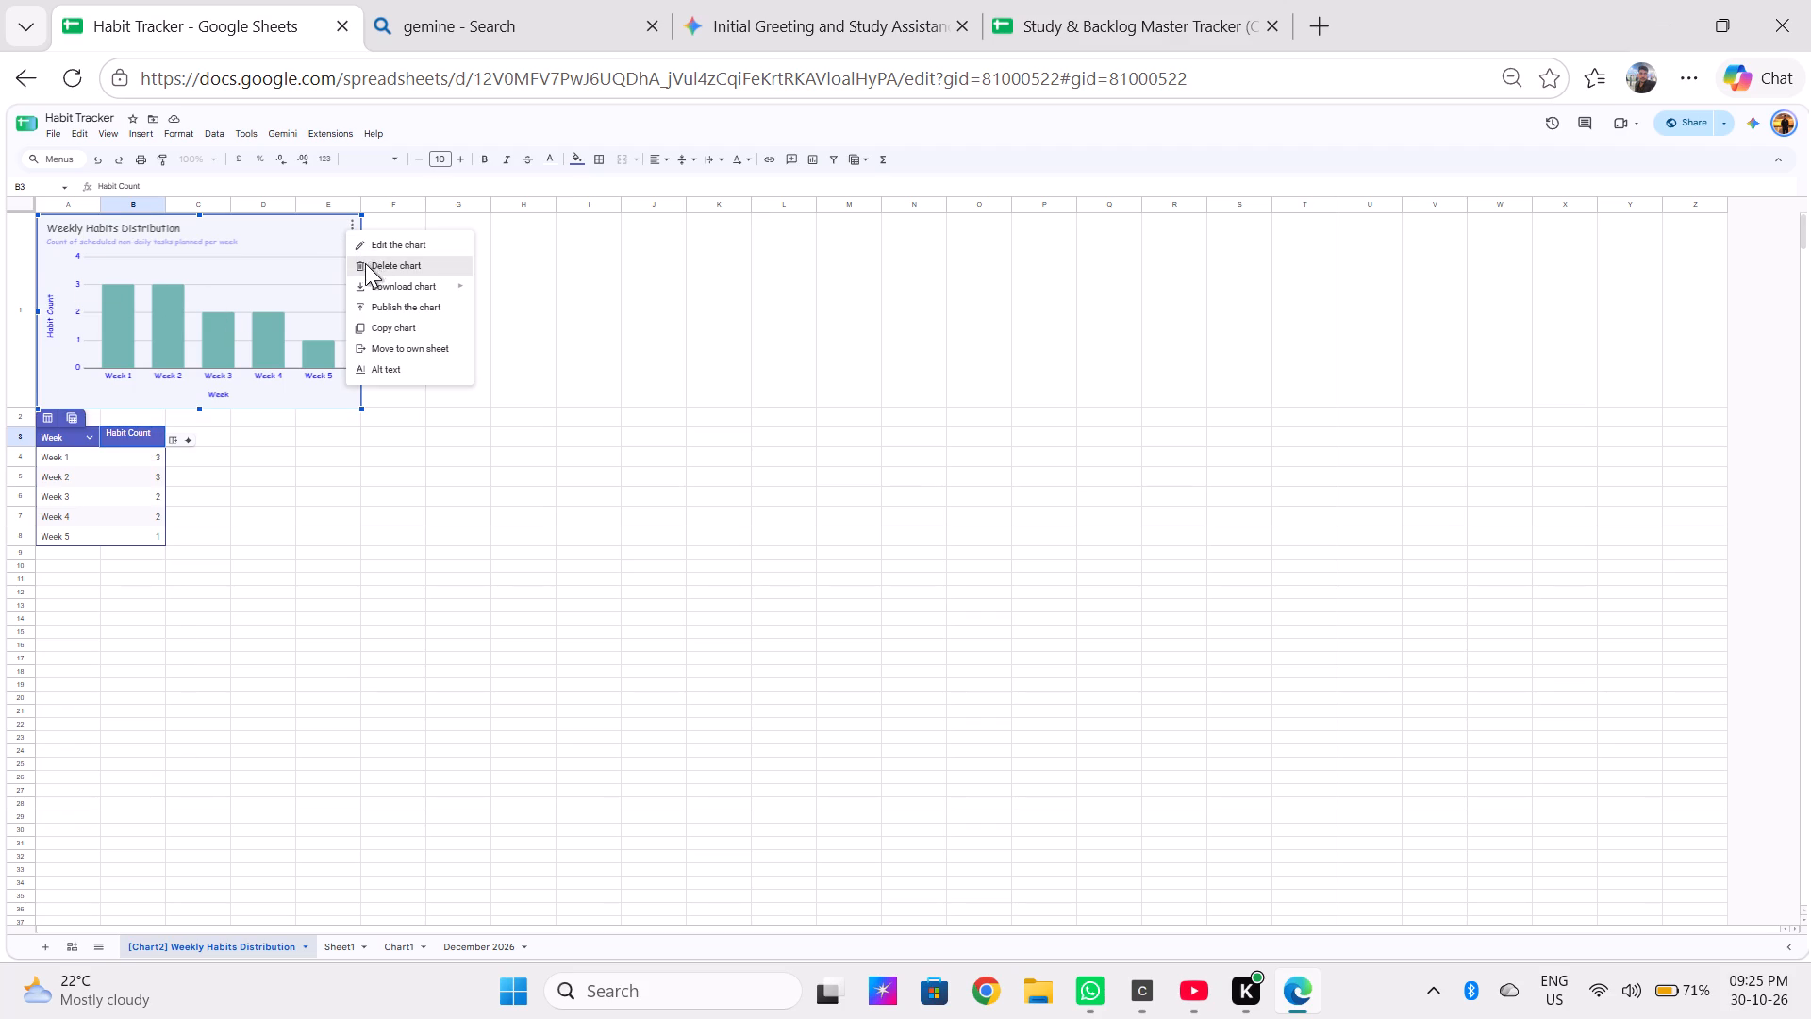
click(232, 942)
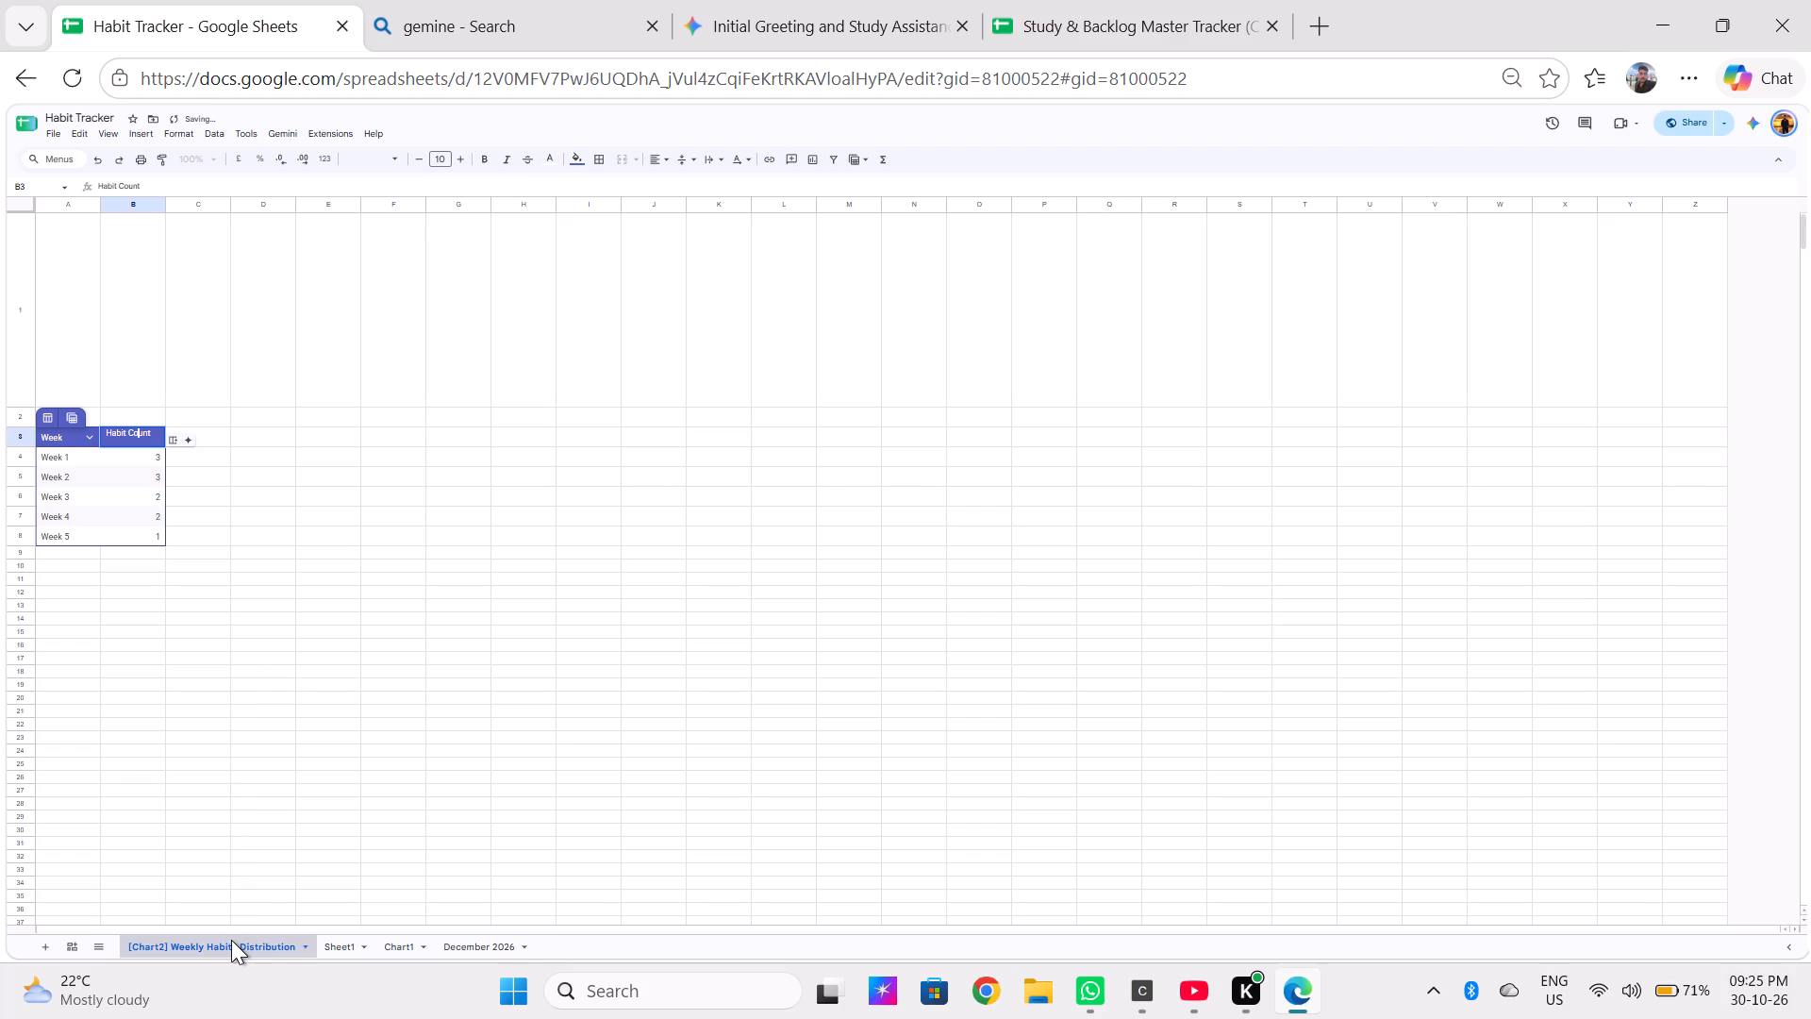
right_click(231, 940)
click(172, 691)
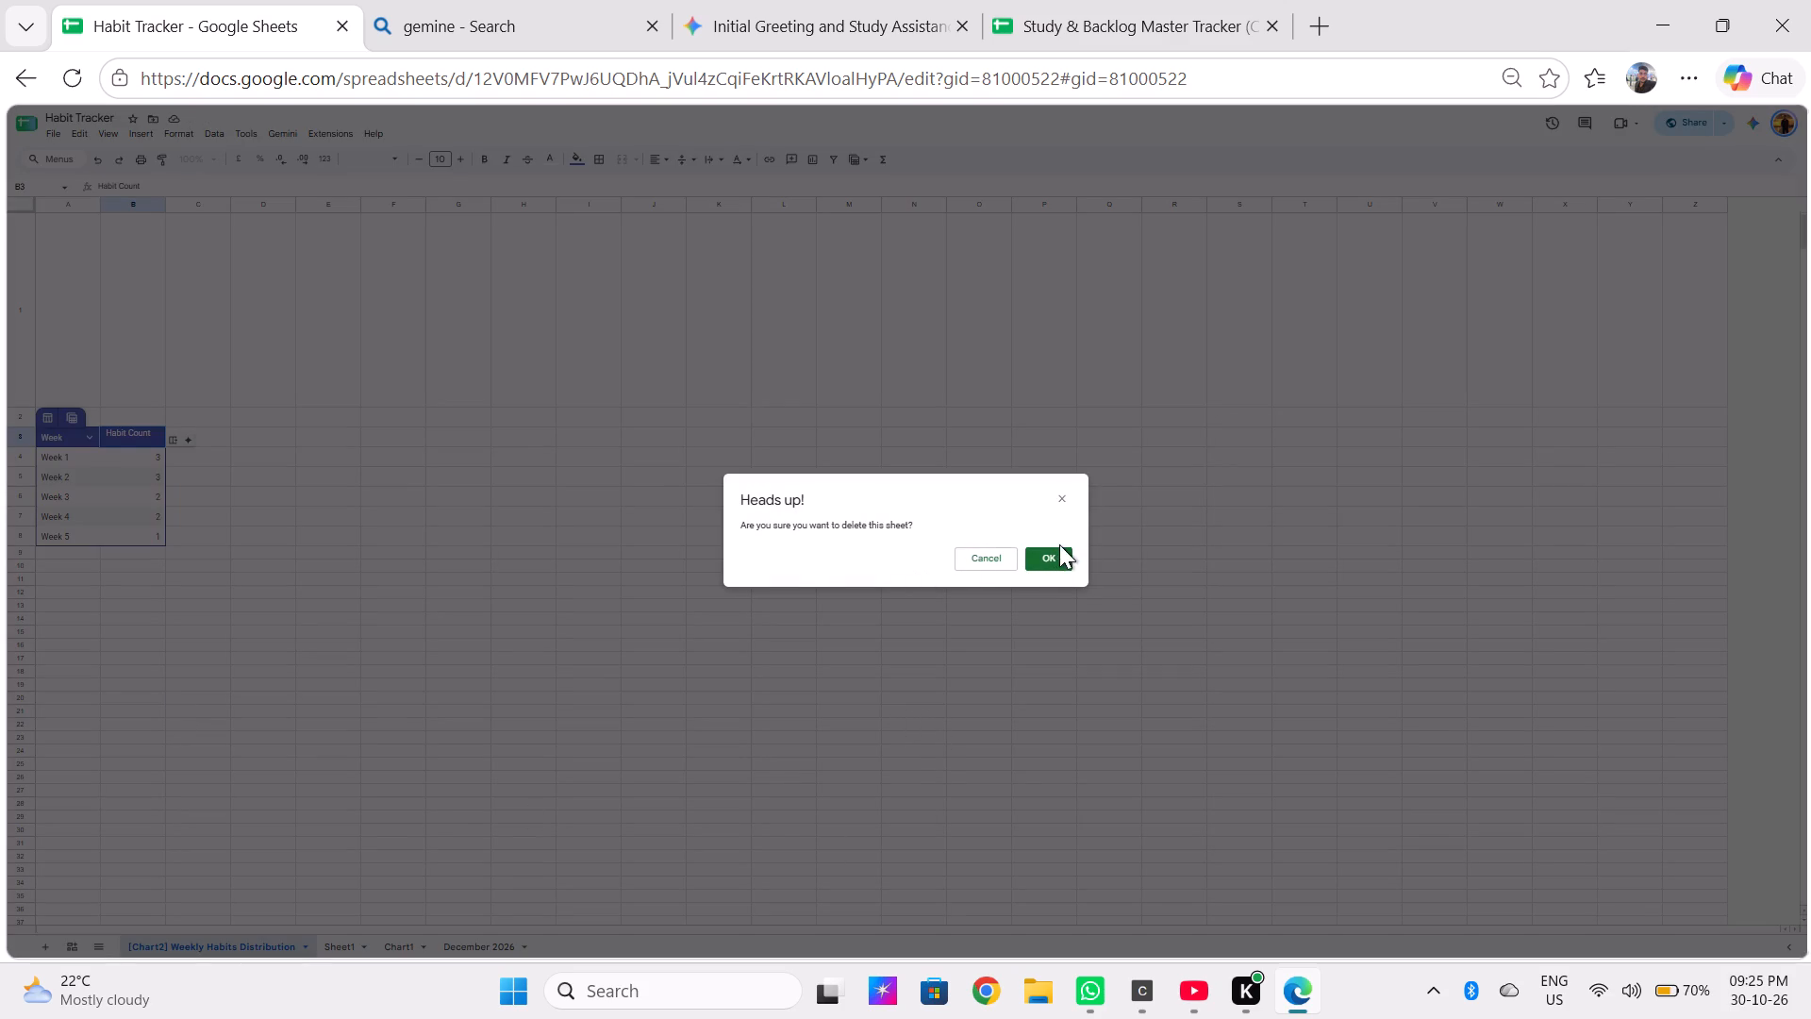
click(1056, 565)
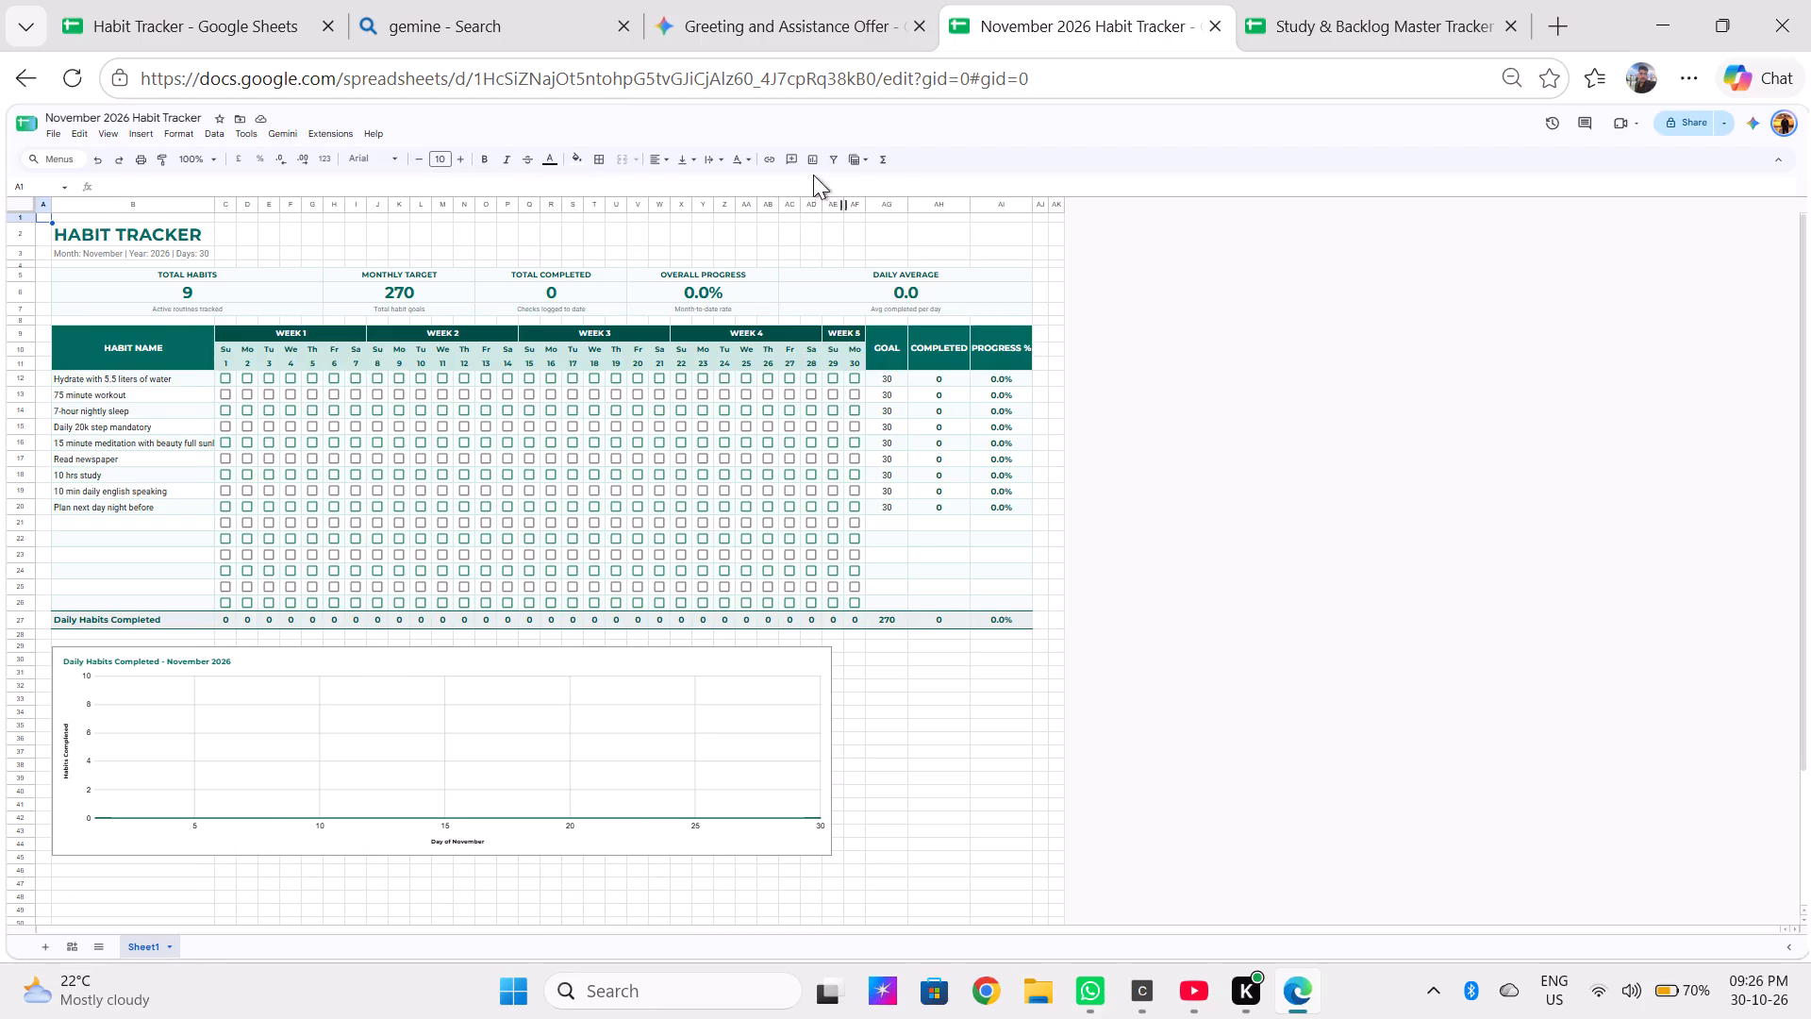
Set the November 2026 Habit Tracker's general access to Anyone with the link and copy its sharing link.
click(1698, 130)
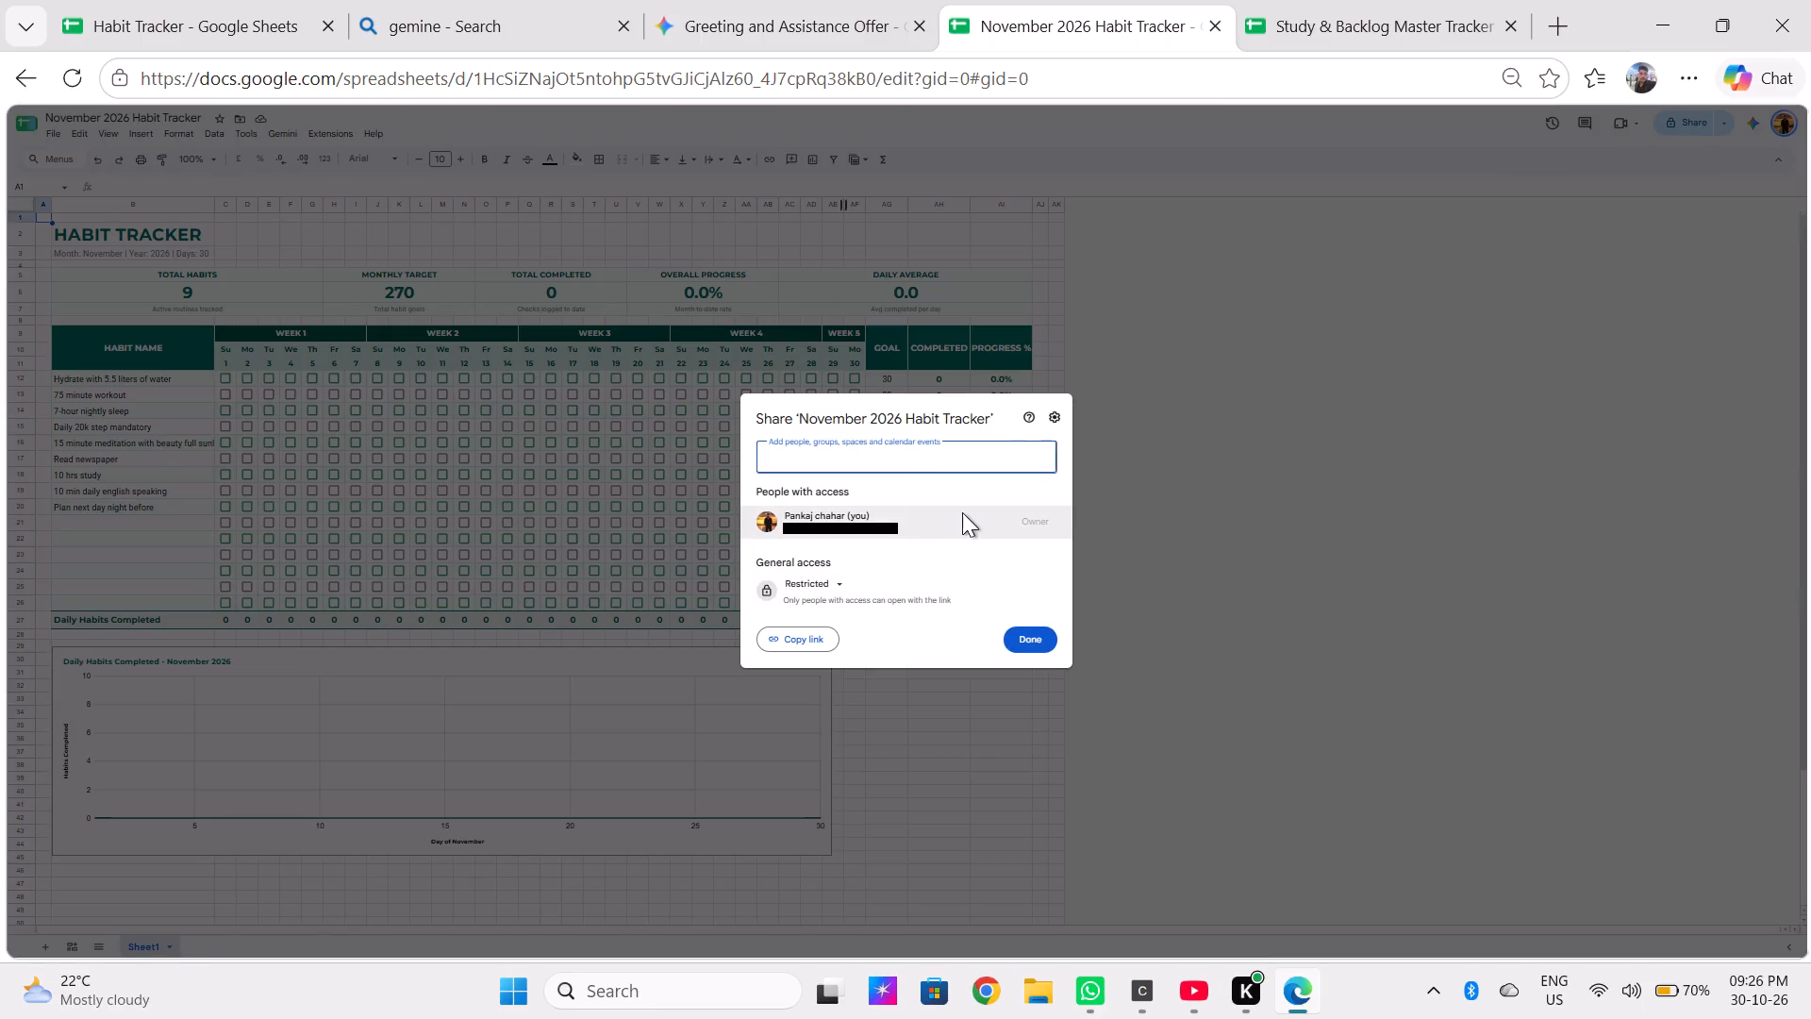
click(968, 516)
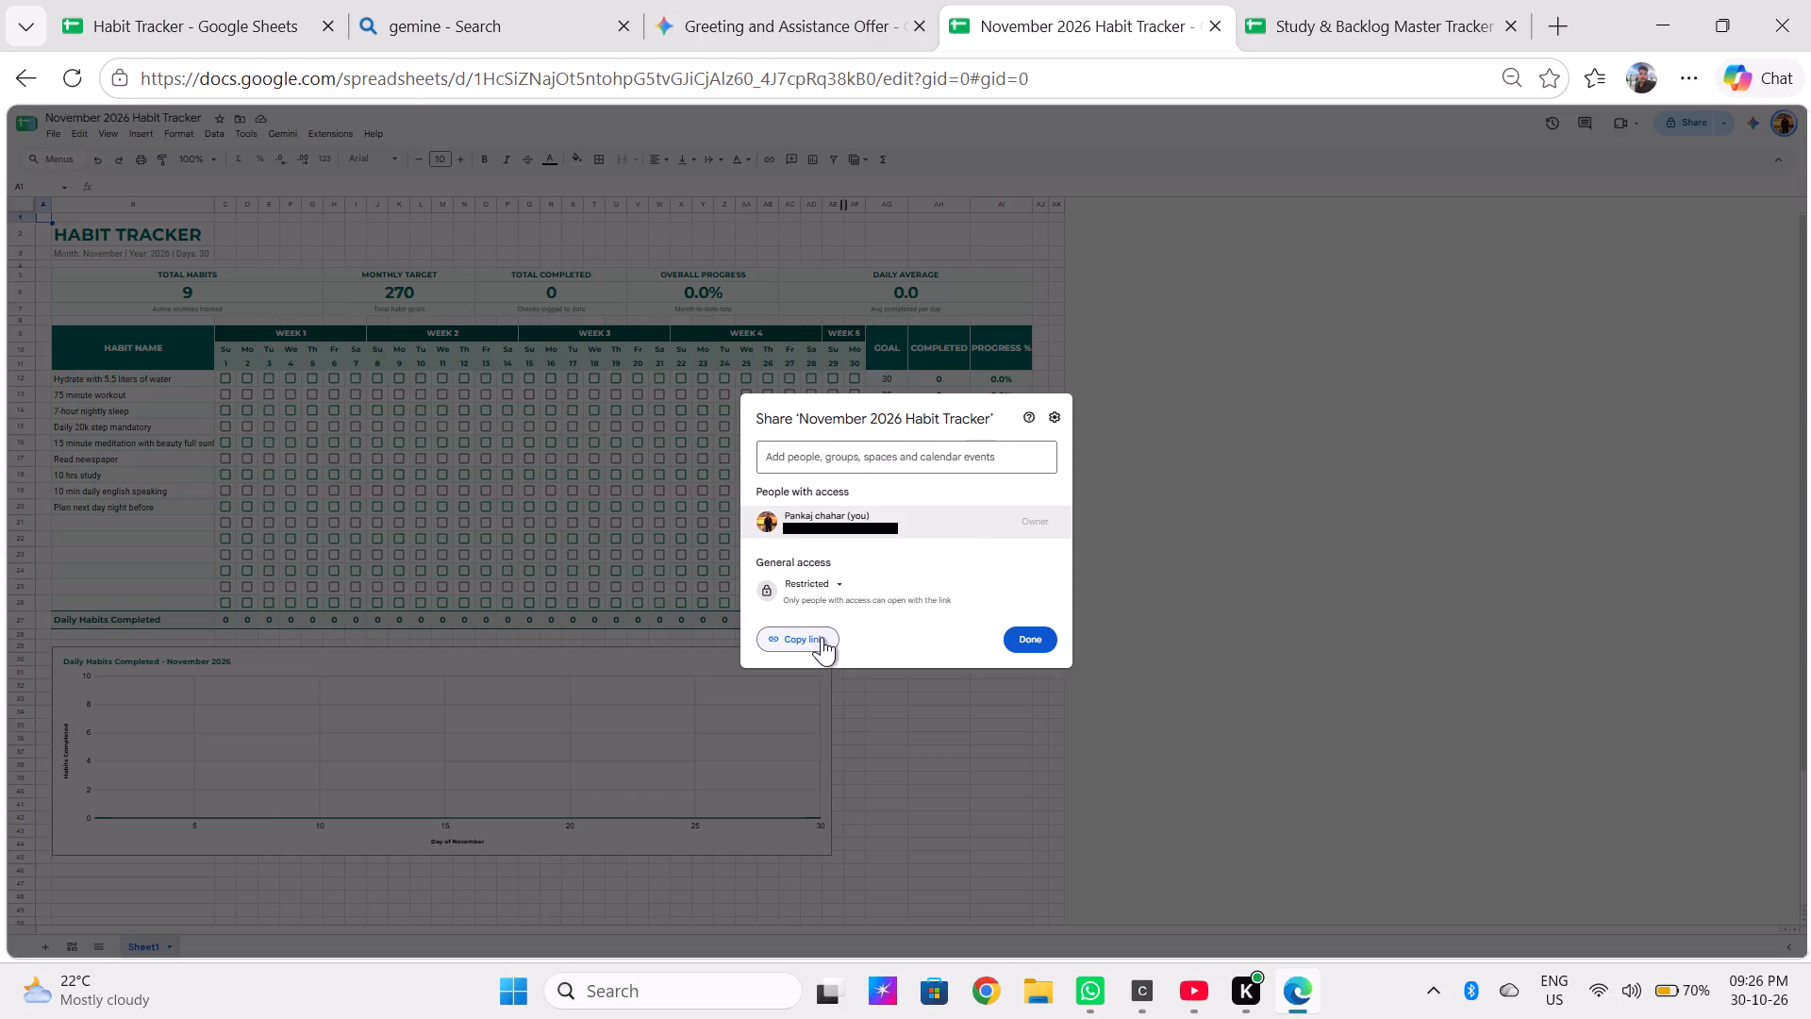
click(889, 576)
click(968, 520)
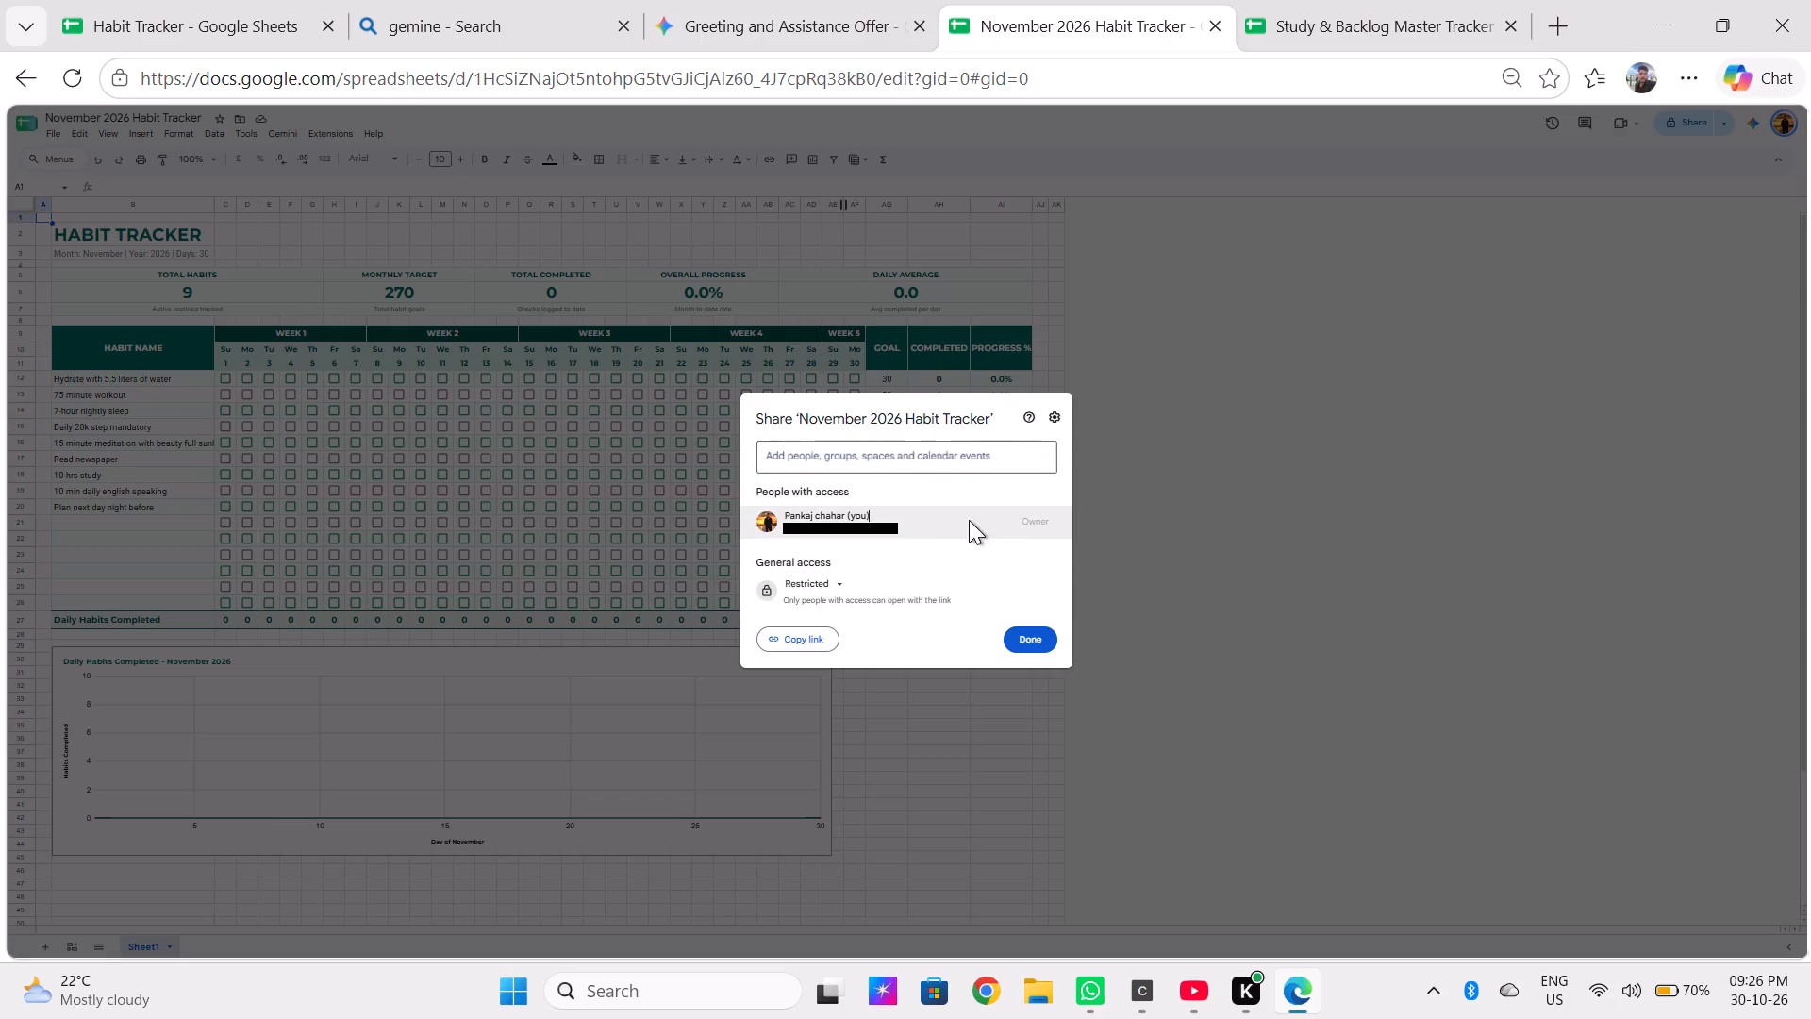
click(843, 527)
click(992, 531)
click(845, 583)
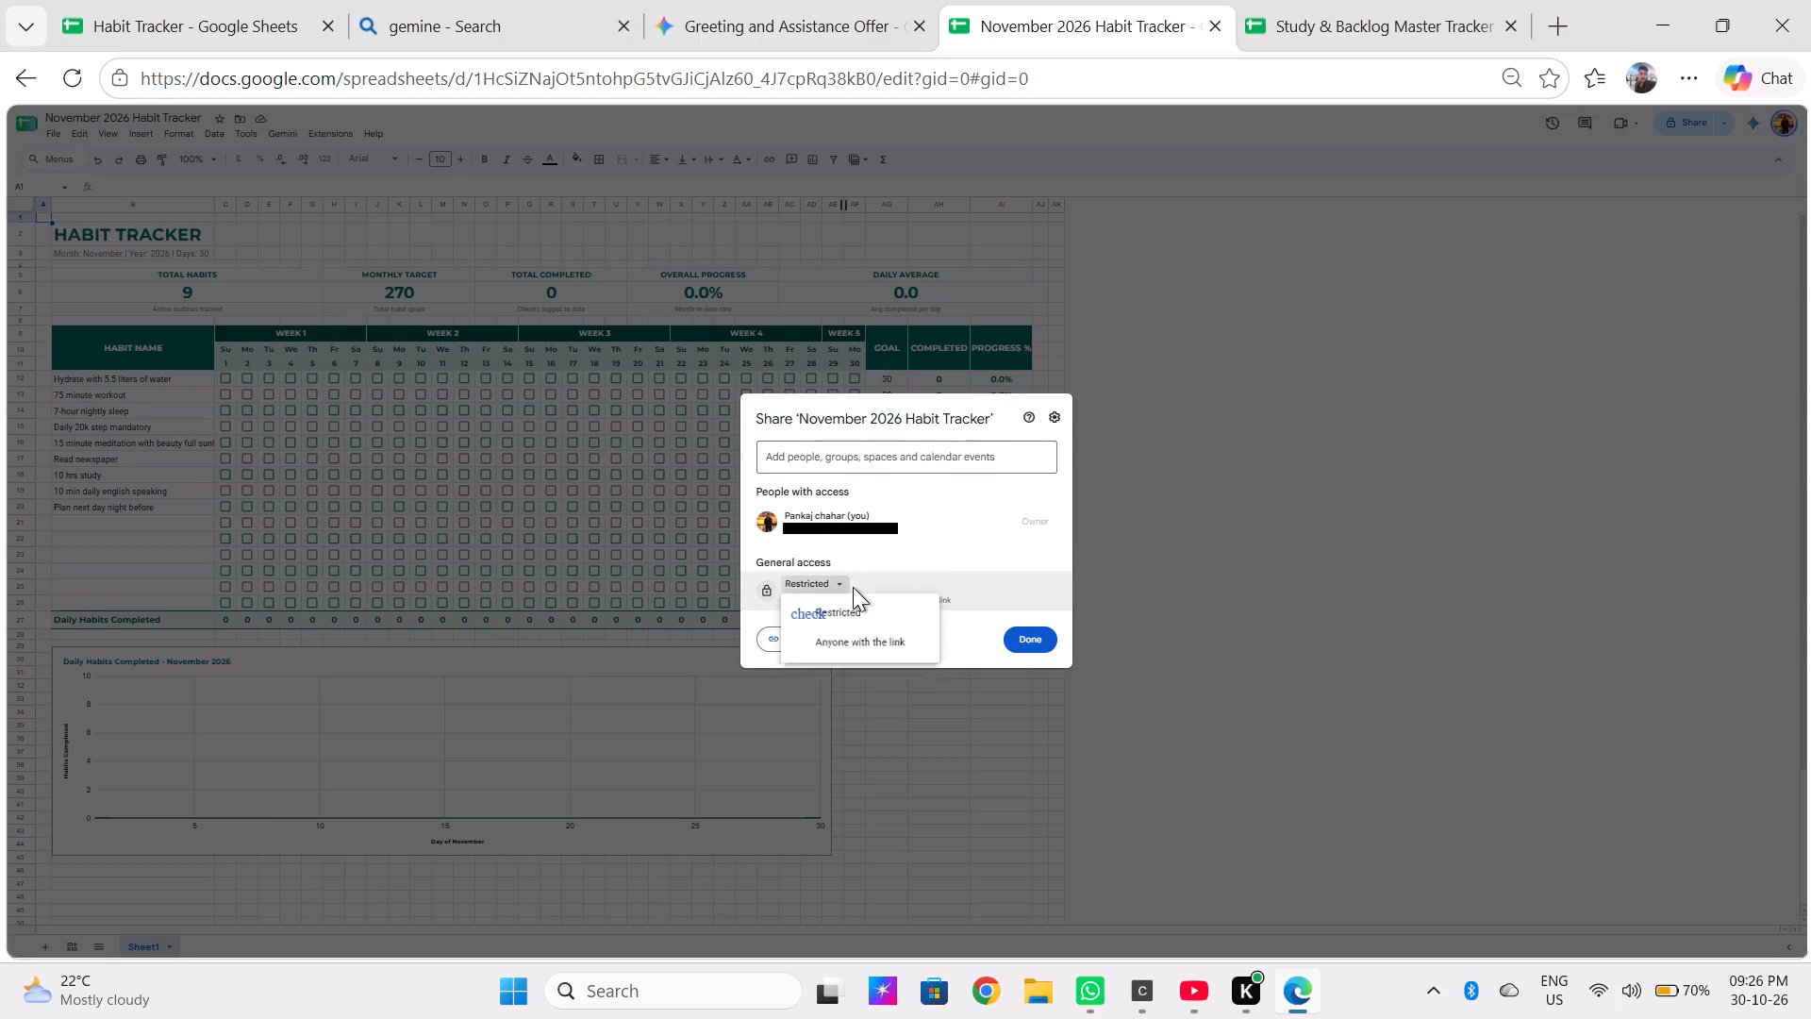
click(859, 639)
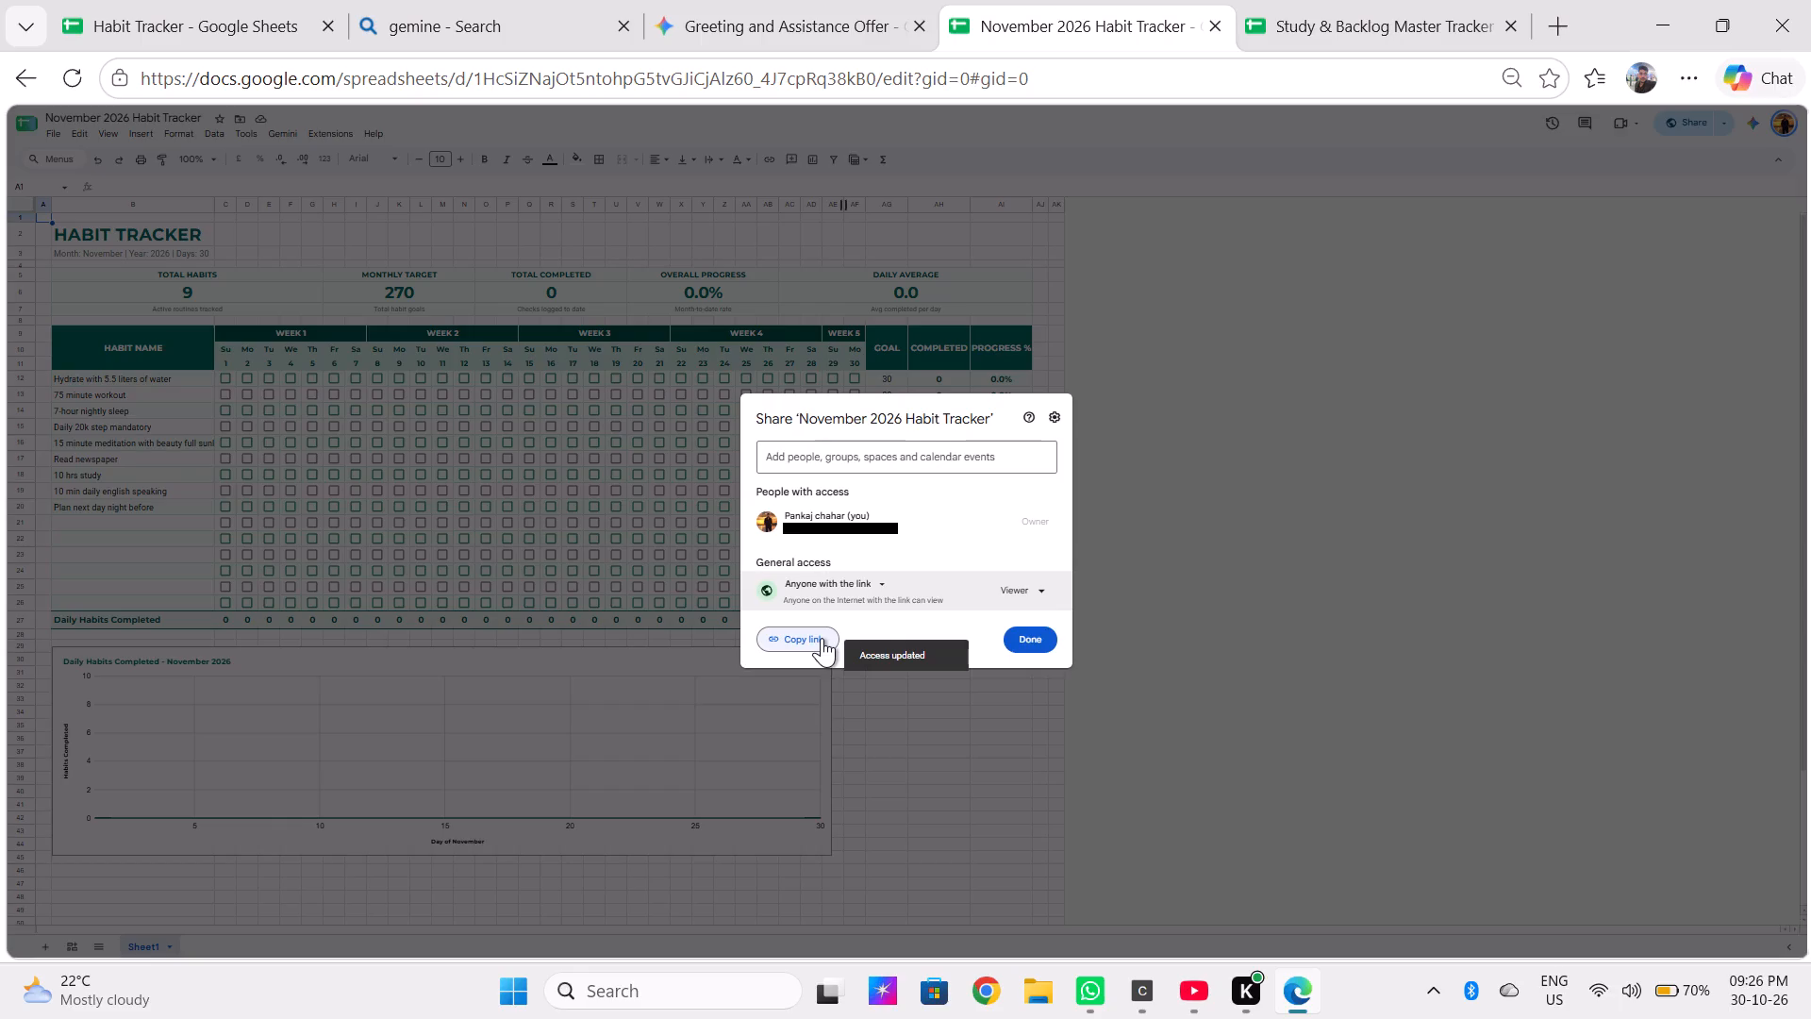
click(822, 638)
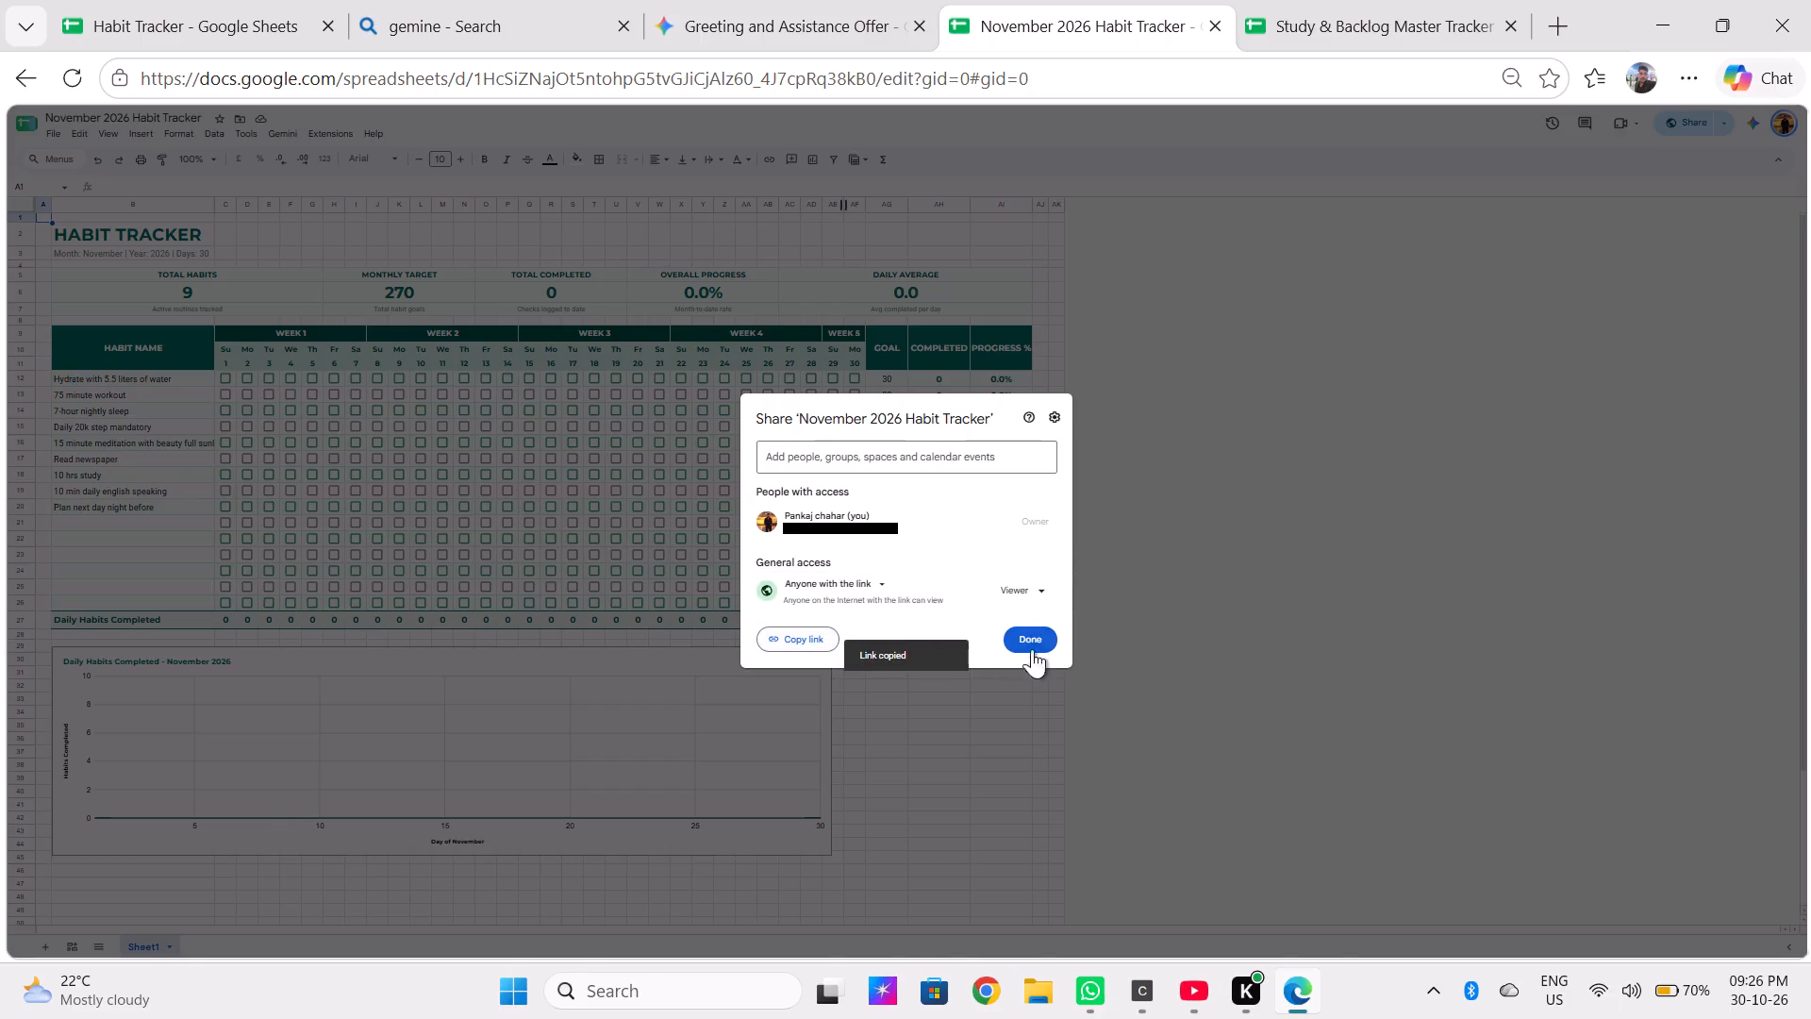
click(1040, 644)
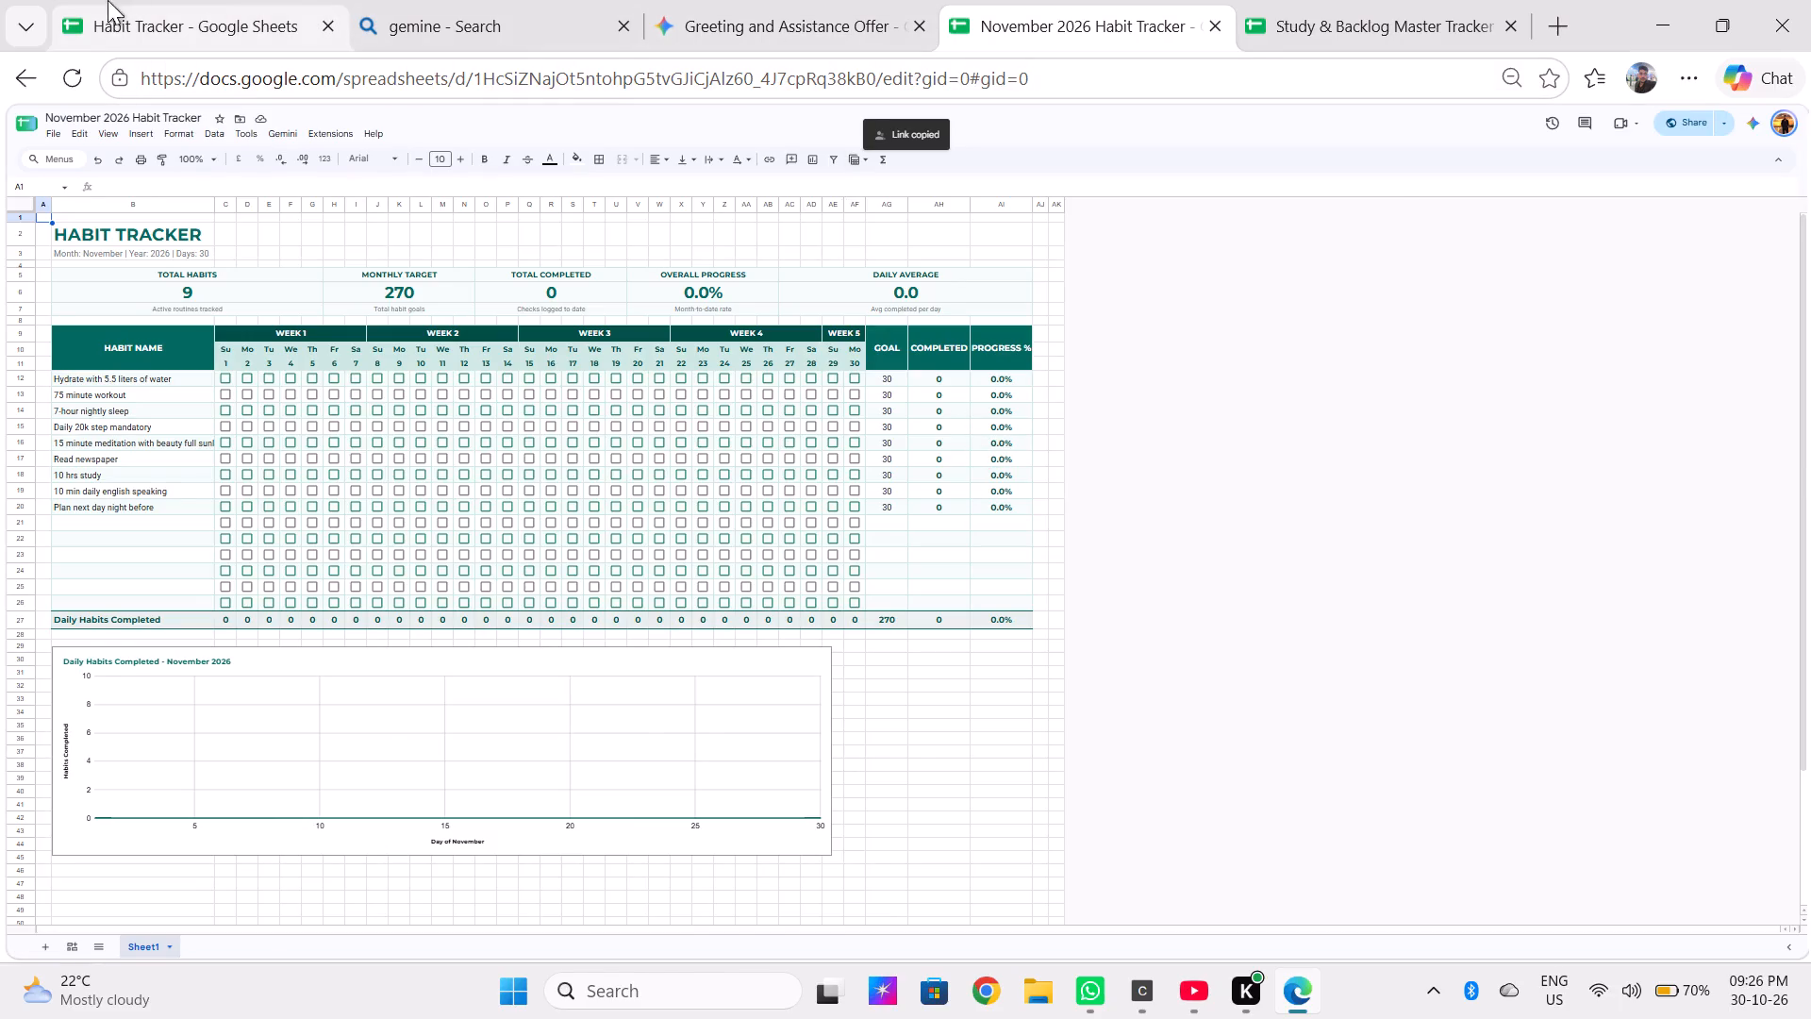
Return to the Habit Tracker spreadsheet and add a new blank sheet after Sheet1.
click(99, 0)
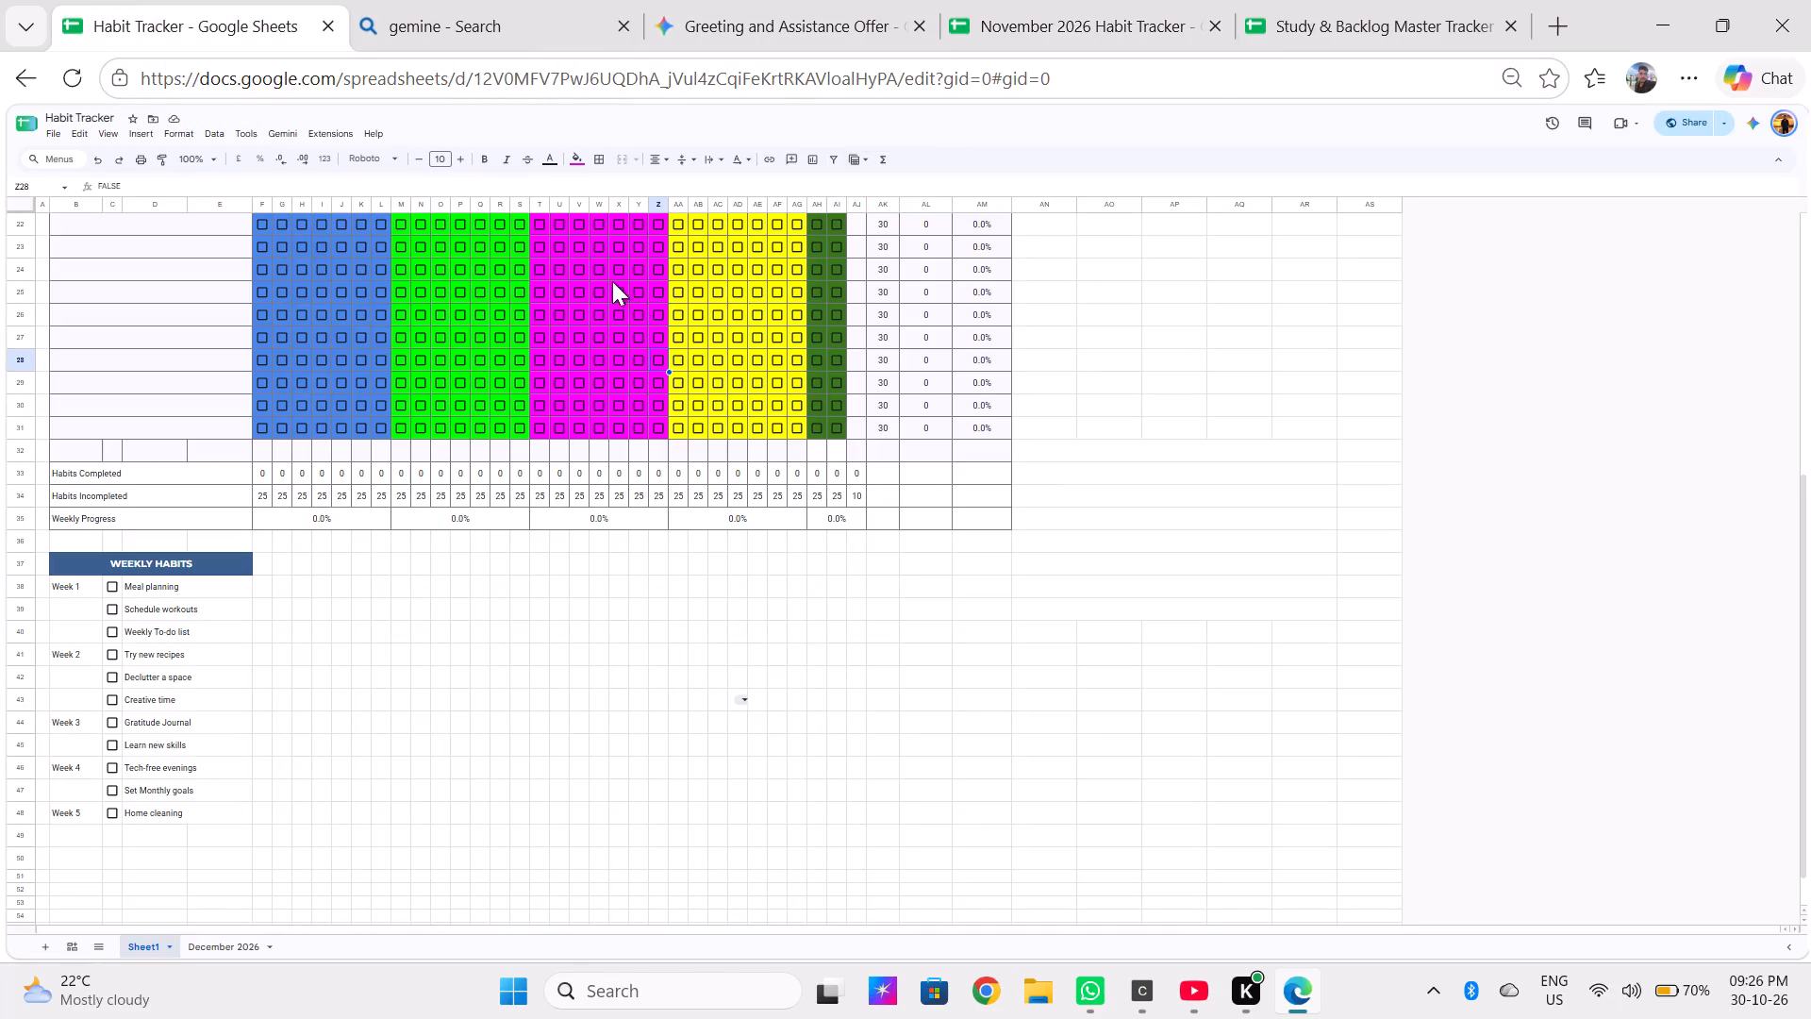
click(89, 947)
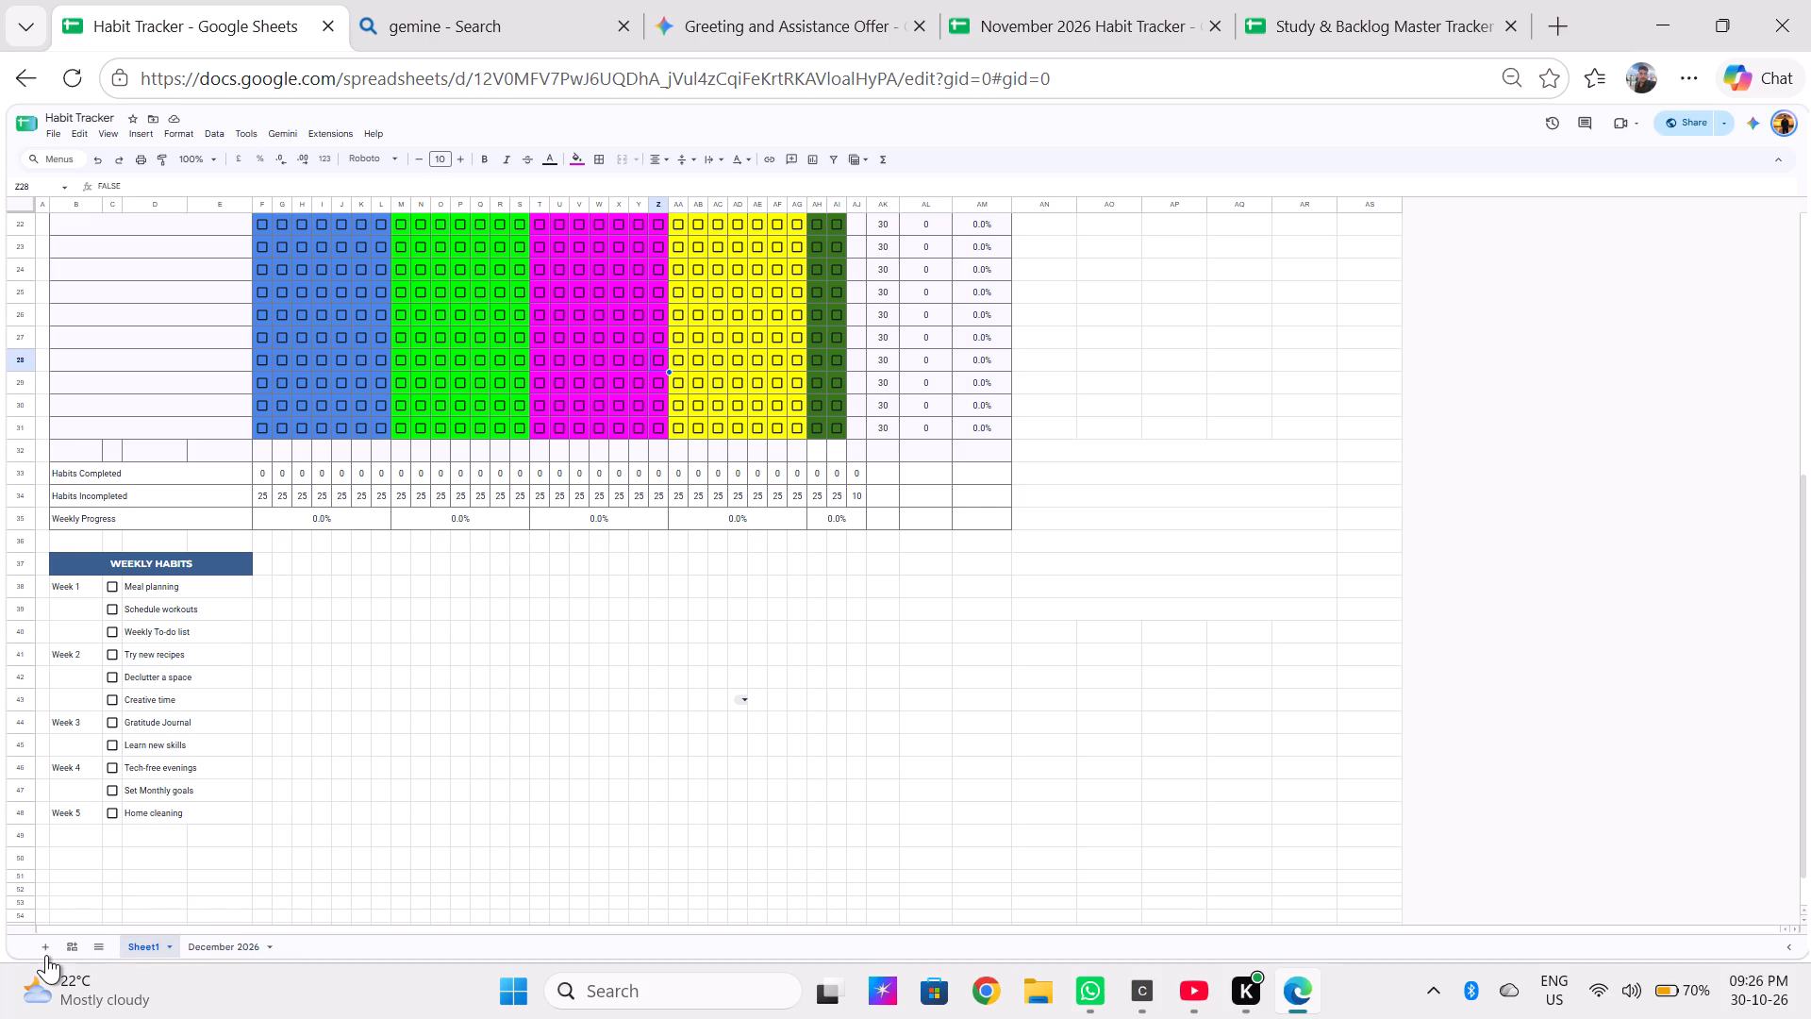
click(46, 955)
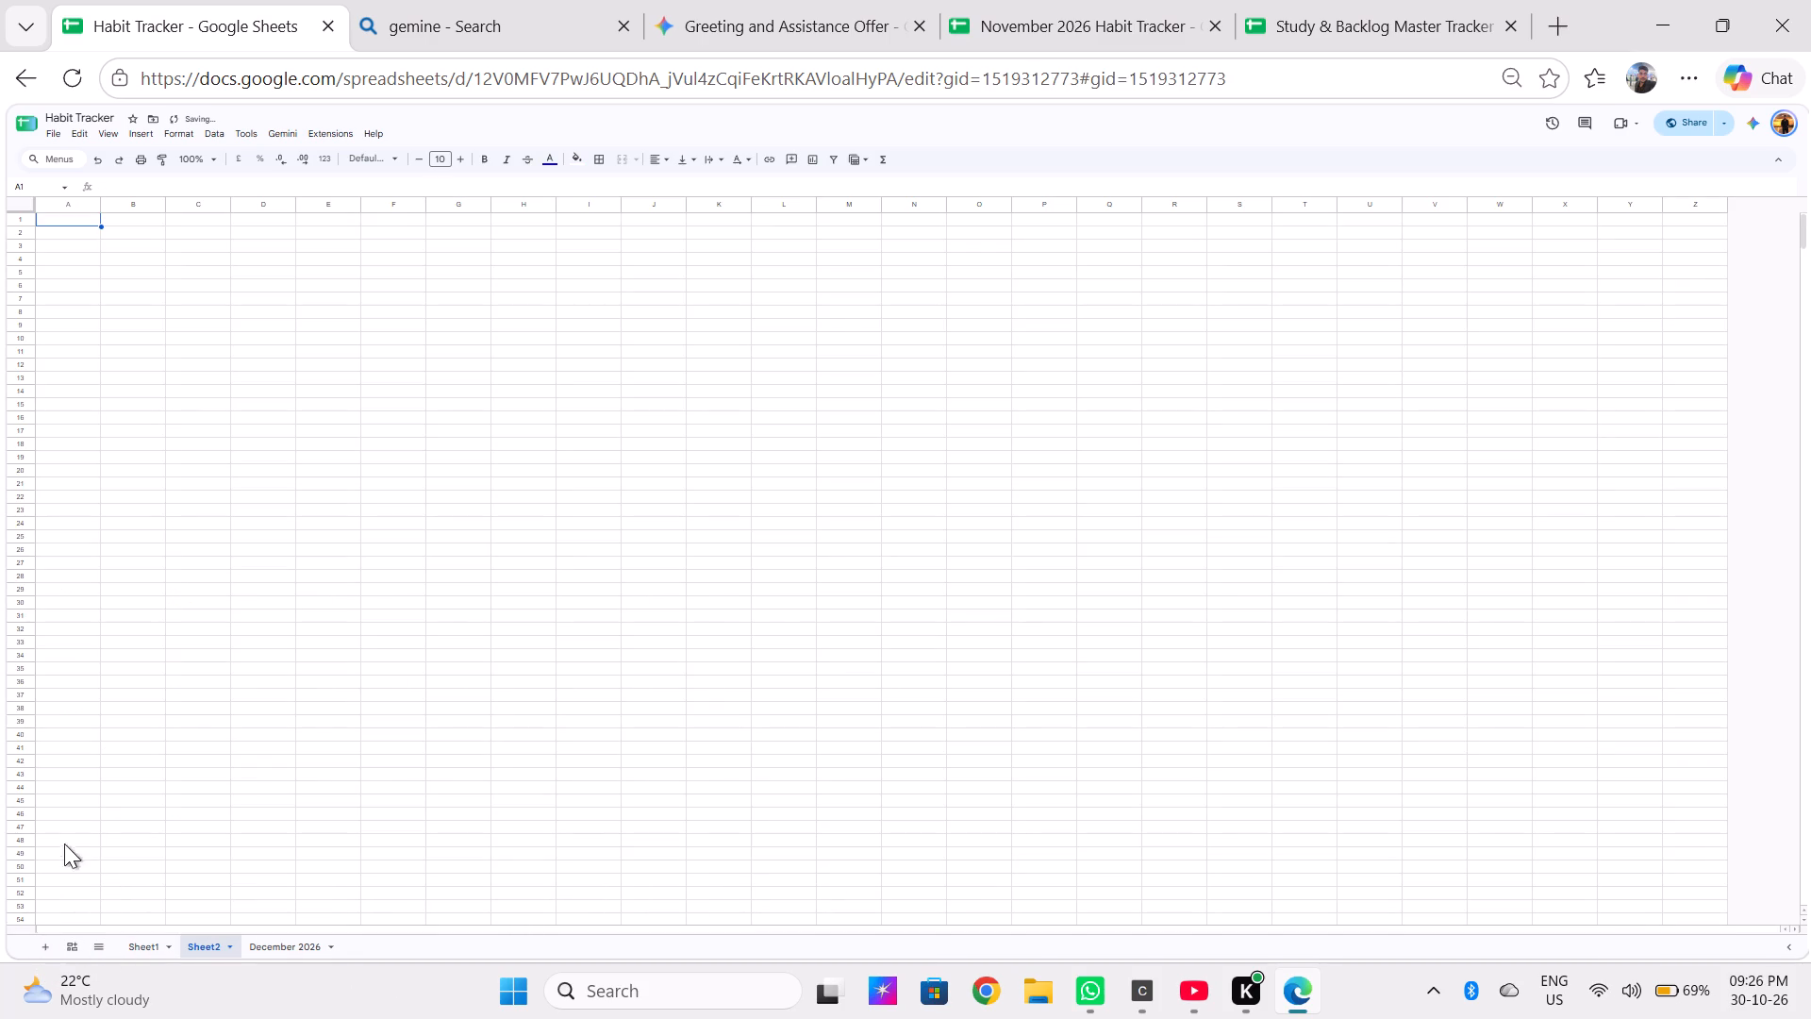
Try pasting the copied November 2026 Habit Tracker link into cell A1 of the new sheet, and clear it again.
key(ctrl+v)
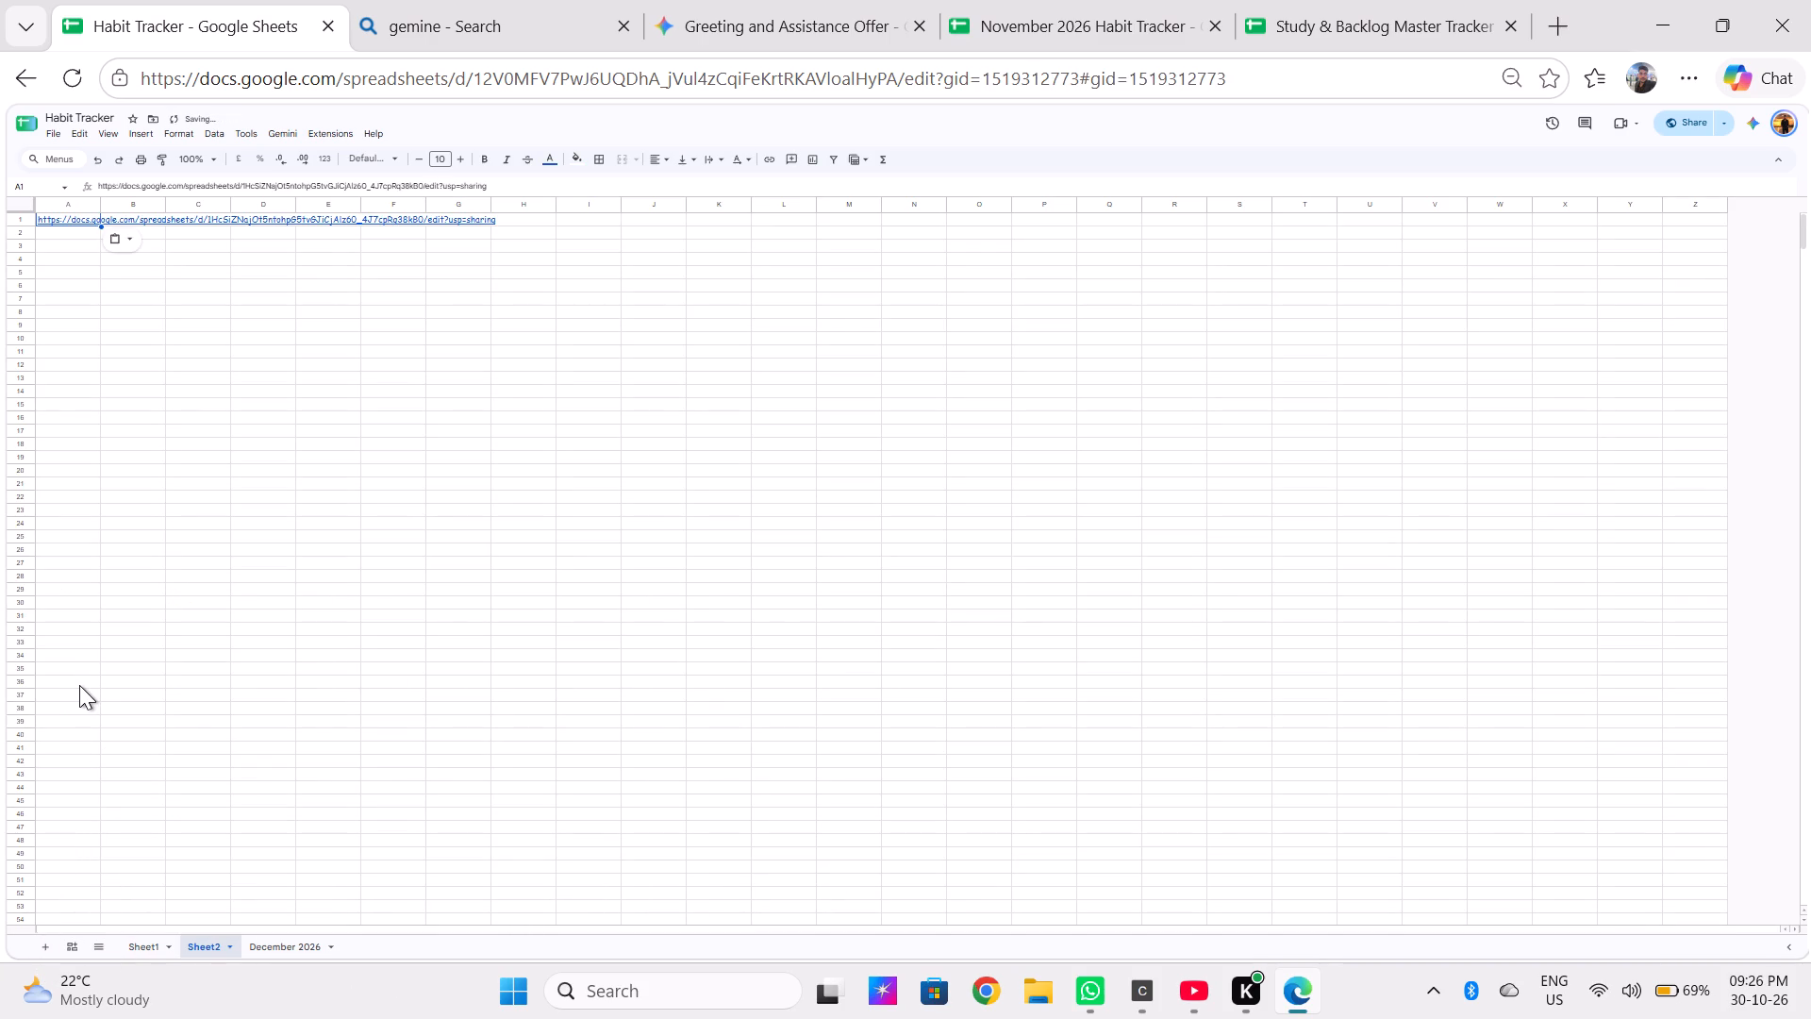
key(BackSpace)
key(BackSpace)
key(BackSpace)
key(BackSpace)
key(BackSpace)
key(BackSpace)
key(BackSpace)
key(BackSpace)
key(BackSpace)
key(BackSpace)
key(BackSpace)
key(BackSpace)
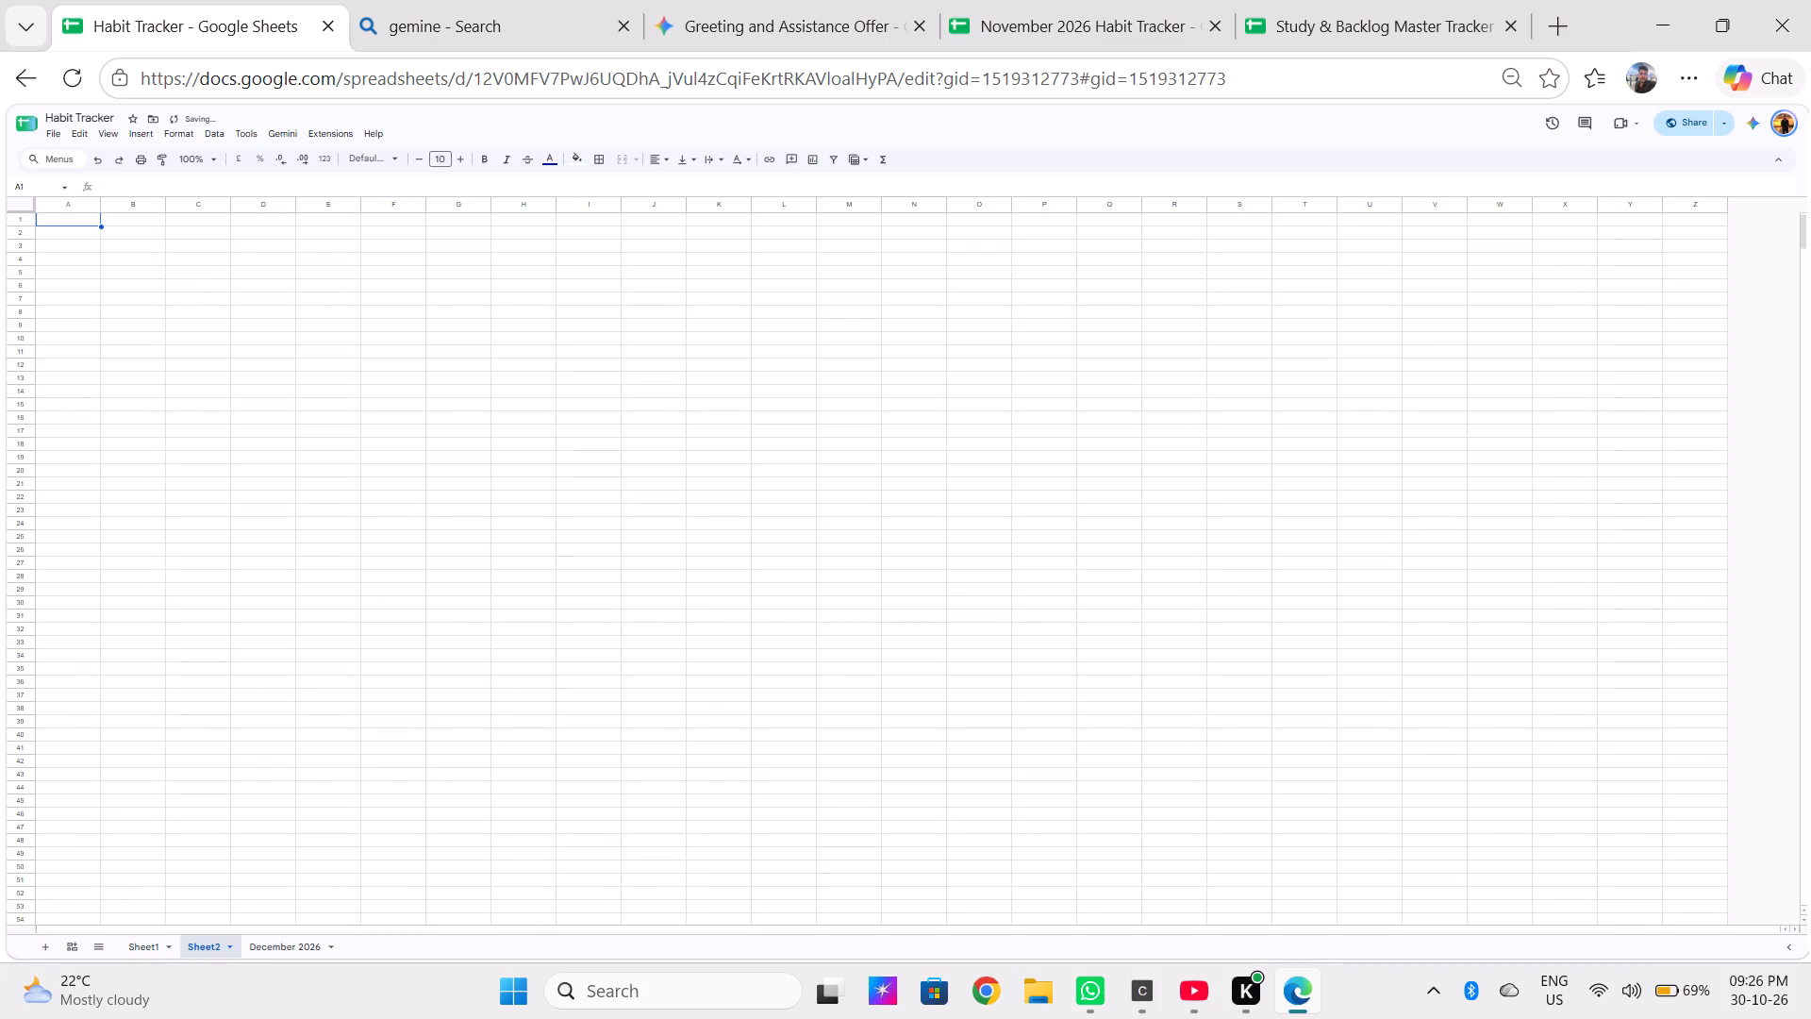
Go back to the November 2026 Habit Tracker spreadsheet and check its quick sharing options.
click(1263, 0)
click(1317, 0)
click(1025, 22)
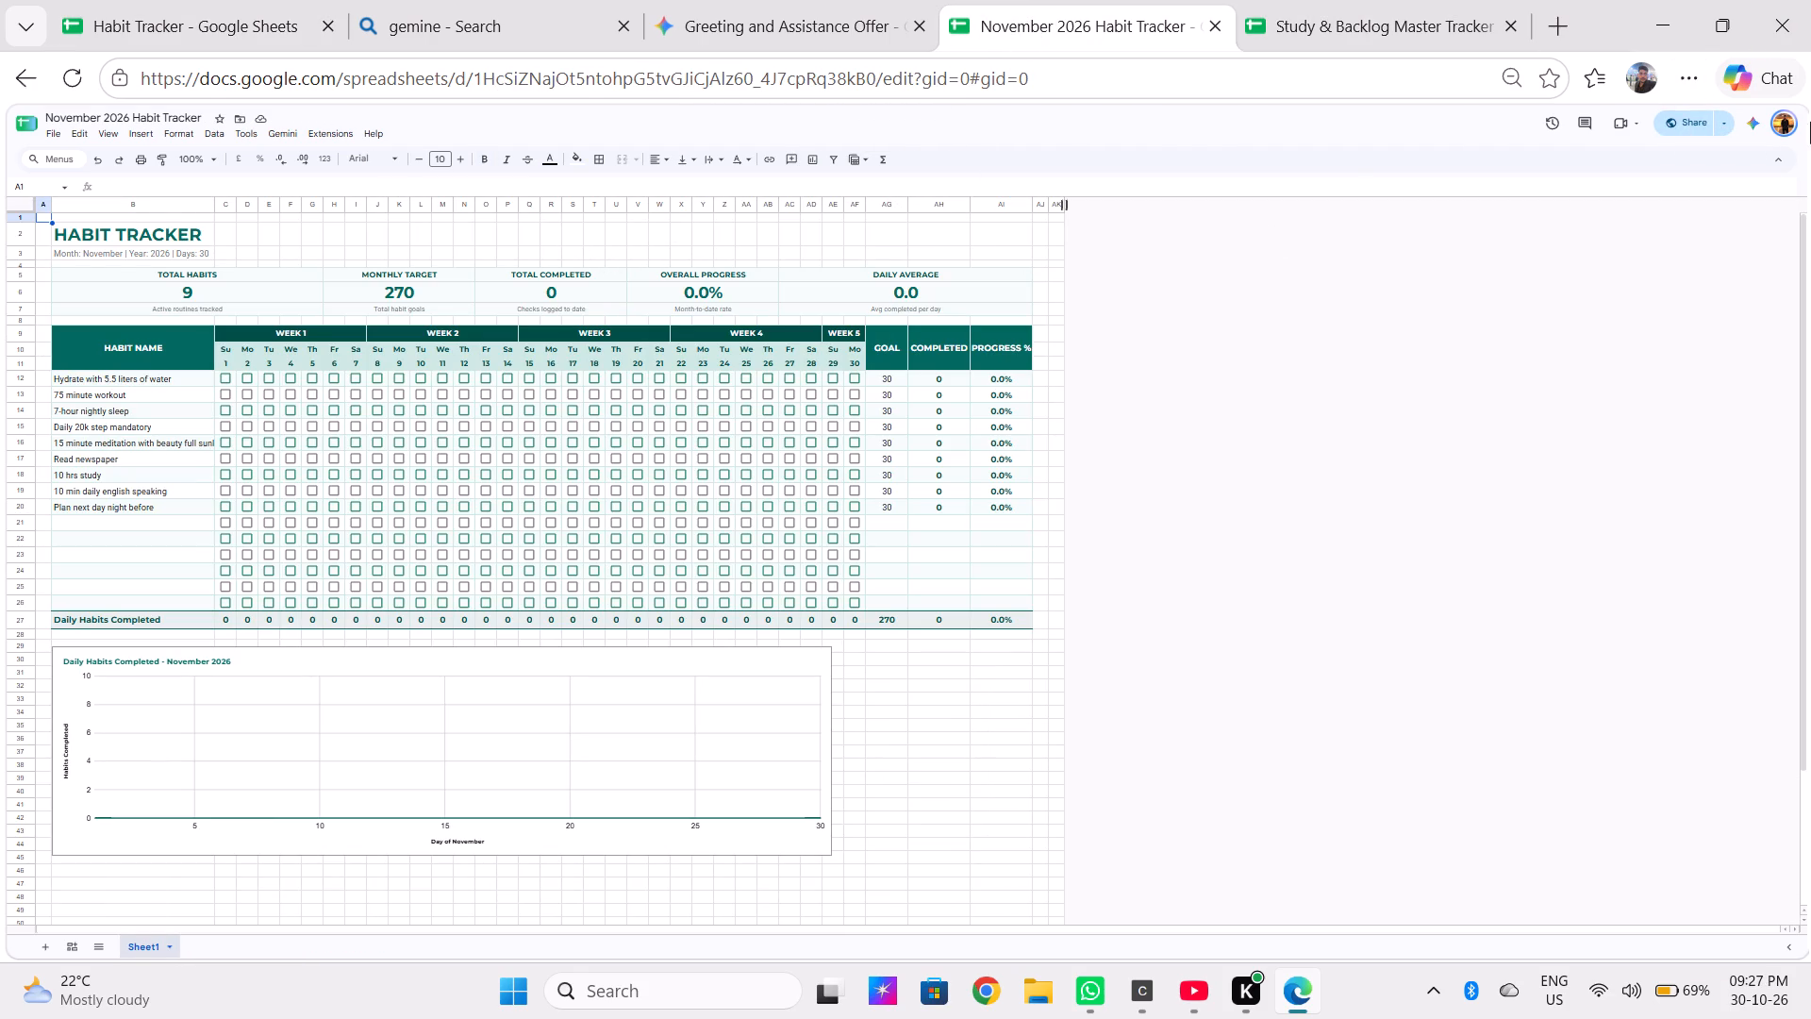
click(1717, 120)
click(1675, 176)
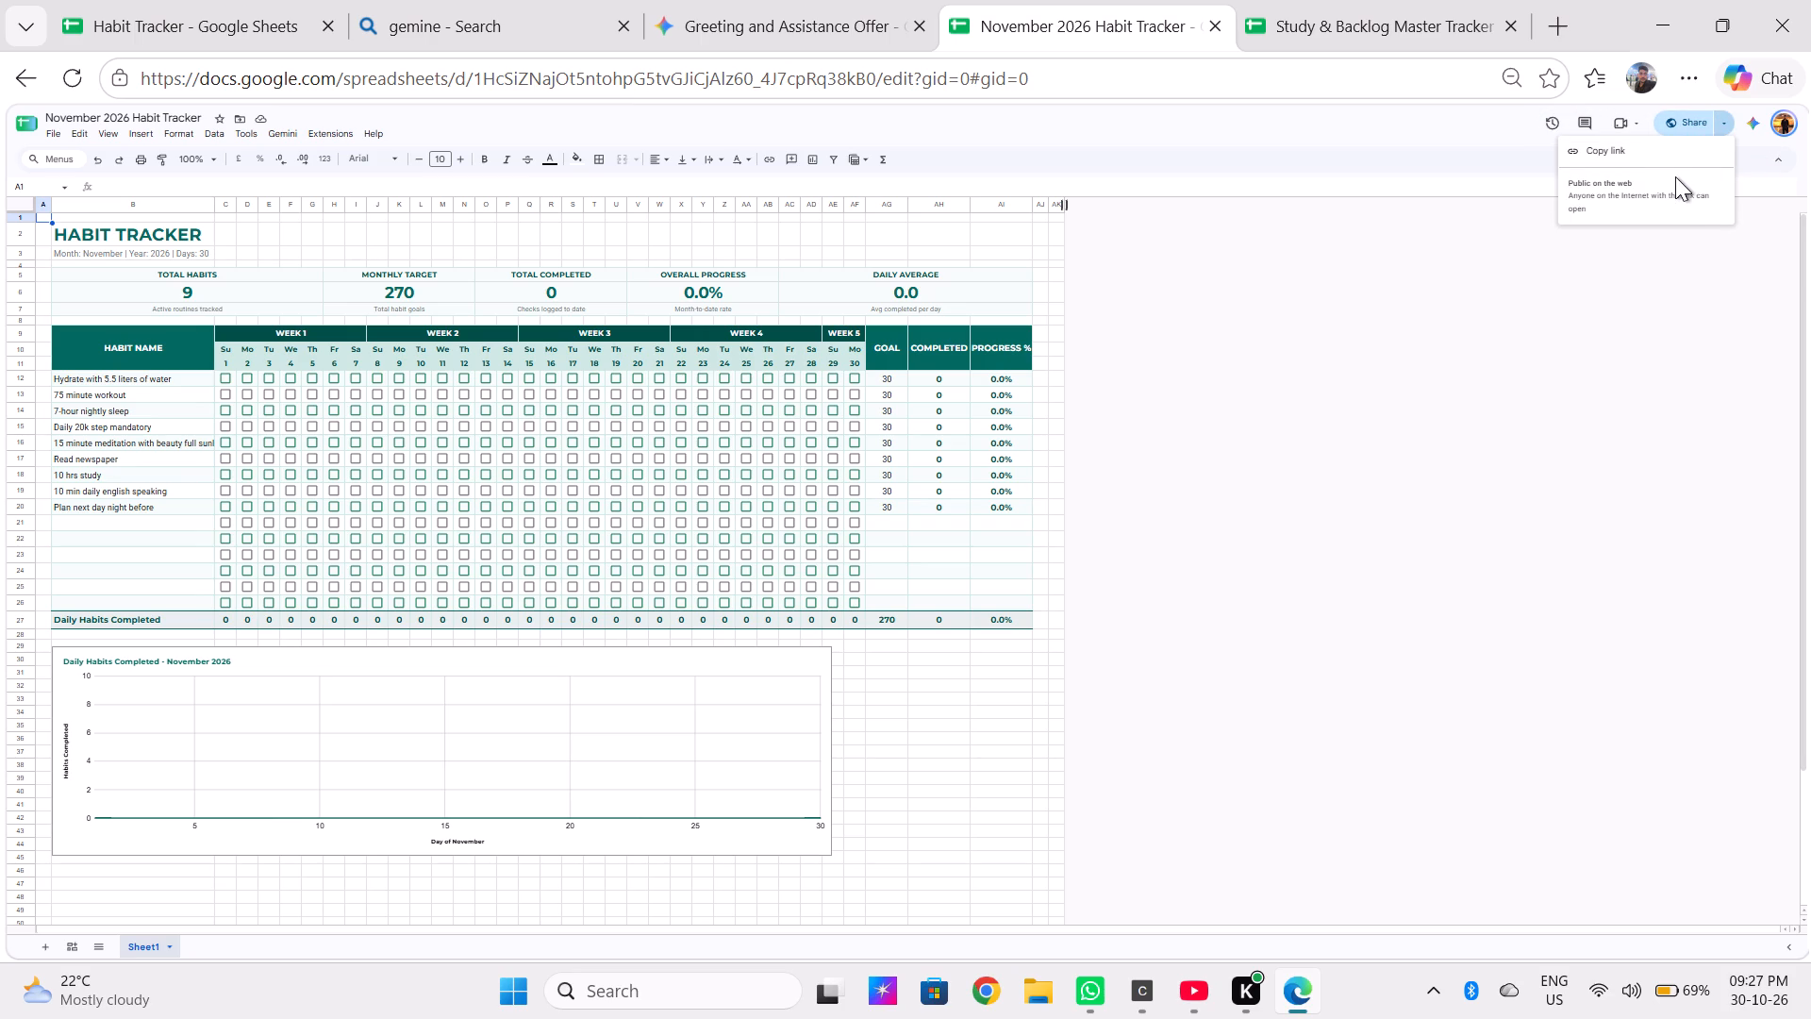
click(1523, 476)
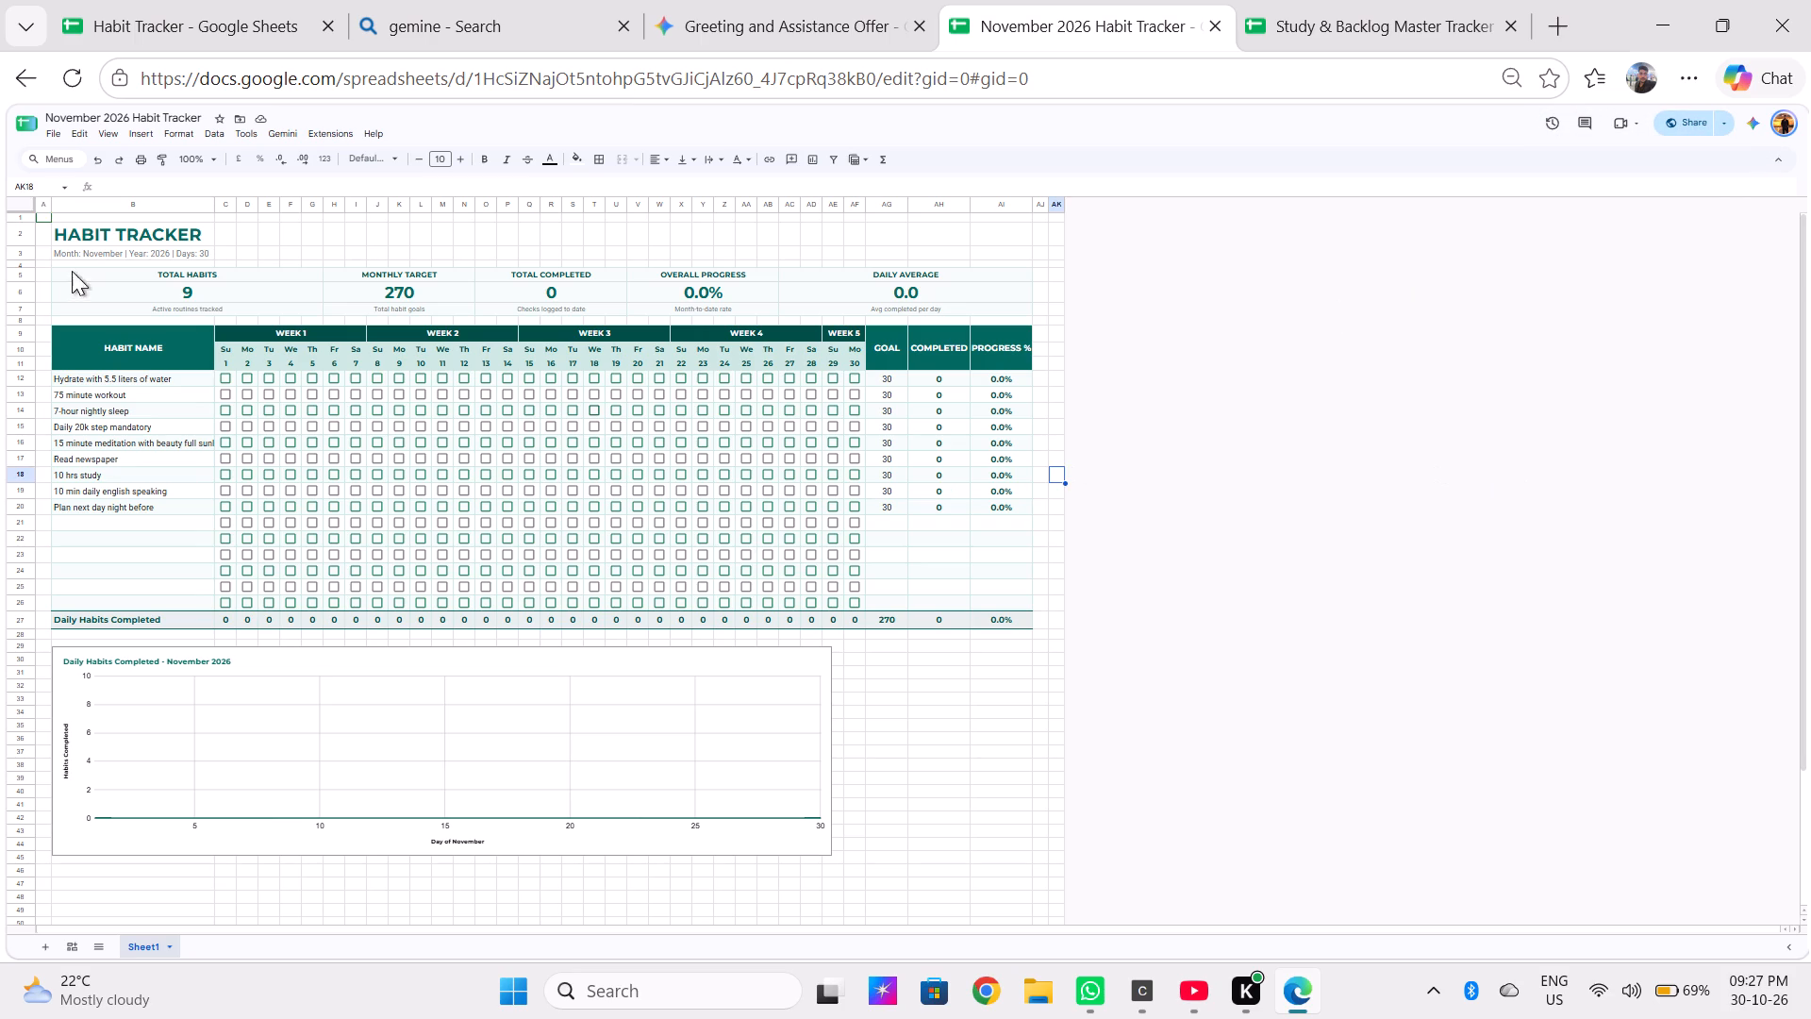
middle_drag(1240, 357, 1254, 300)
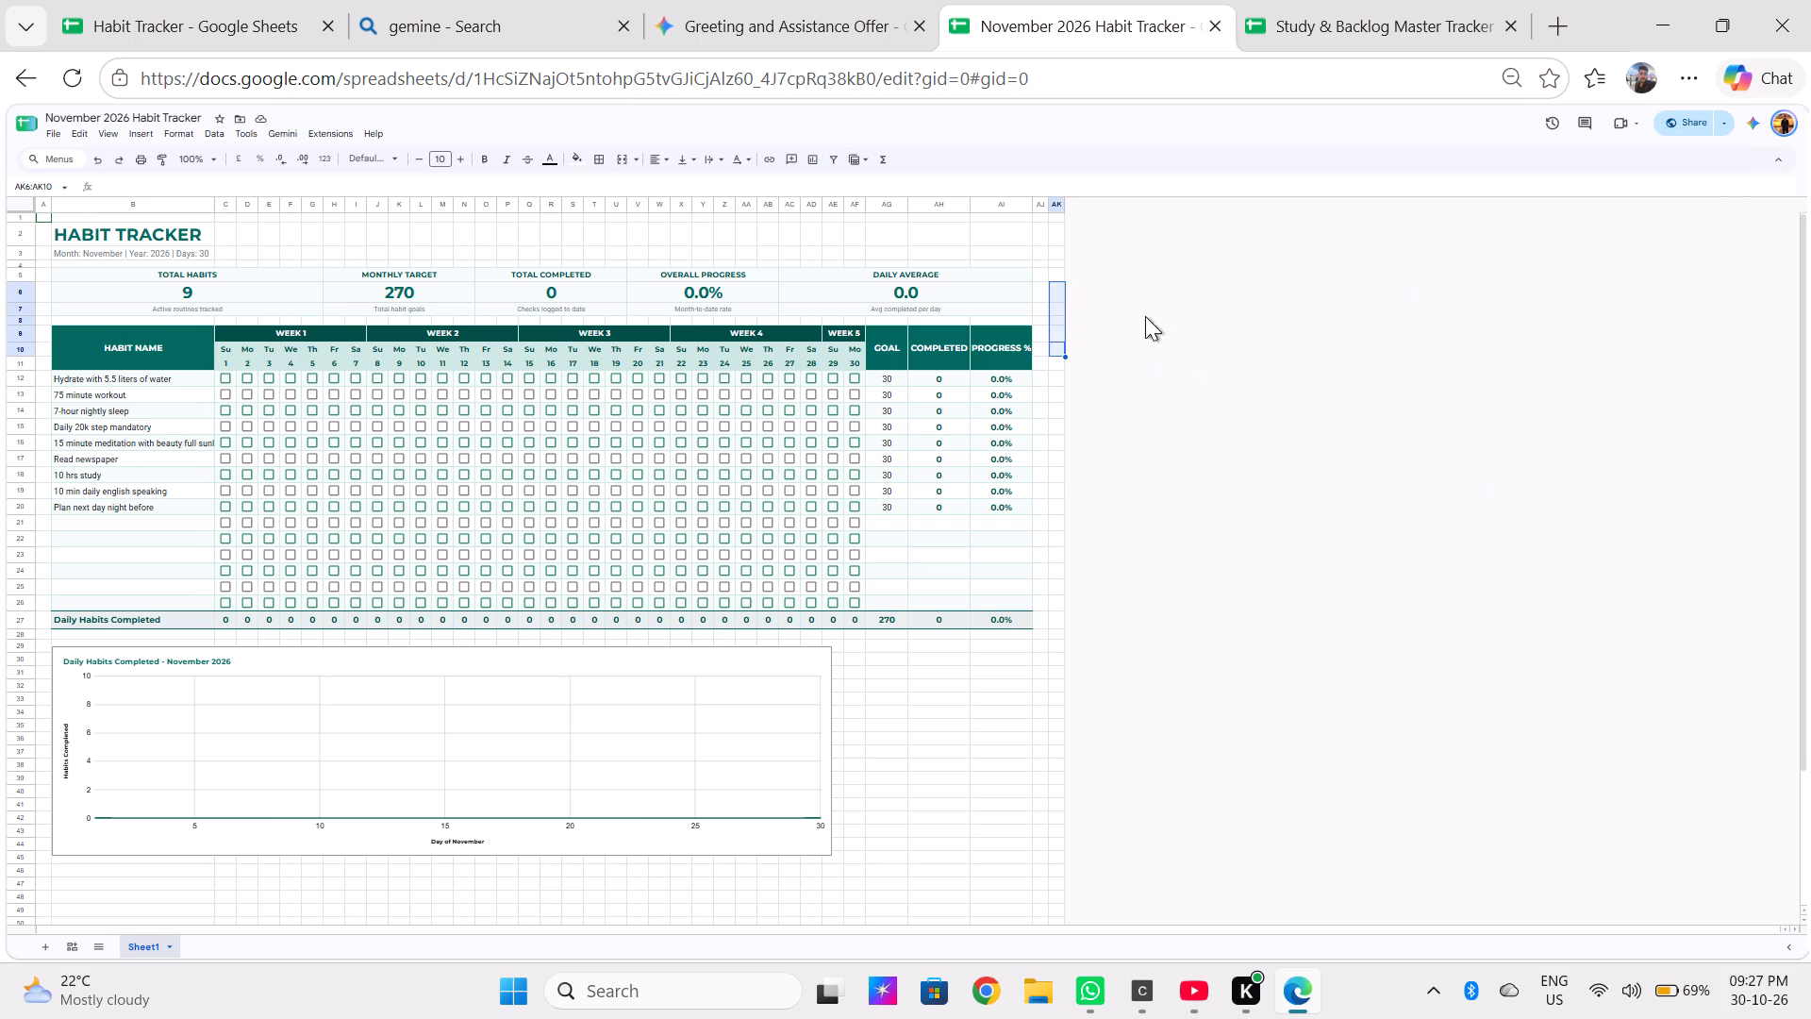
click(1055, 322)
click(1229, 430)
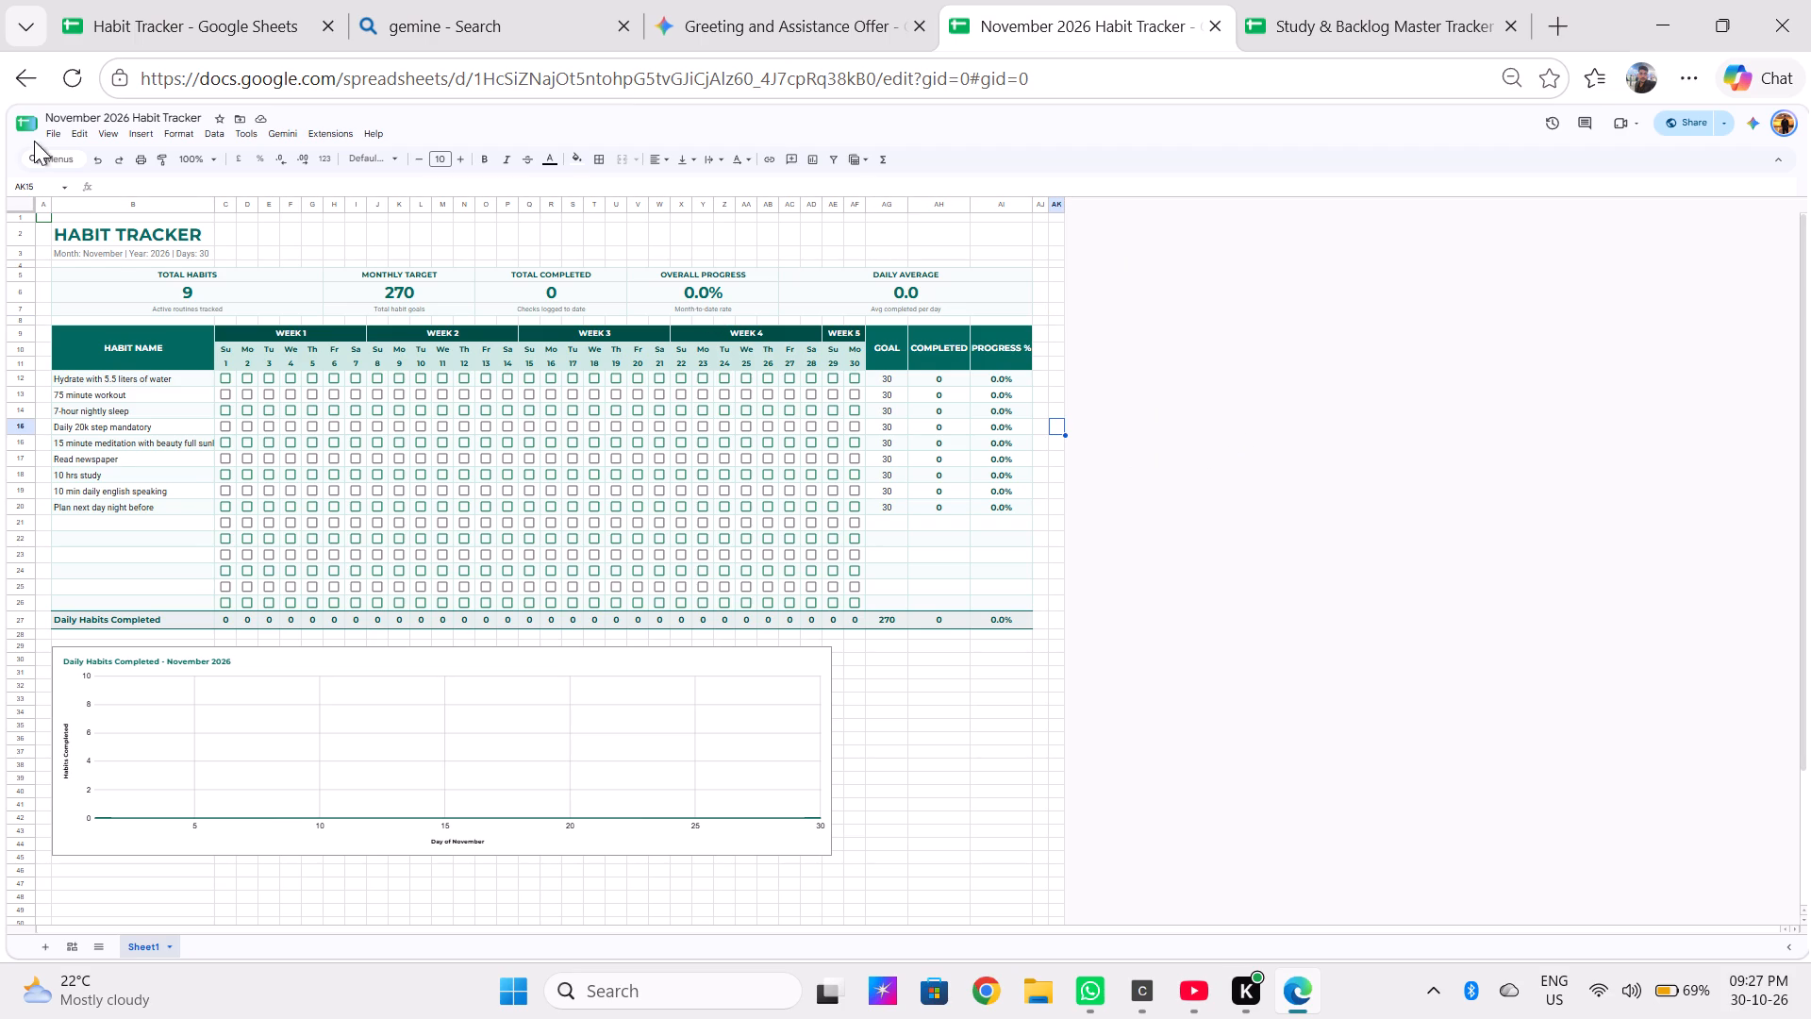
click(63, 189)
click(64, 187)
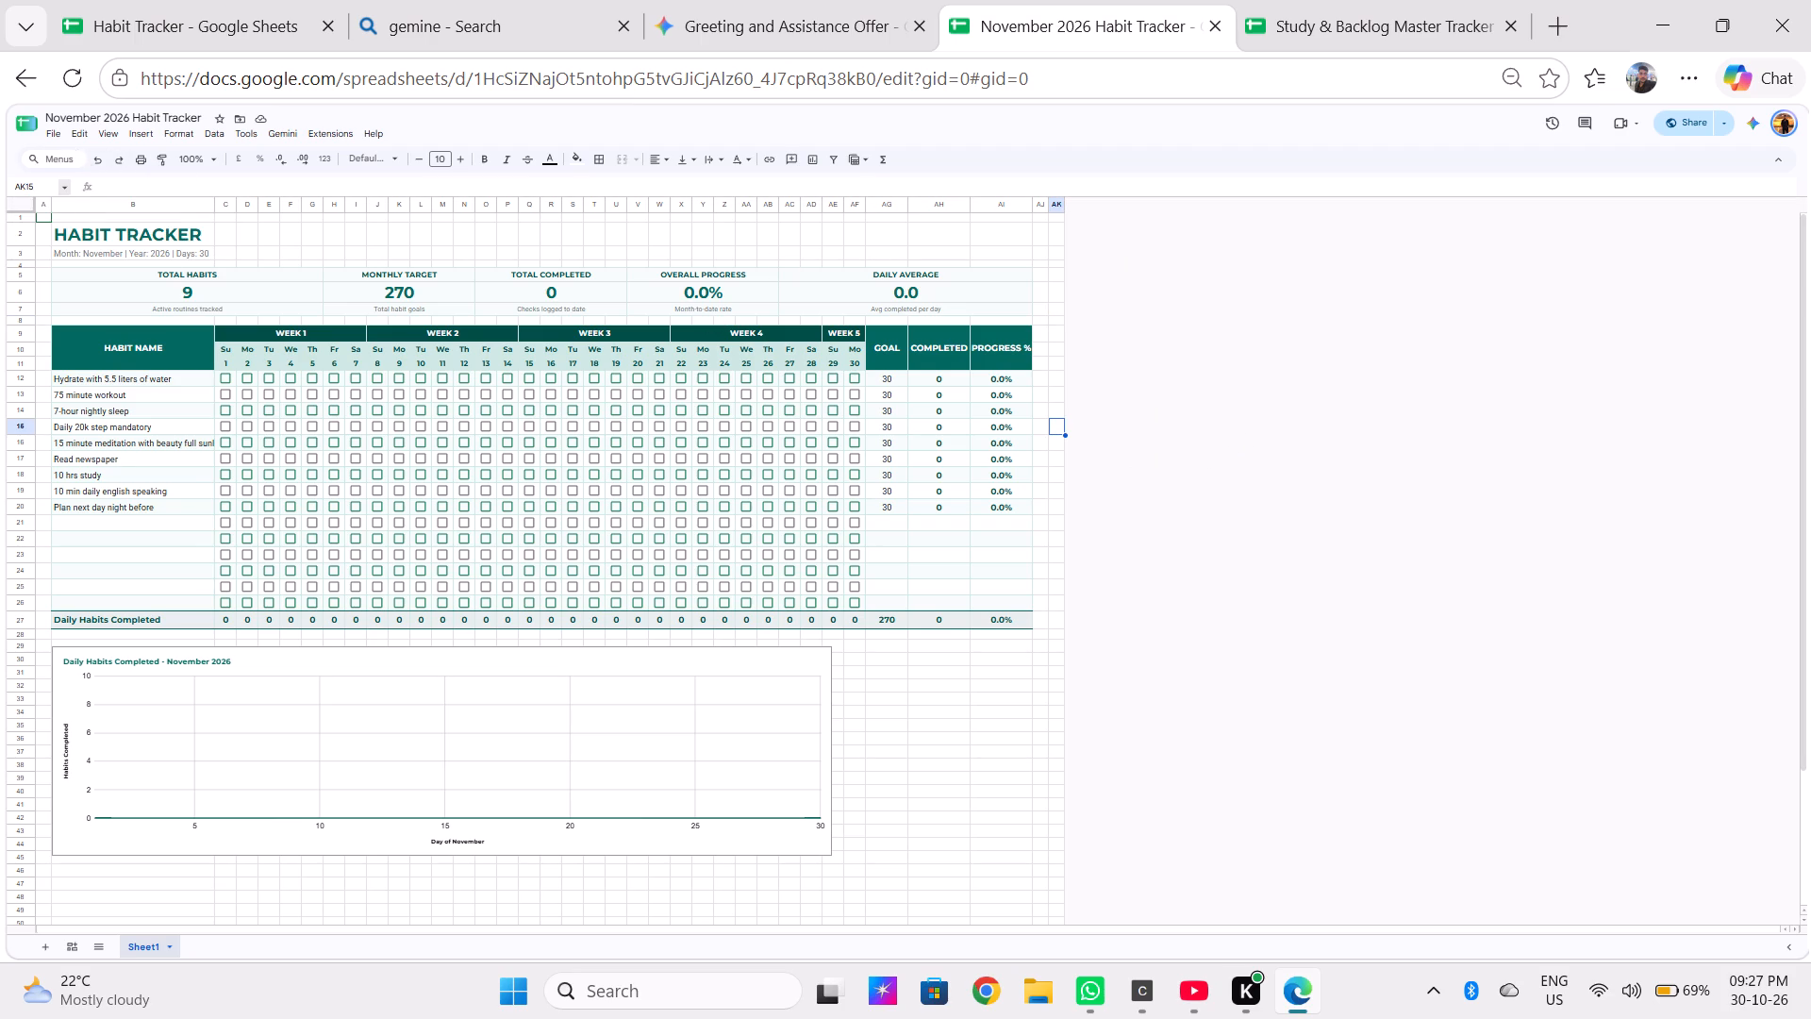
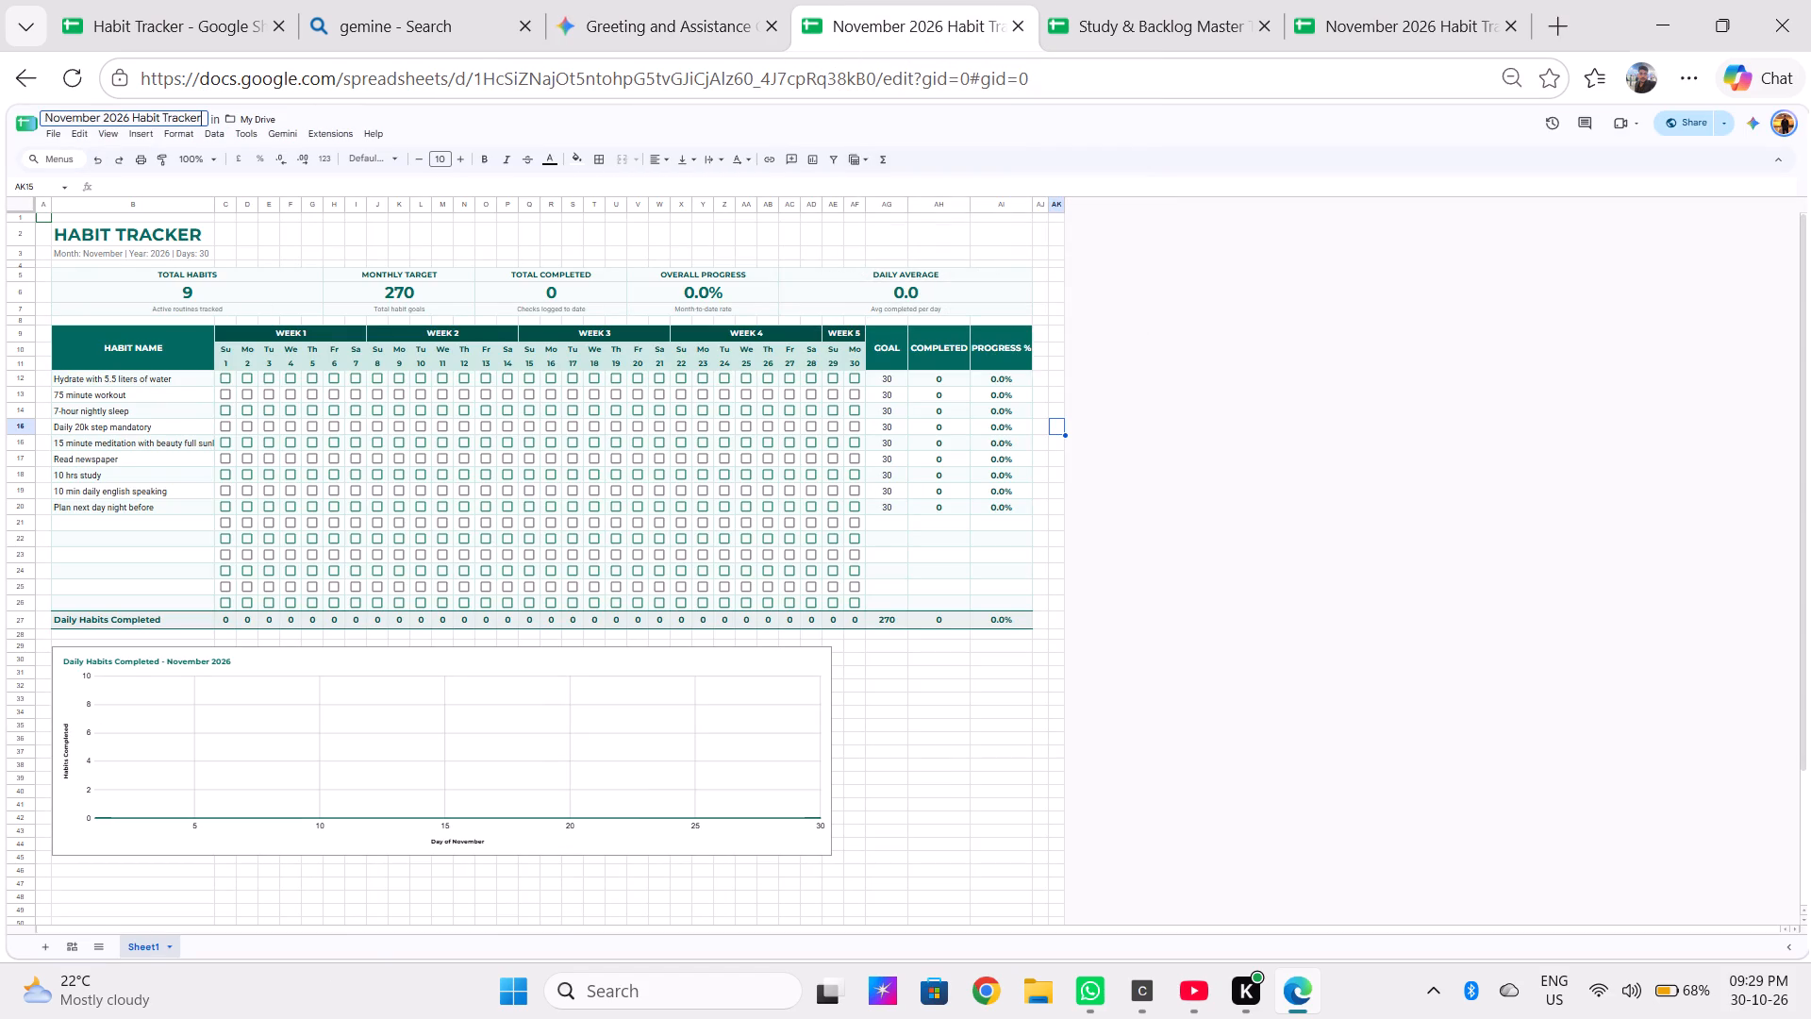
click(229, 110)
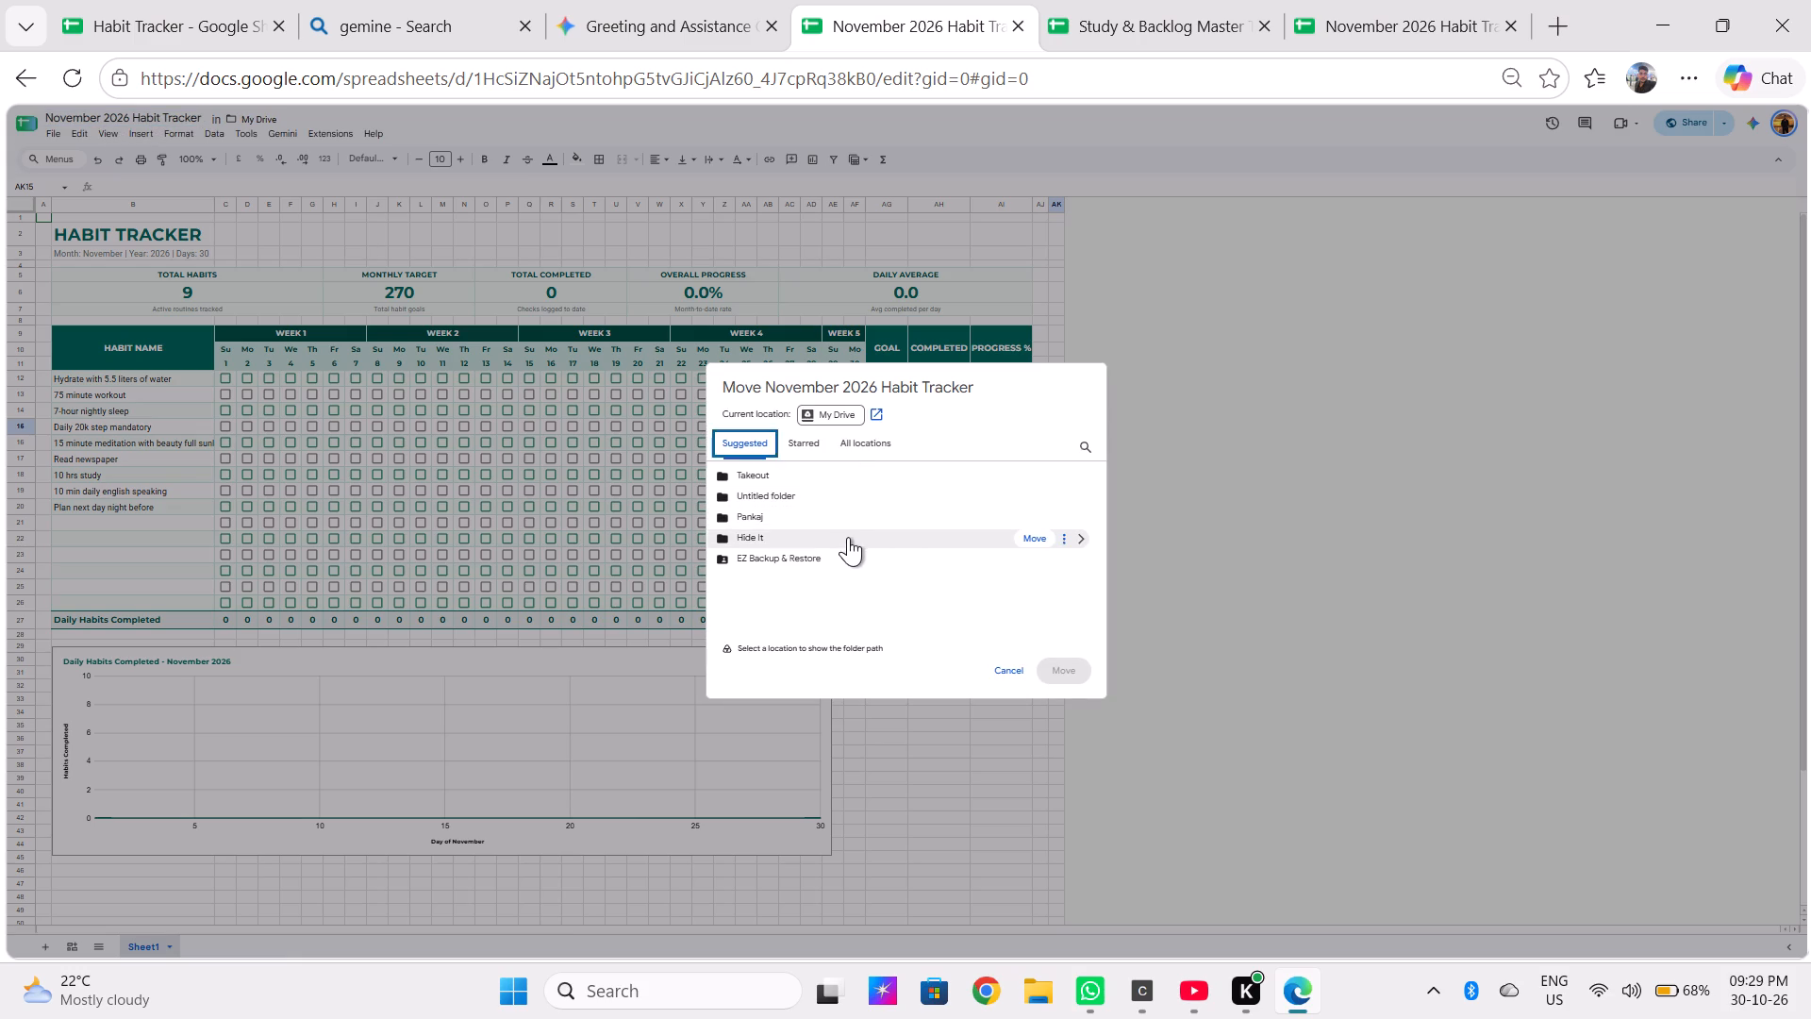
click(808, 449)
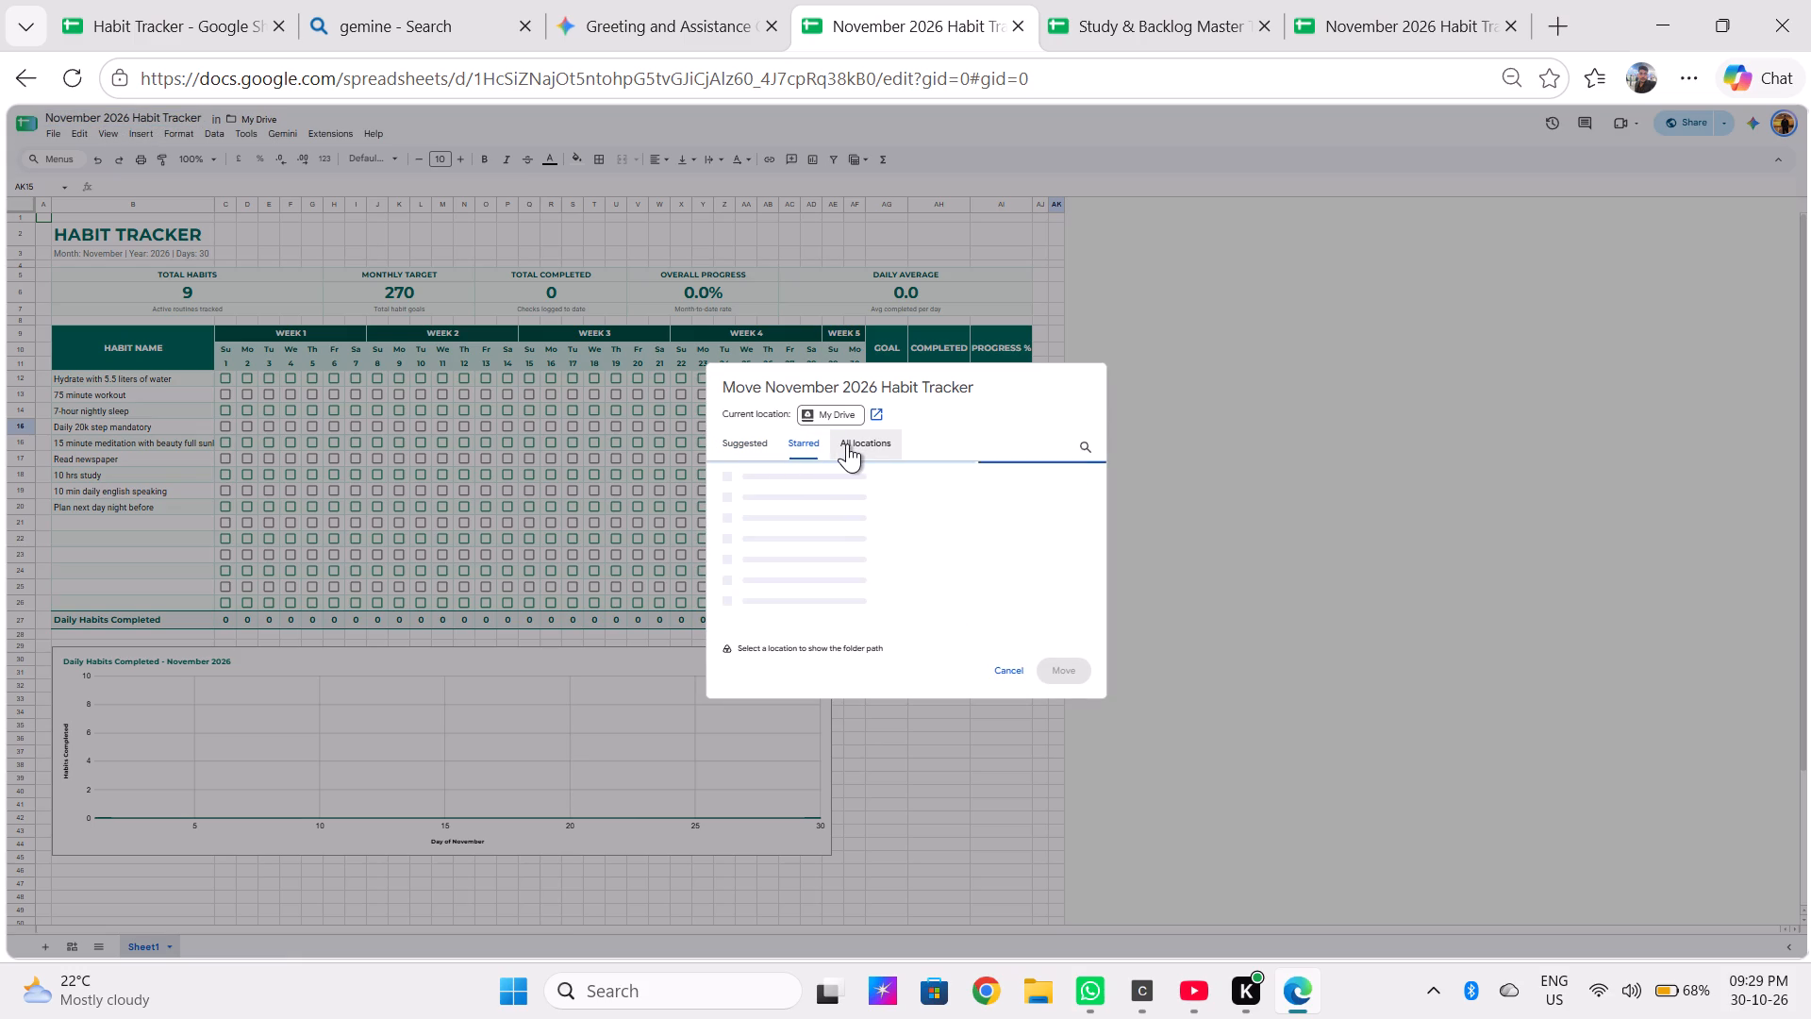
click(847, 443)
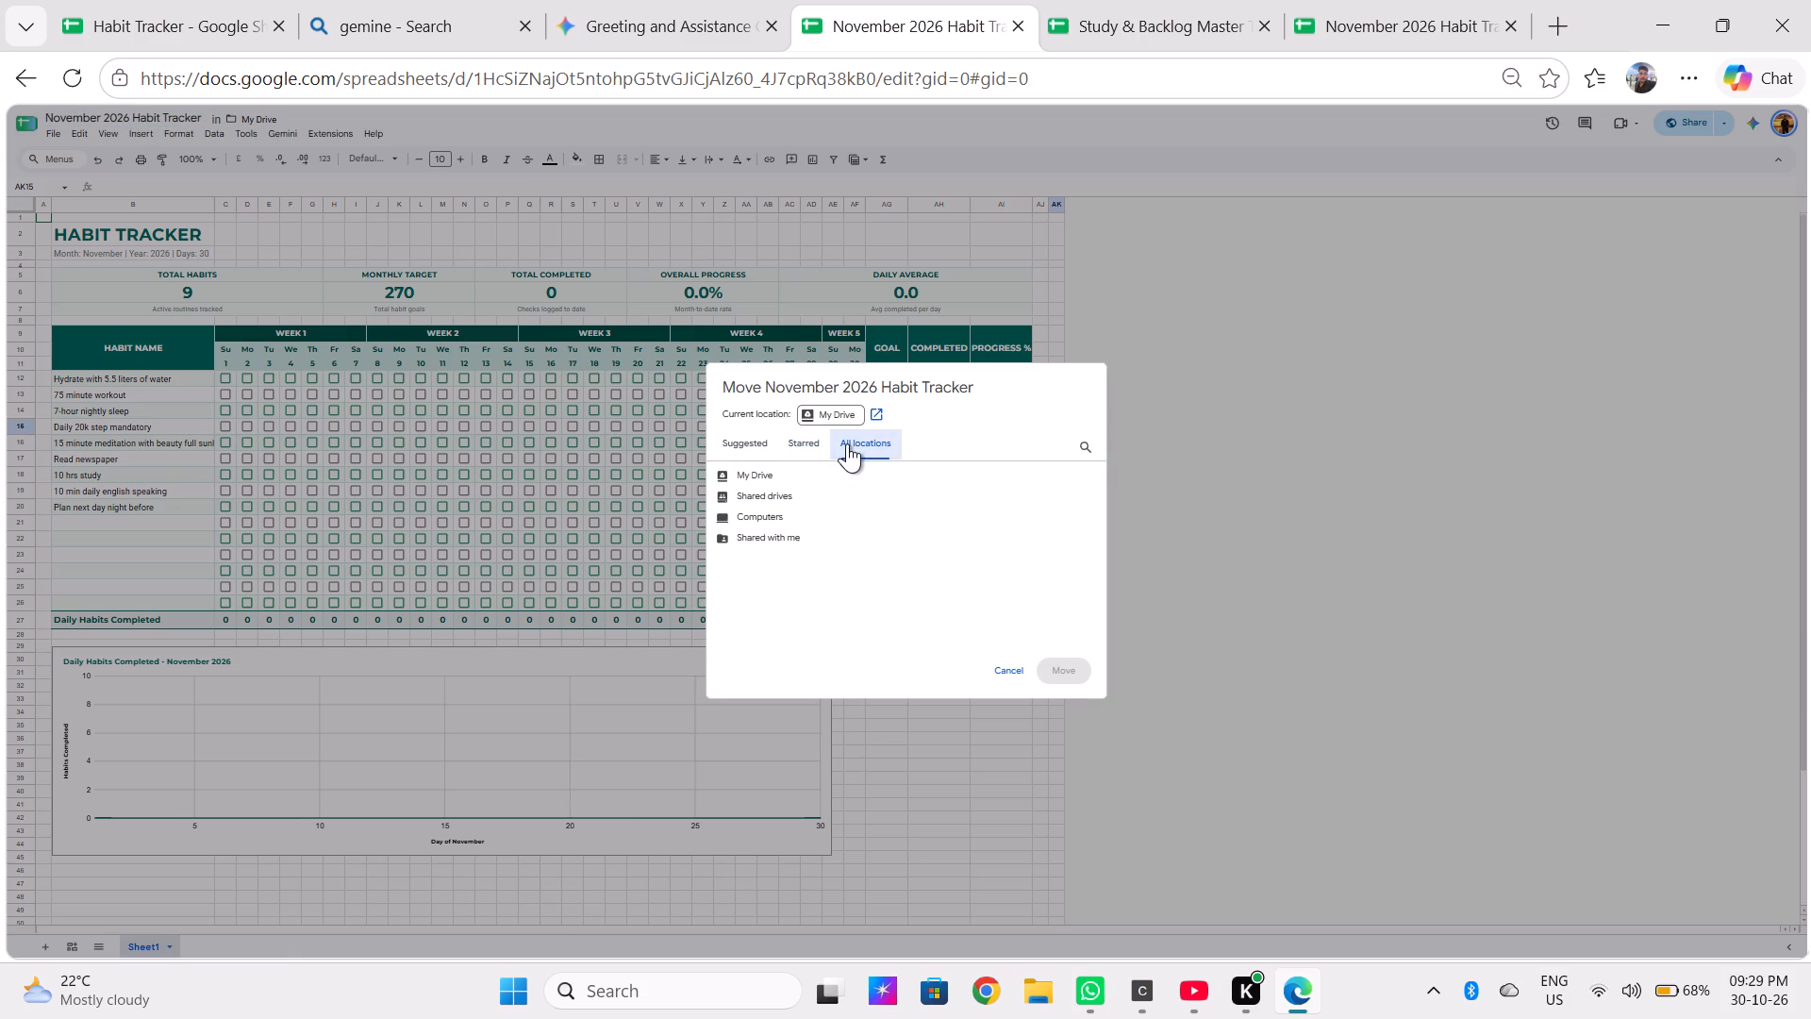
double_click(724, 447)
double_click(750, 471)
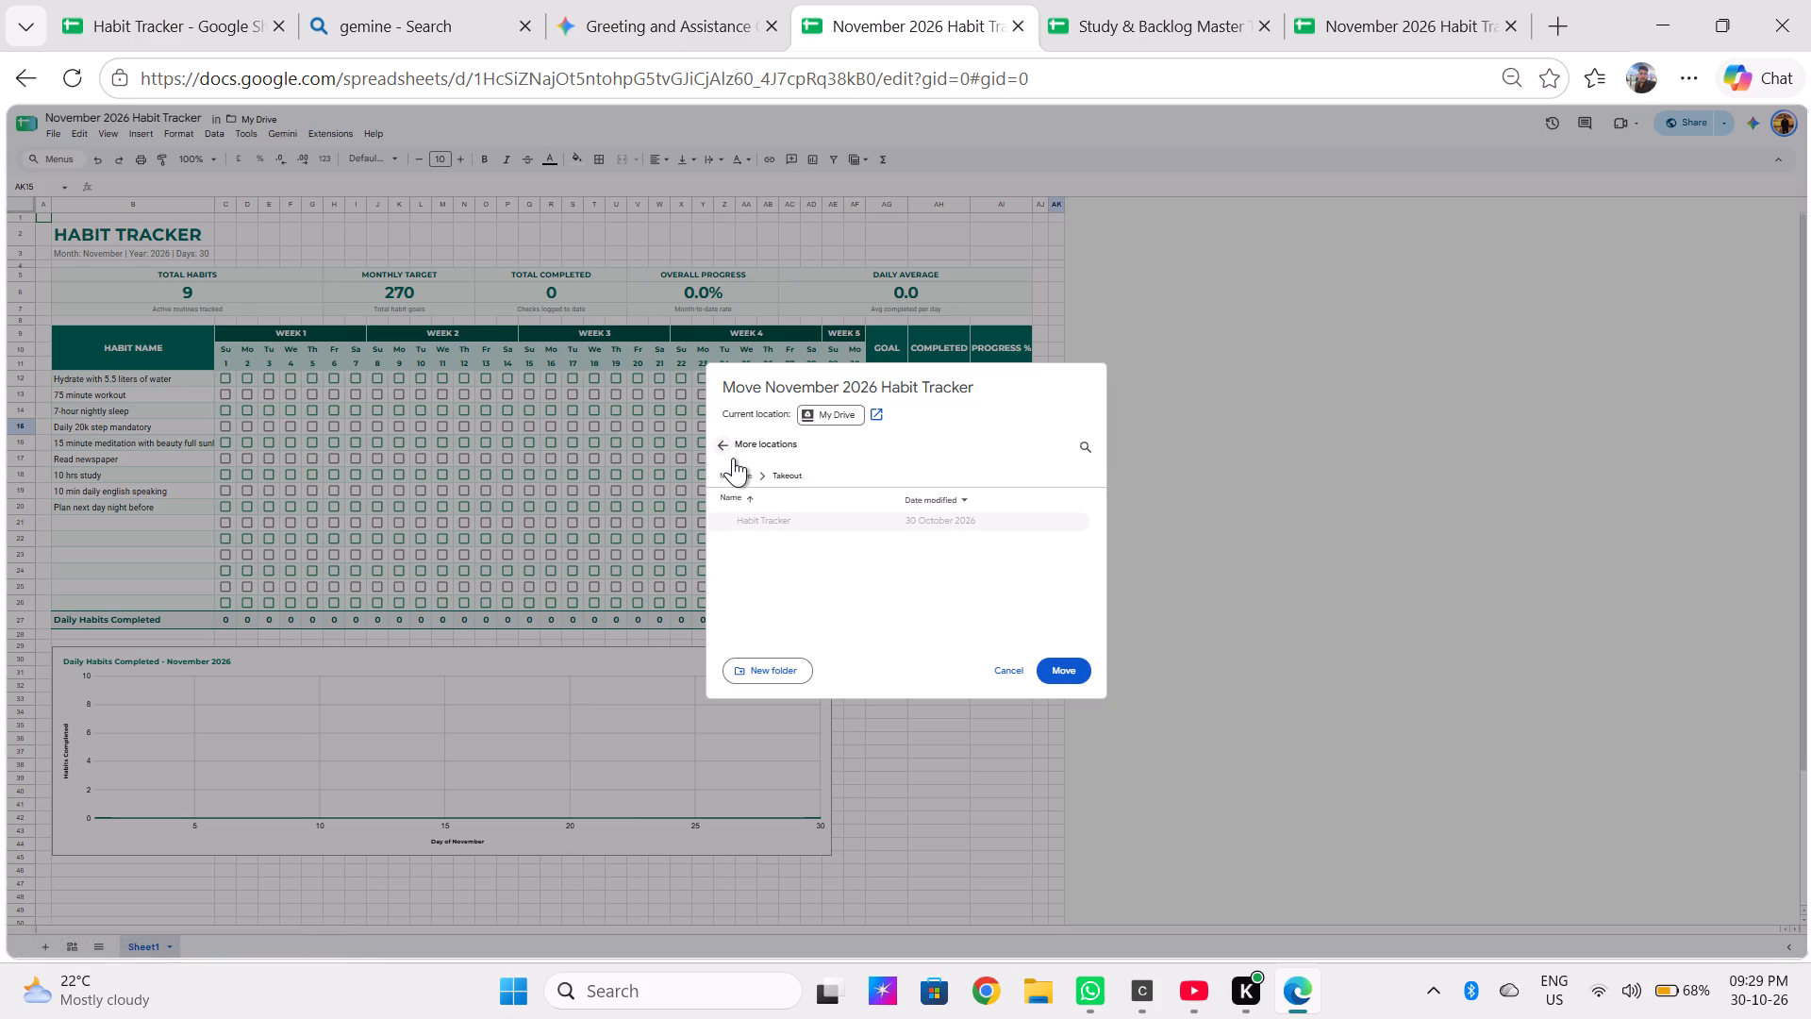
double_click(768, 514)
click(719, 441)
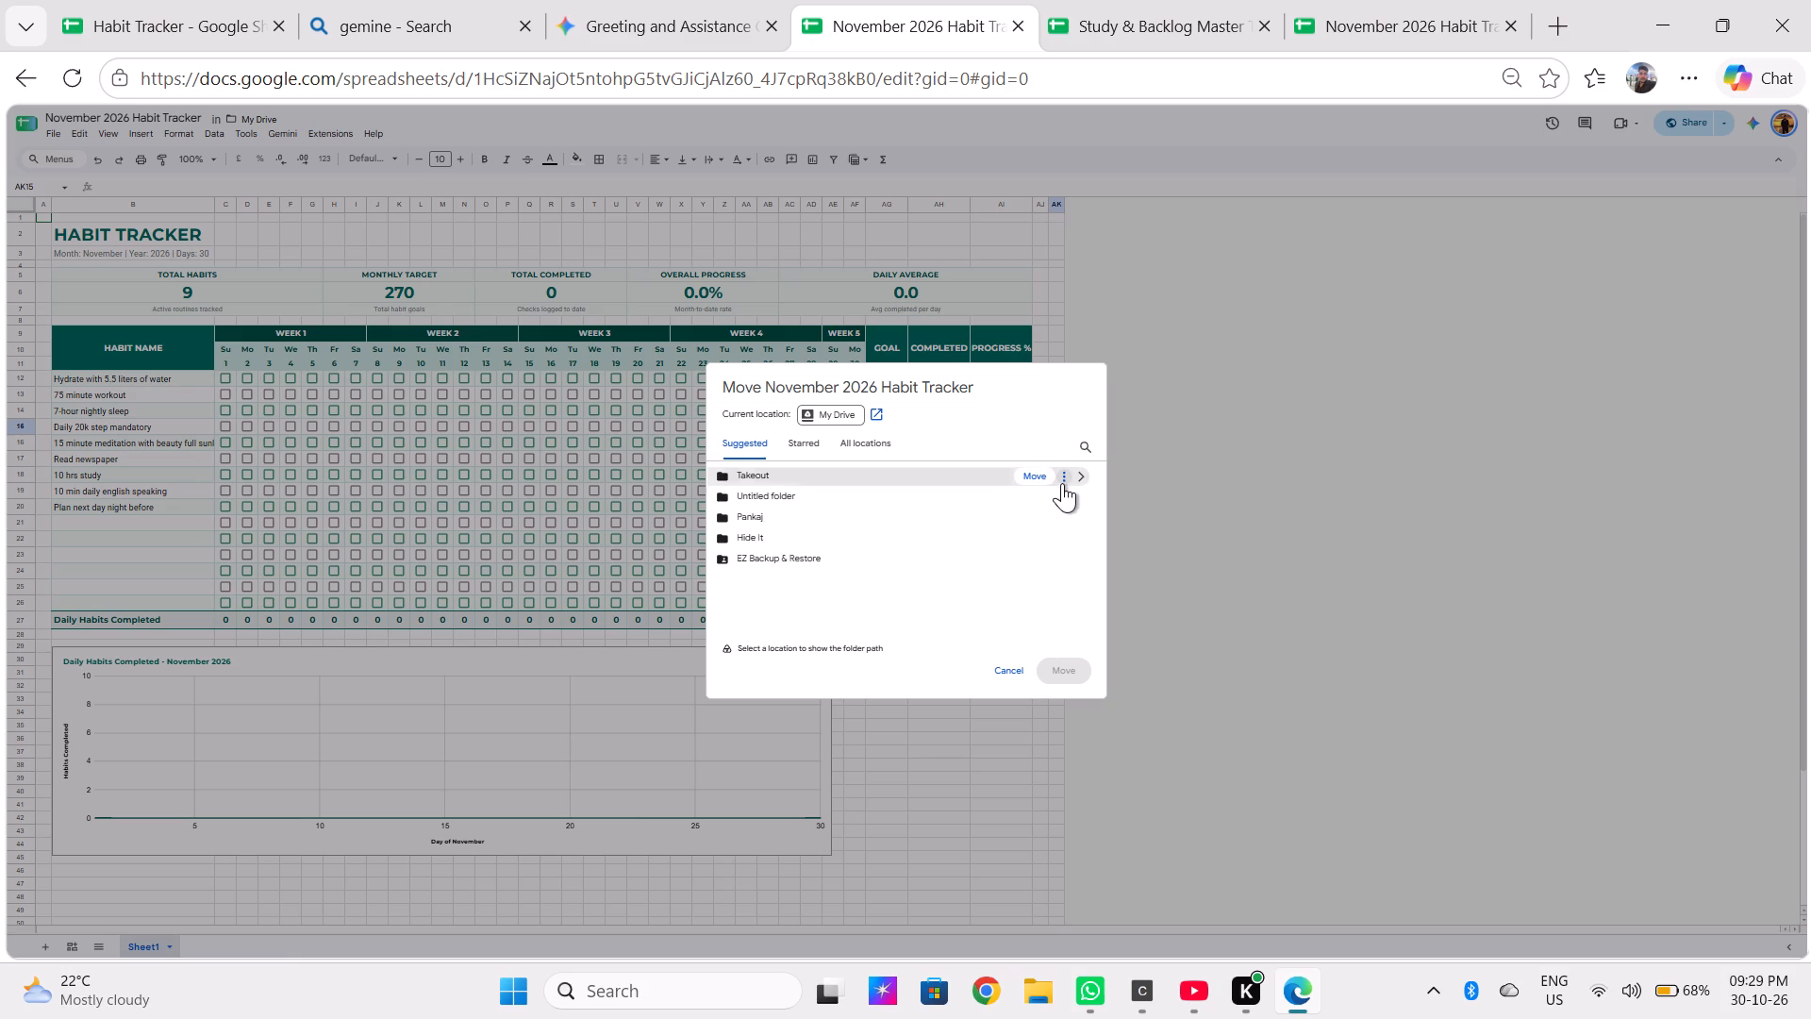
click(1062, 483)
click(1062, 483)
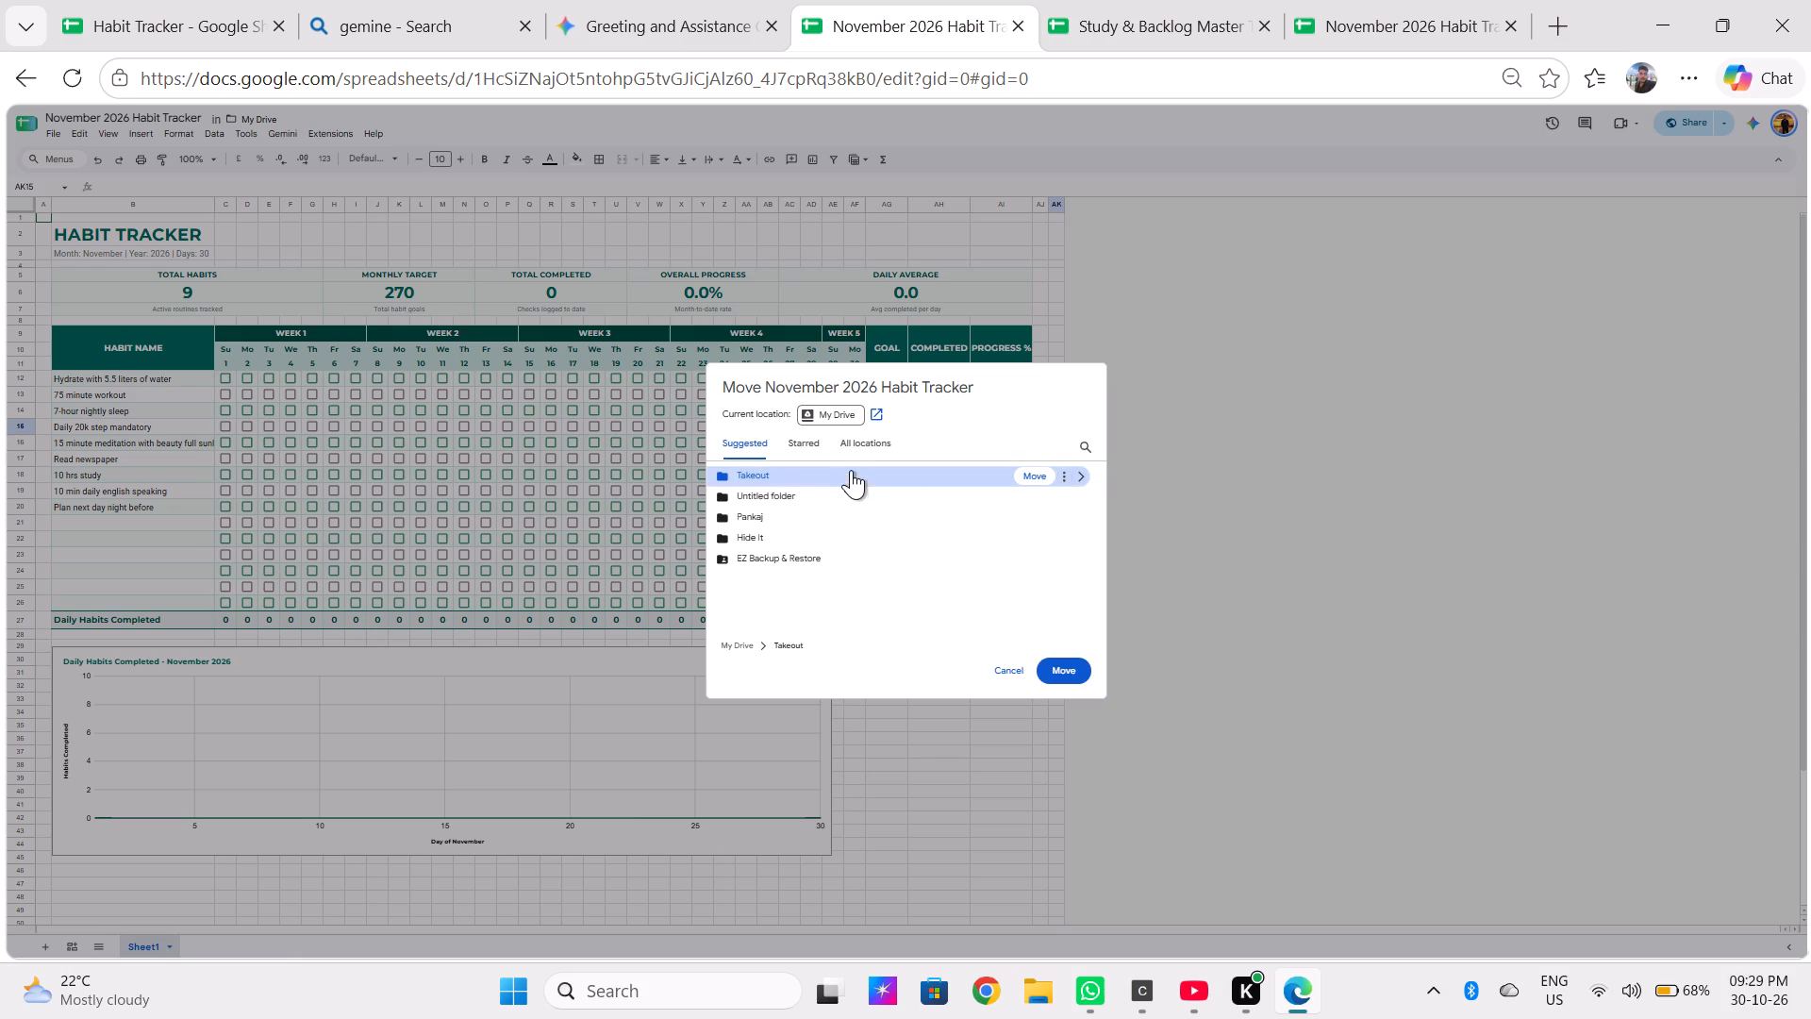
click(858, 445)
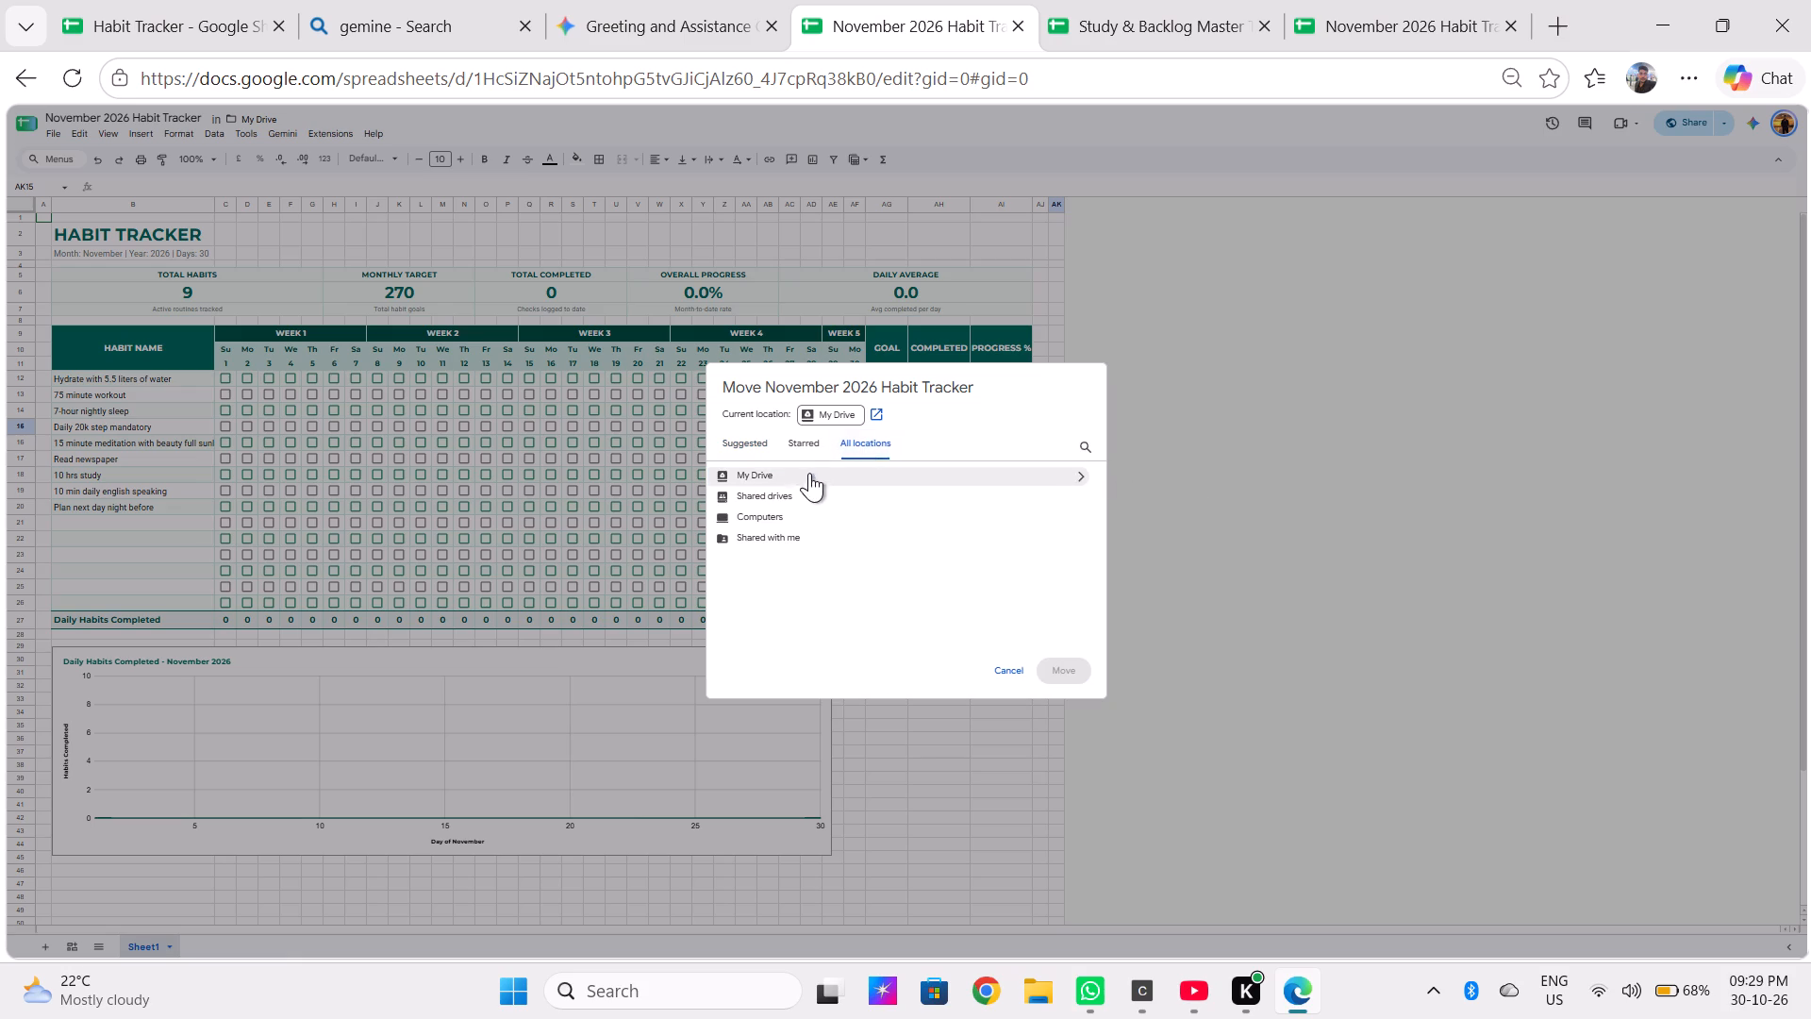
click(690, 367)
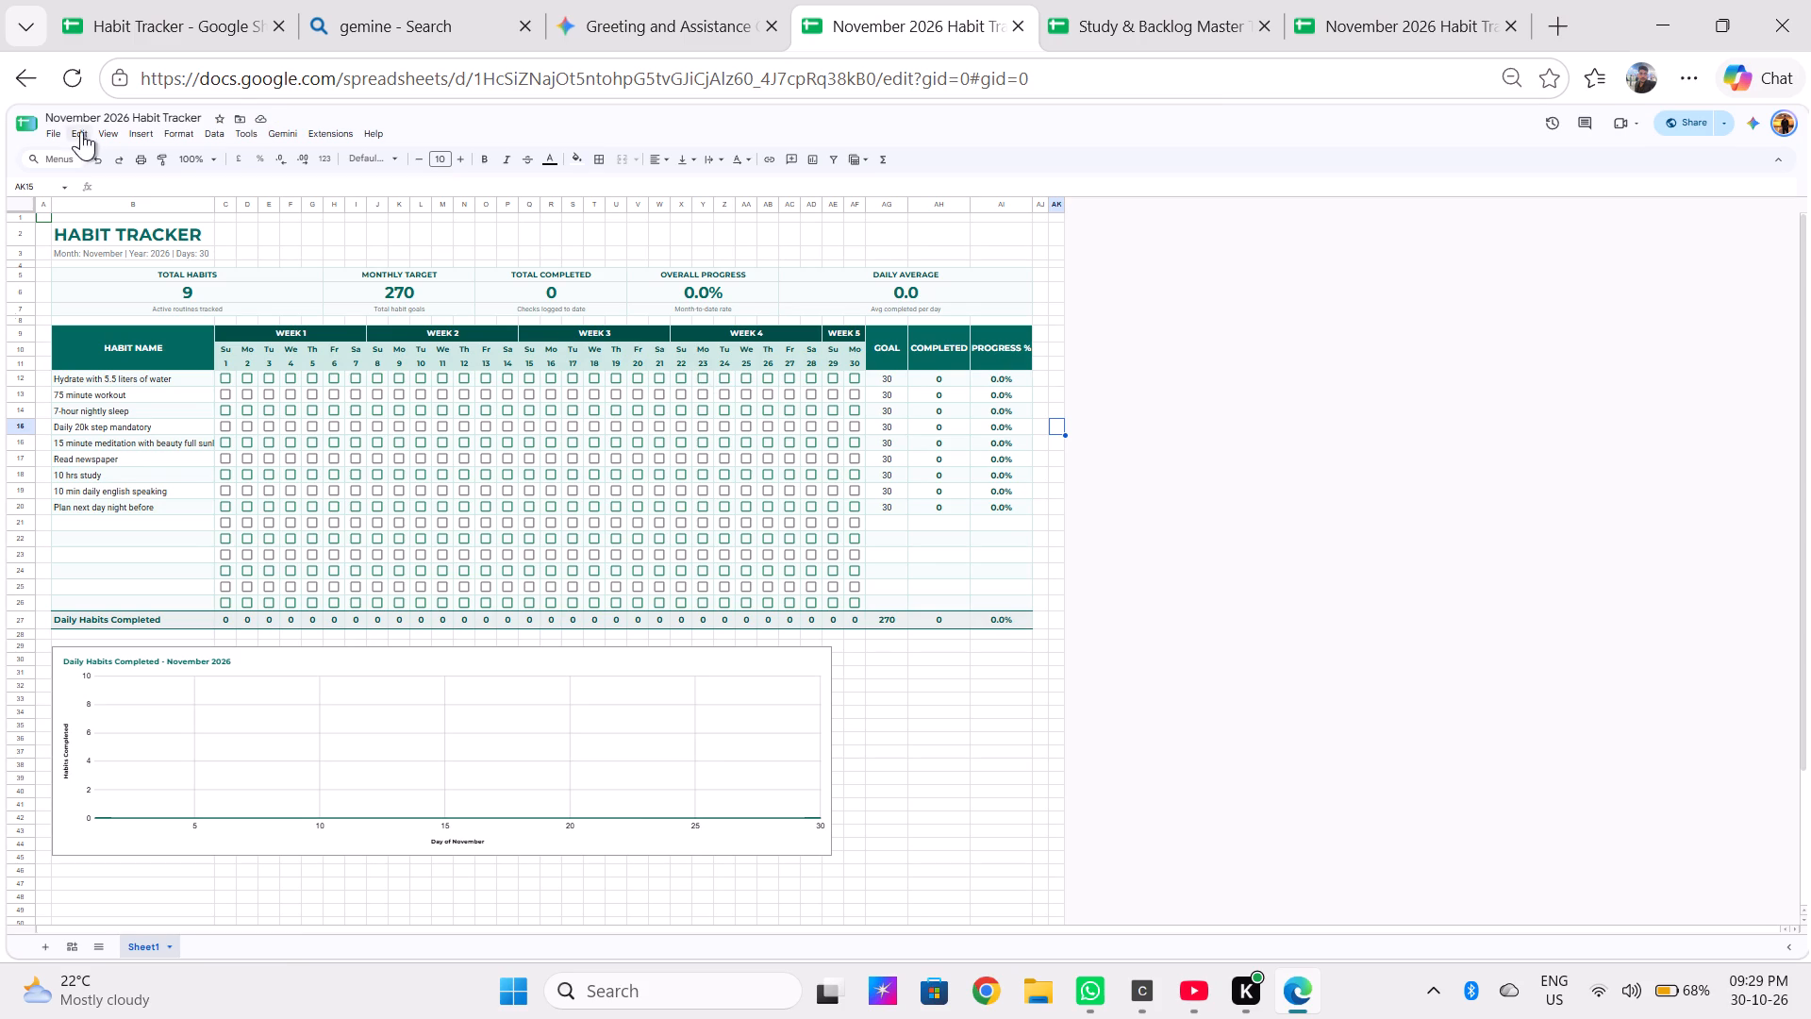
Reopen the Drive move dialog for the November 2026 Habit Tracker.
click(243, 121)
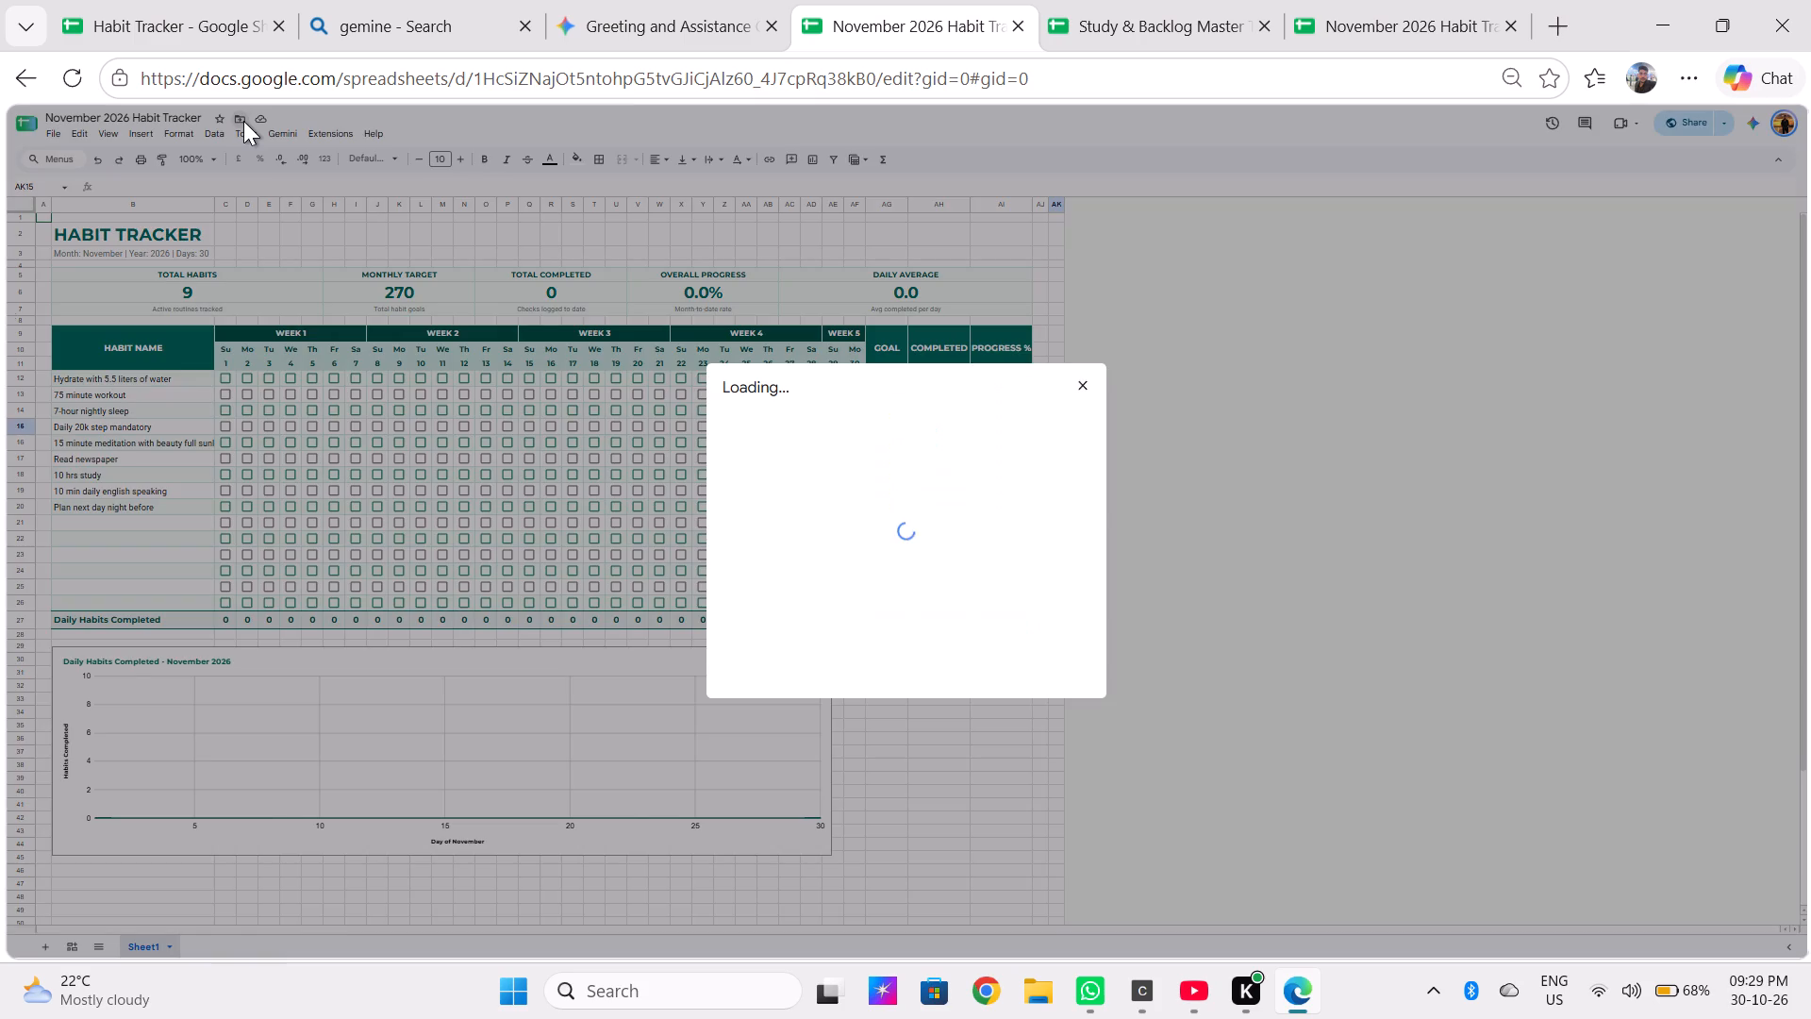
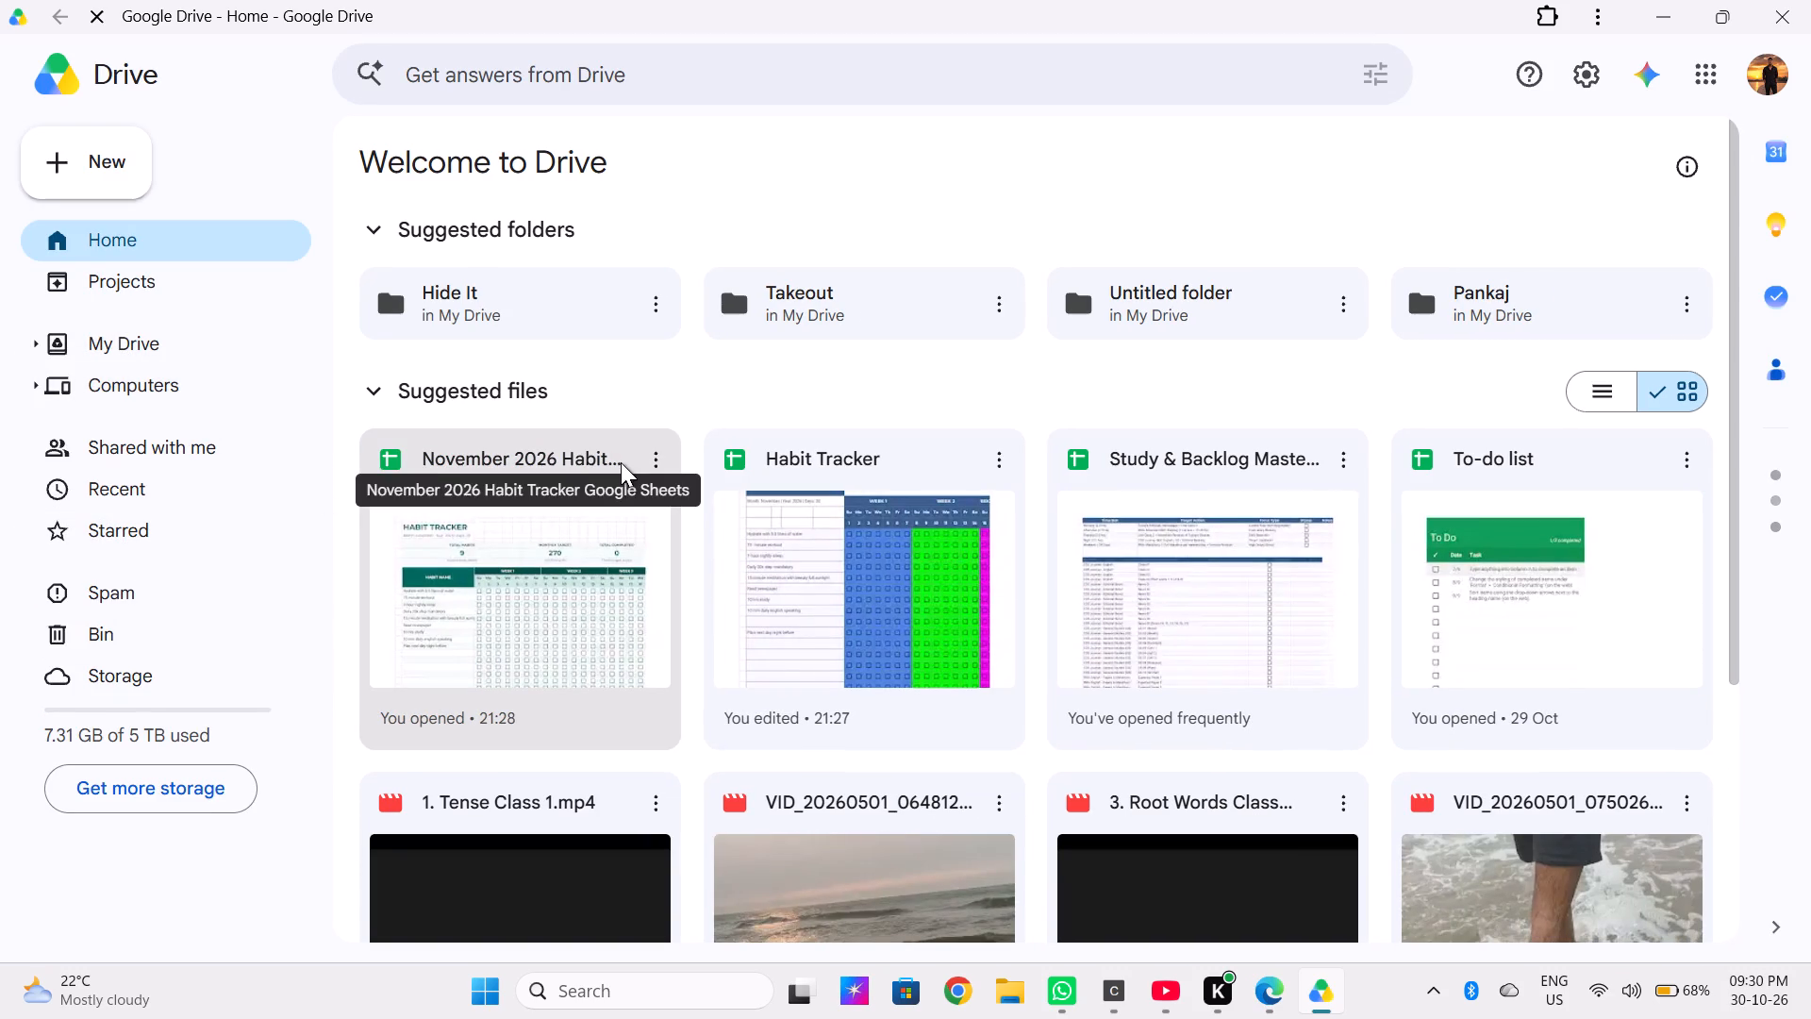
Look through My Drive and its Untitled folder, and return to Drive's suggested files.
double_click(146, 242)
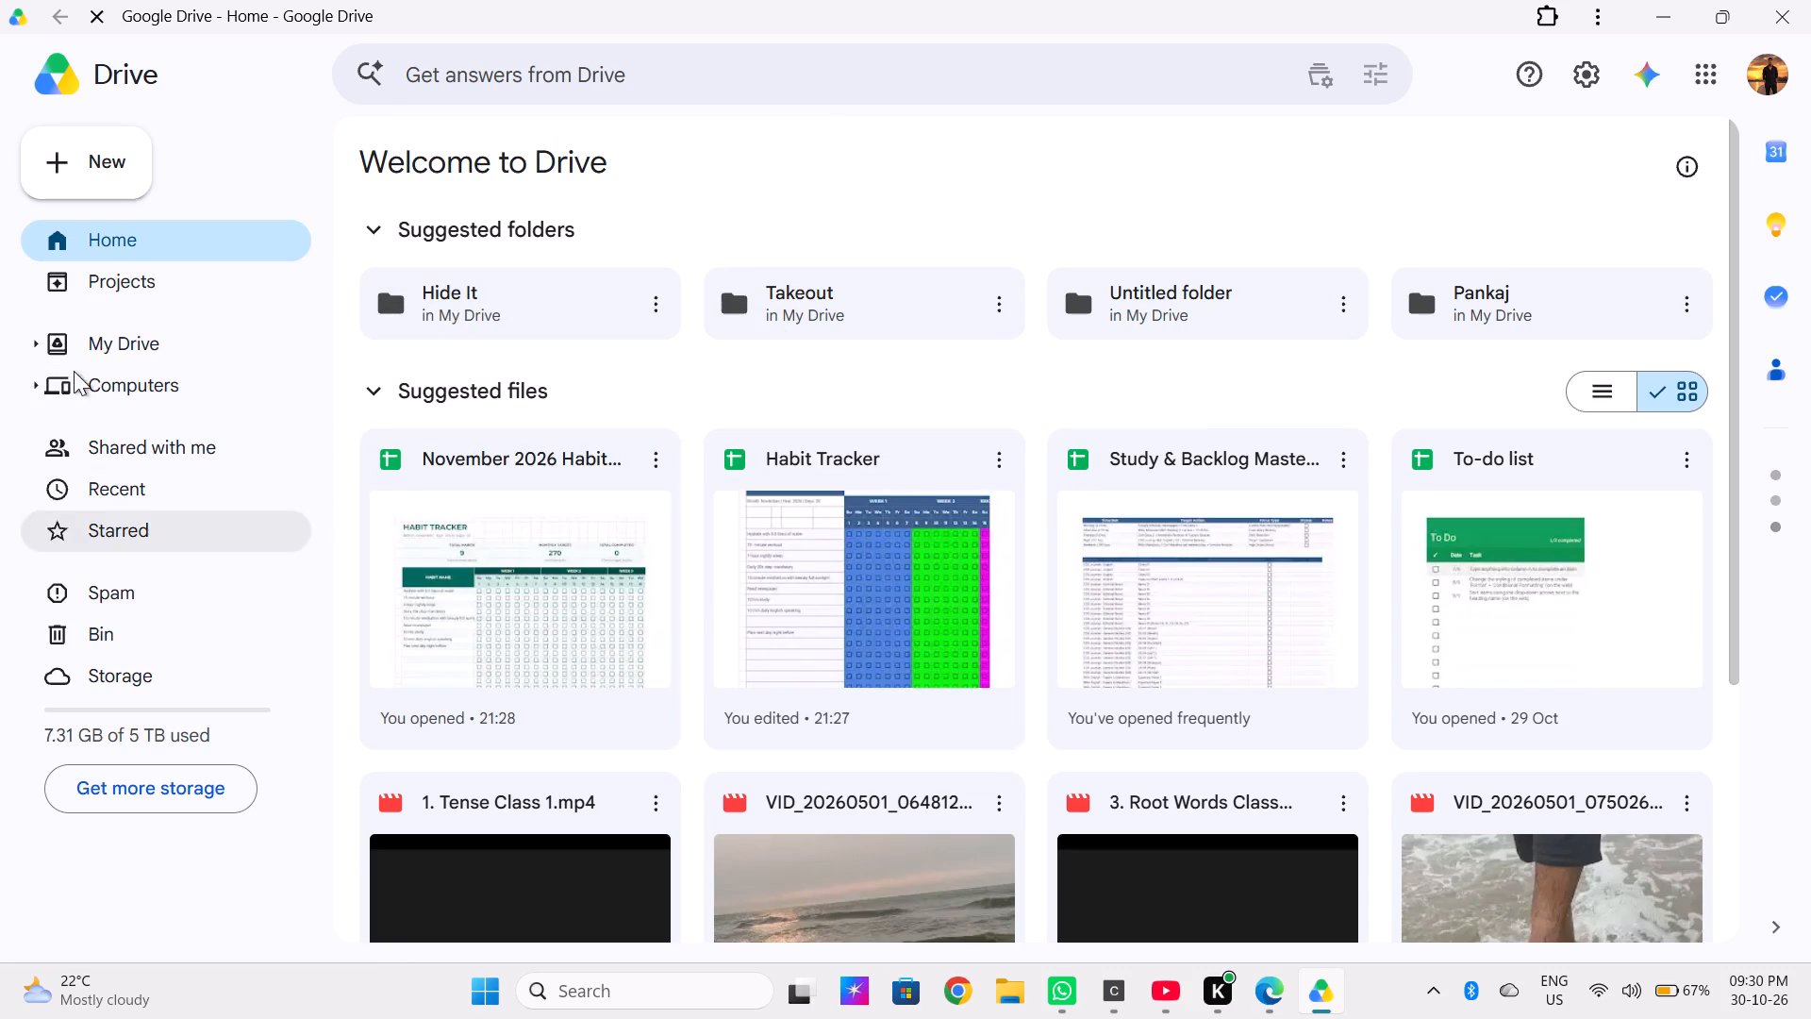
double_click(134, 341)
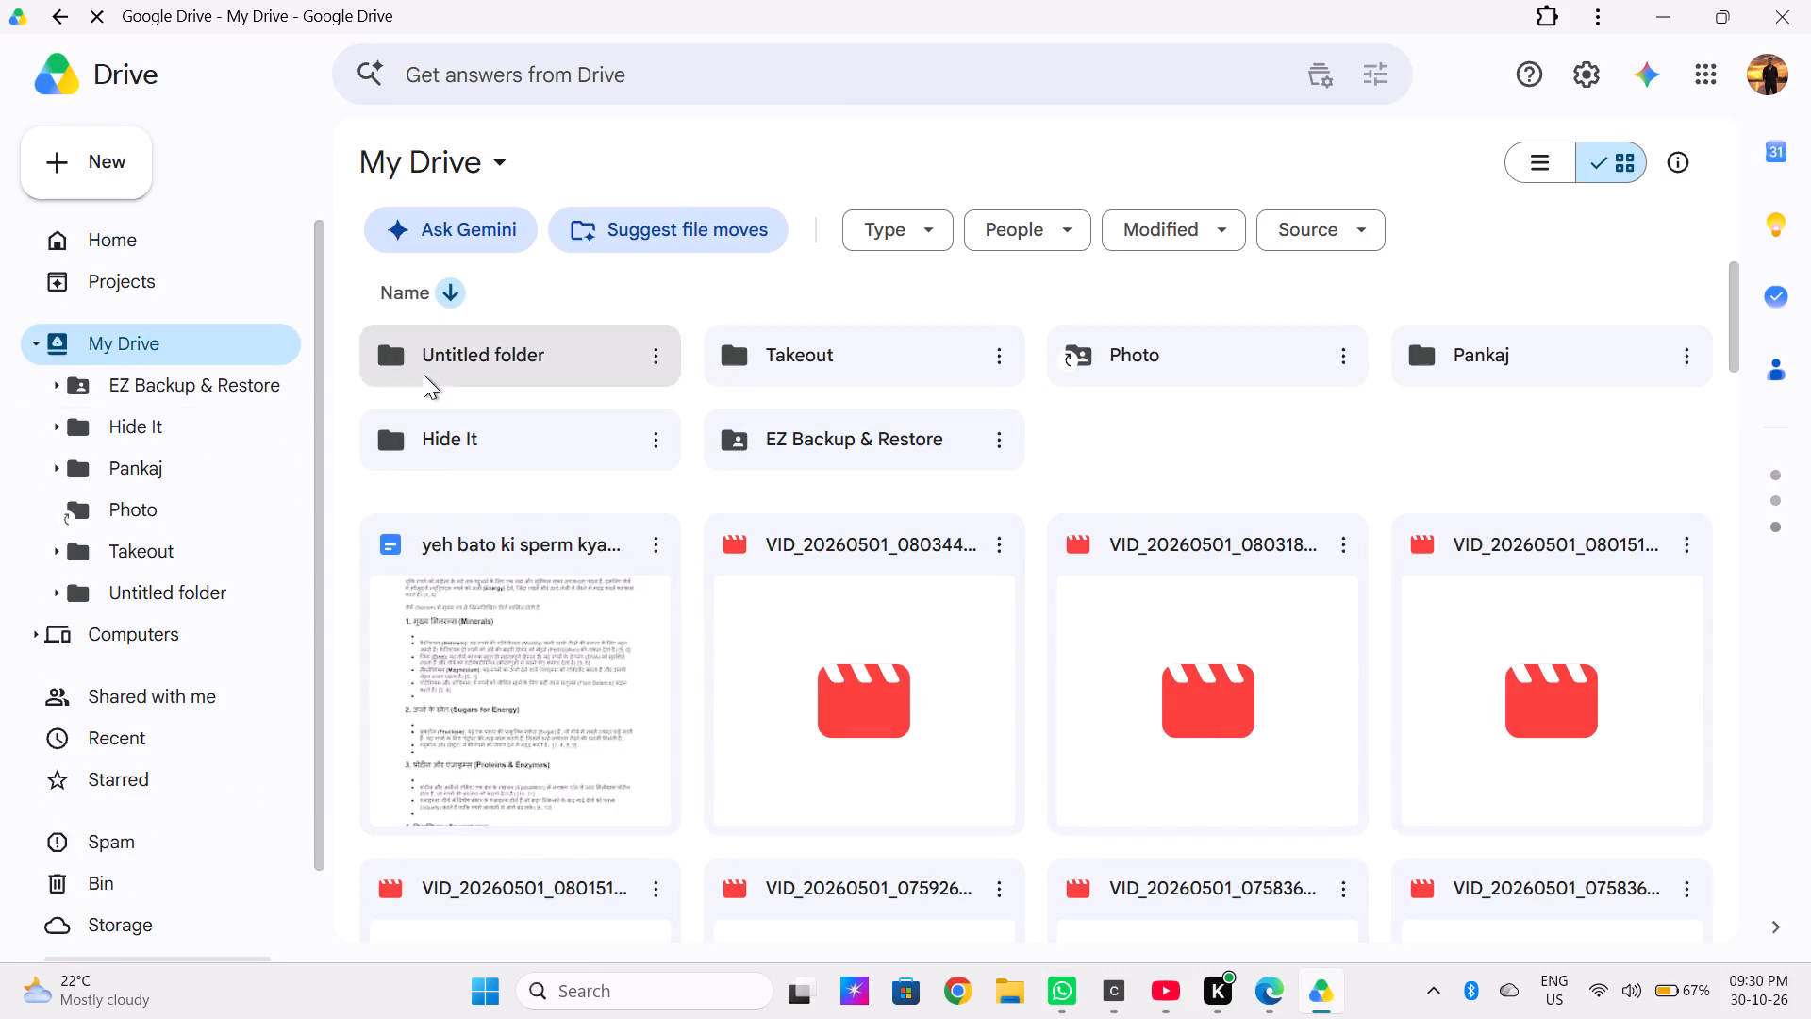
double_click(444, 380)
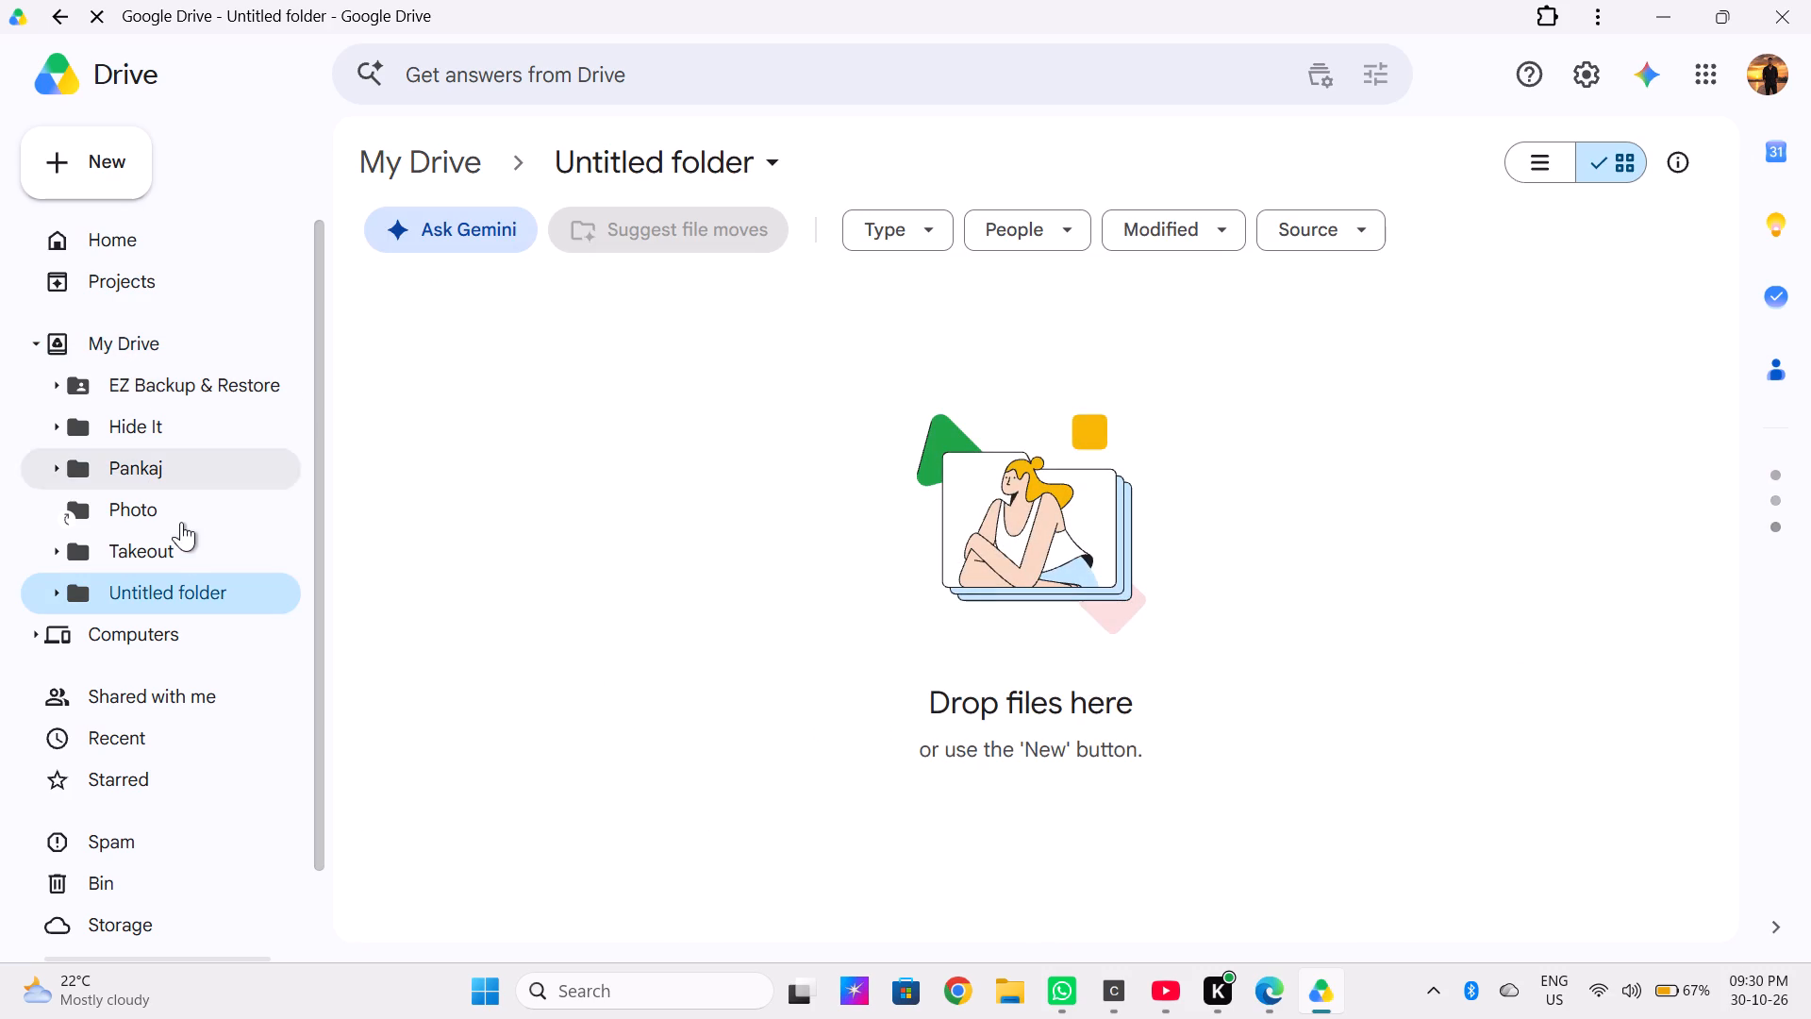
click(129, 253)
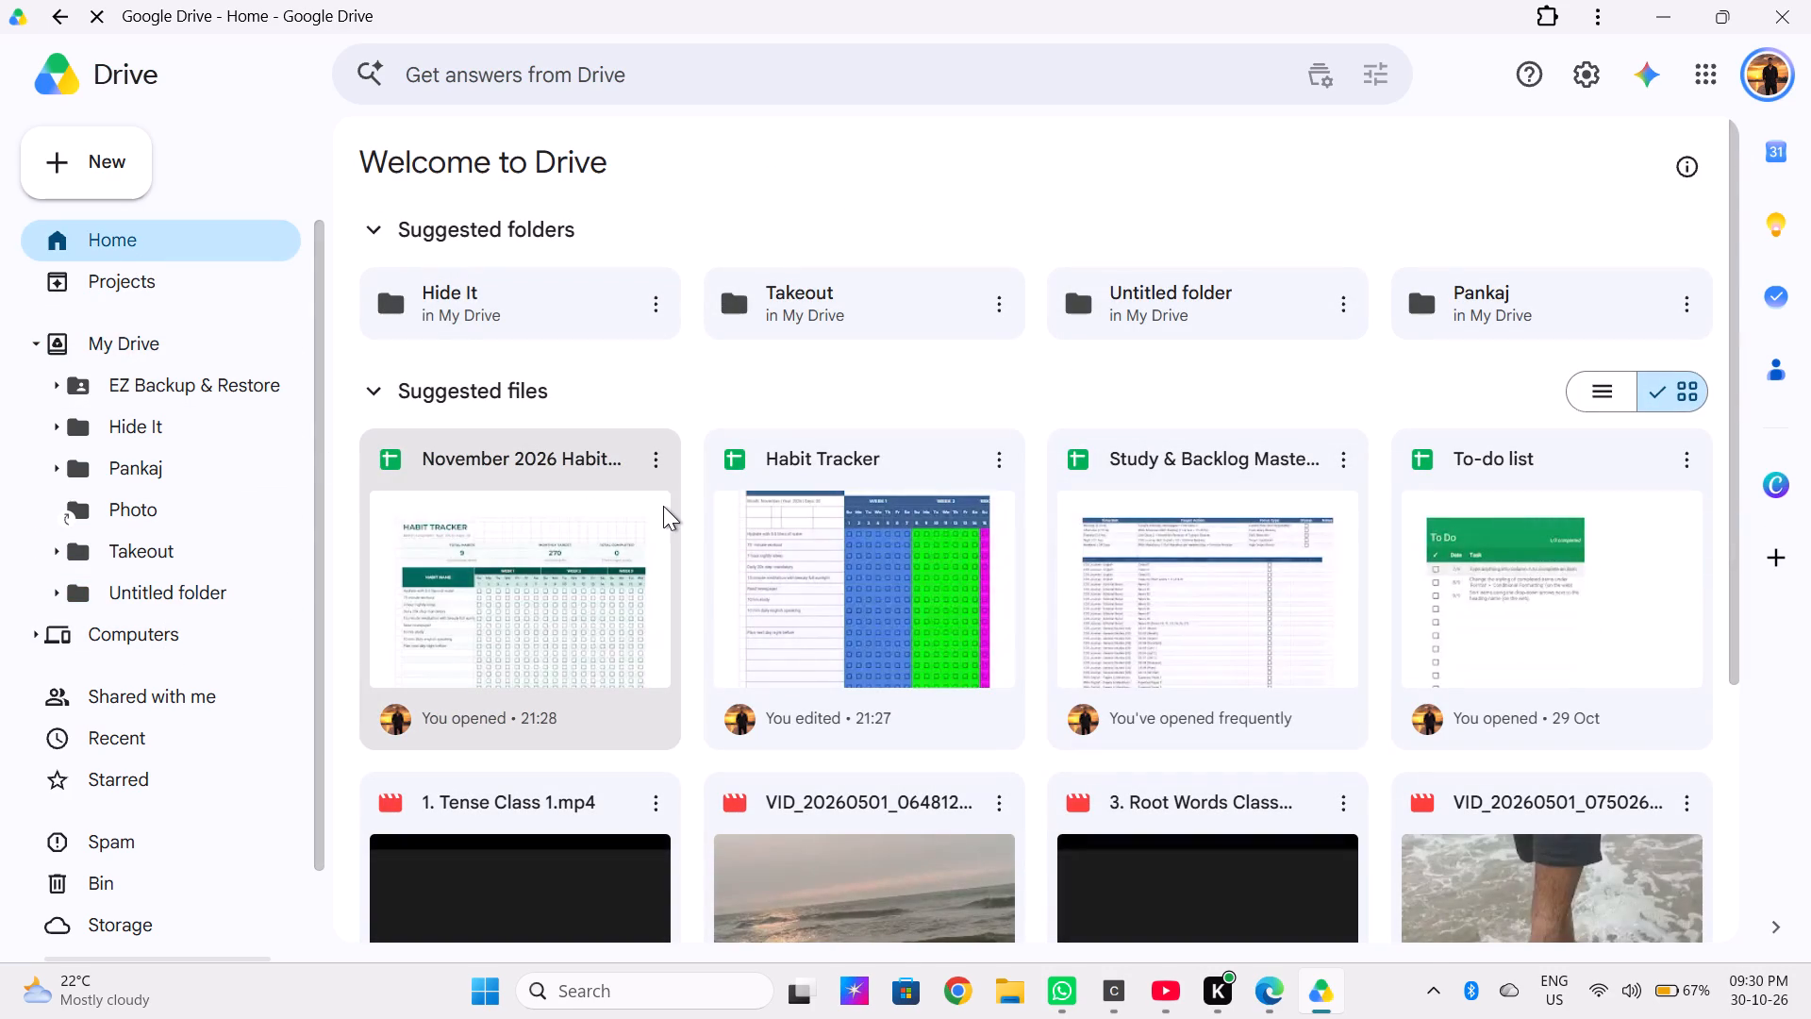
click(1541, 552)
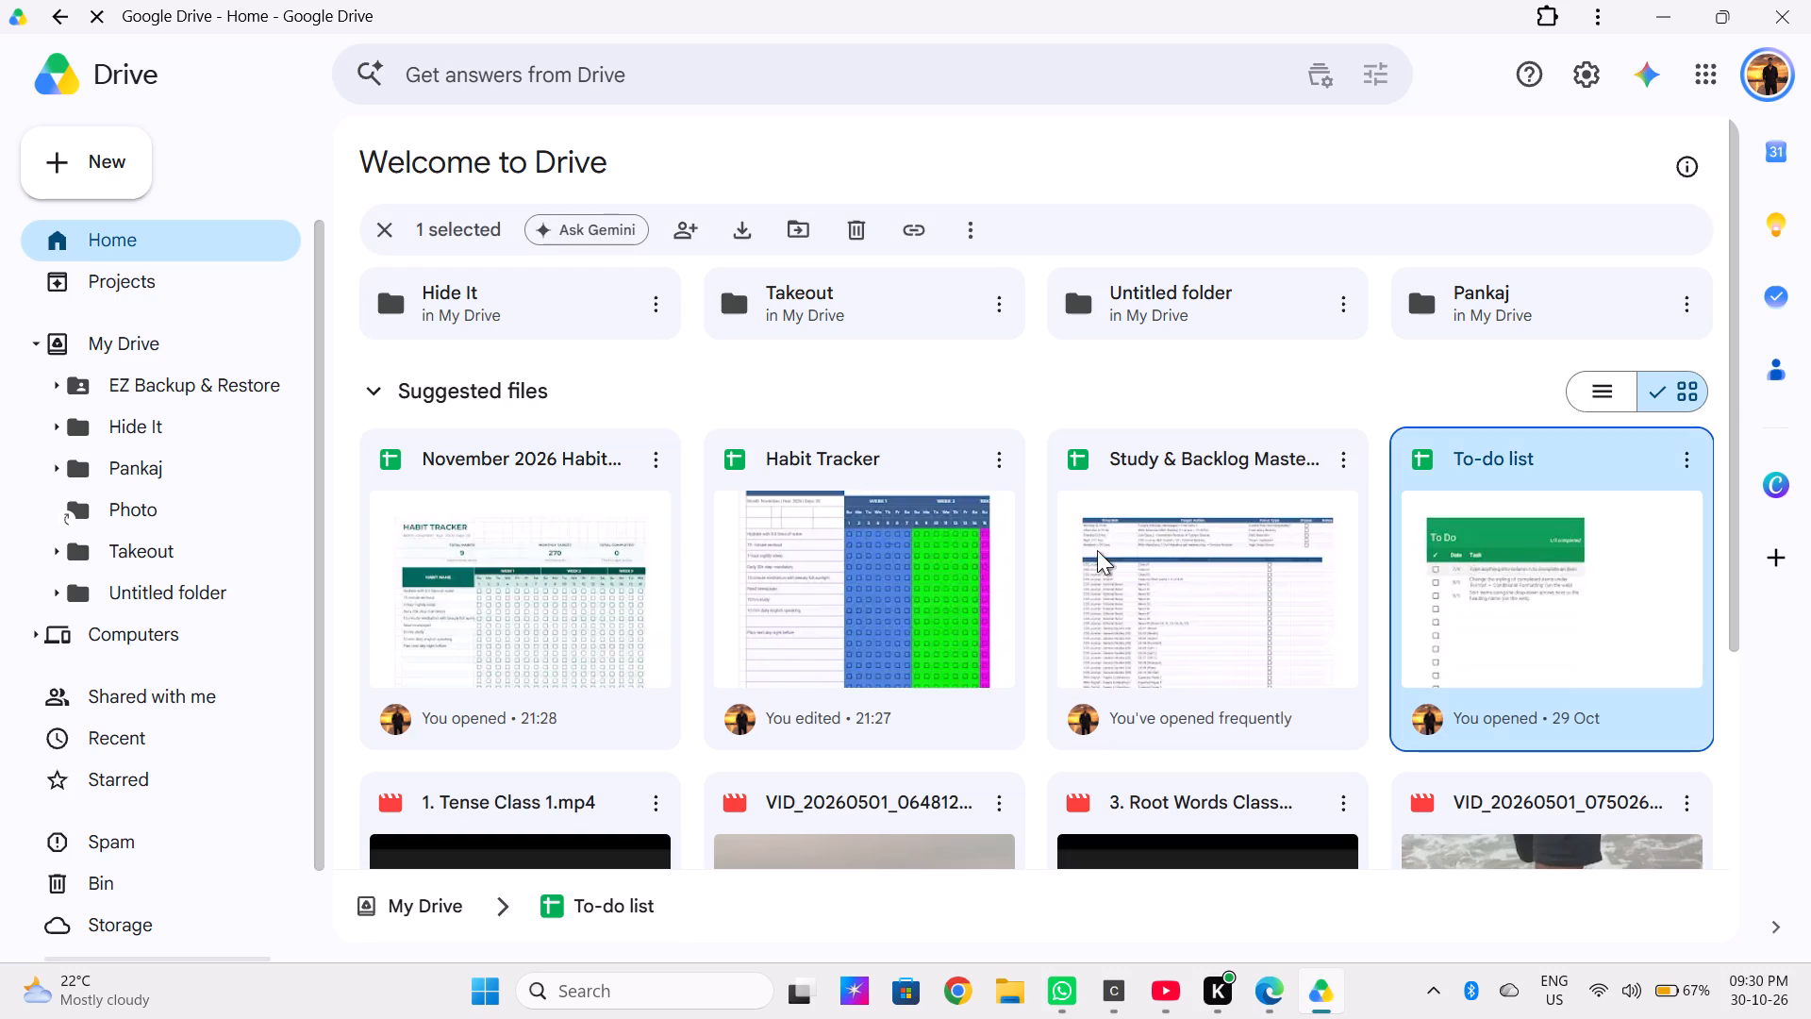
Open the Habit Tracker spreadsheet from Drive, review its first sheet and the December 2026 sheet, and close it.
click(822, 515)
double_click(822, 524)
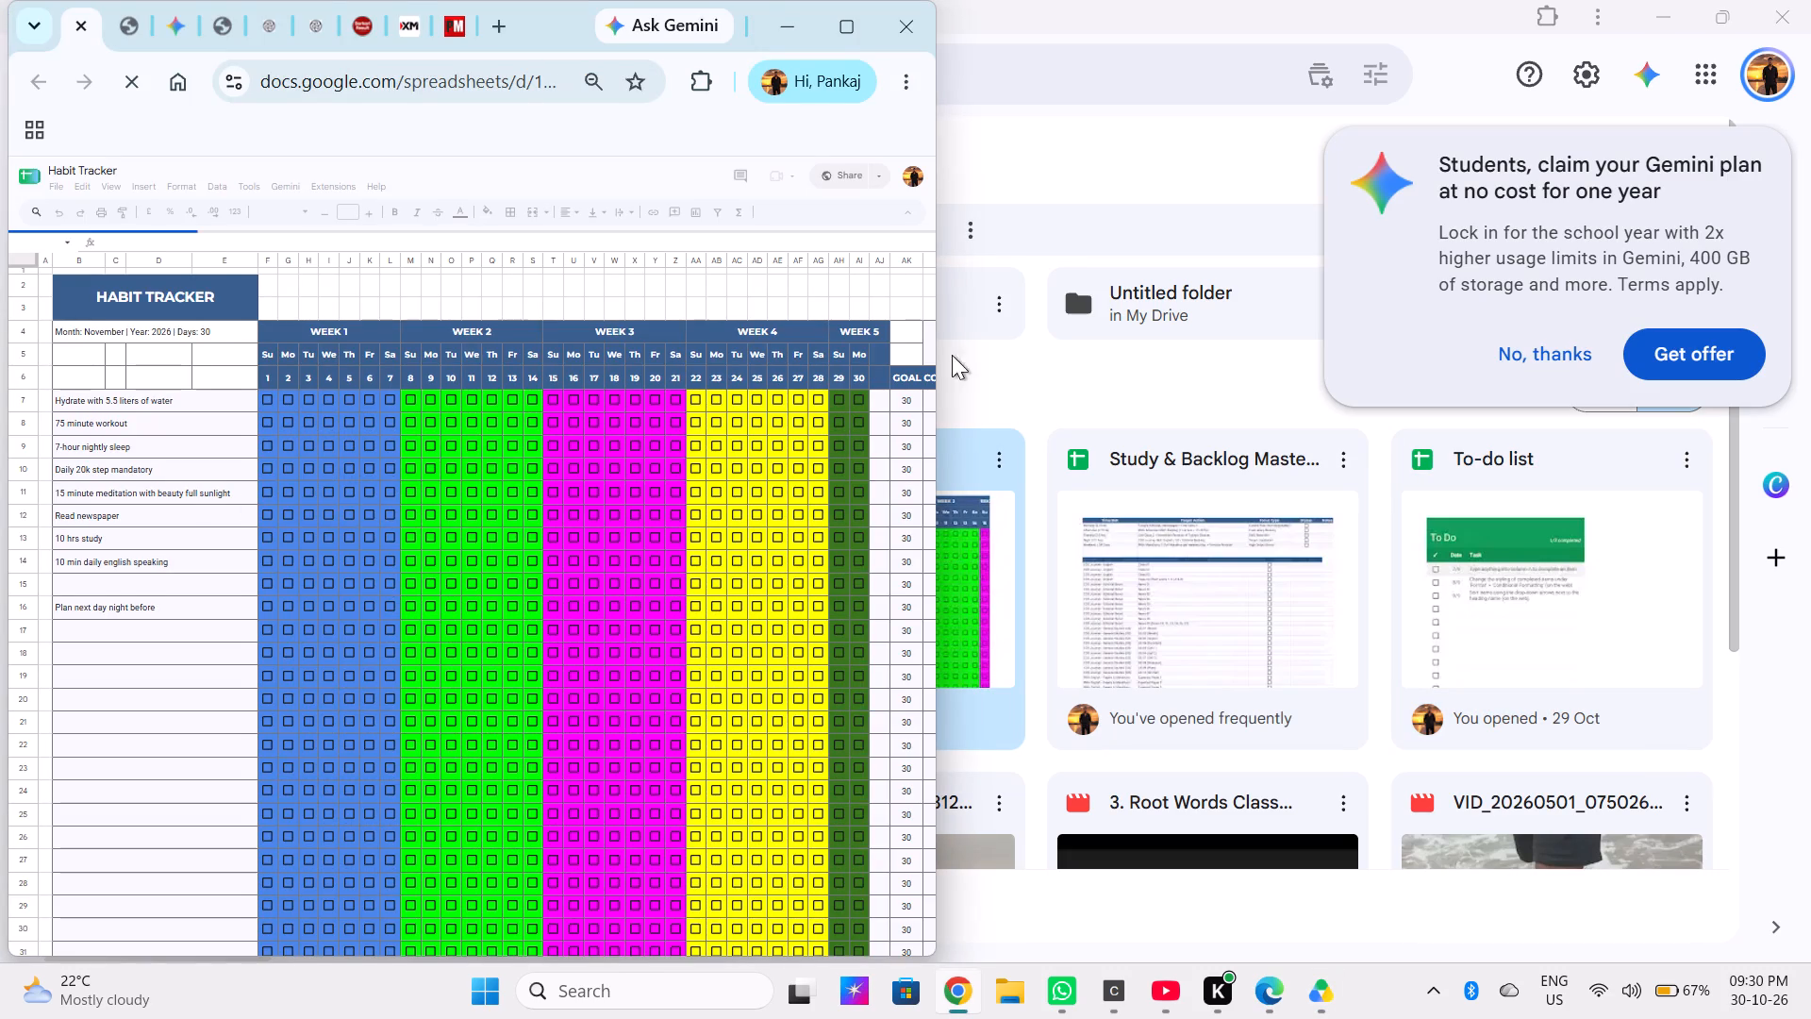
drag(935, 308, 935, 389)
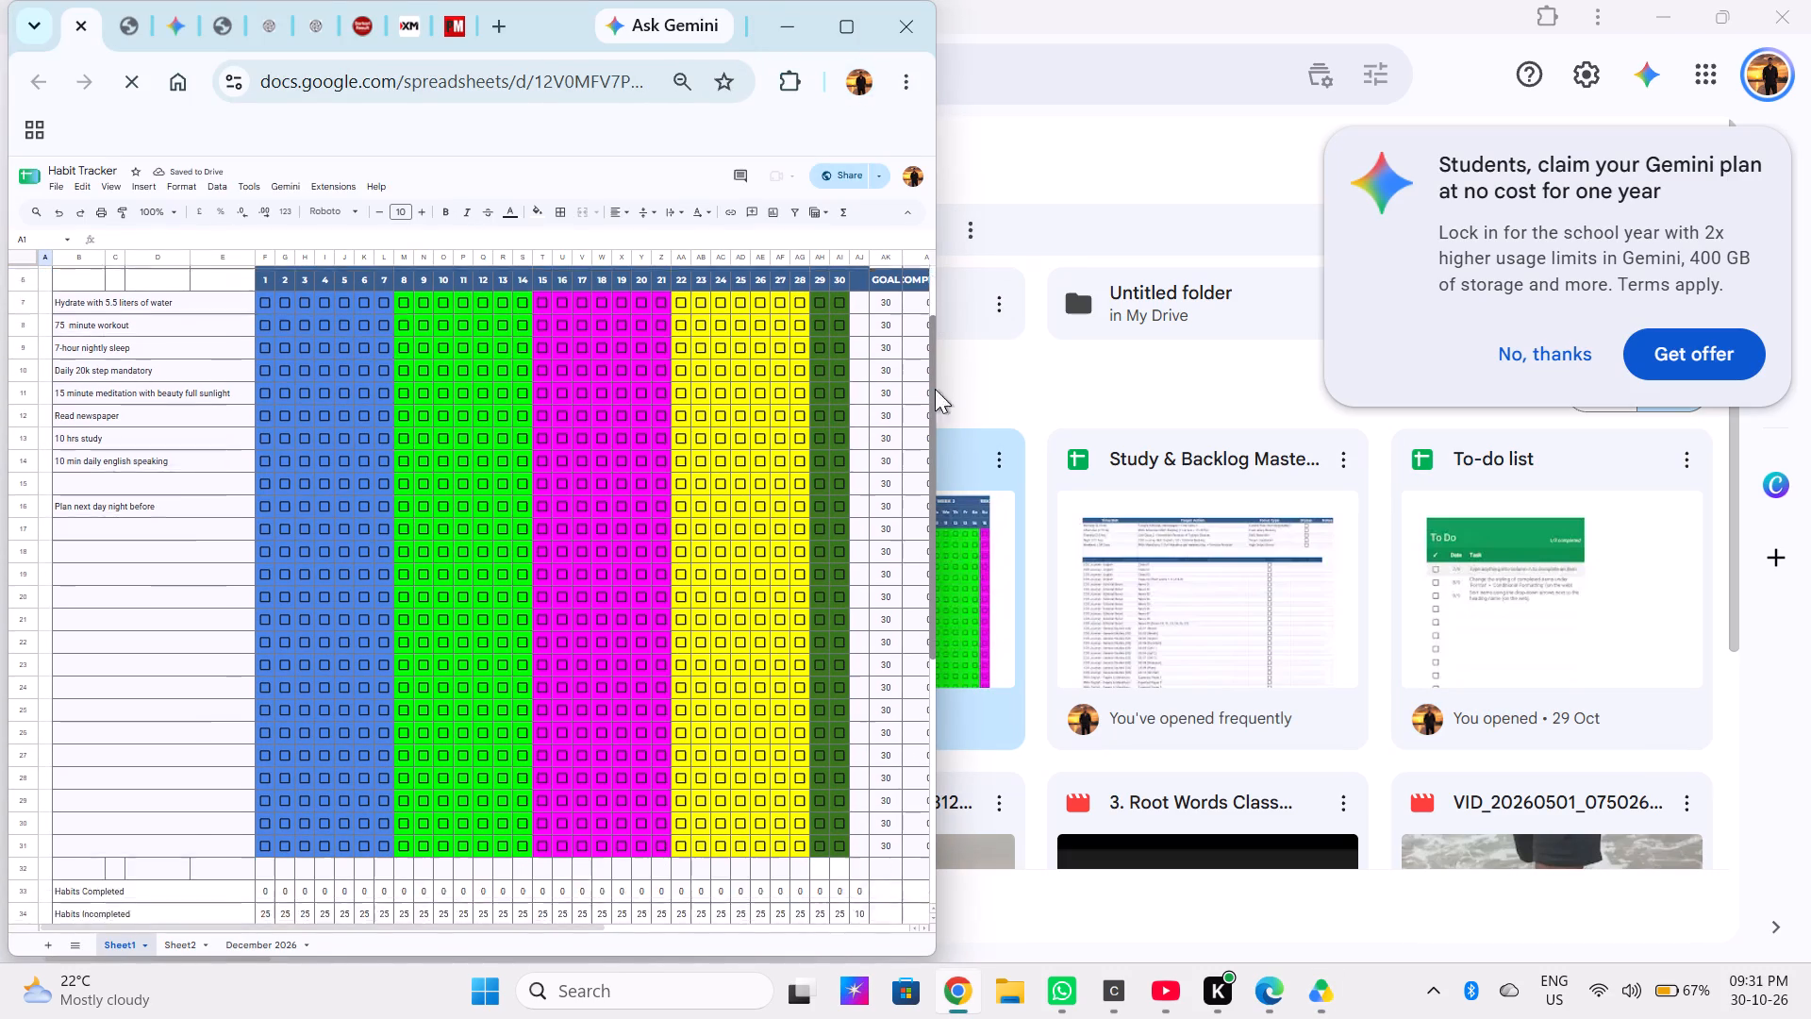
drag(935, 389, 926, 526)
click(191, 948)
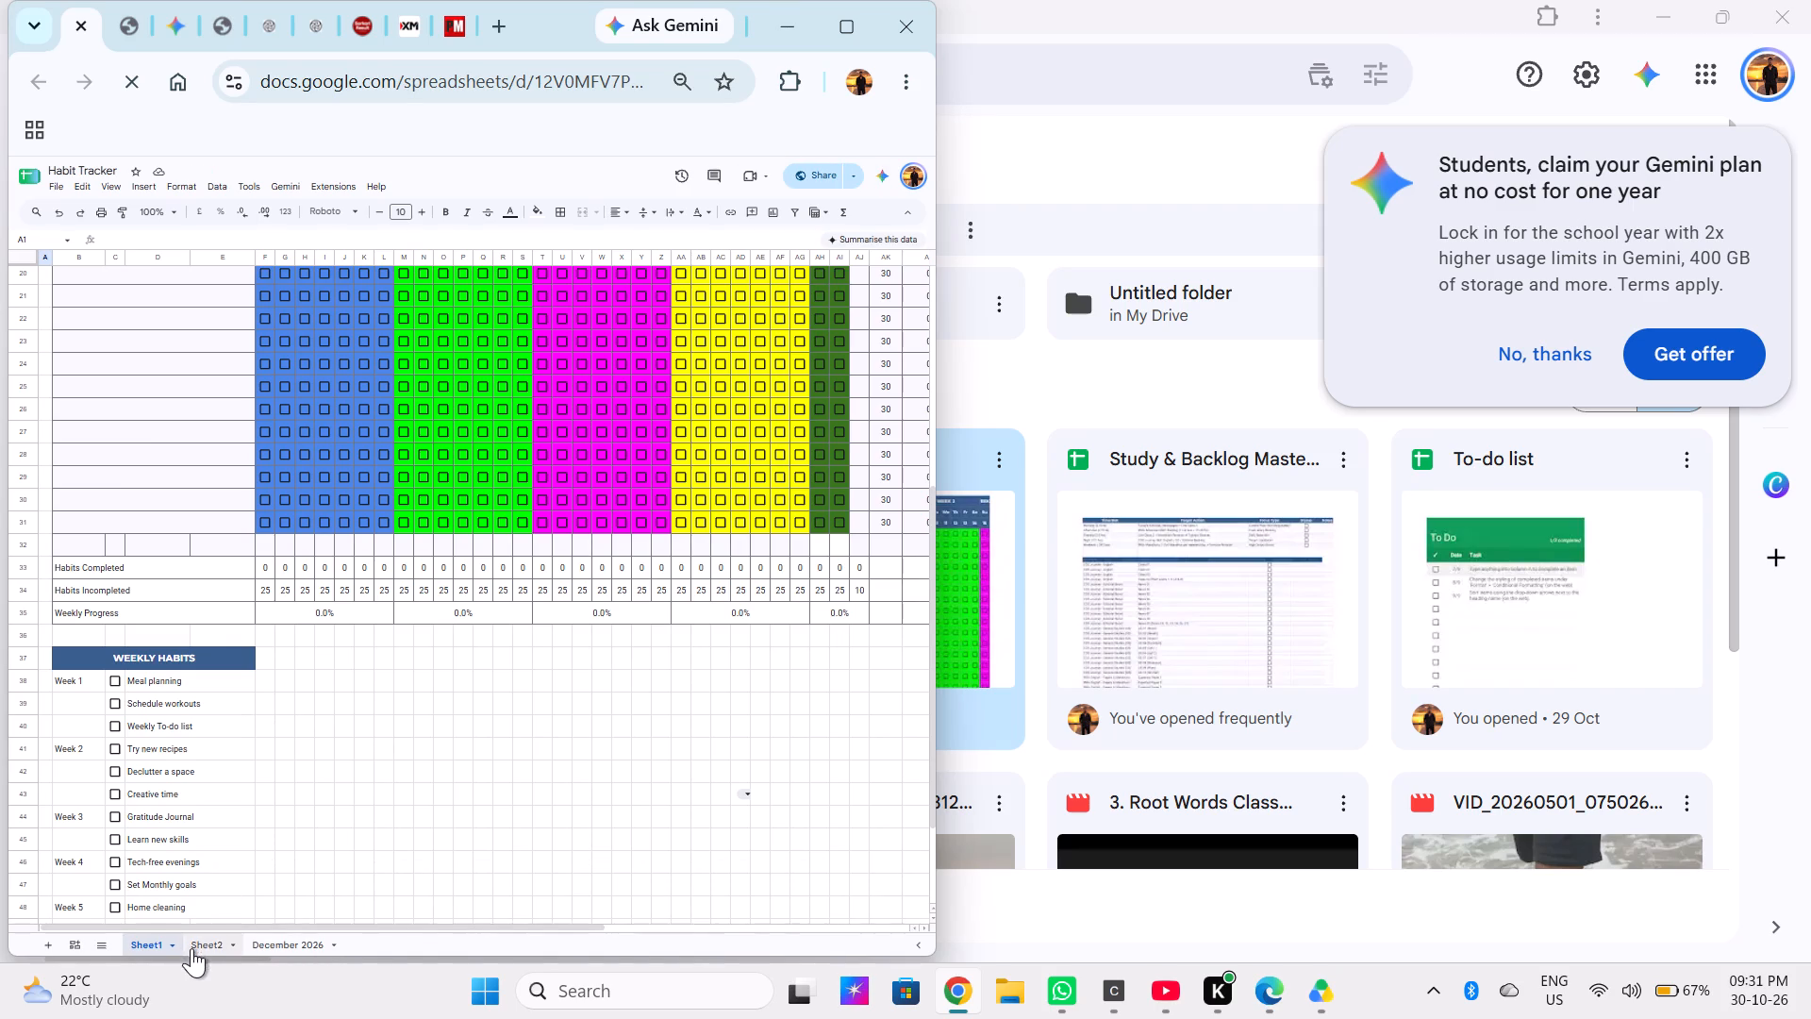
click(282, 949)
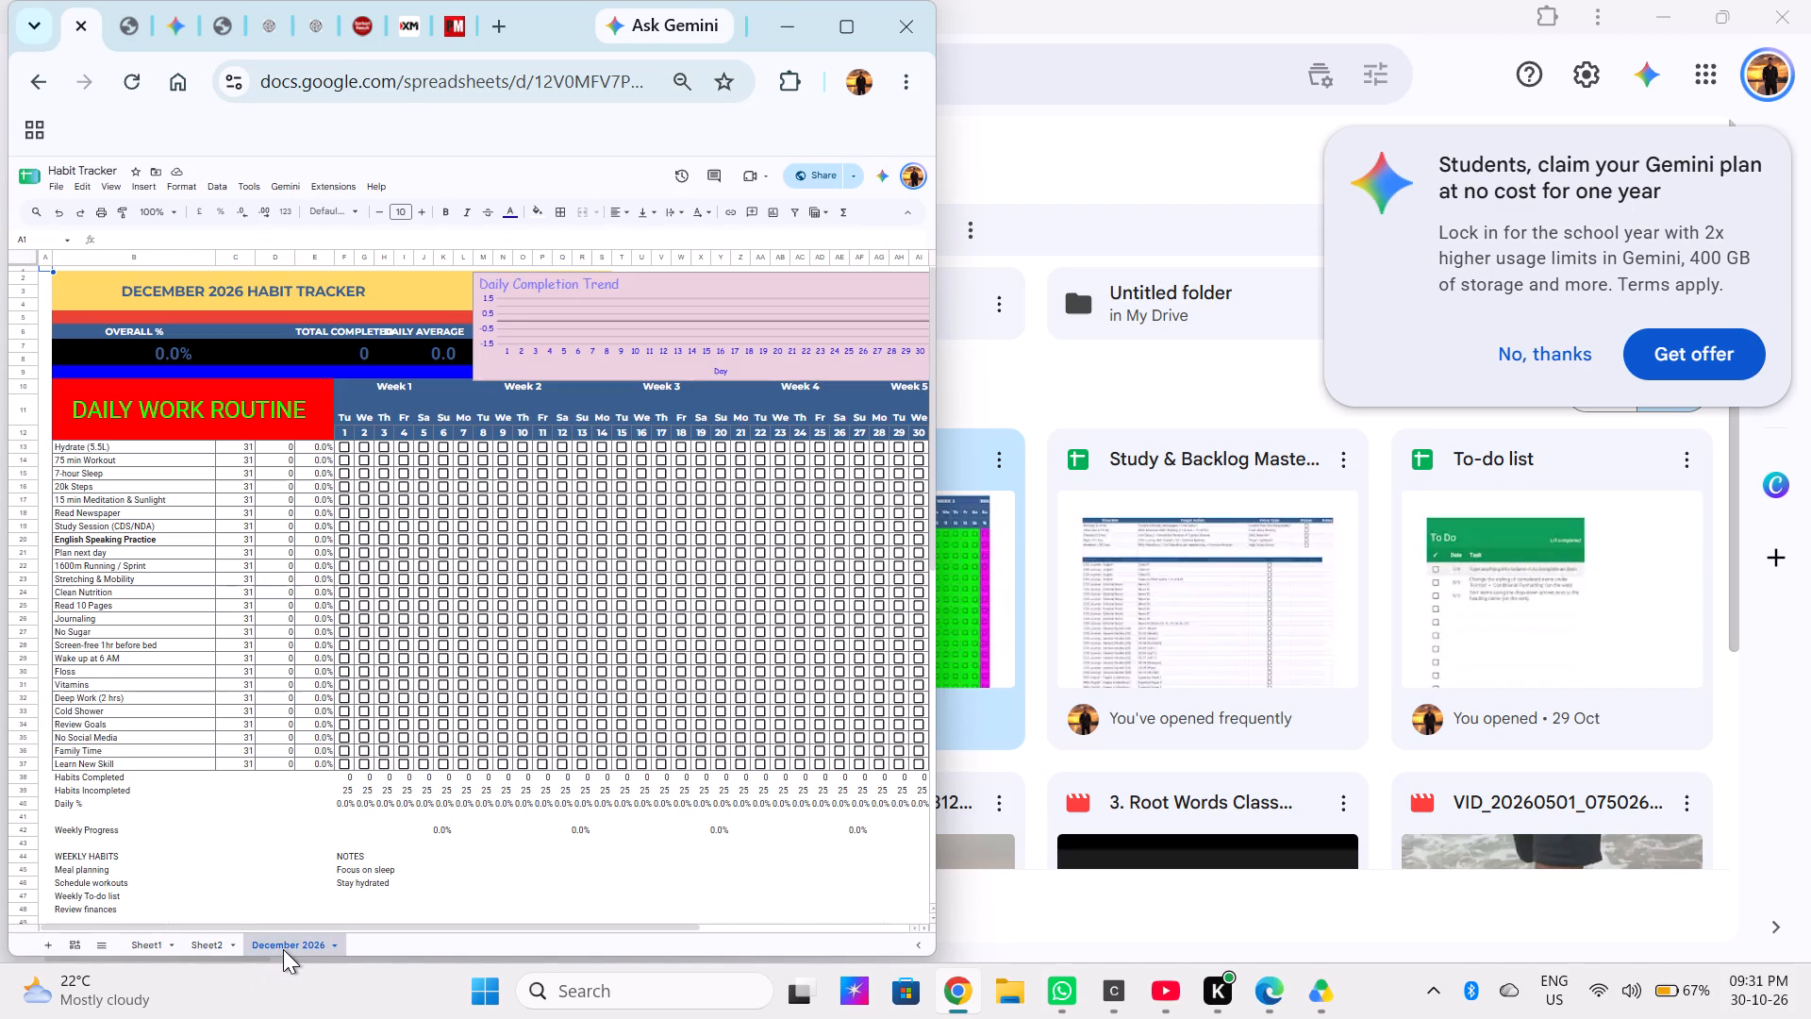
click(905, 28)
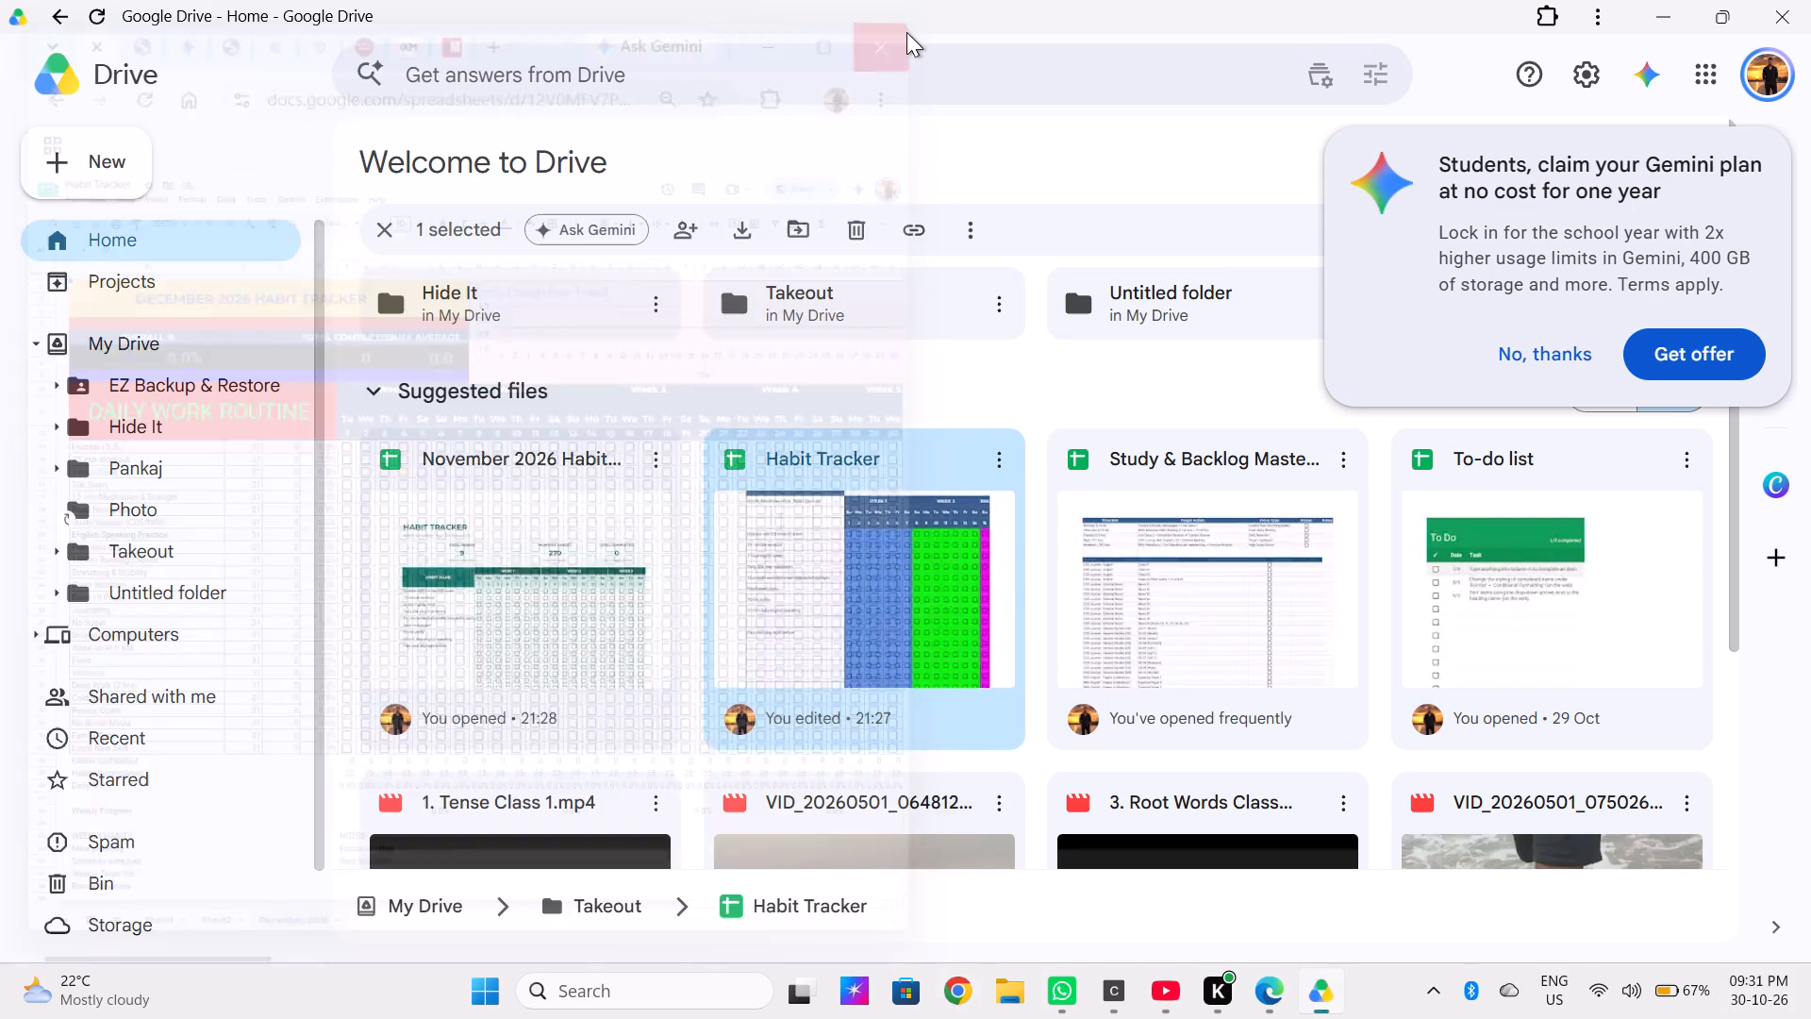
Rename the Habit Tracker file in Drive as "Habit Tracker for months durations".
click(1002, 461)
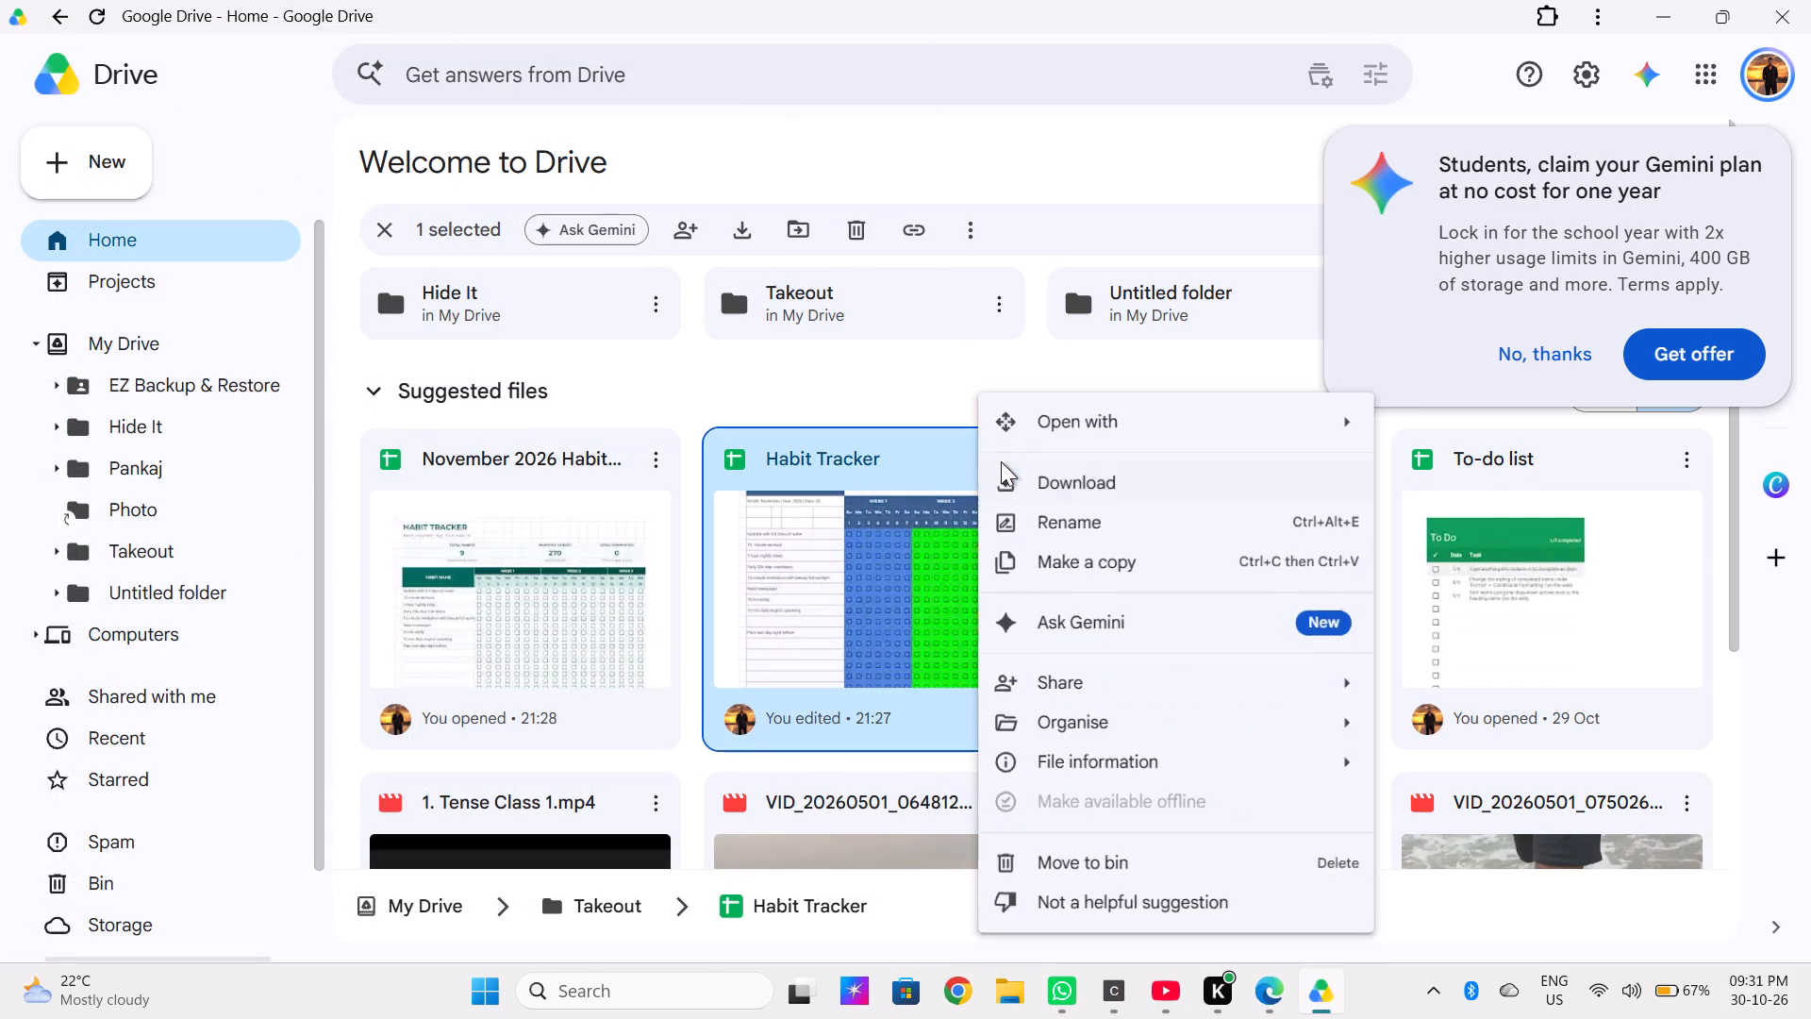
click(1054, 529)
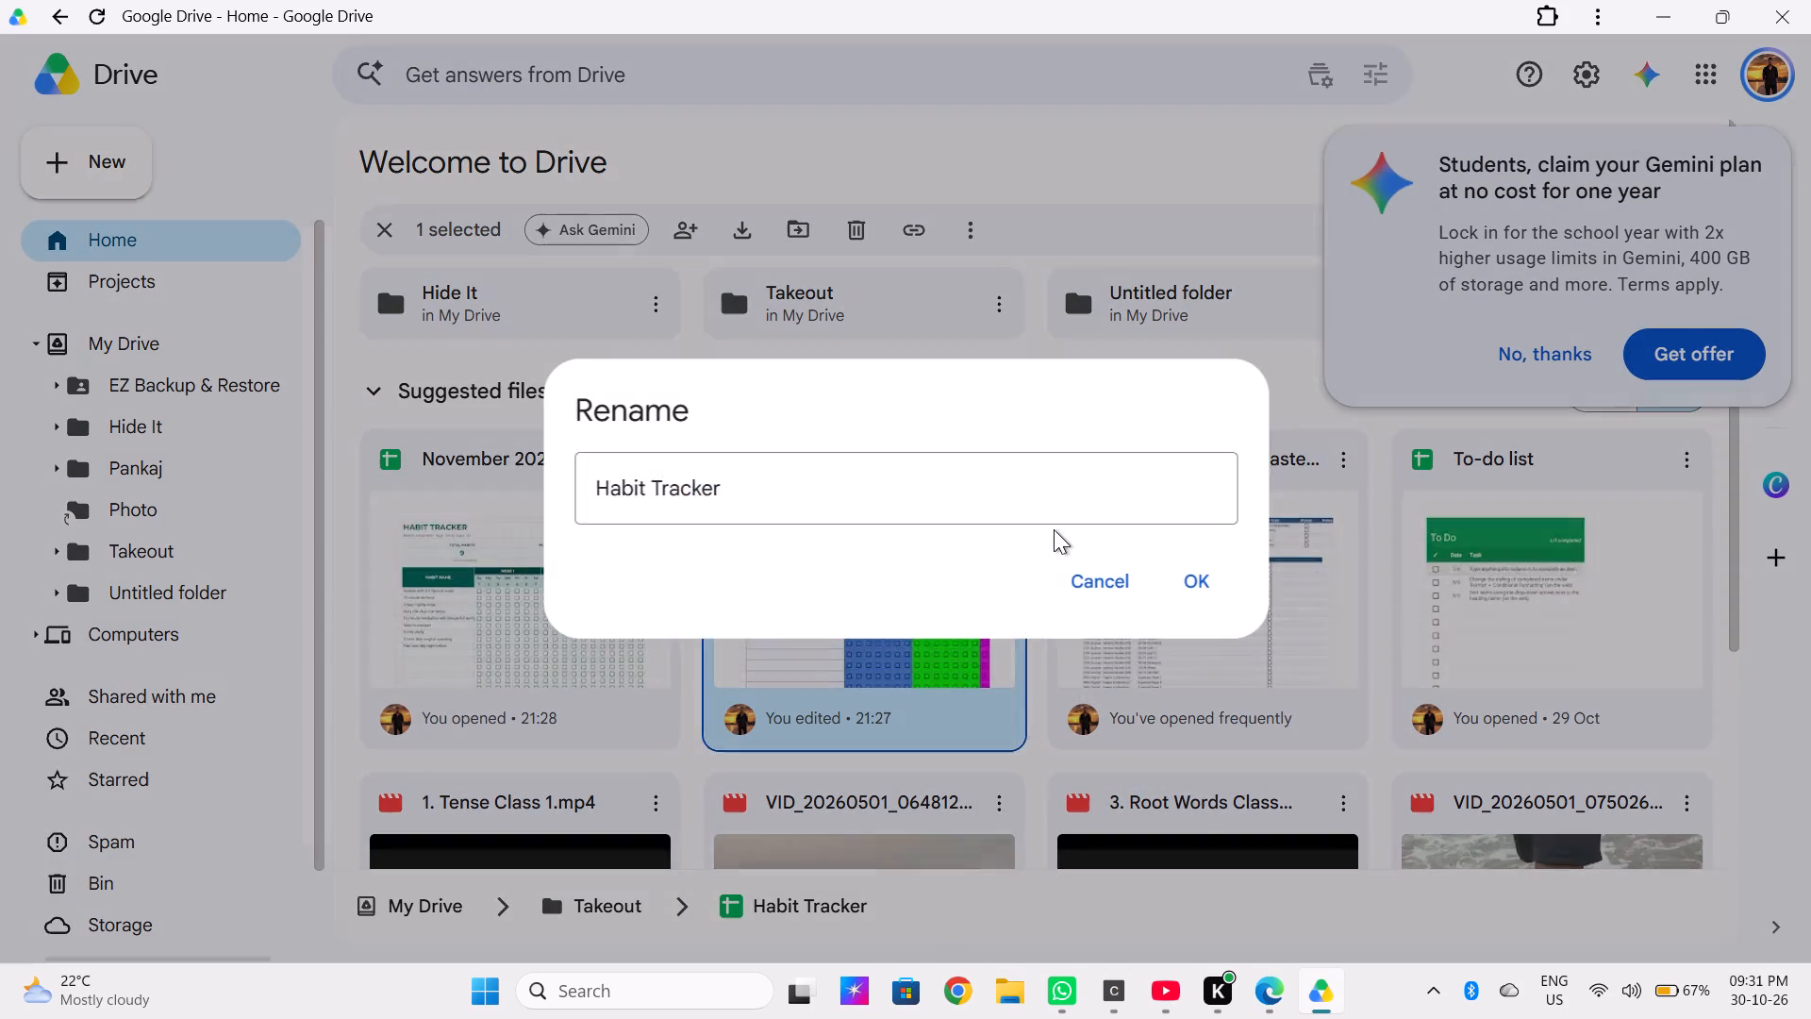
click(851, 483)
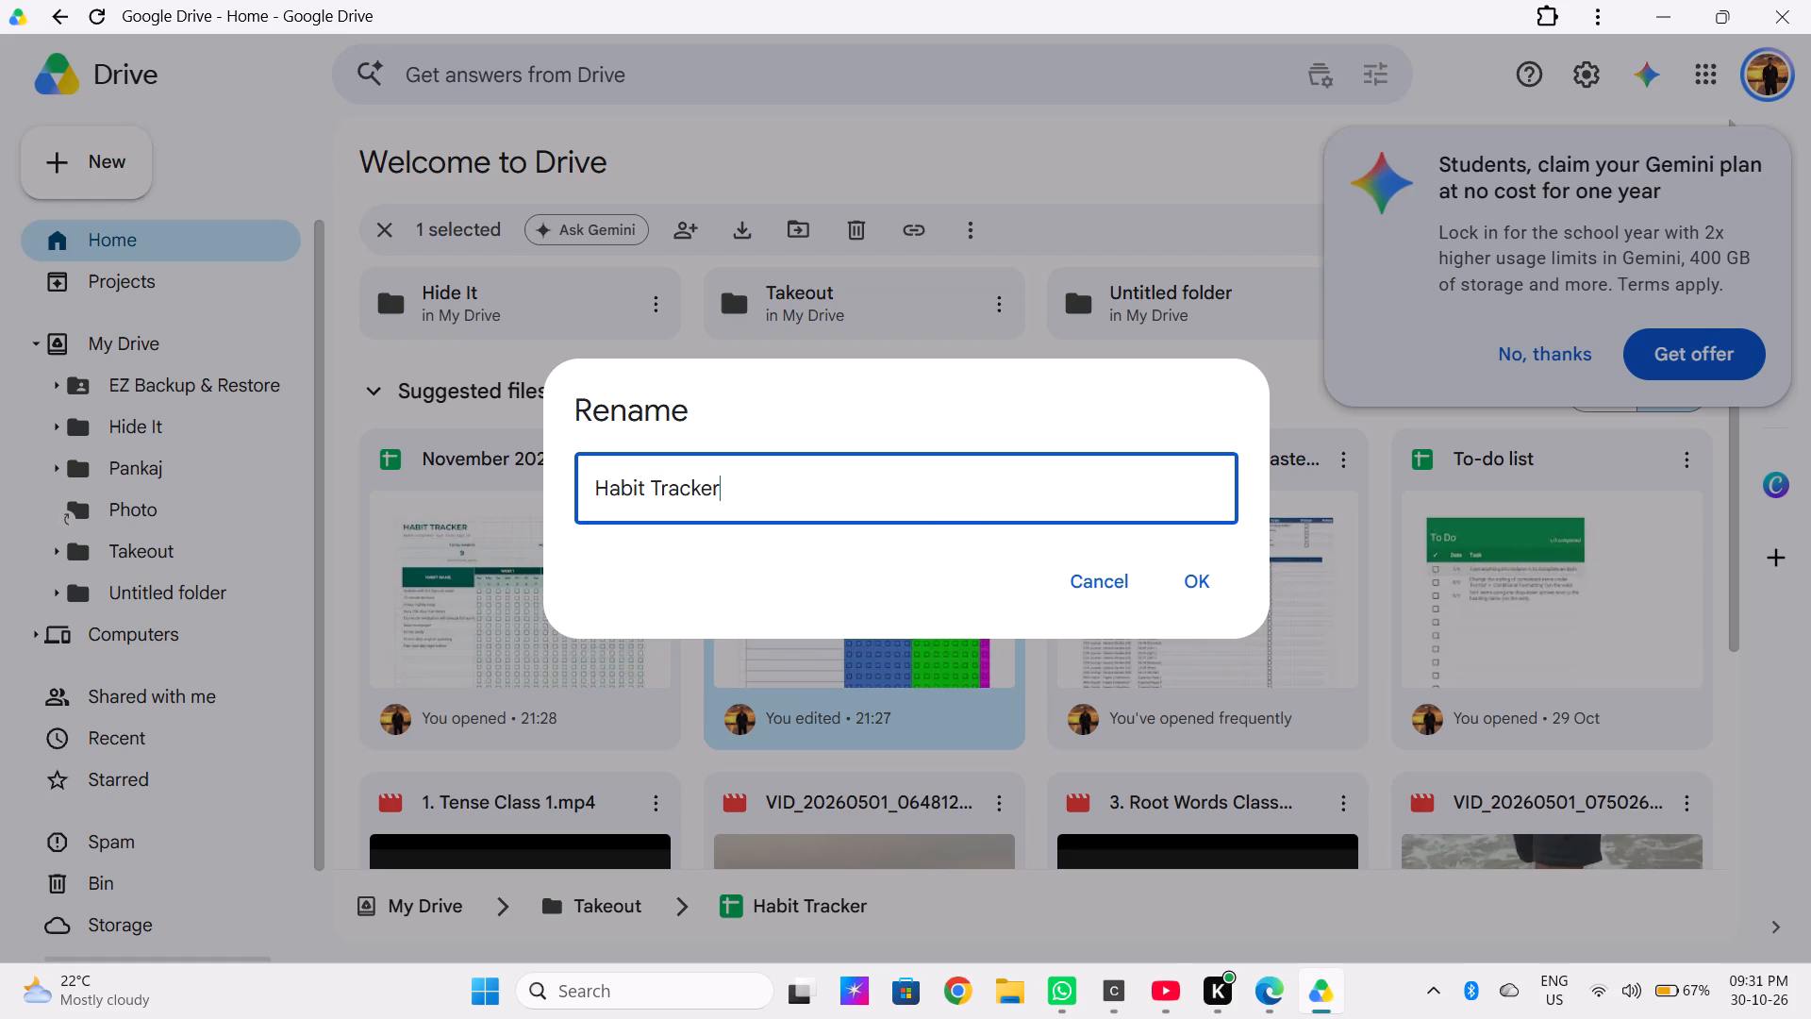
key(space)
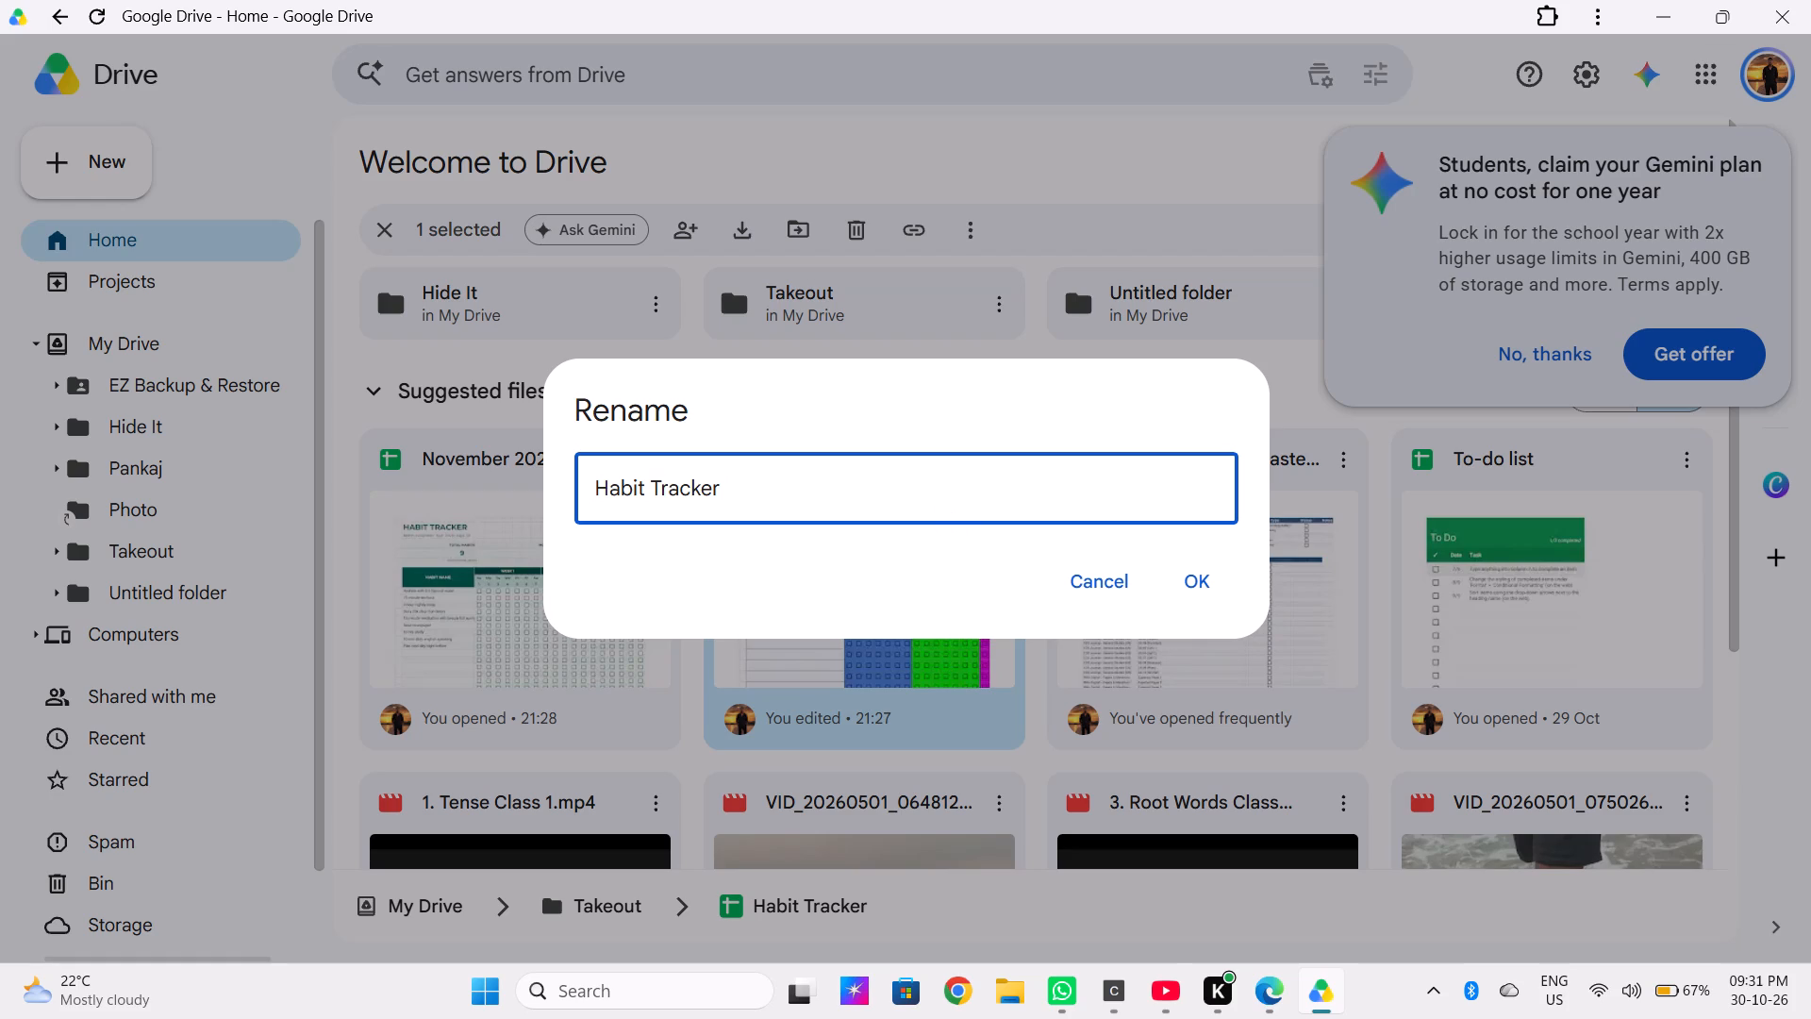
text(for)
key(space)
text(months dur)
click(849, 483)
text(atuon)
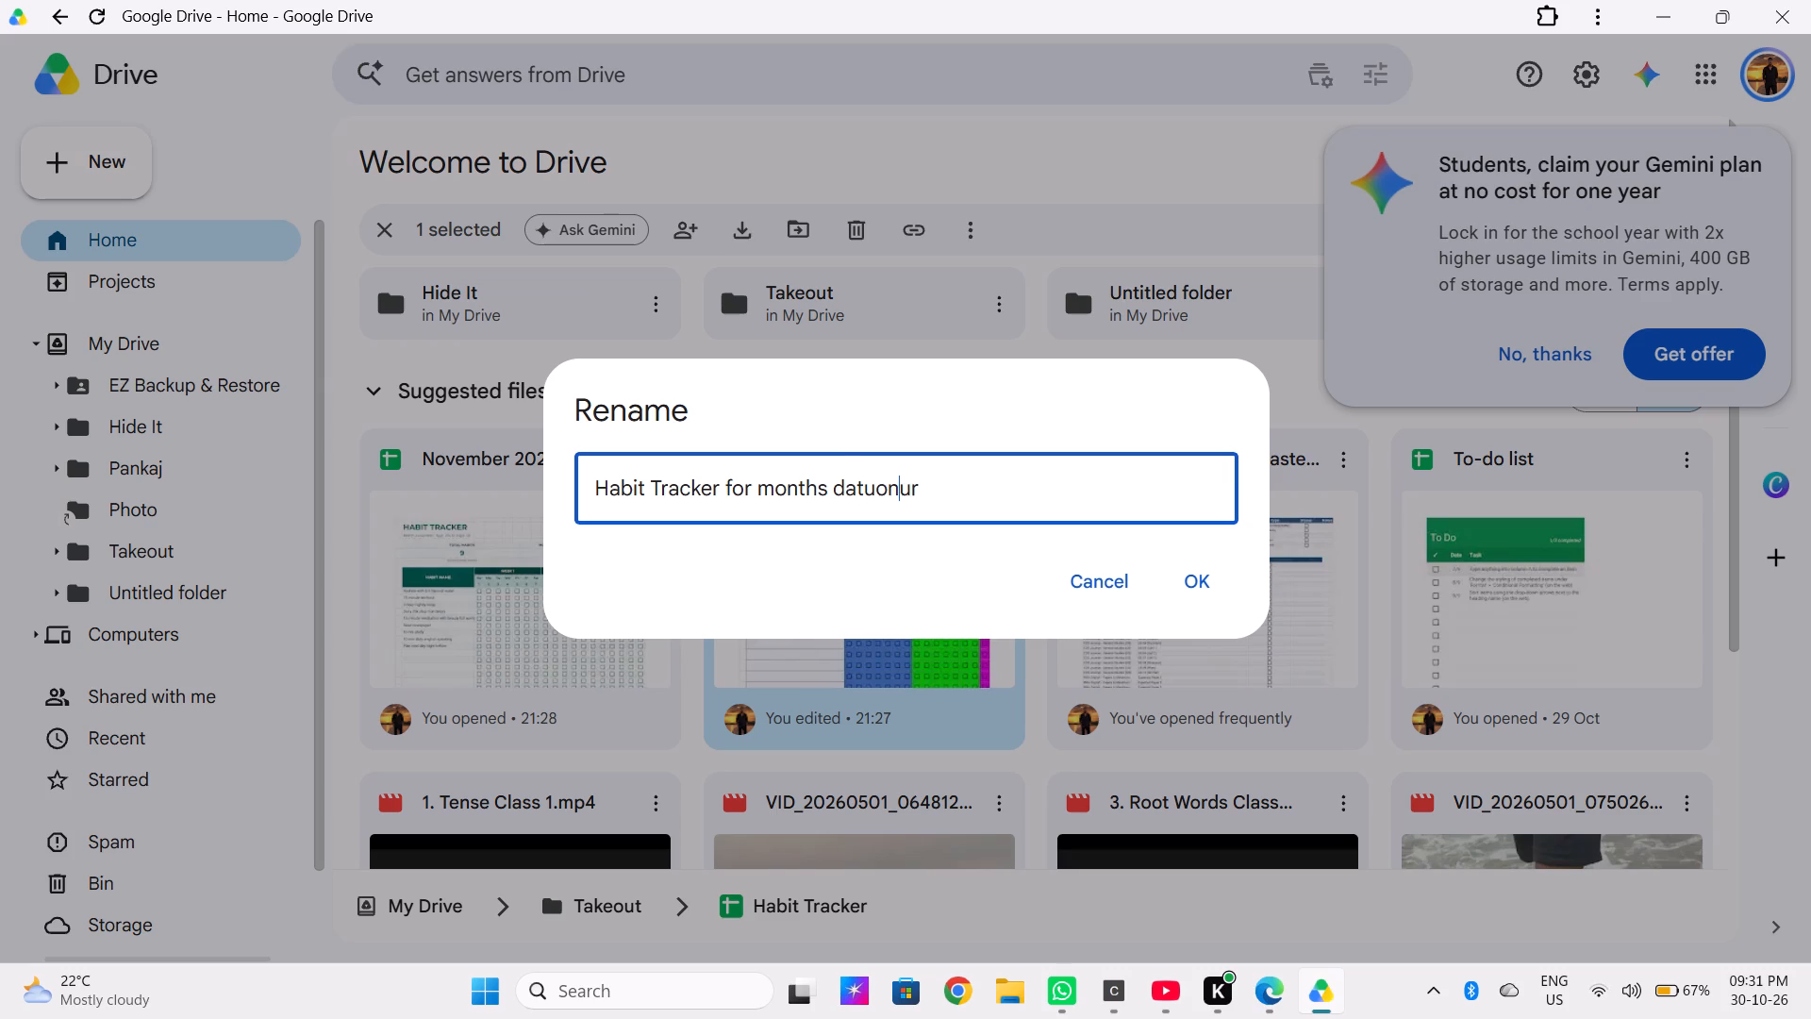
key(Right)
key(Right)
key(Right)
key(BackSpace)
key(BackSpace)
key(BackSpace)
key(BackSpace)
key(BackSpace)
key(BackSpace)
key(BackSpace)
text(uration)
key(s)
click(1194, 595)
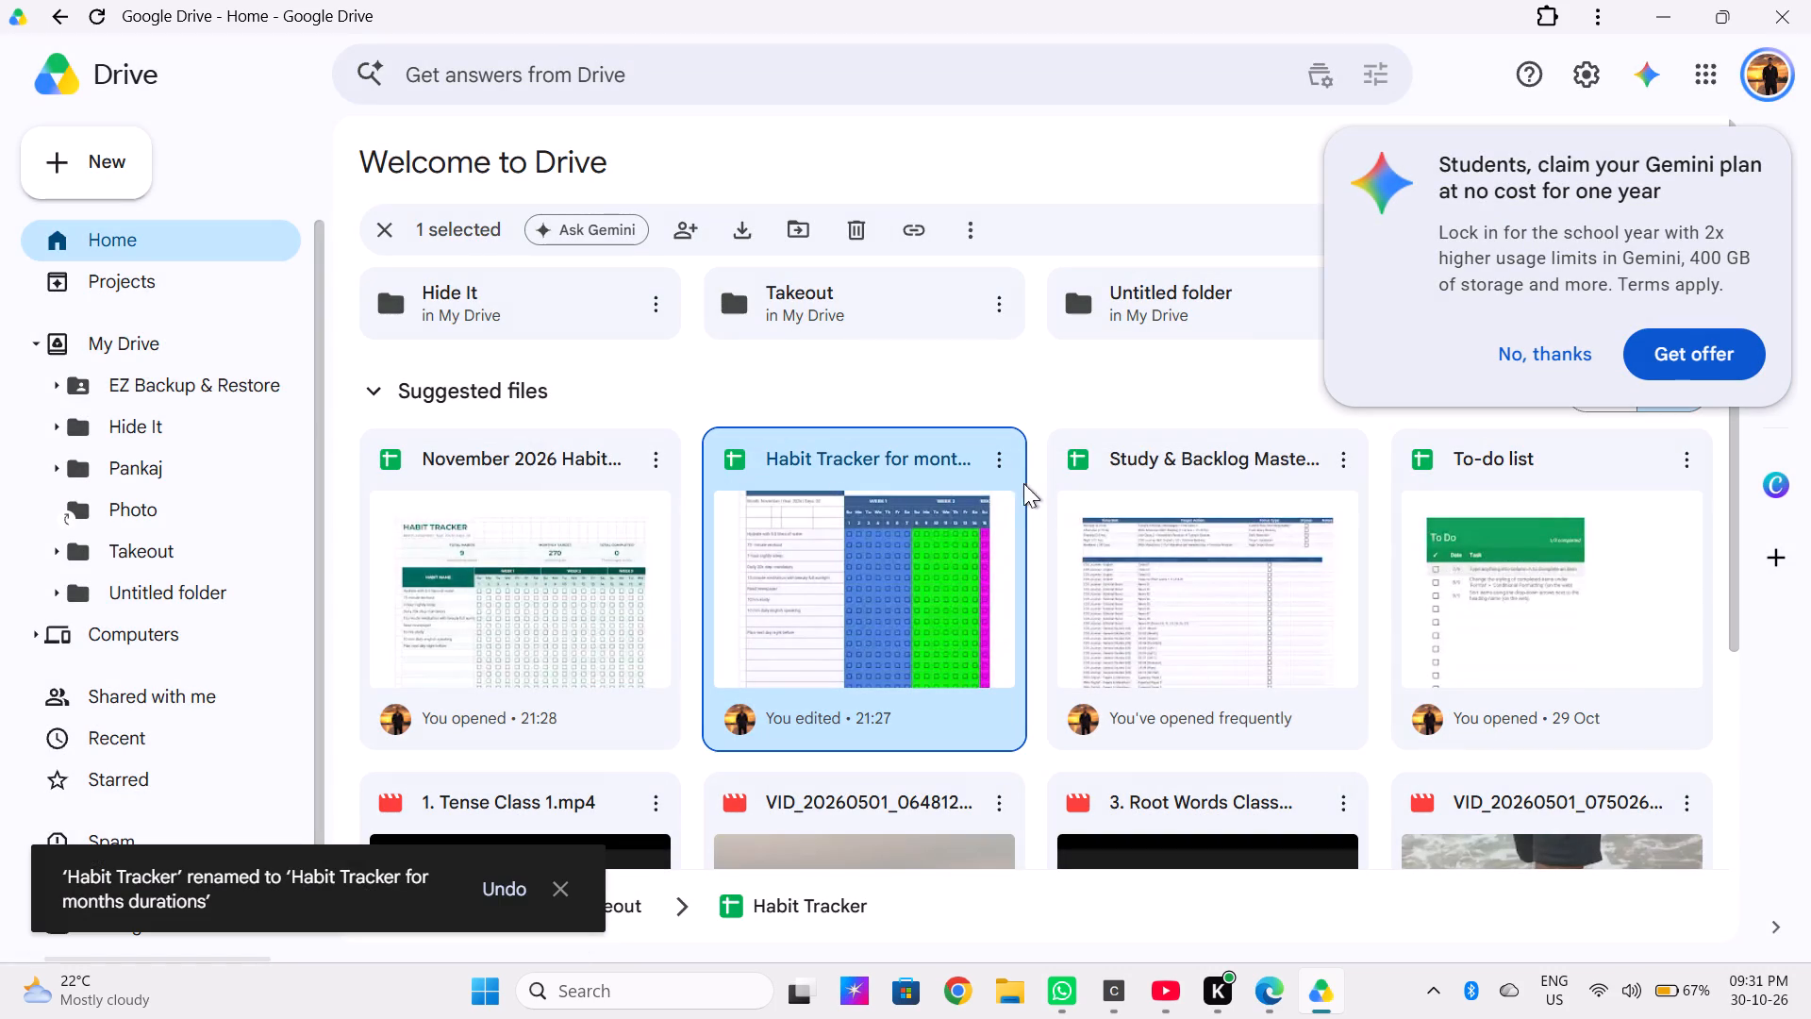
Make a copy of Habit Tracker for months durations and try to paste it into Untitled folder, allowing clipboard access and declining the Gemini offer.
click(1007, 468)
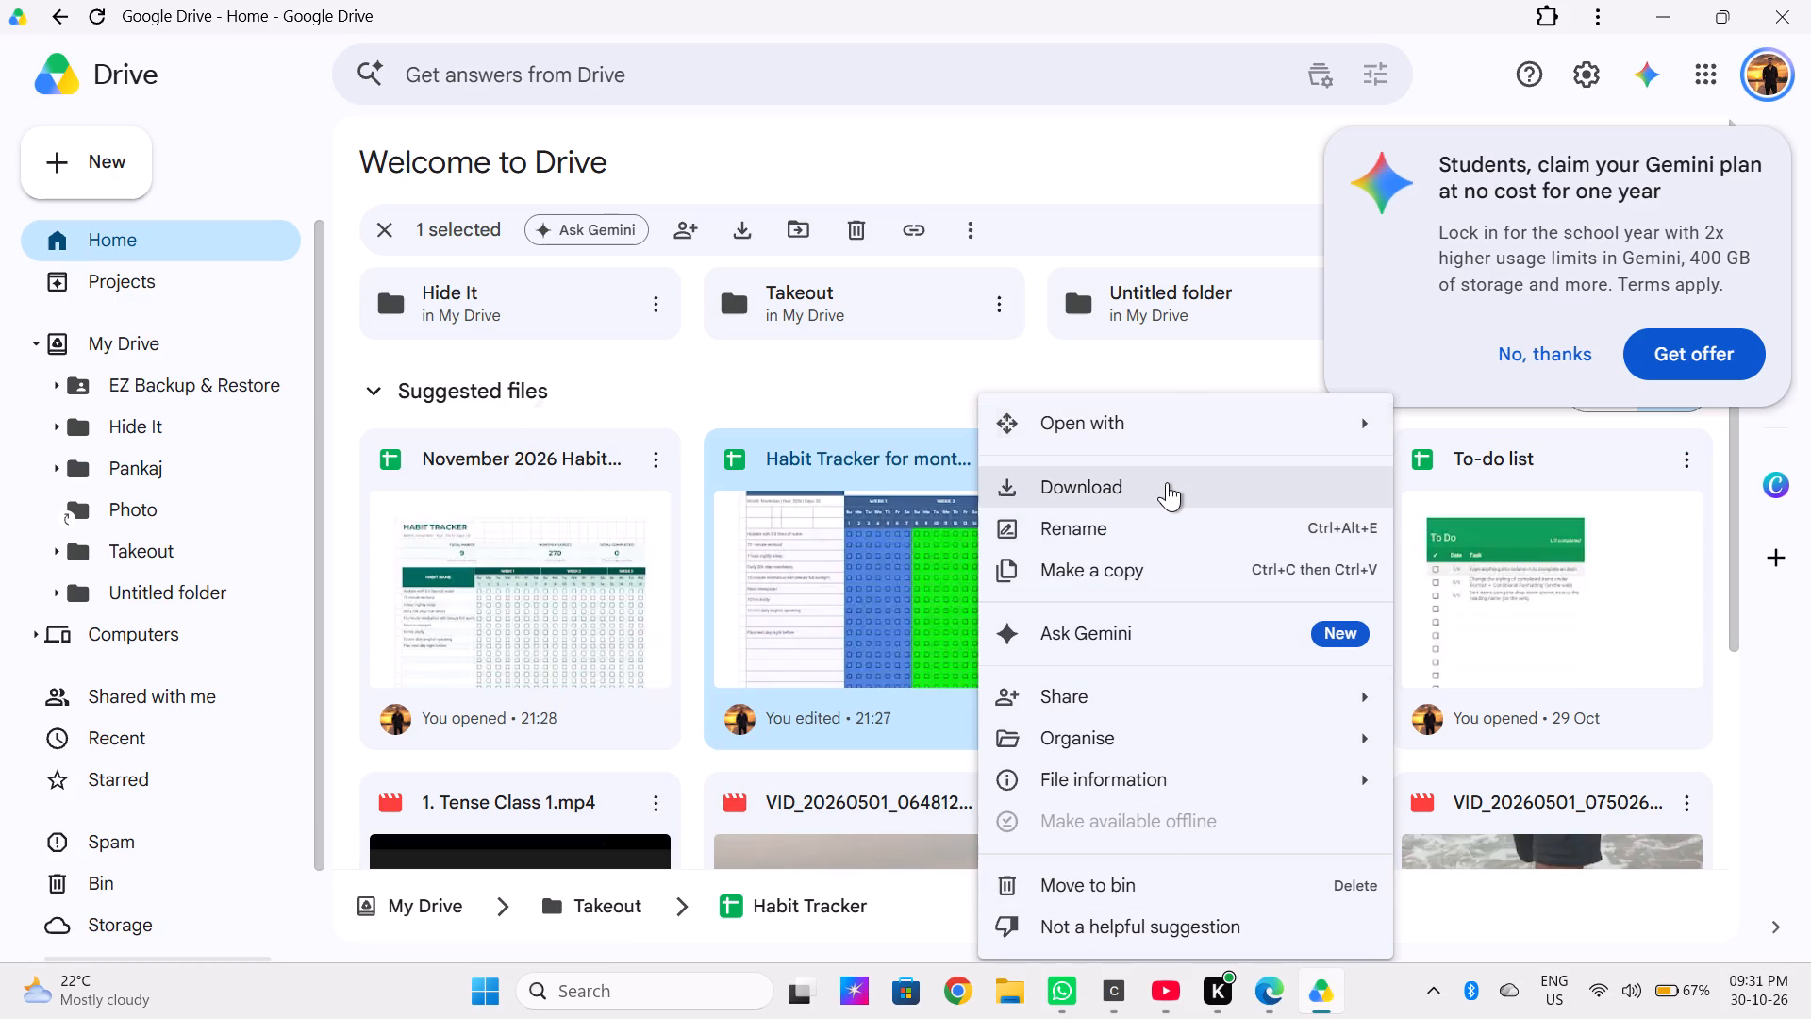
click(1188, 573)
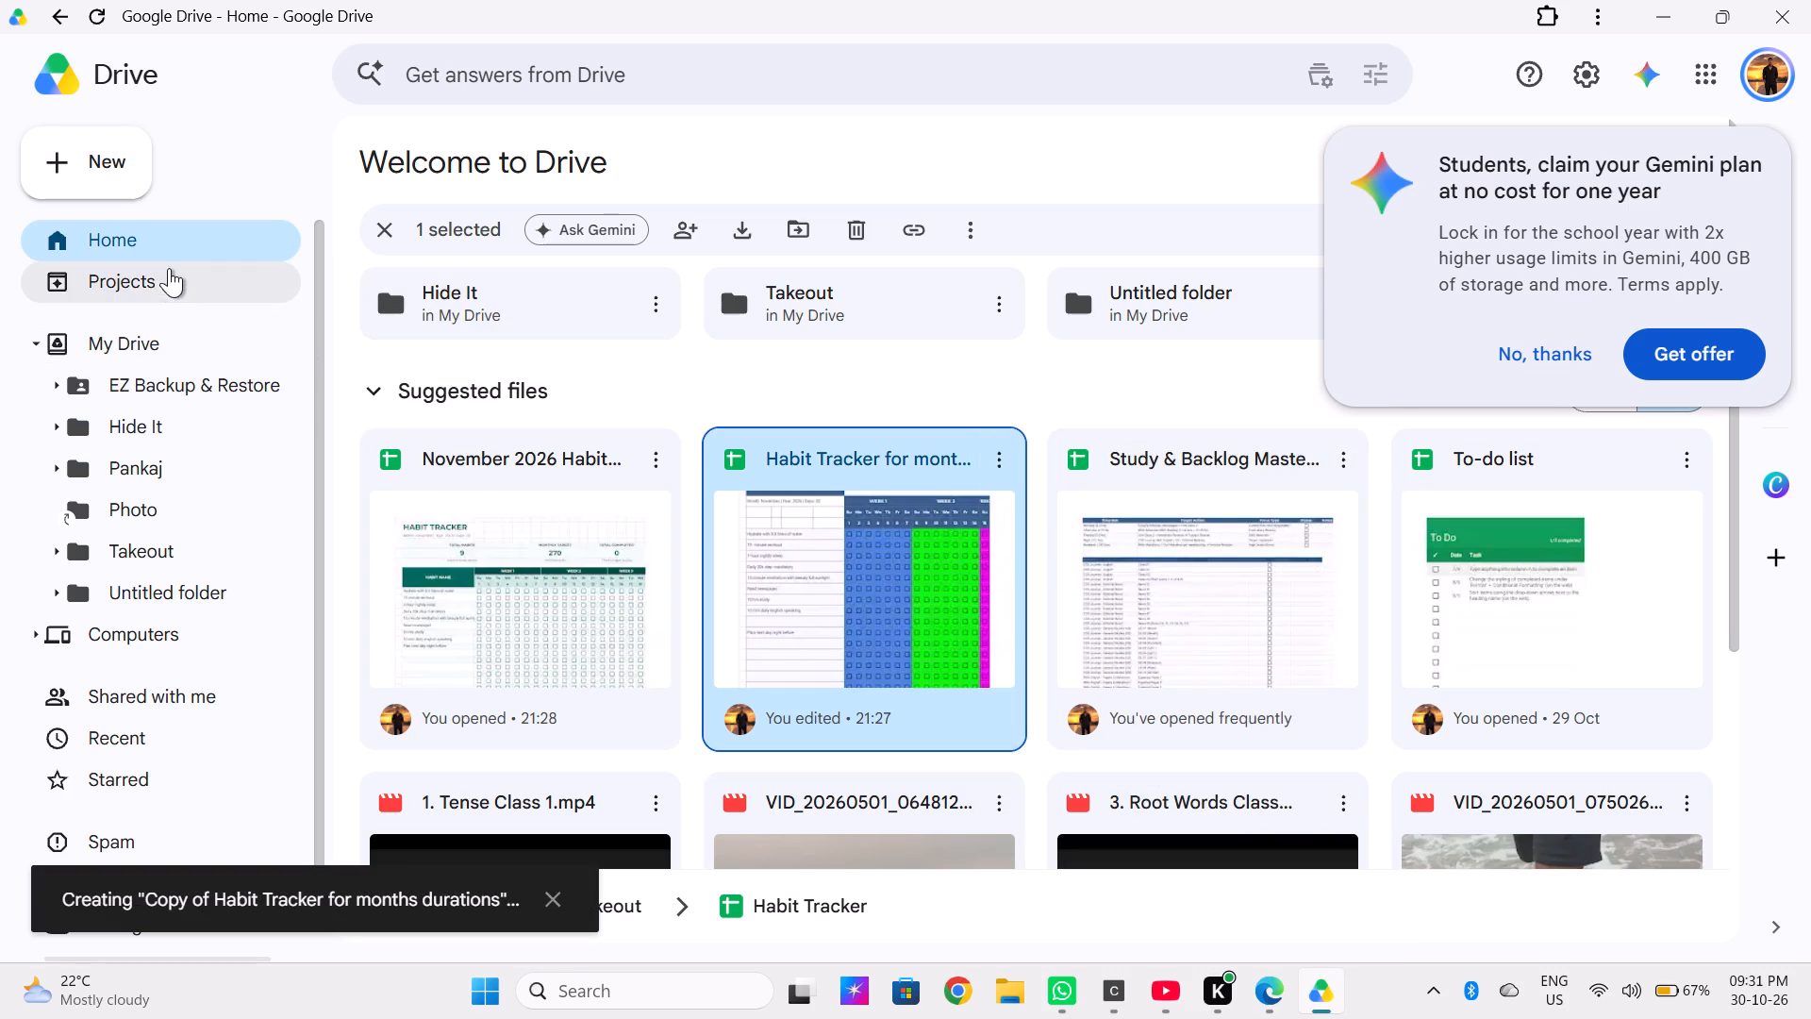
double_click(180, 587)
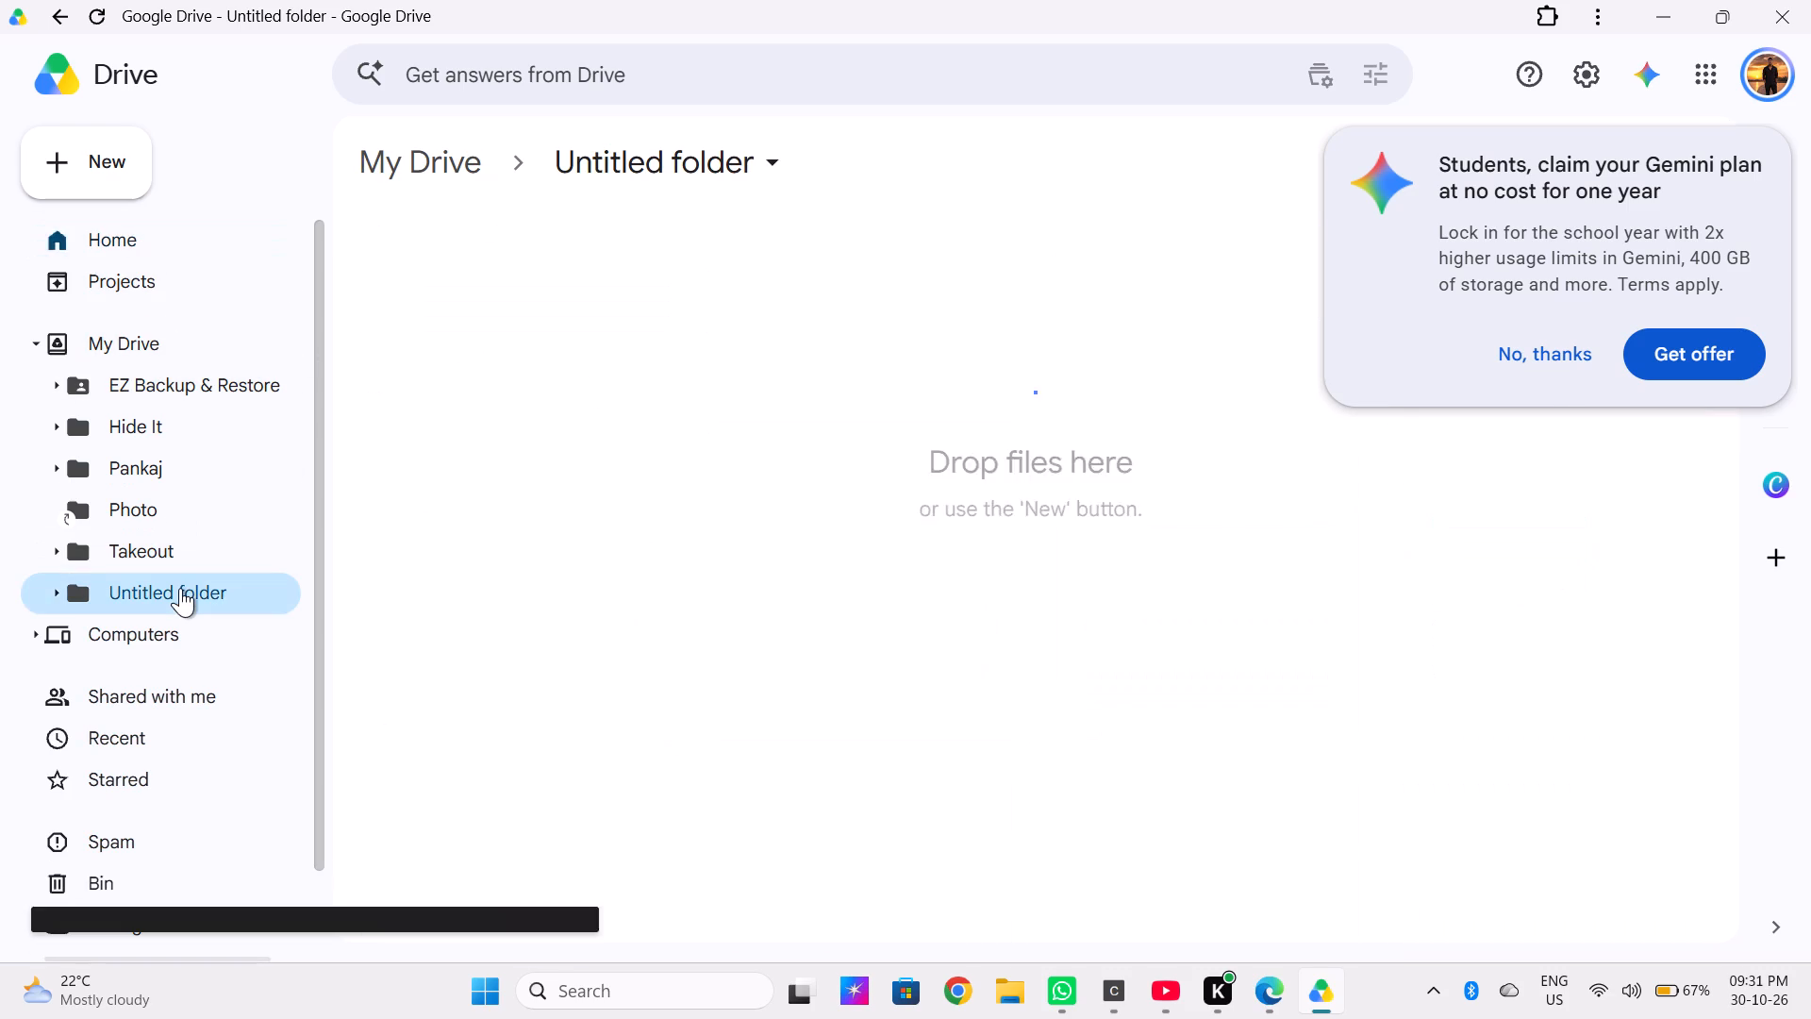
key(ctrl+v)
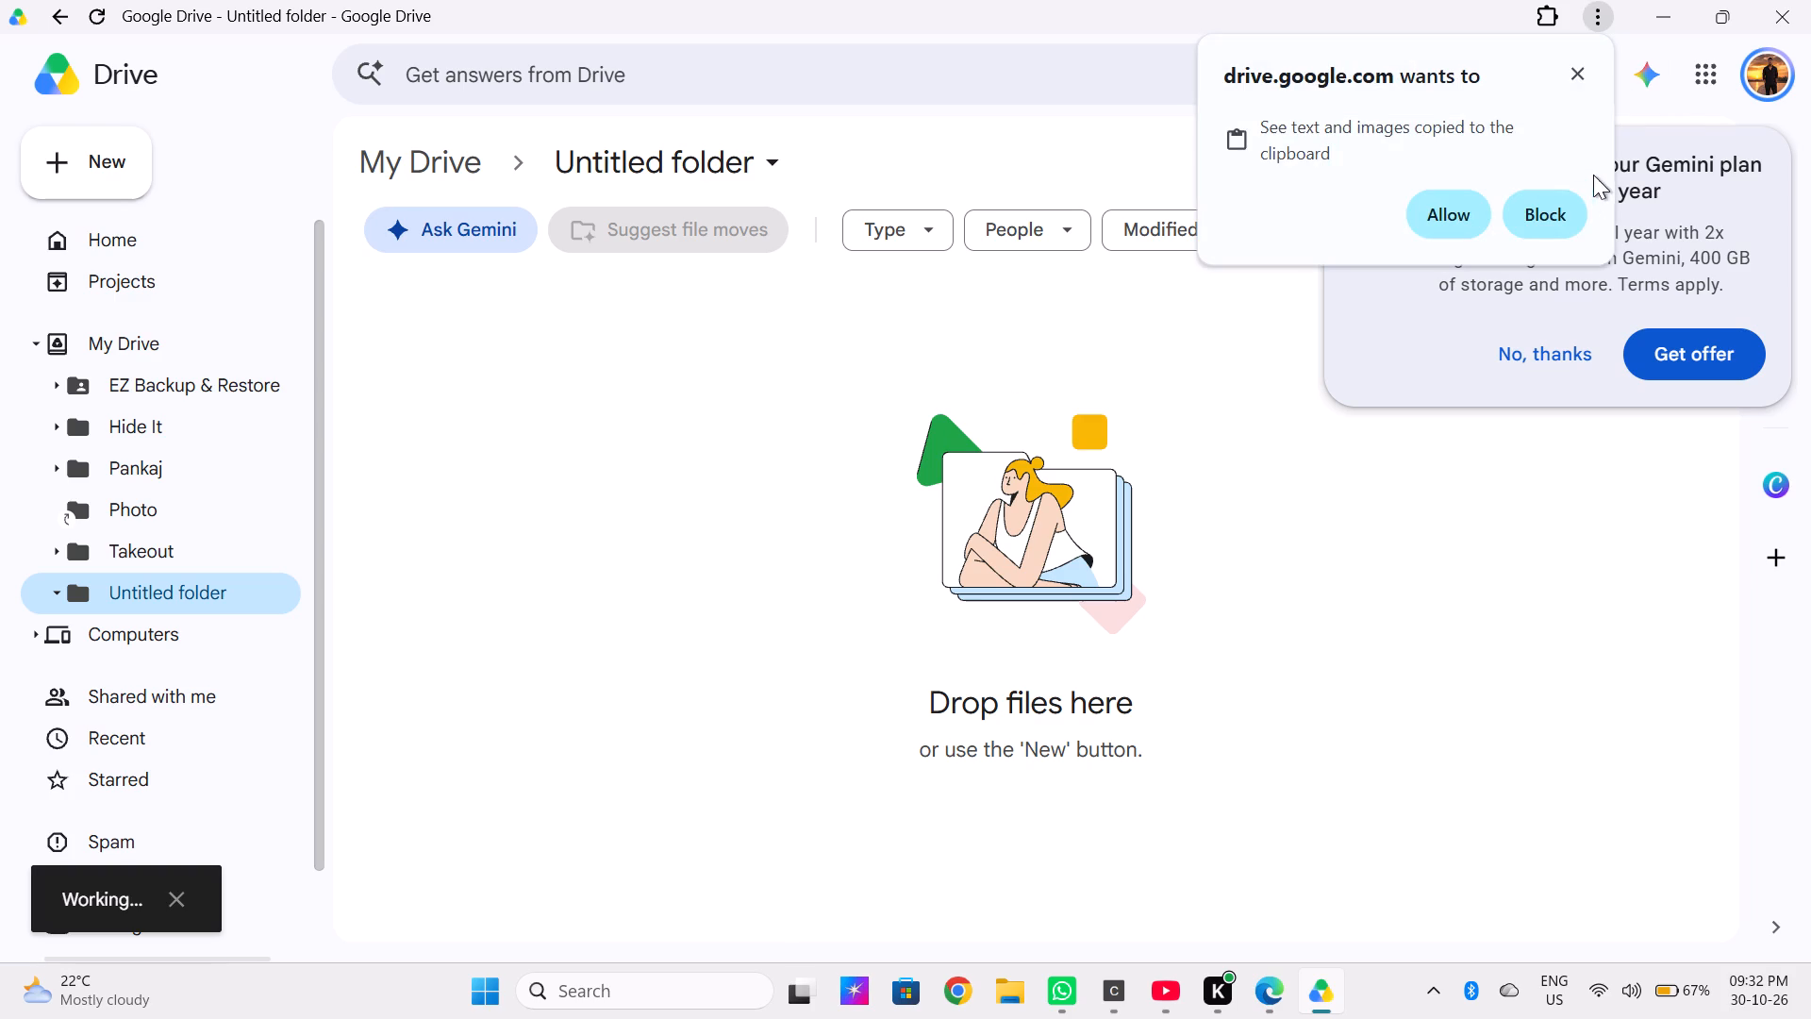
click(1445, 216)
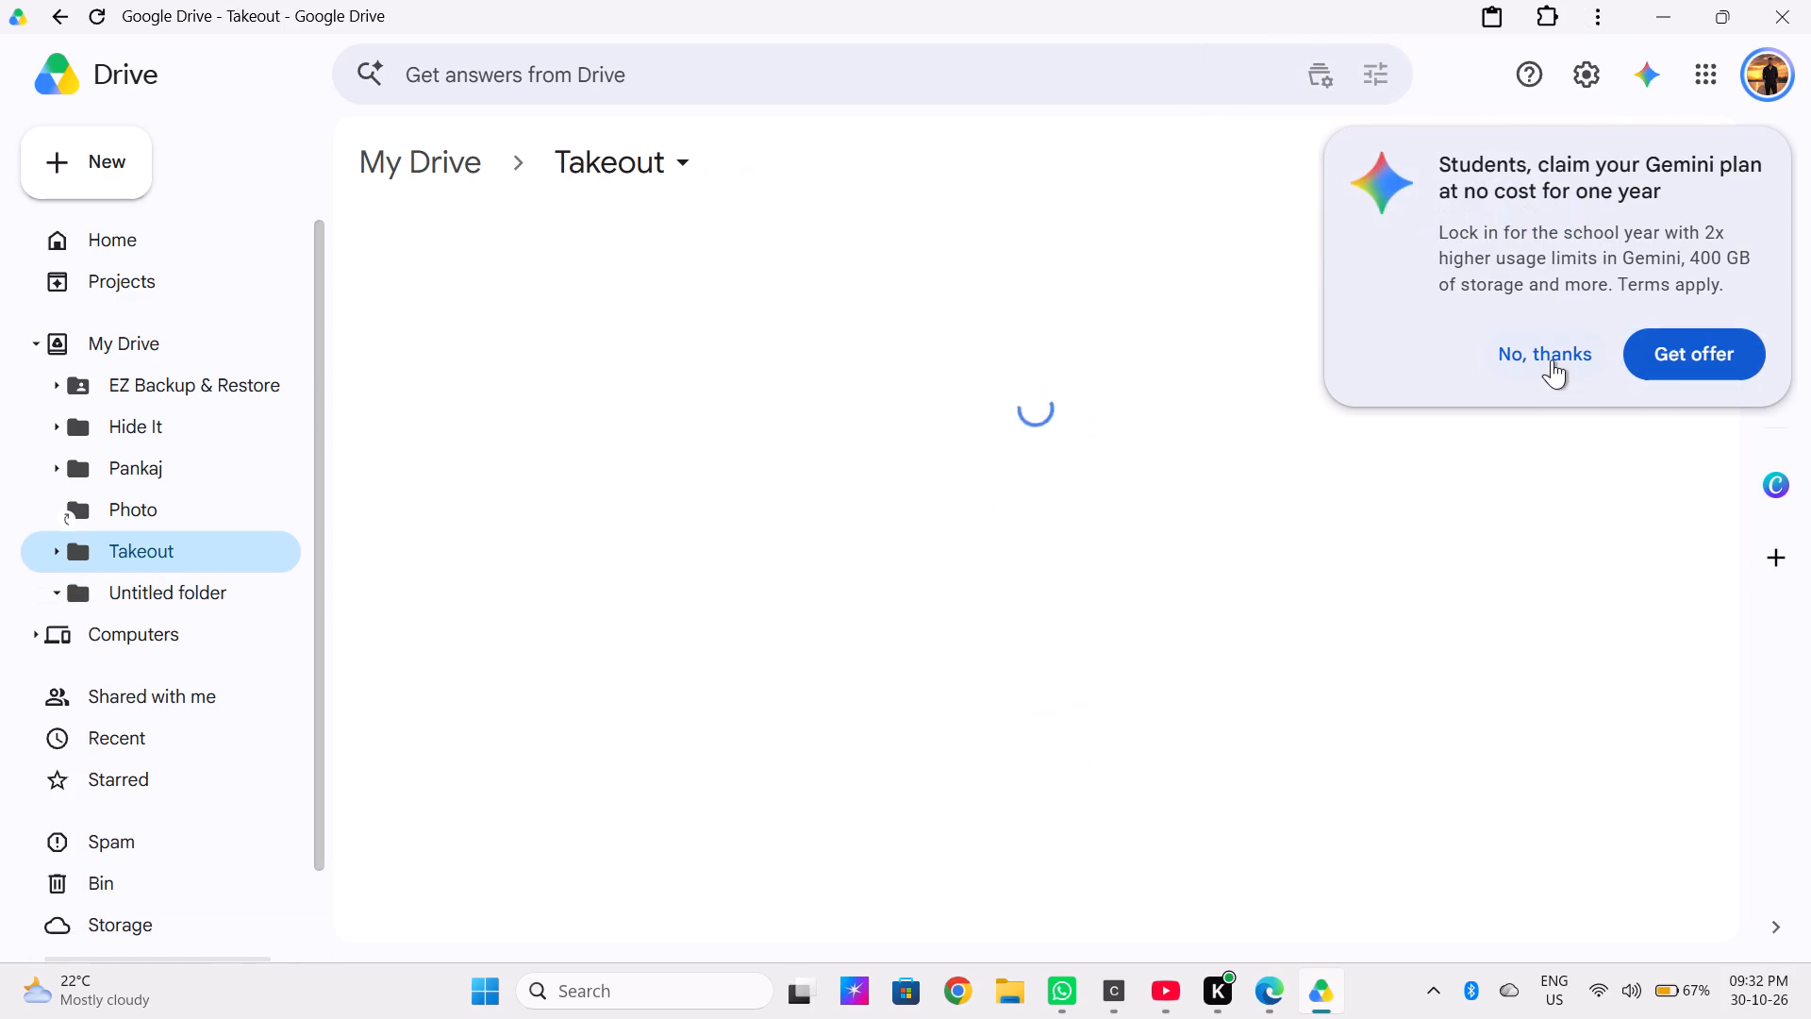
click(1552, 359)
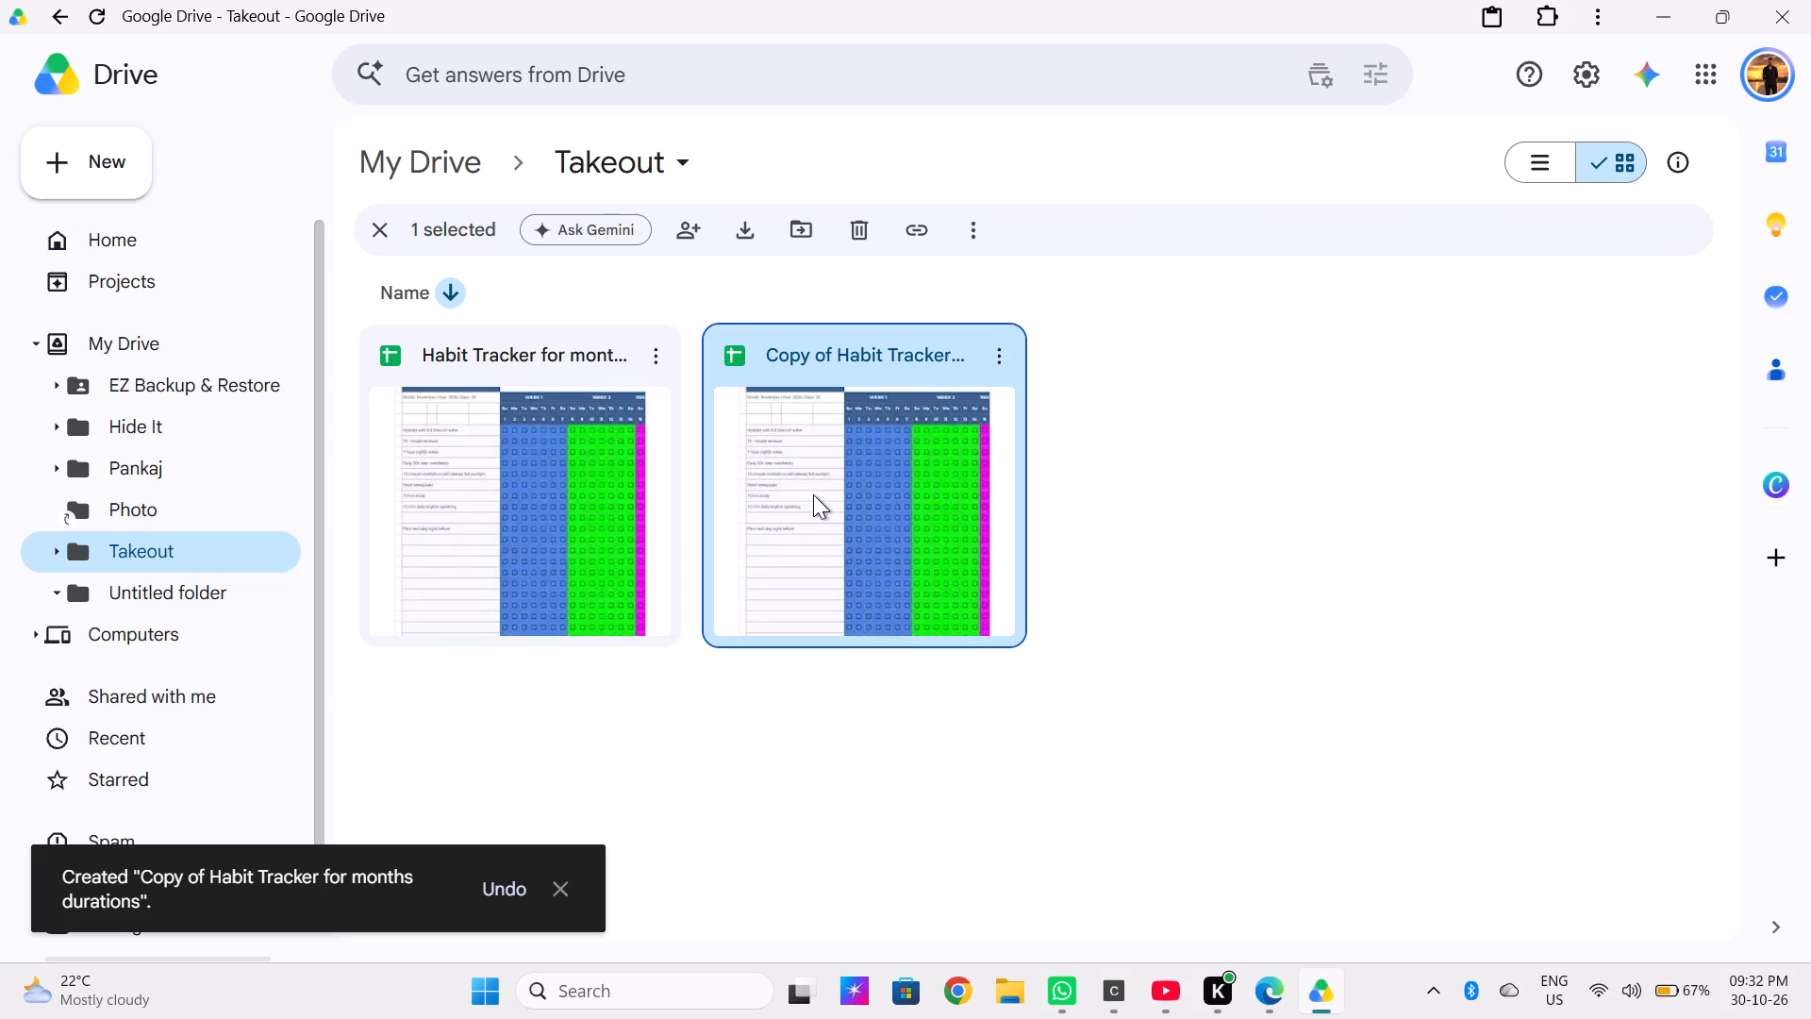
Open the original Habit Tracker for months durations from the Takeout folder to check it, and close it.
double_click(625, 498)
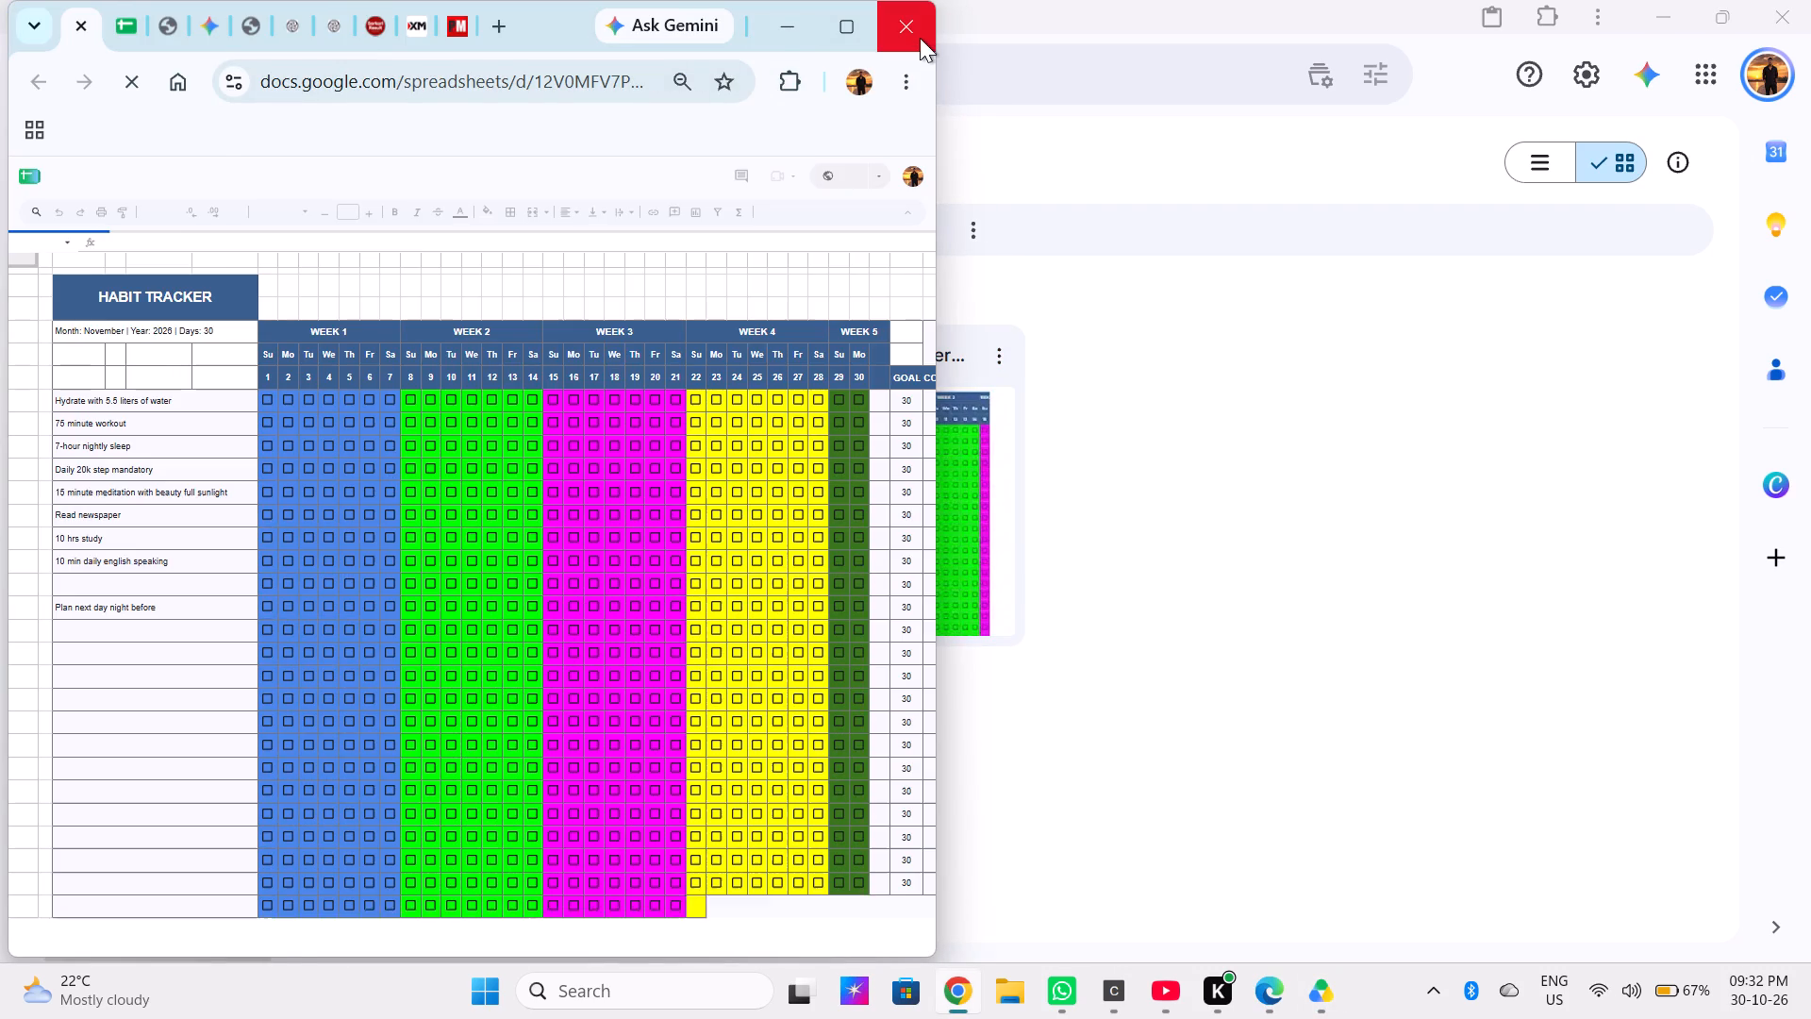
click(920, 38)
click(892, 18)
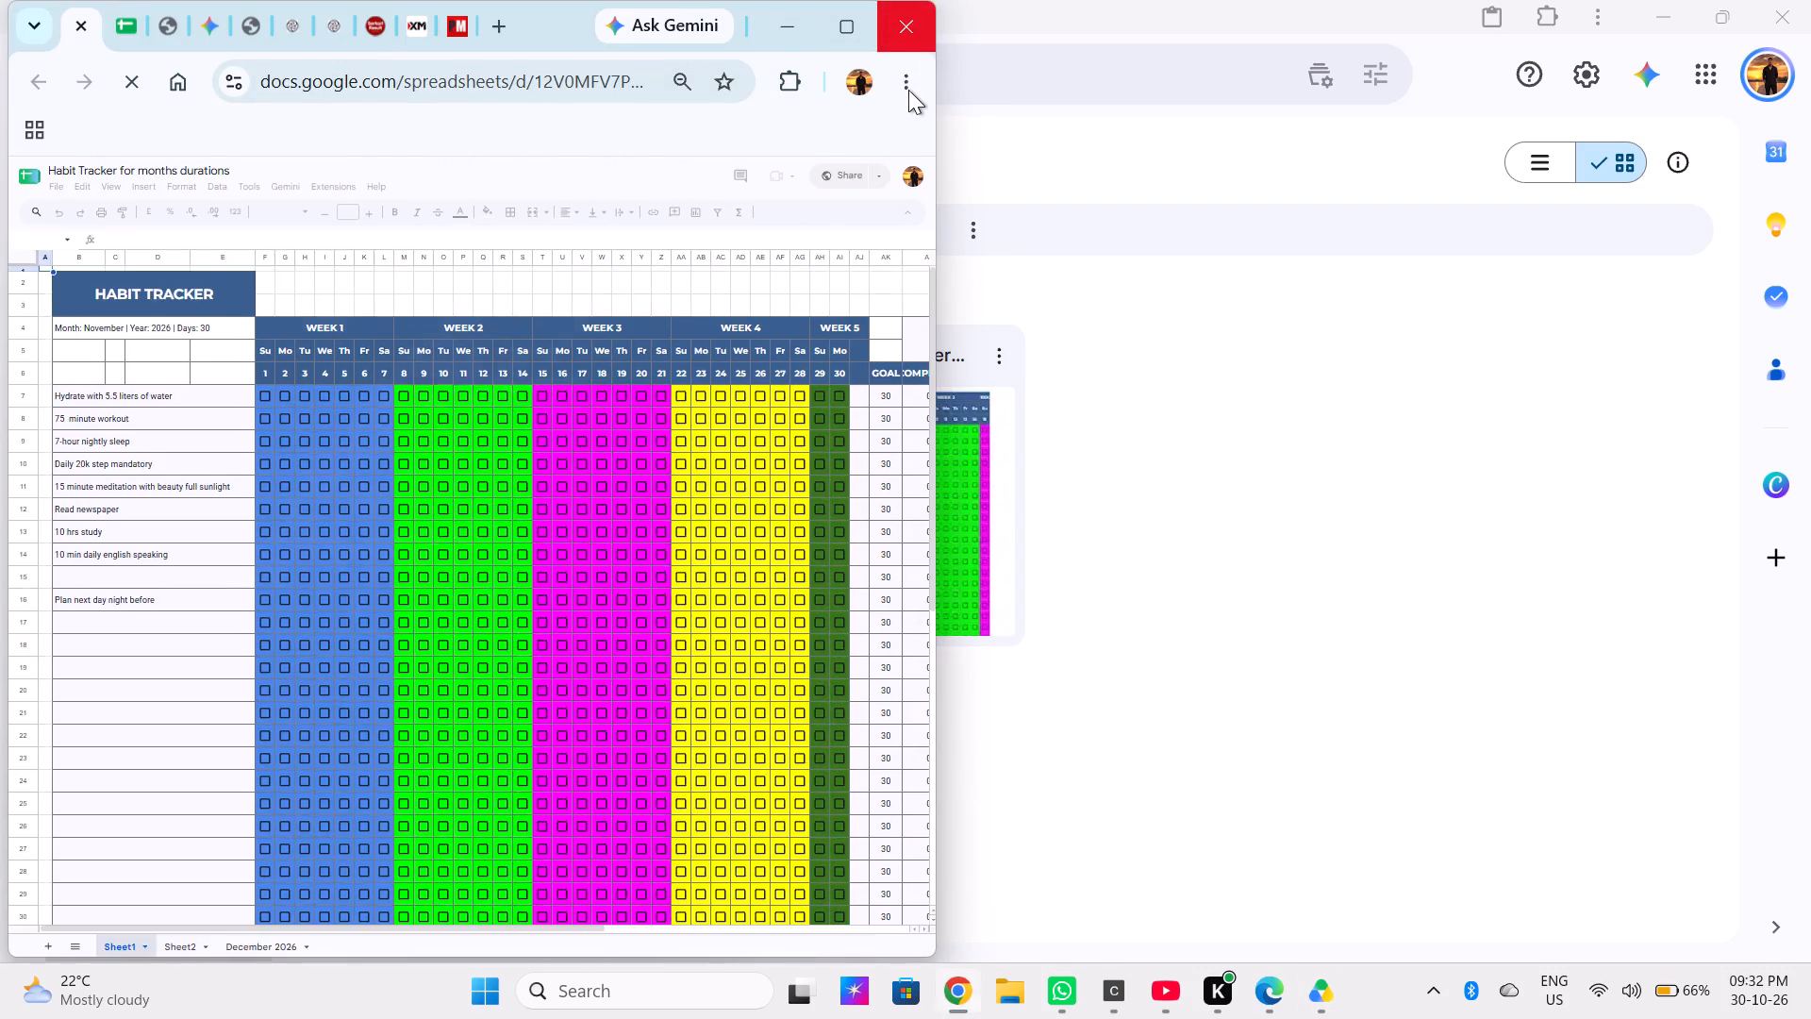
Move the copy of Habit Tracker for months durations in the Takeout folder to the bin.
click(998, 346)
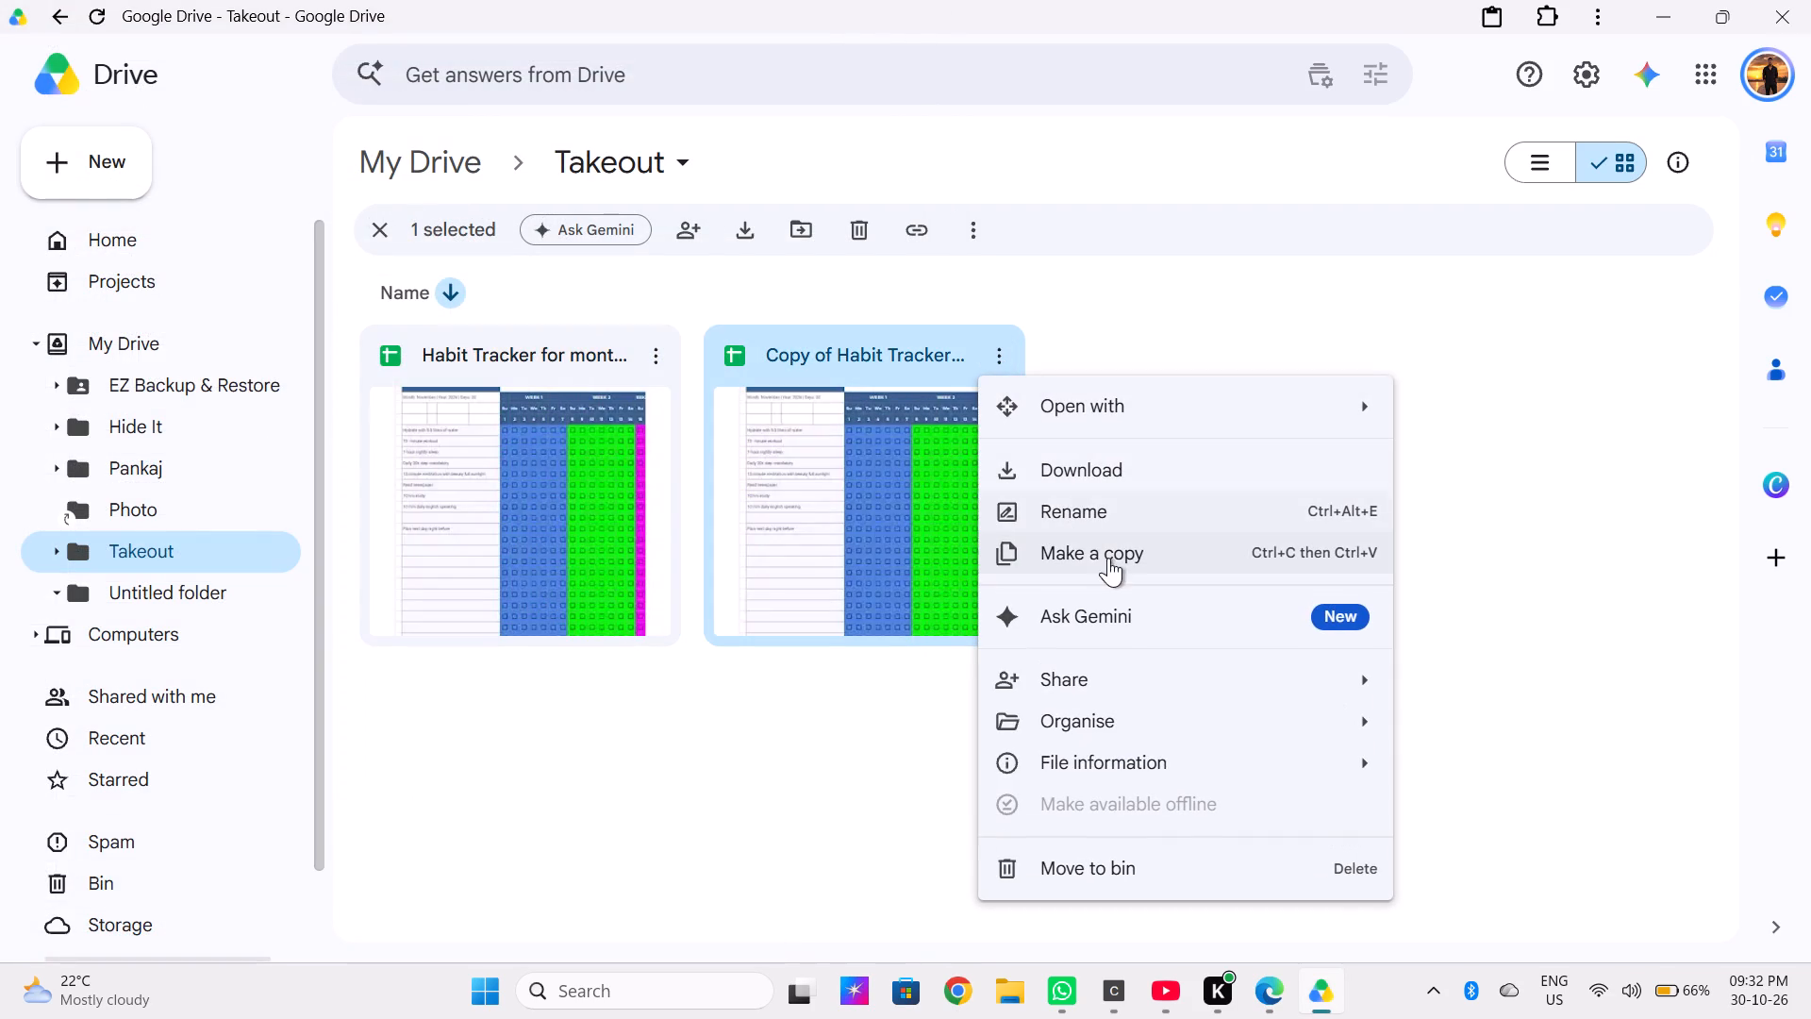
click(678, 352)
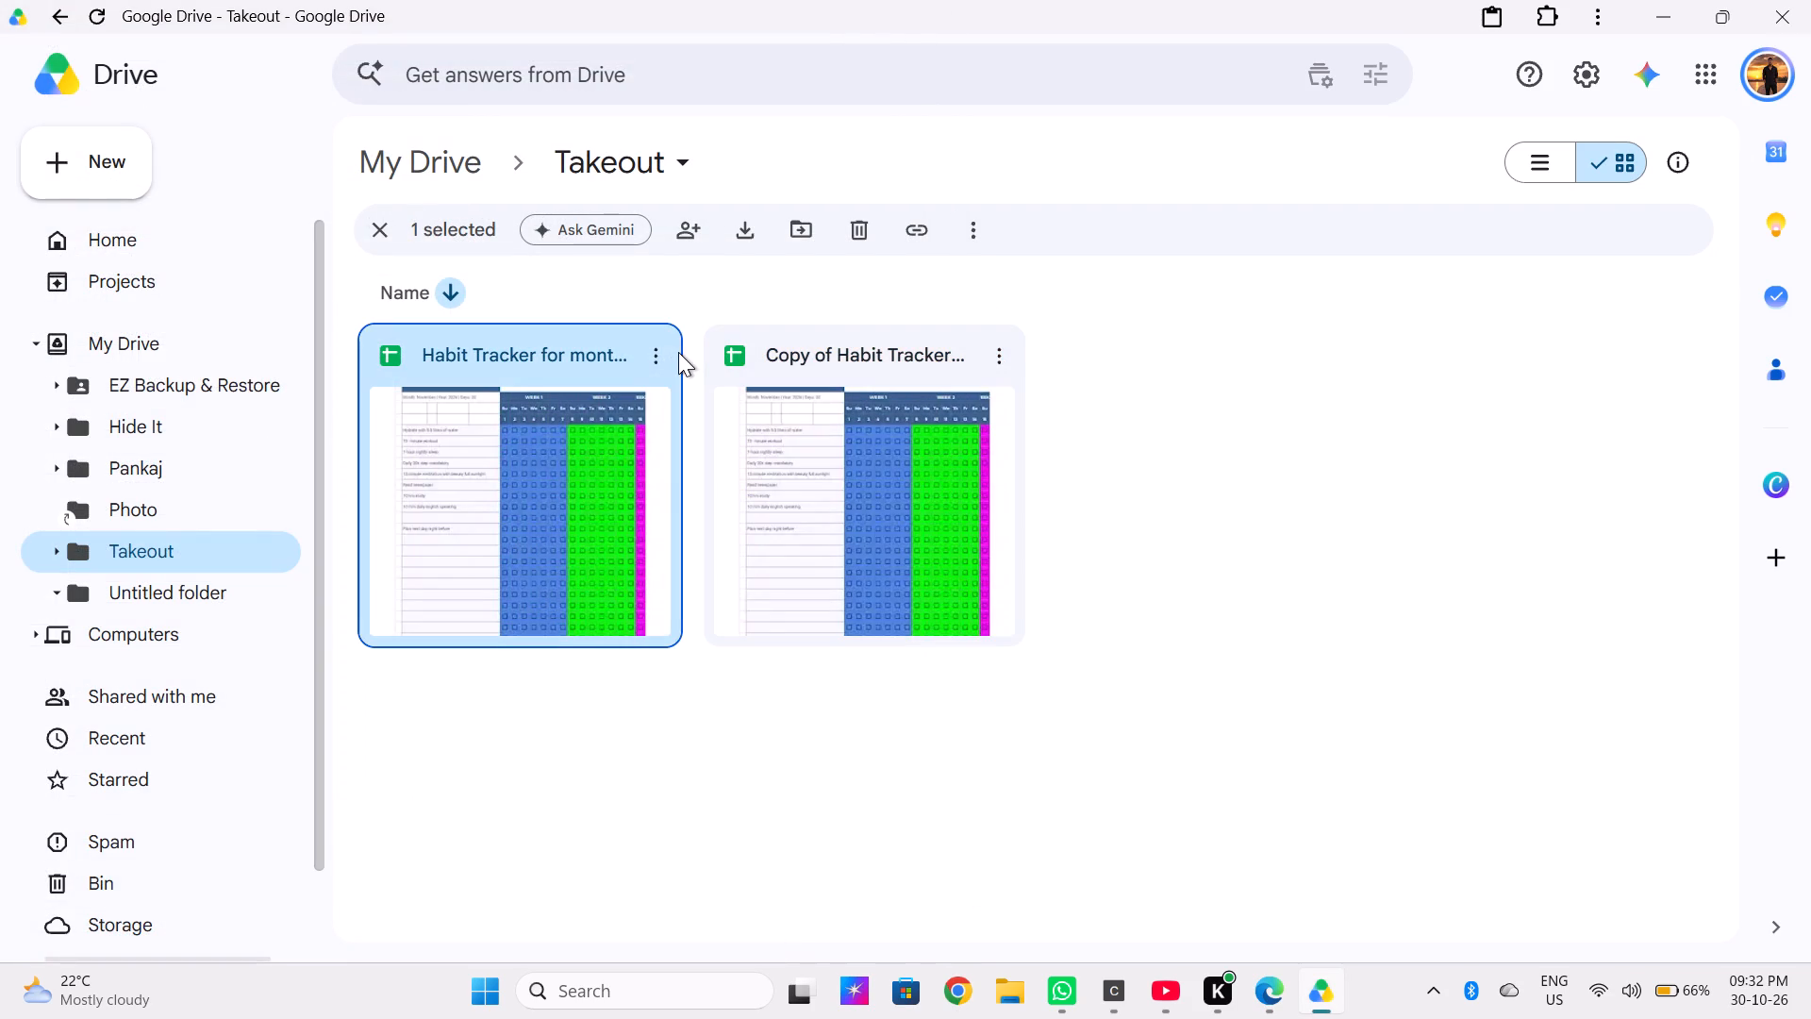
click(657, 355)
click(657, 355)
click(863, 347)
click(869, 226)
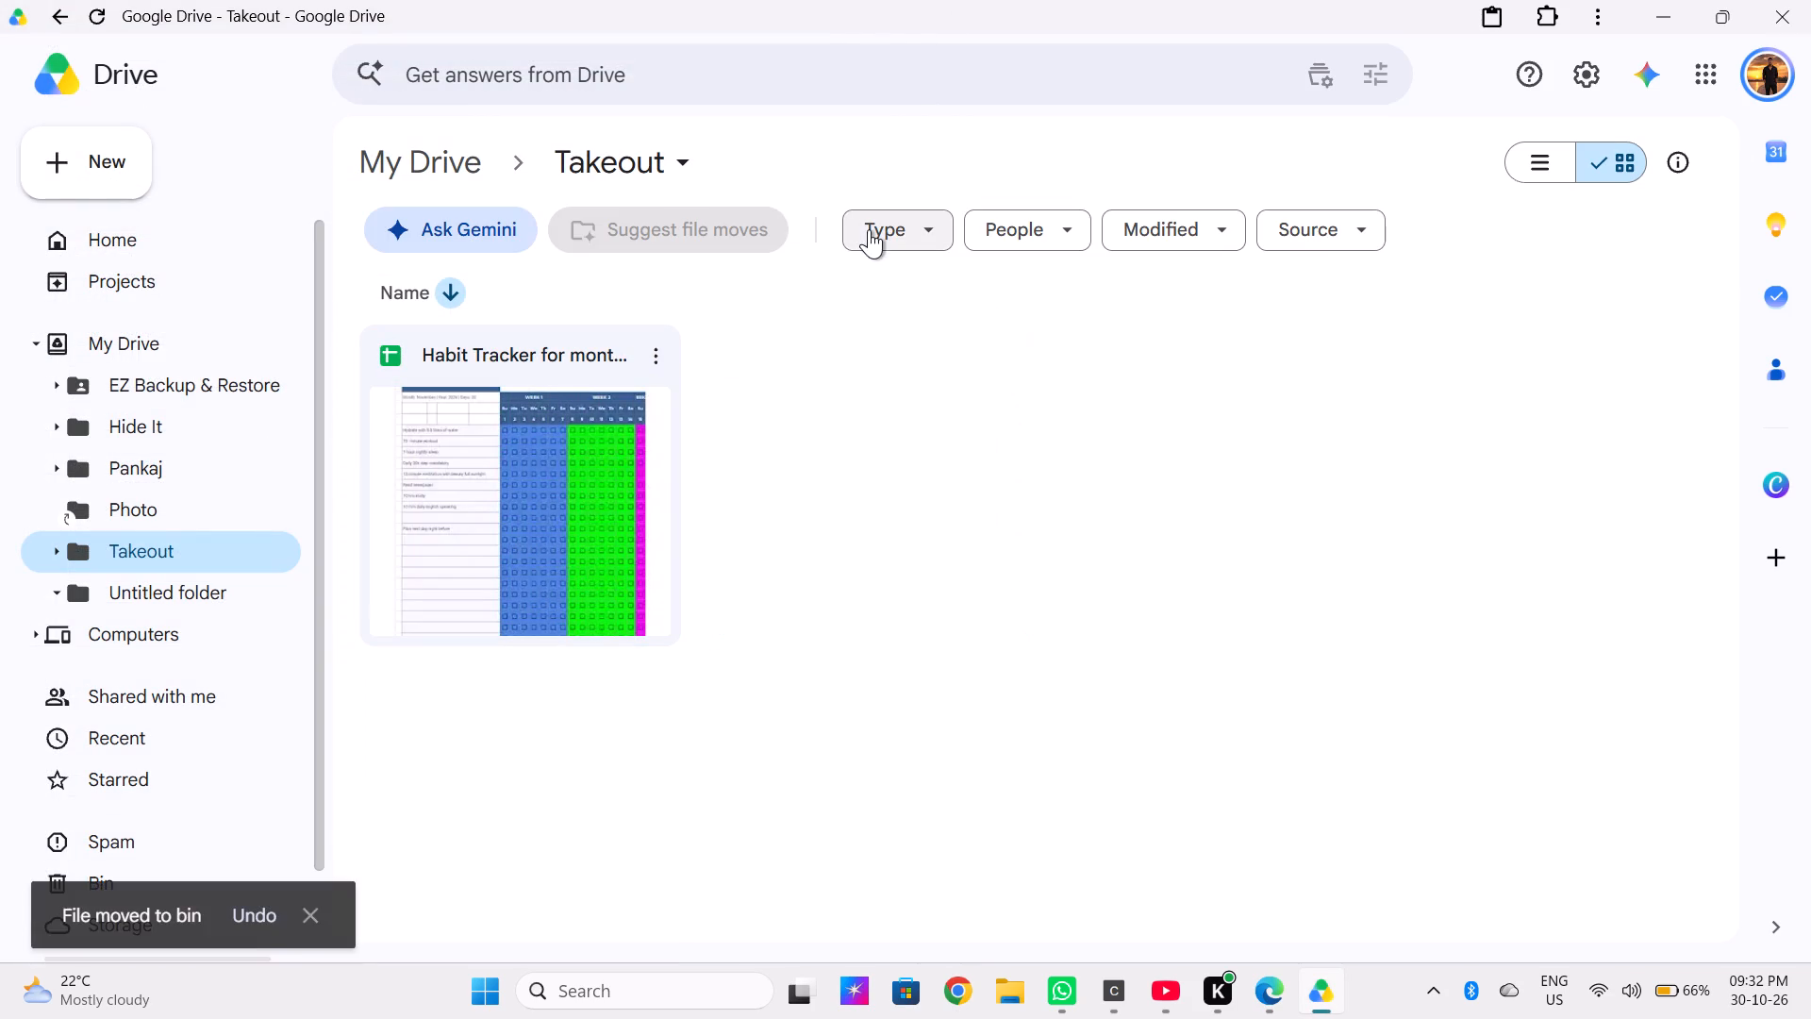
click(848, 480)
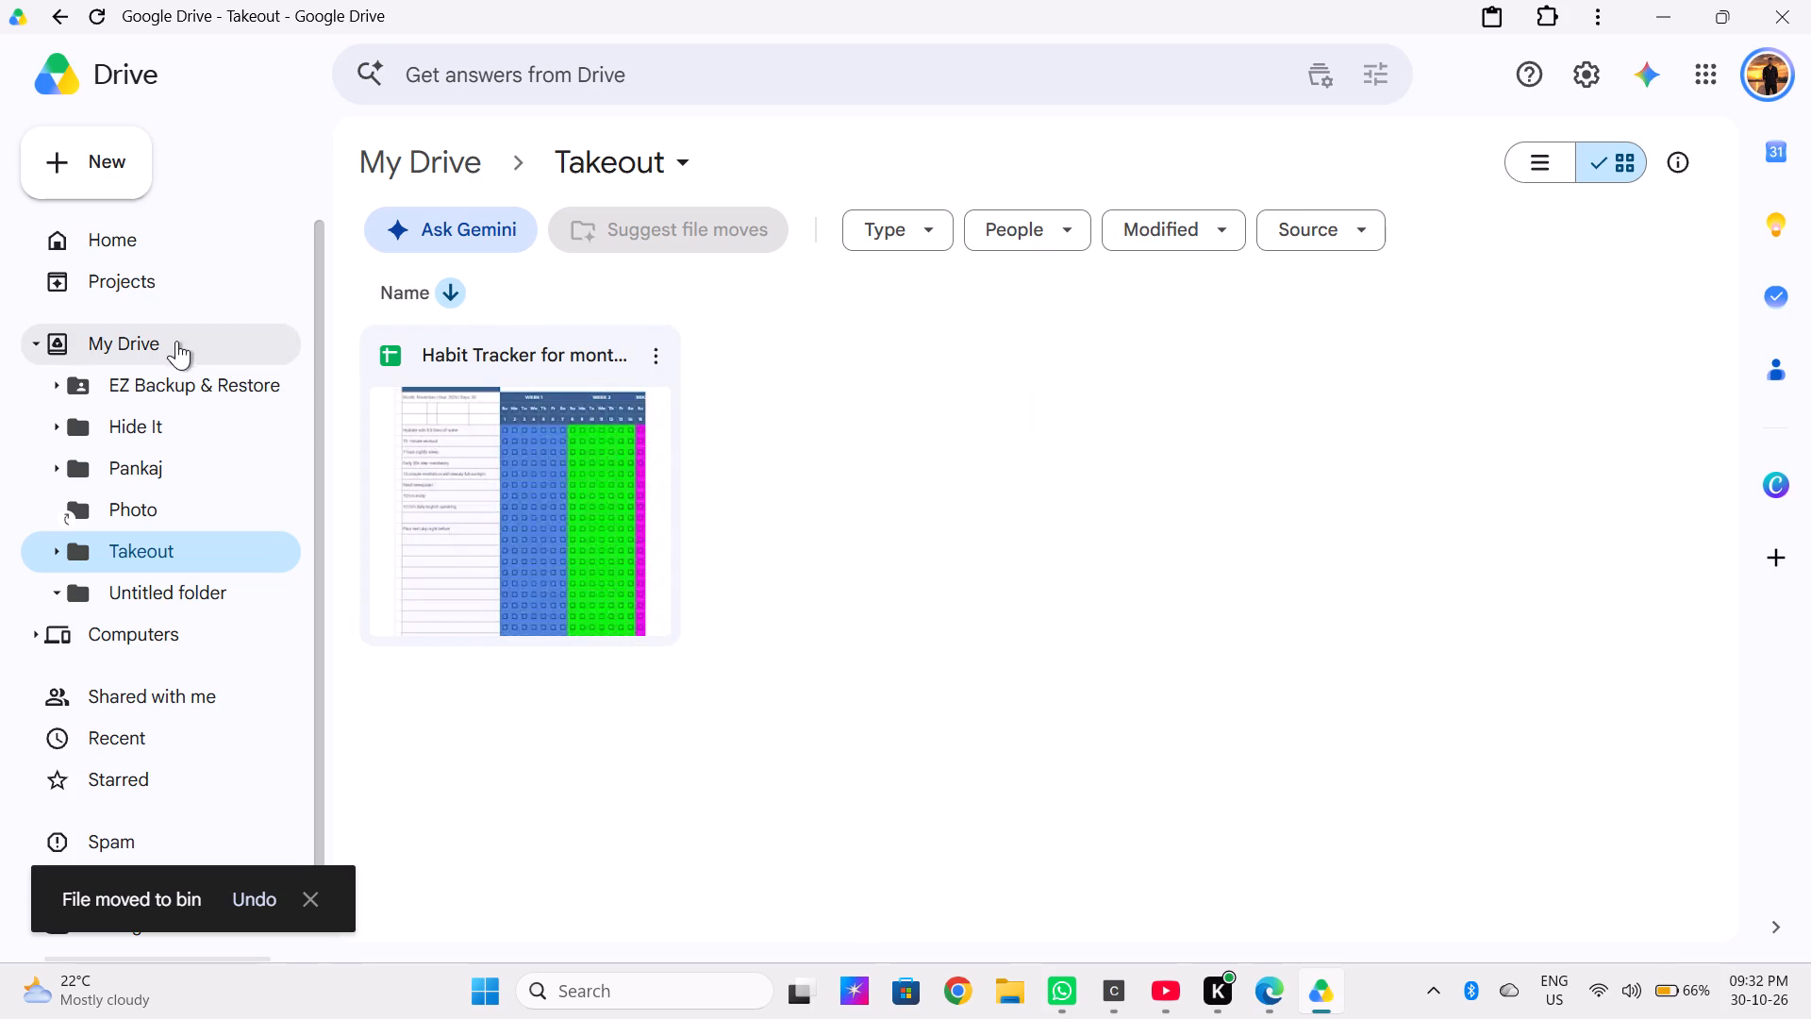
Reopen the remaining Habit Tracker for months durations file from the Takeout folder and close its window.
double_click(564, 510)
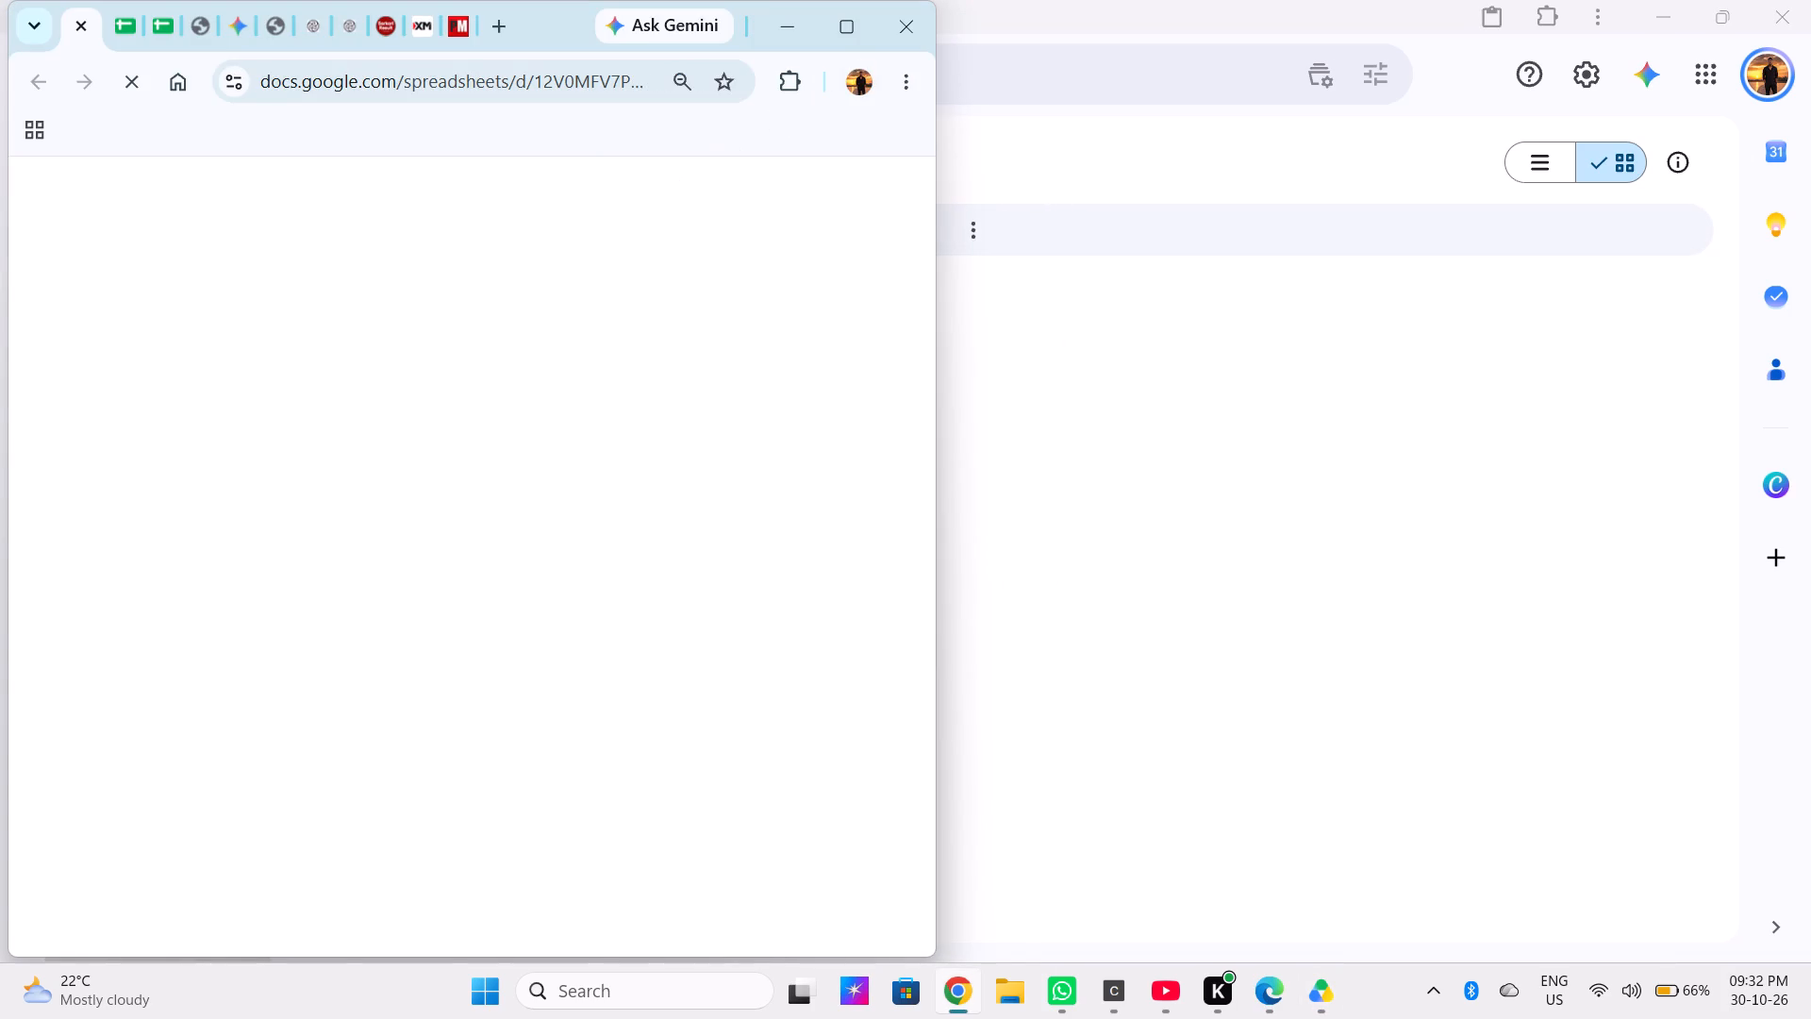
click(910, 39)
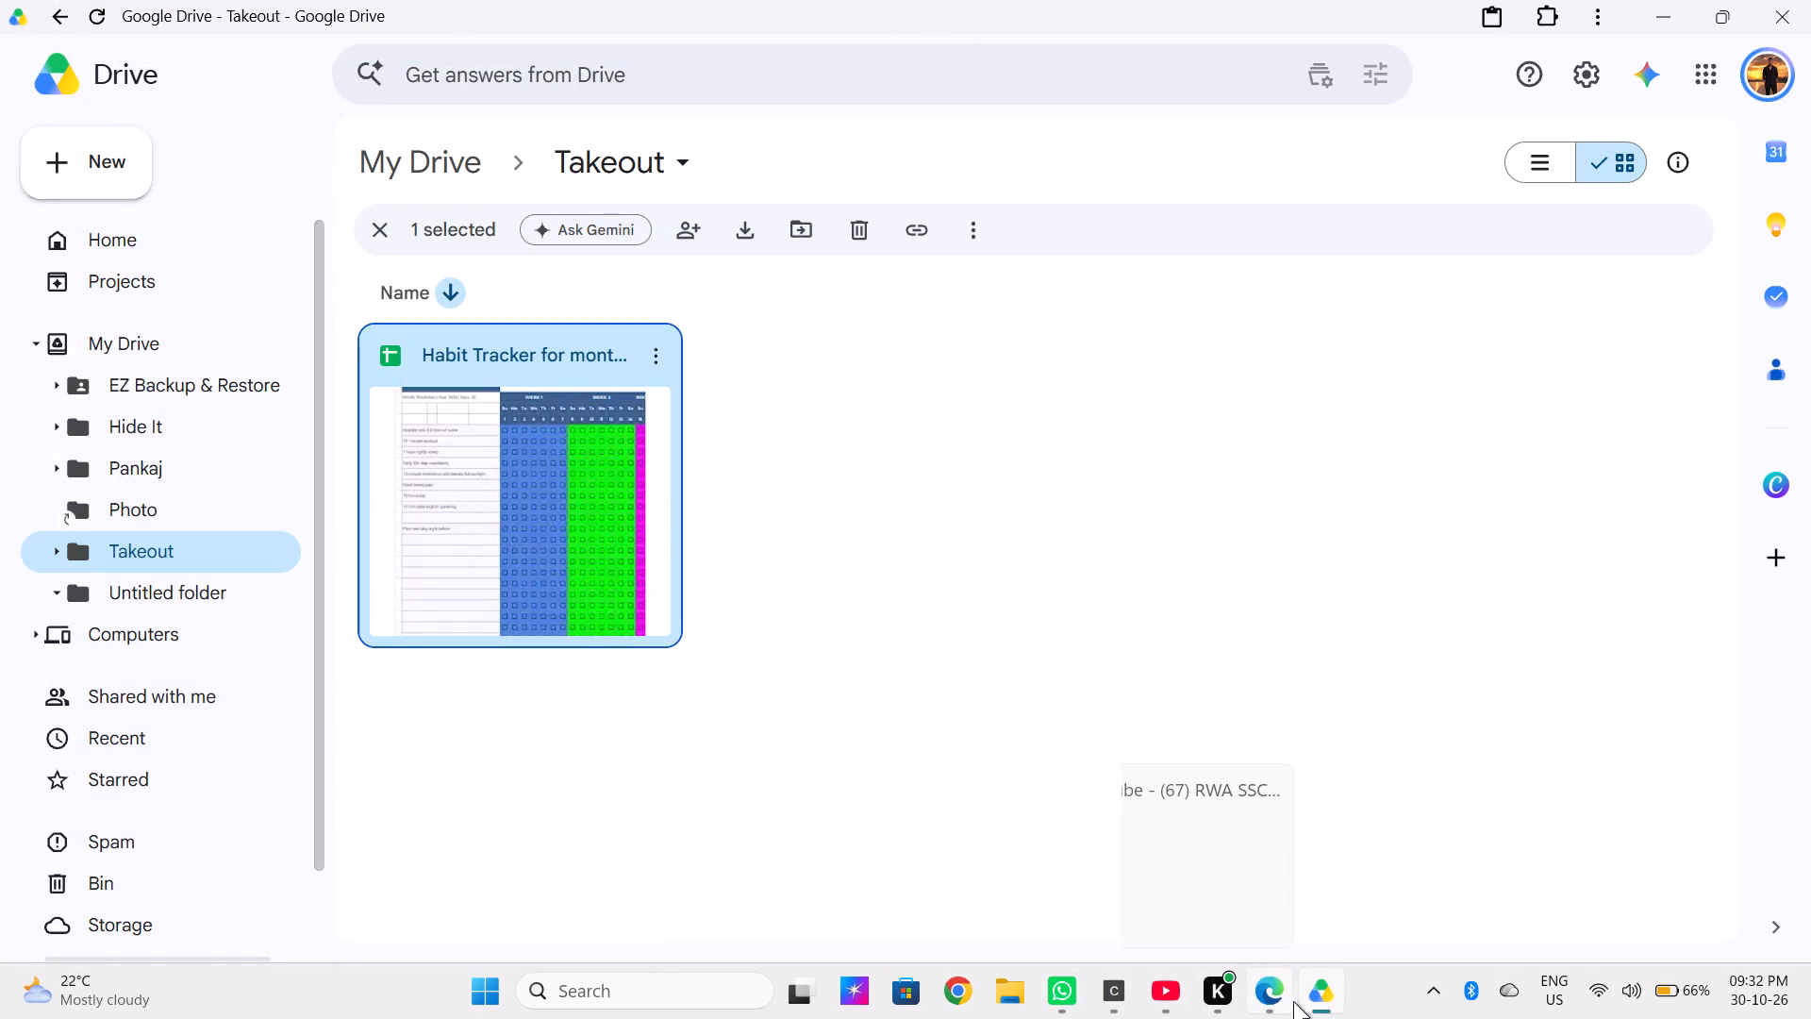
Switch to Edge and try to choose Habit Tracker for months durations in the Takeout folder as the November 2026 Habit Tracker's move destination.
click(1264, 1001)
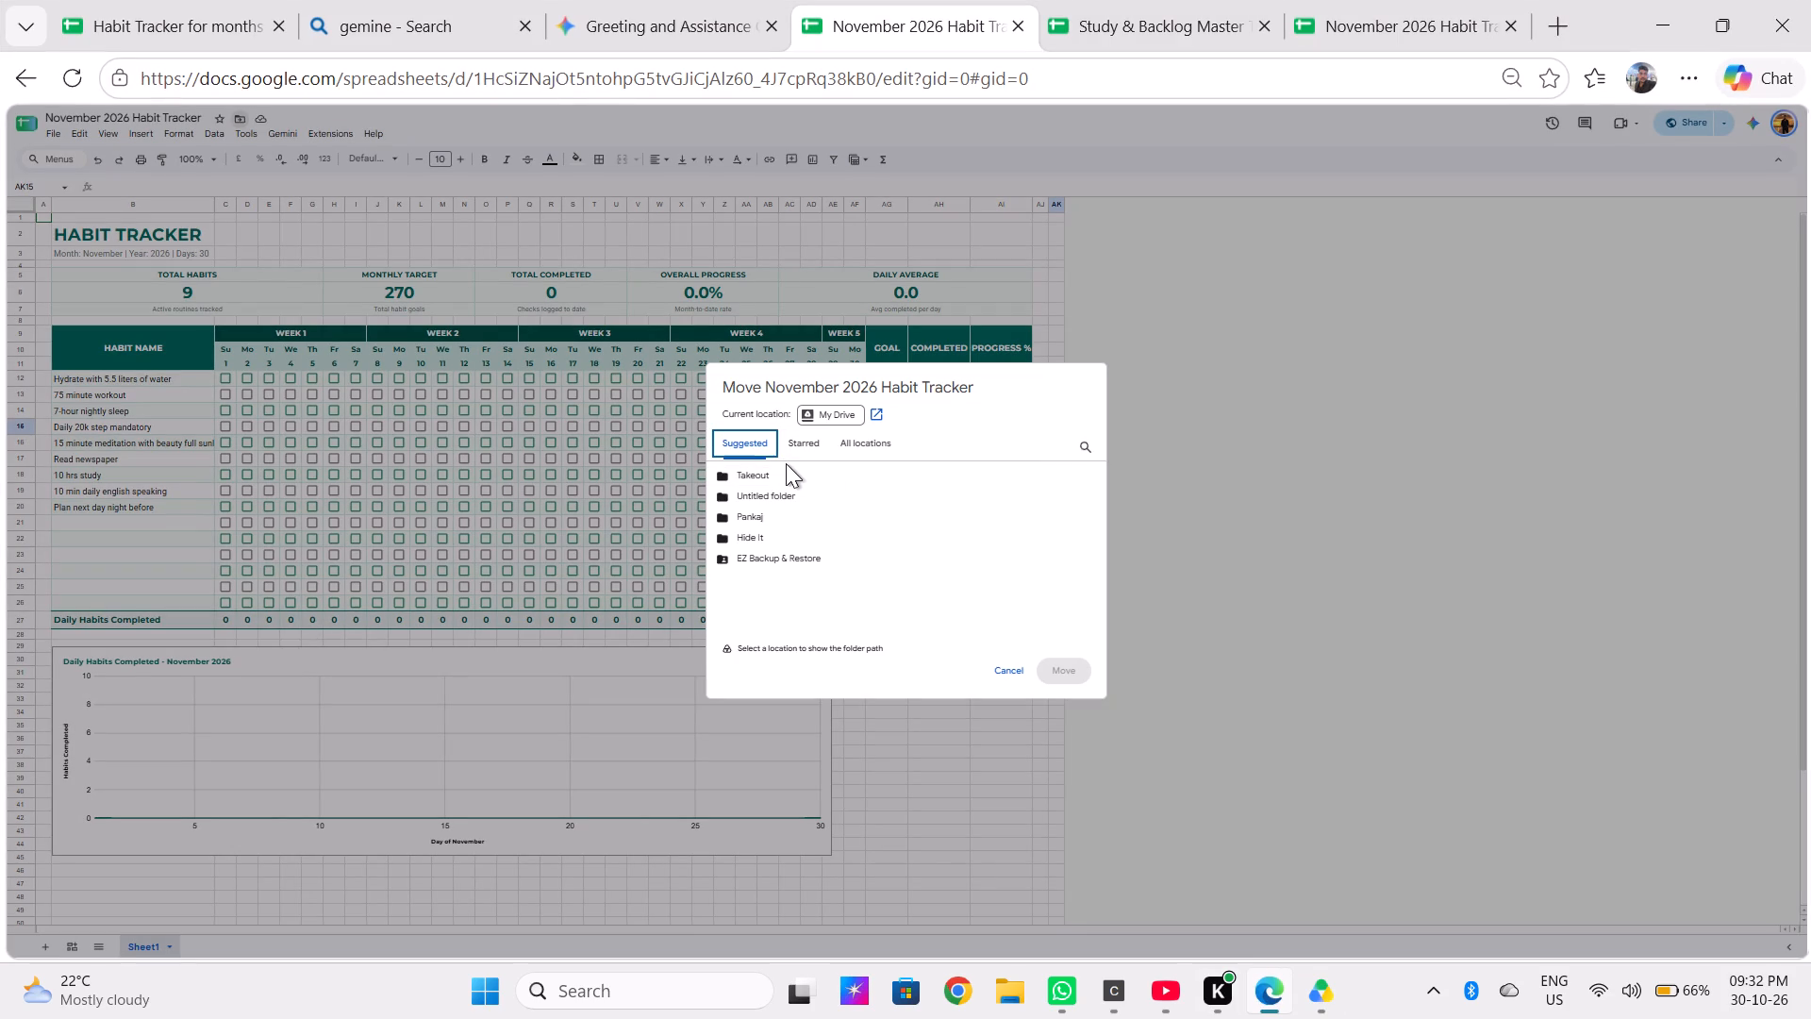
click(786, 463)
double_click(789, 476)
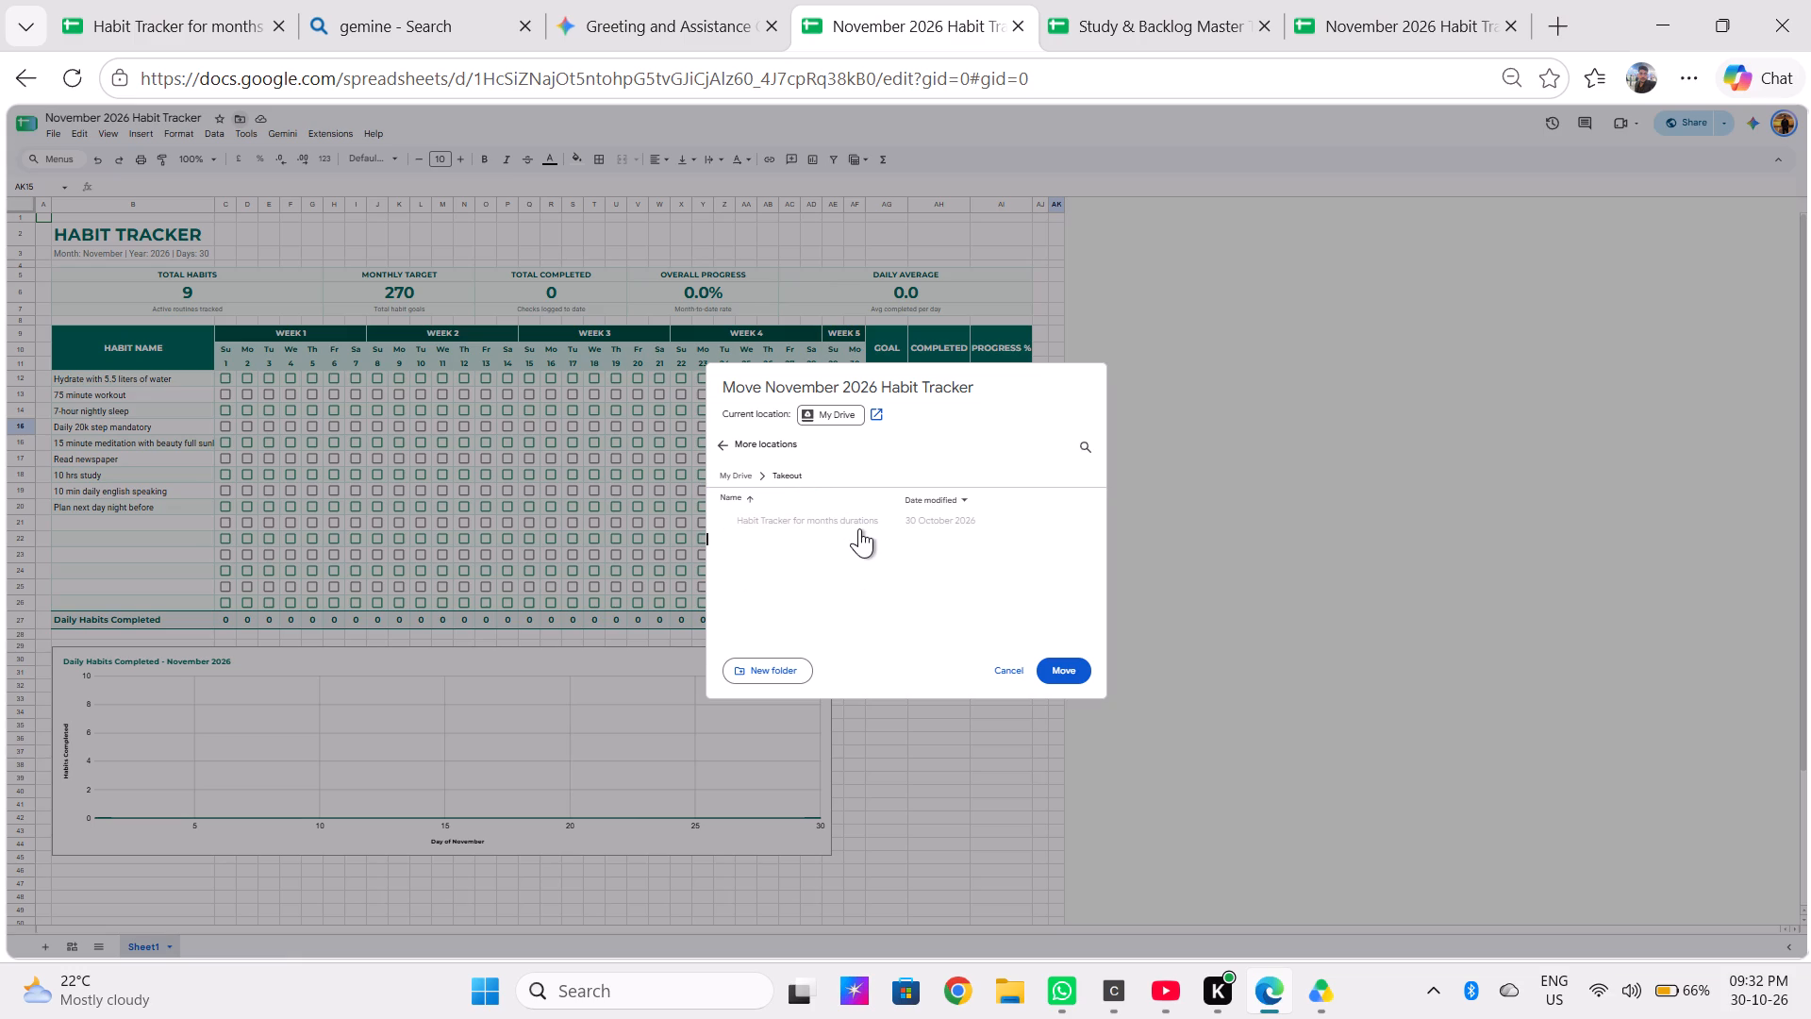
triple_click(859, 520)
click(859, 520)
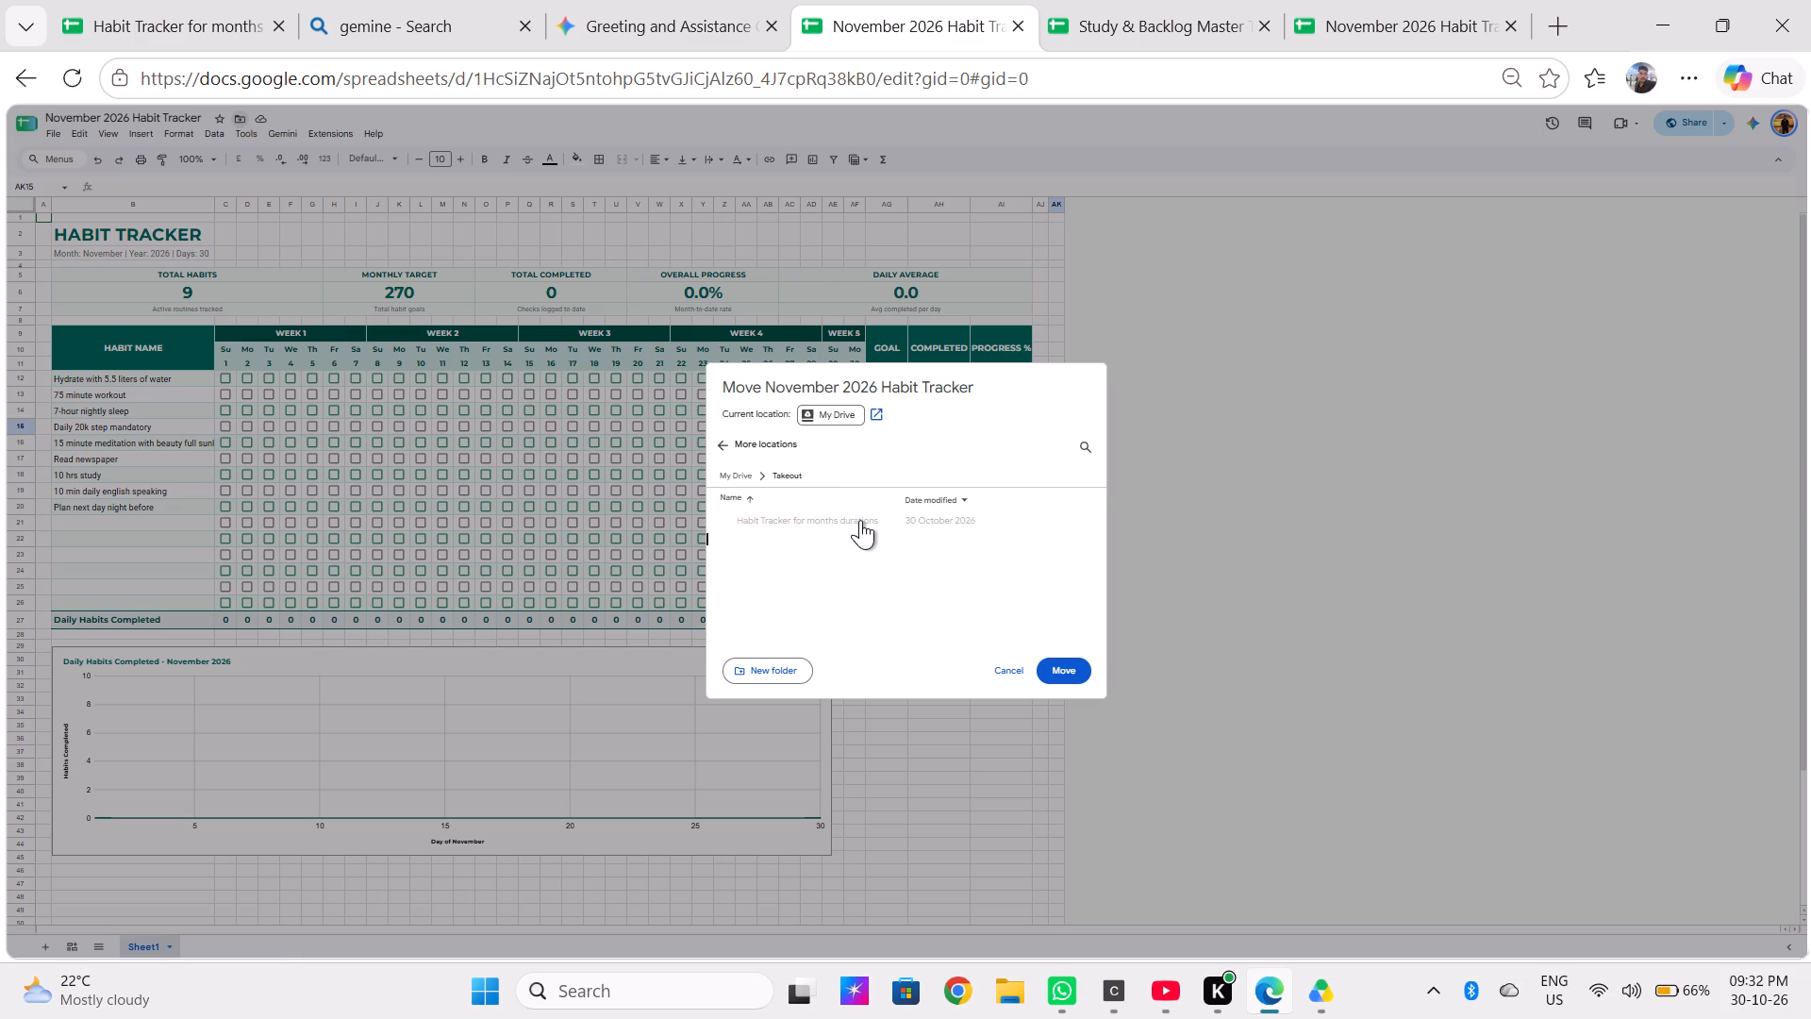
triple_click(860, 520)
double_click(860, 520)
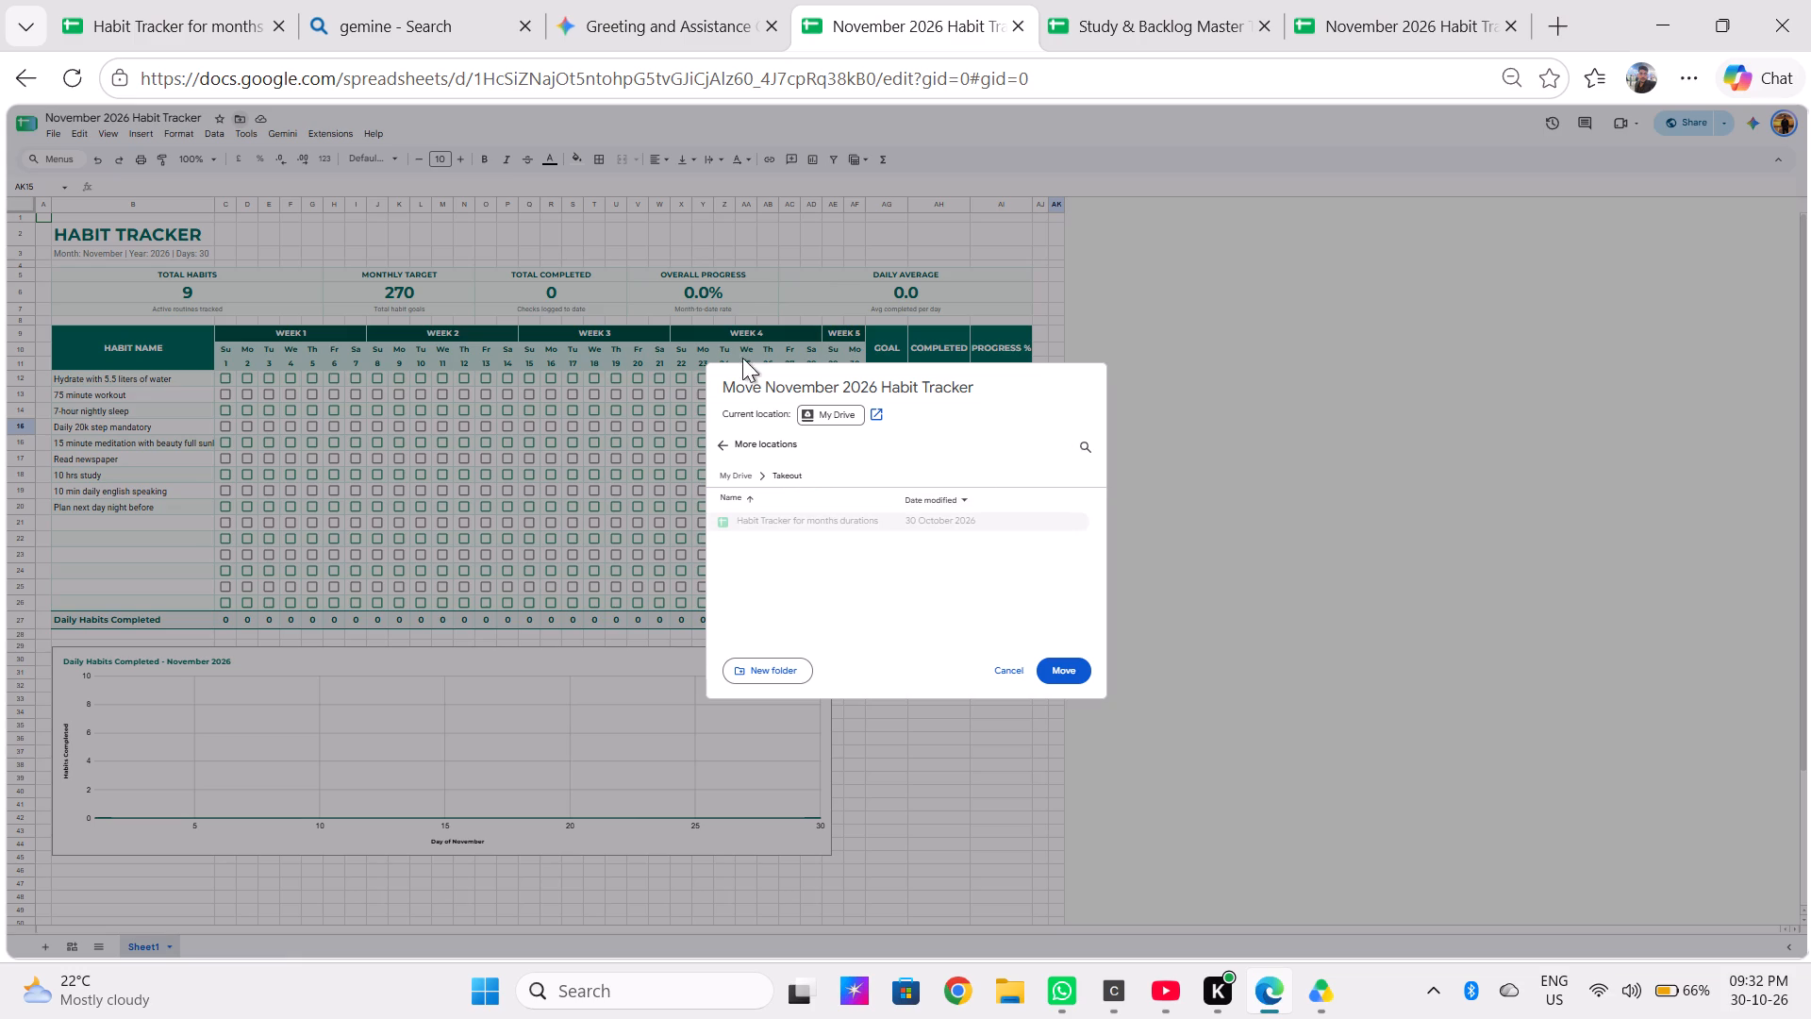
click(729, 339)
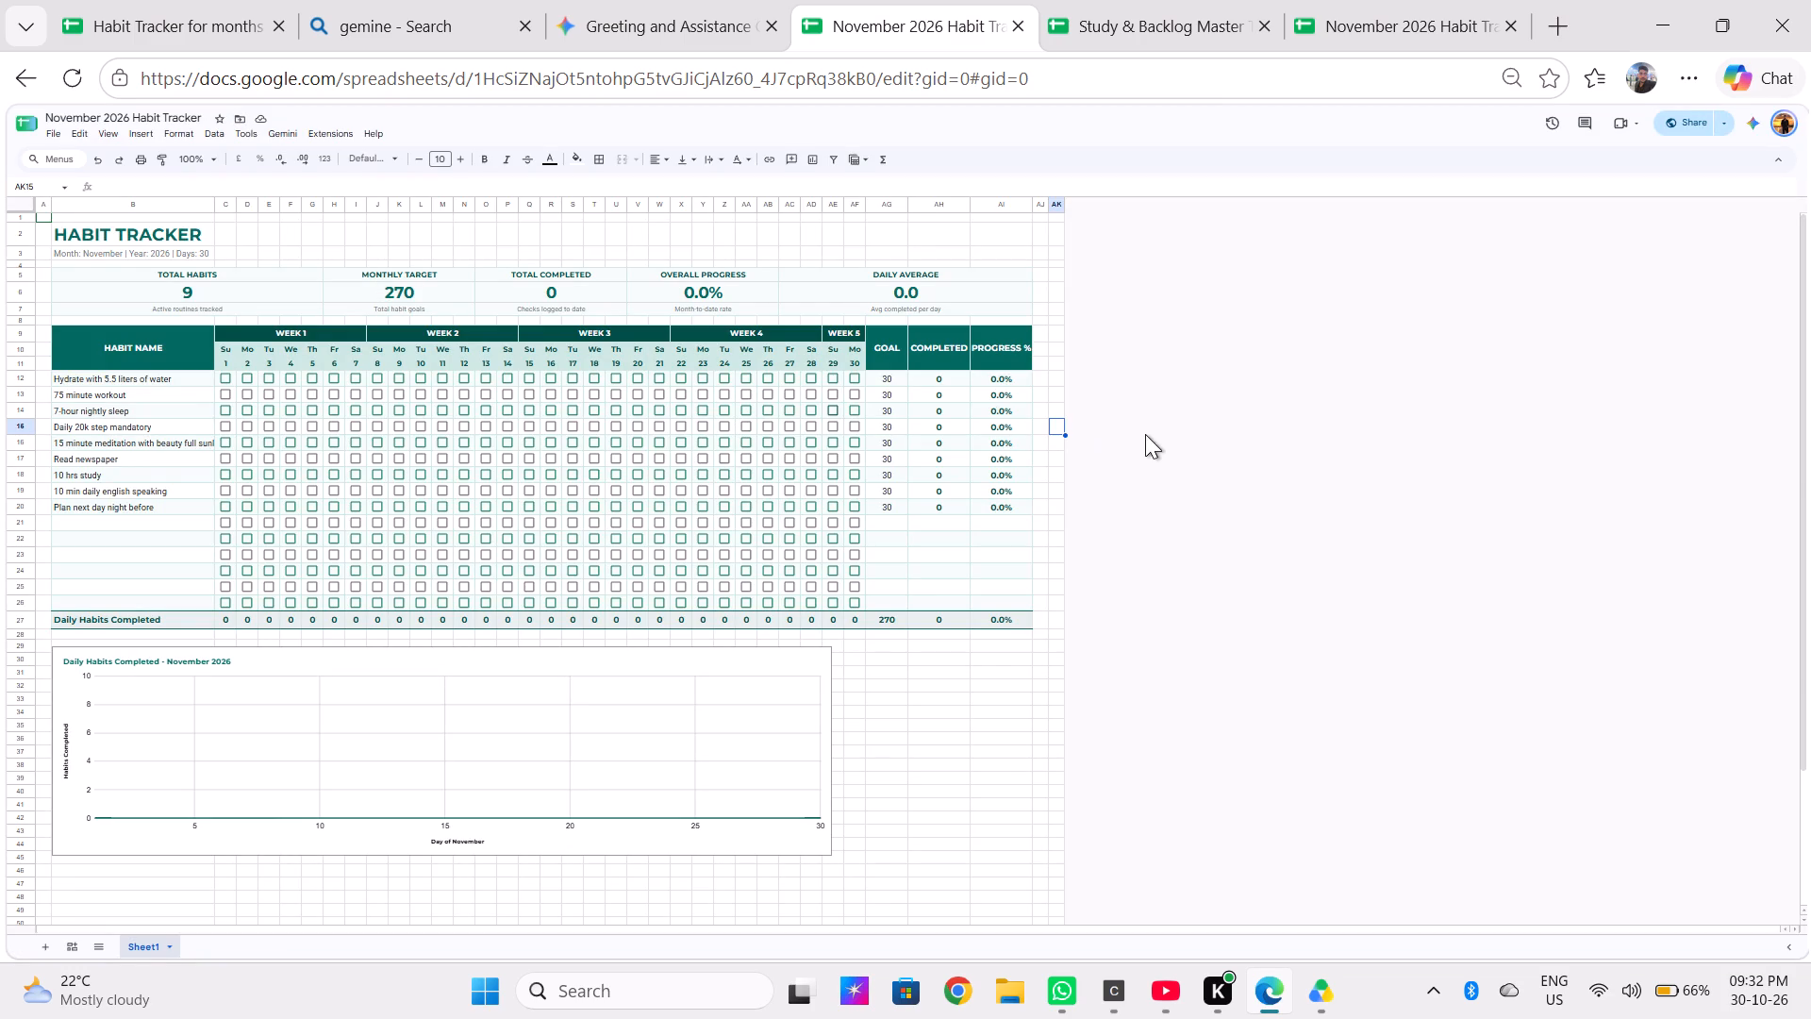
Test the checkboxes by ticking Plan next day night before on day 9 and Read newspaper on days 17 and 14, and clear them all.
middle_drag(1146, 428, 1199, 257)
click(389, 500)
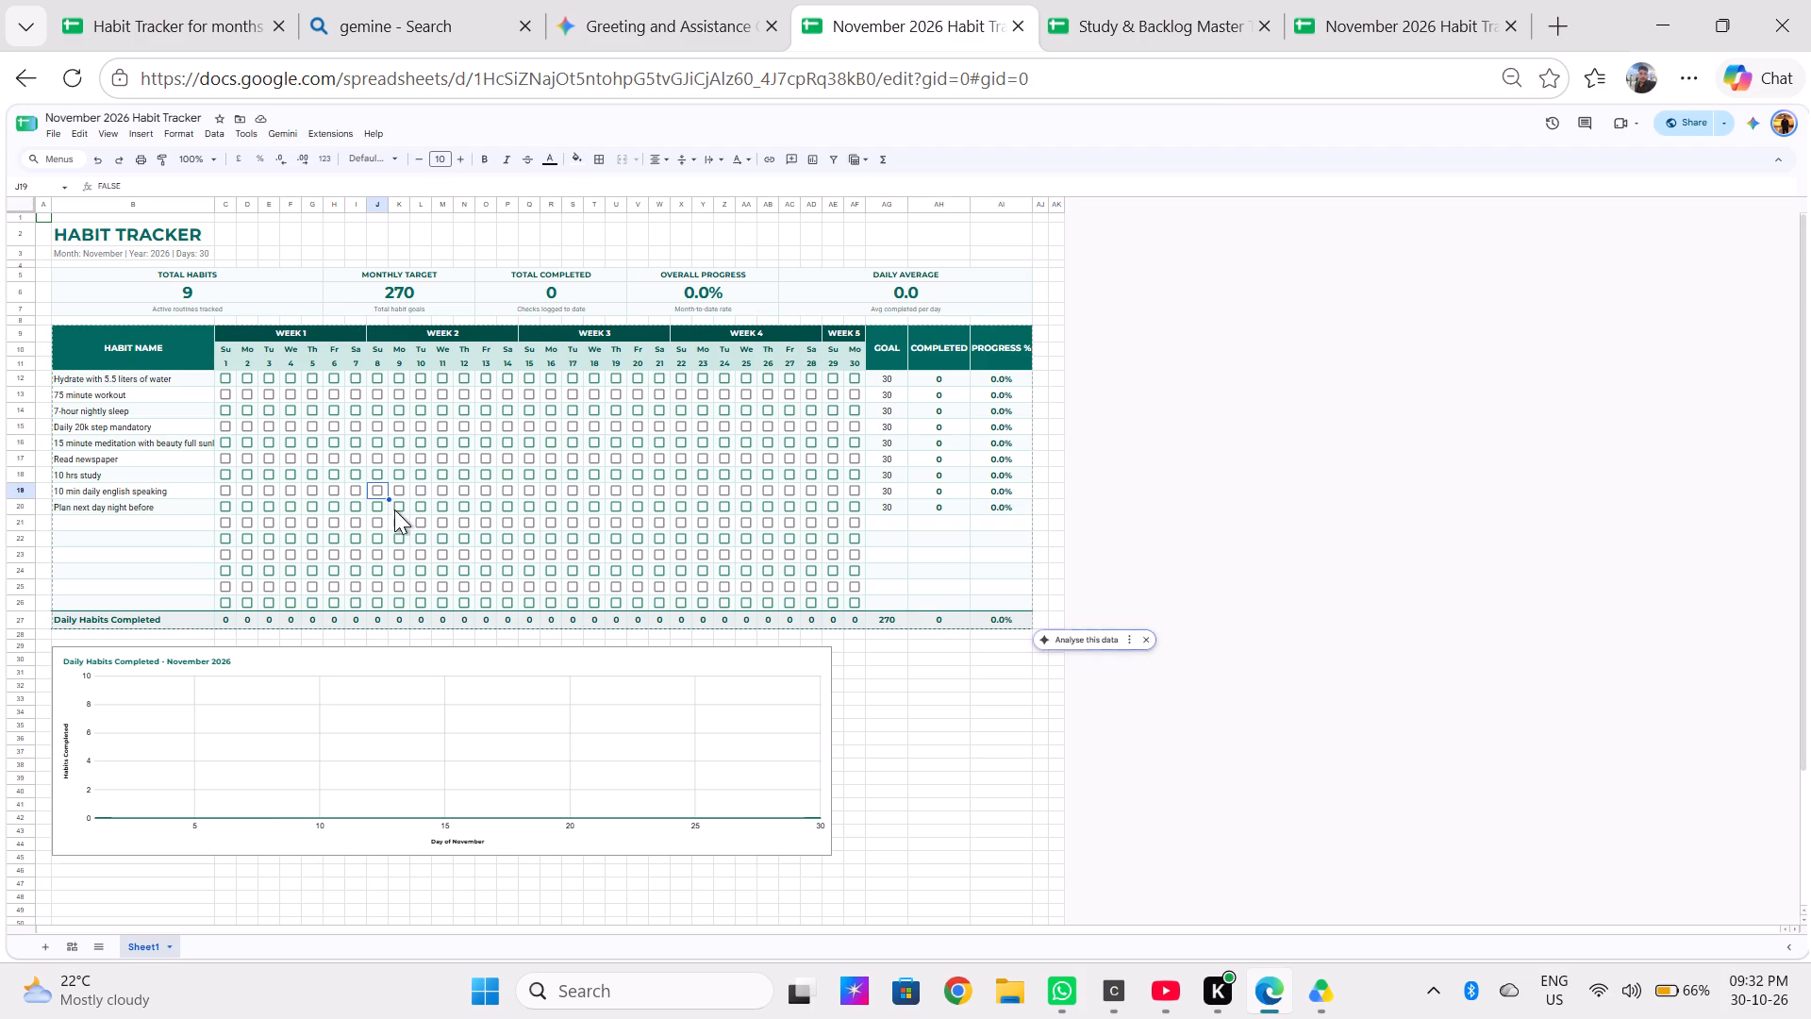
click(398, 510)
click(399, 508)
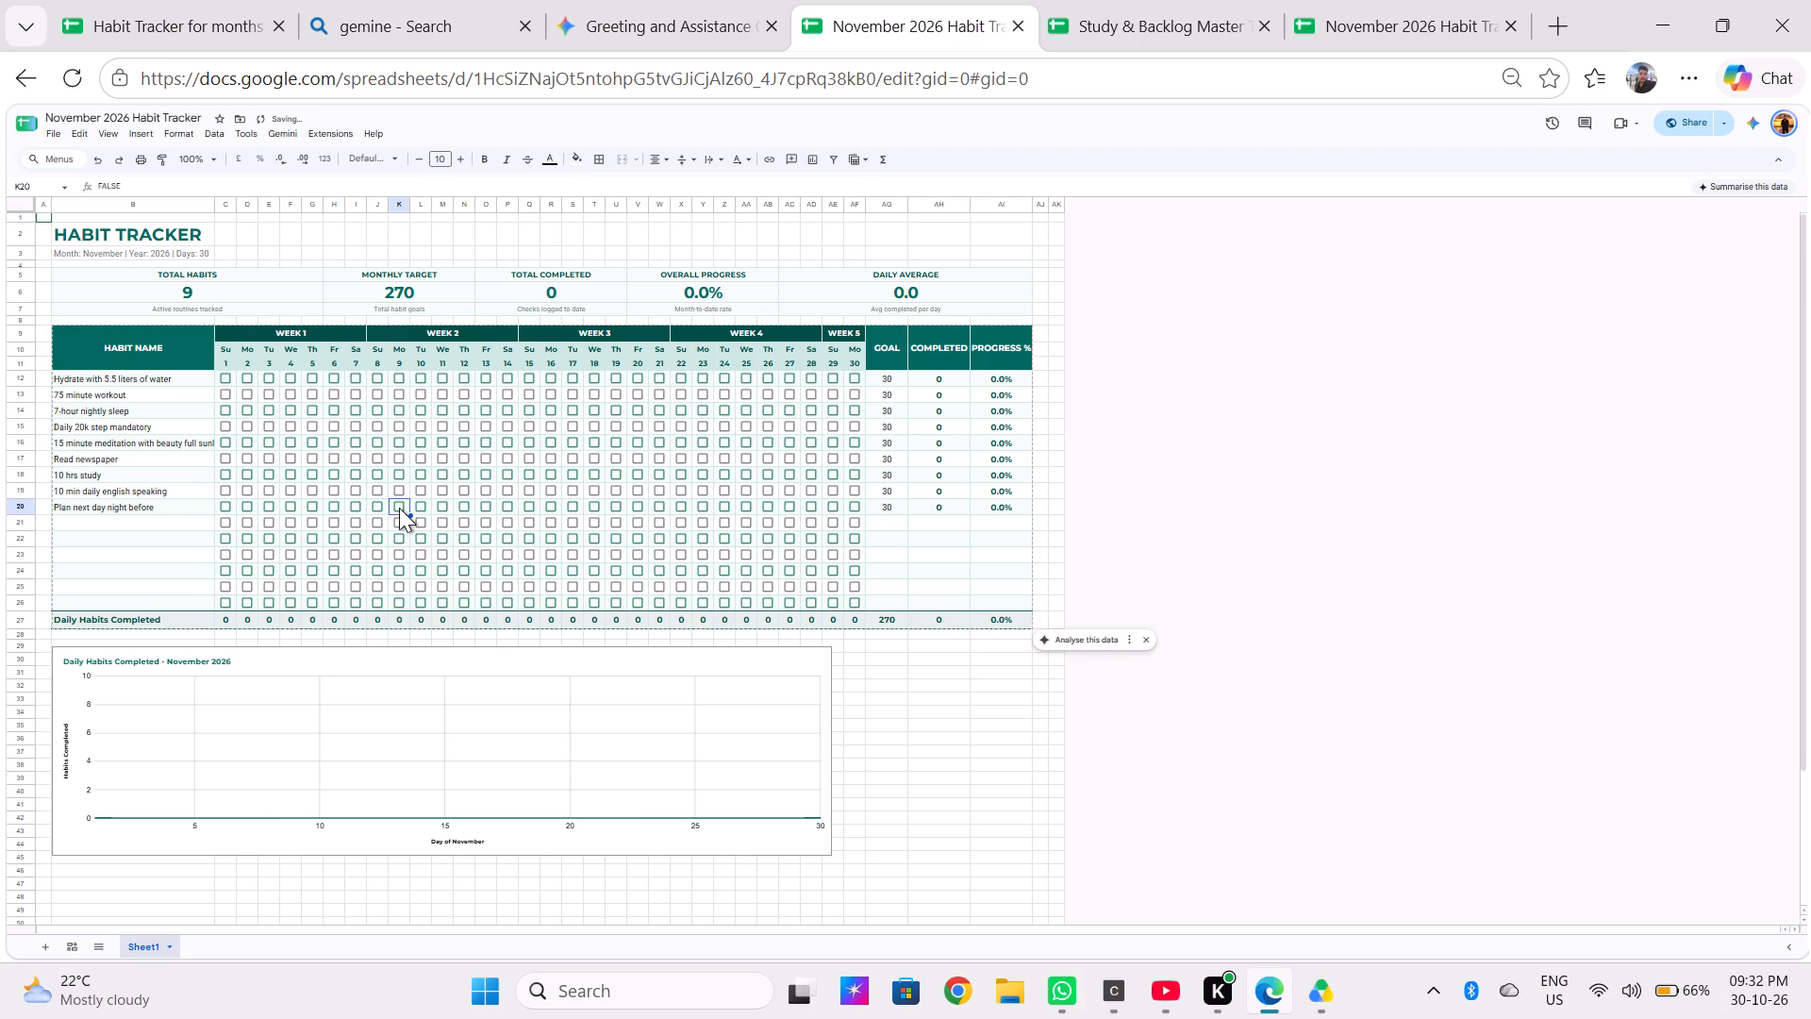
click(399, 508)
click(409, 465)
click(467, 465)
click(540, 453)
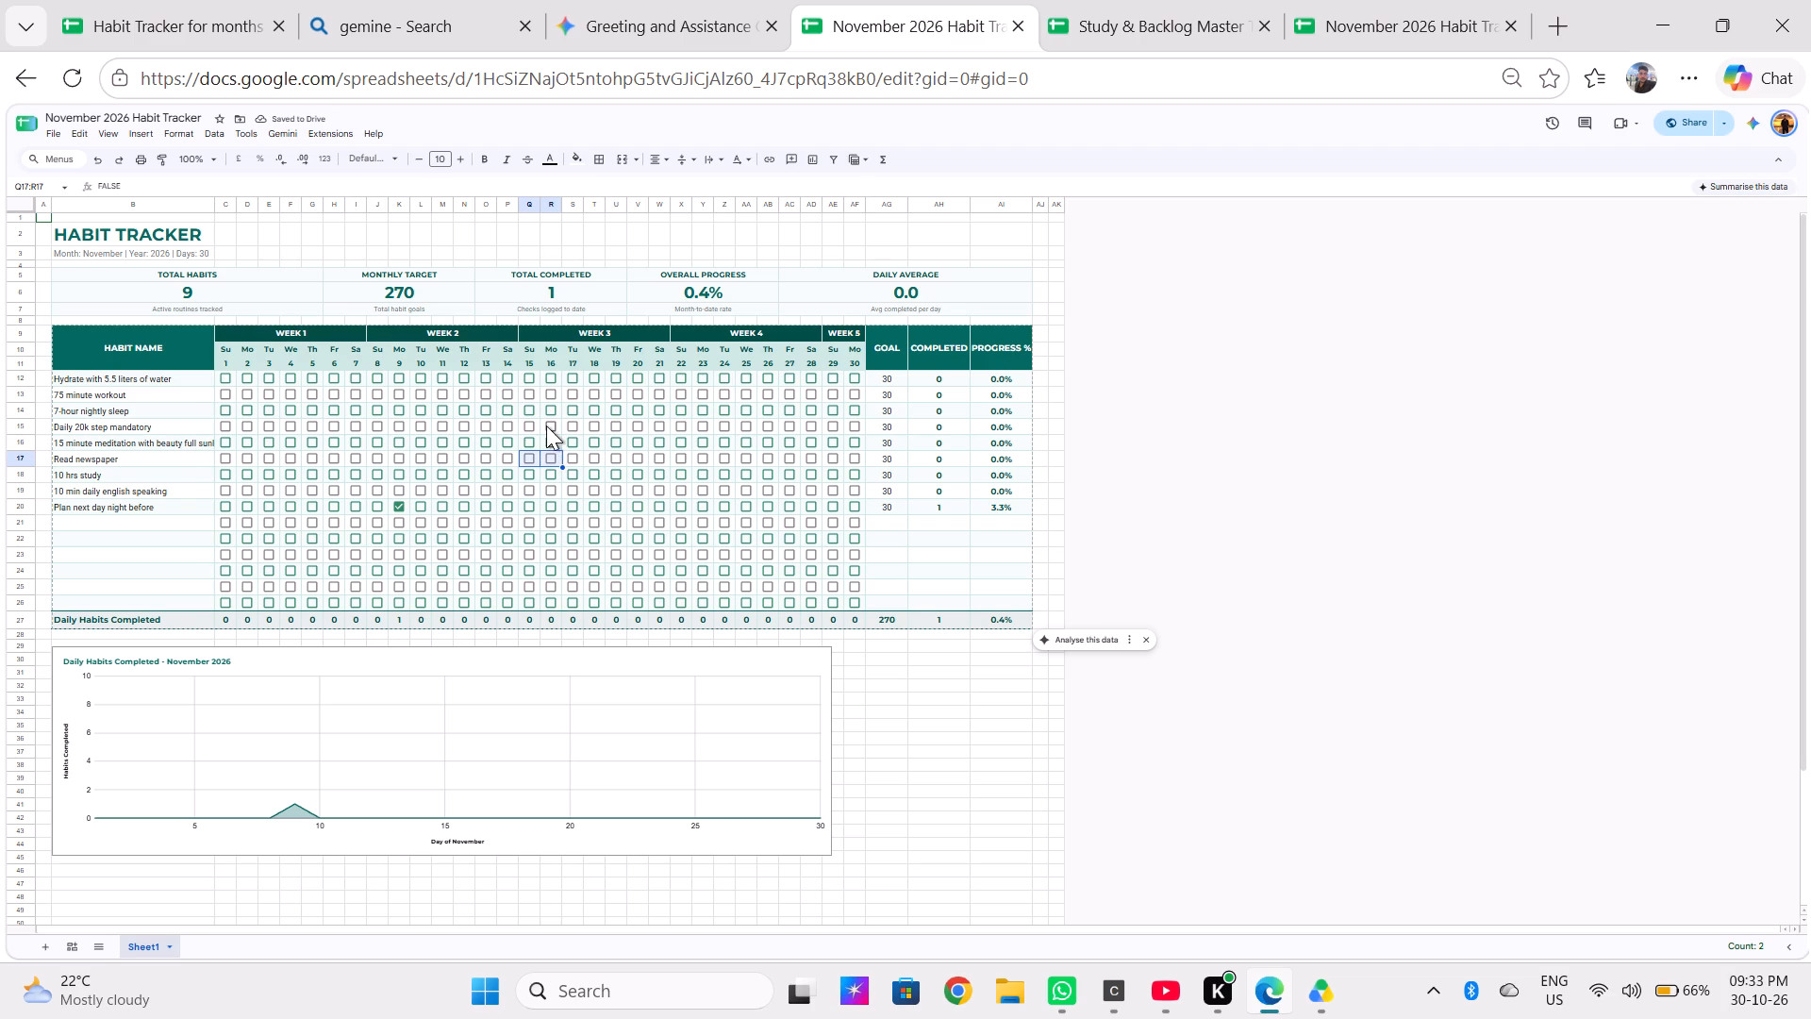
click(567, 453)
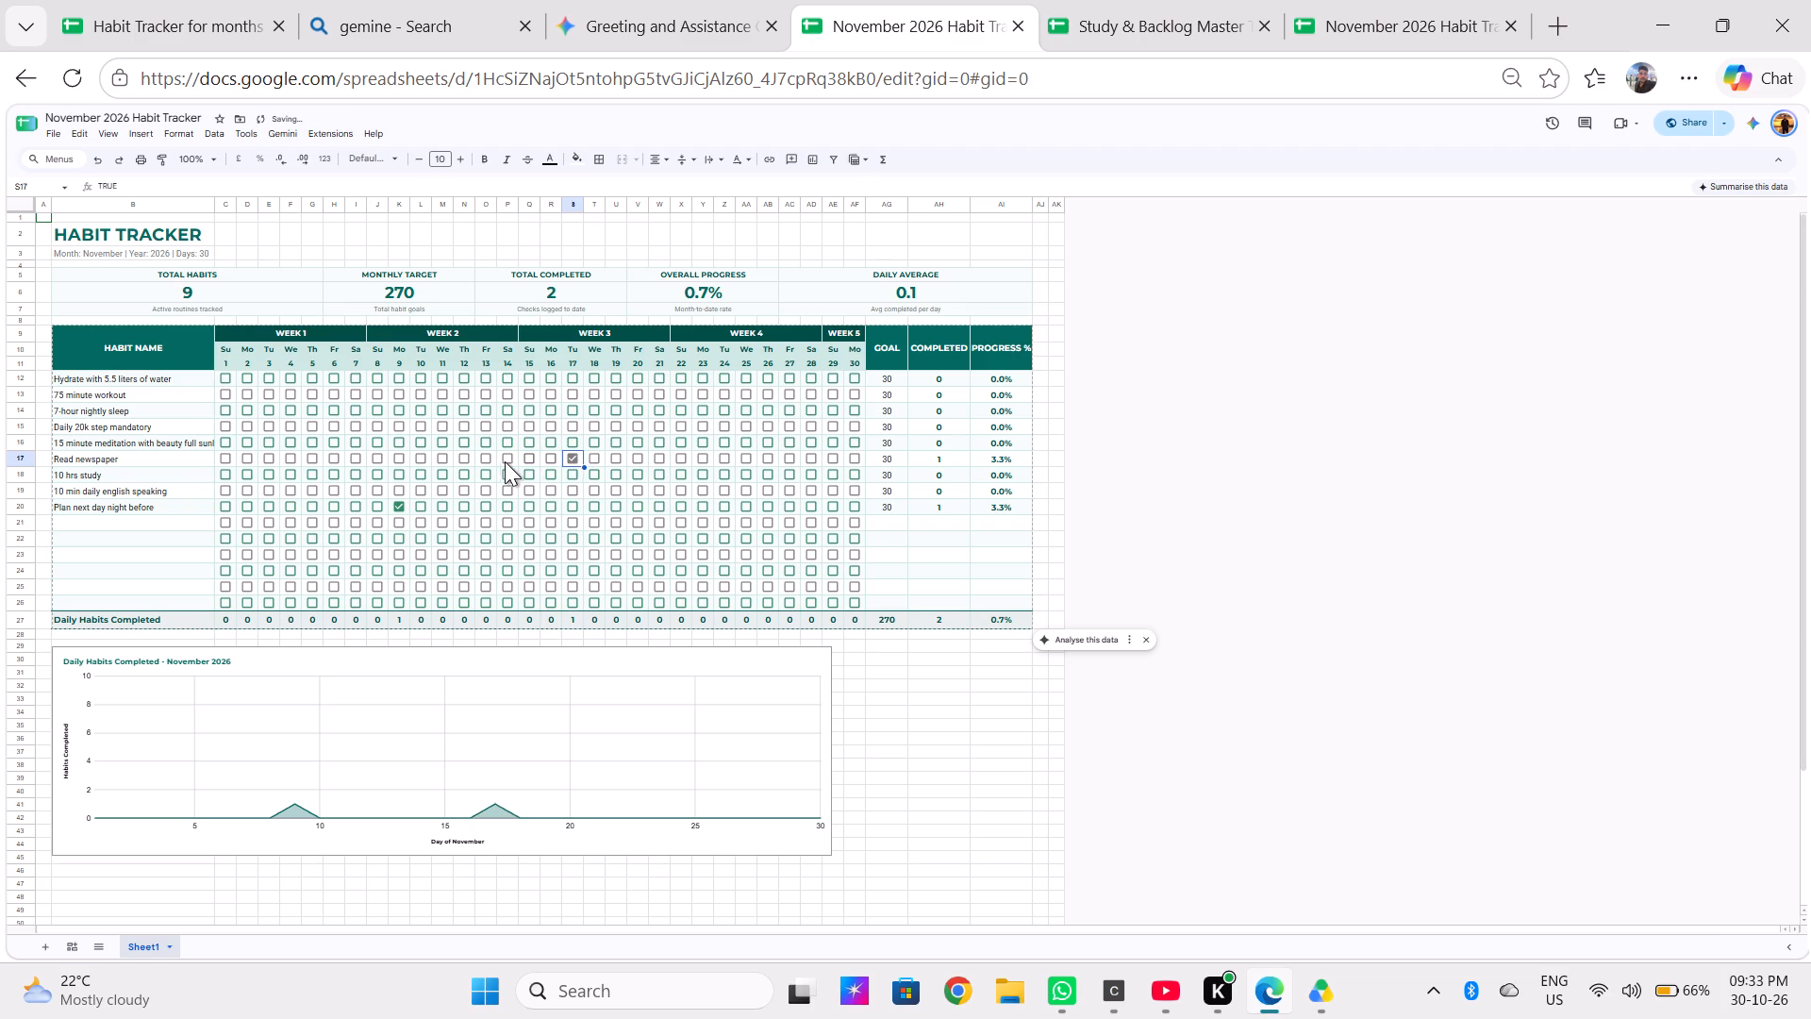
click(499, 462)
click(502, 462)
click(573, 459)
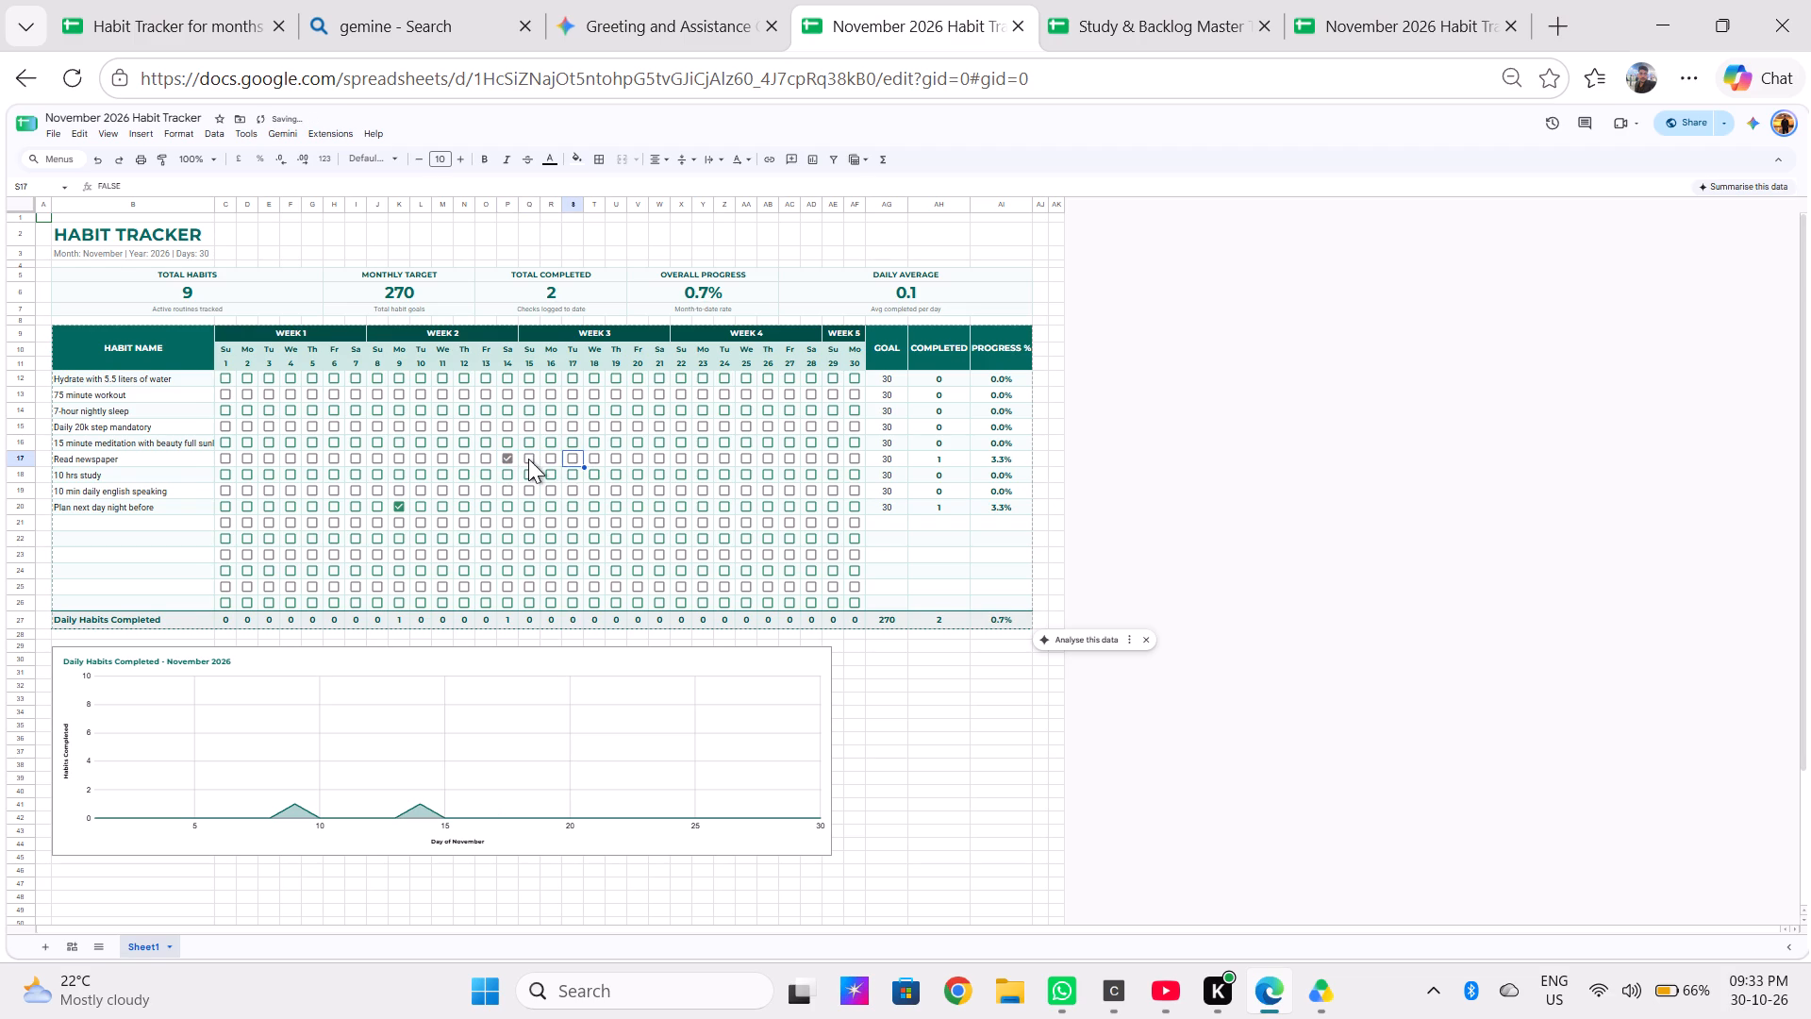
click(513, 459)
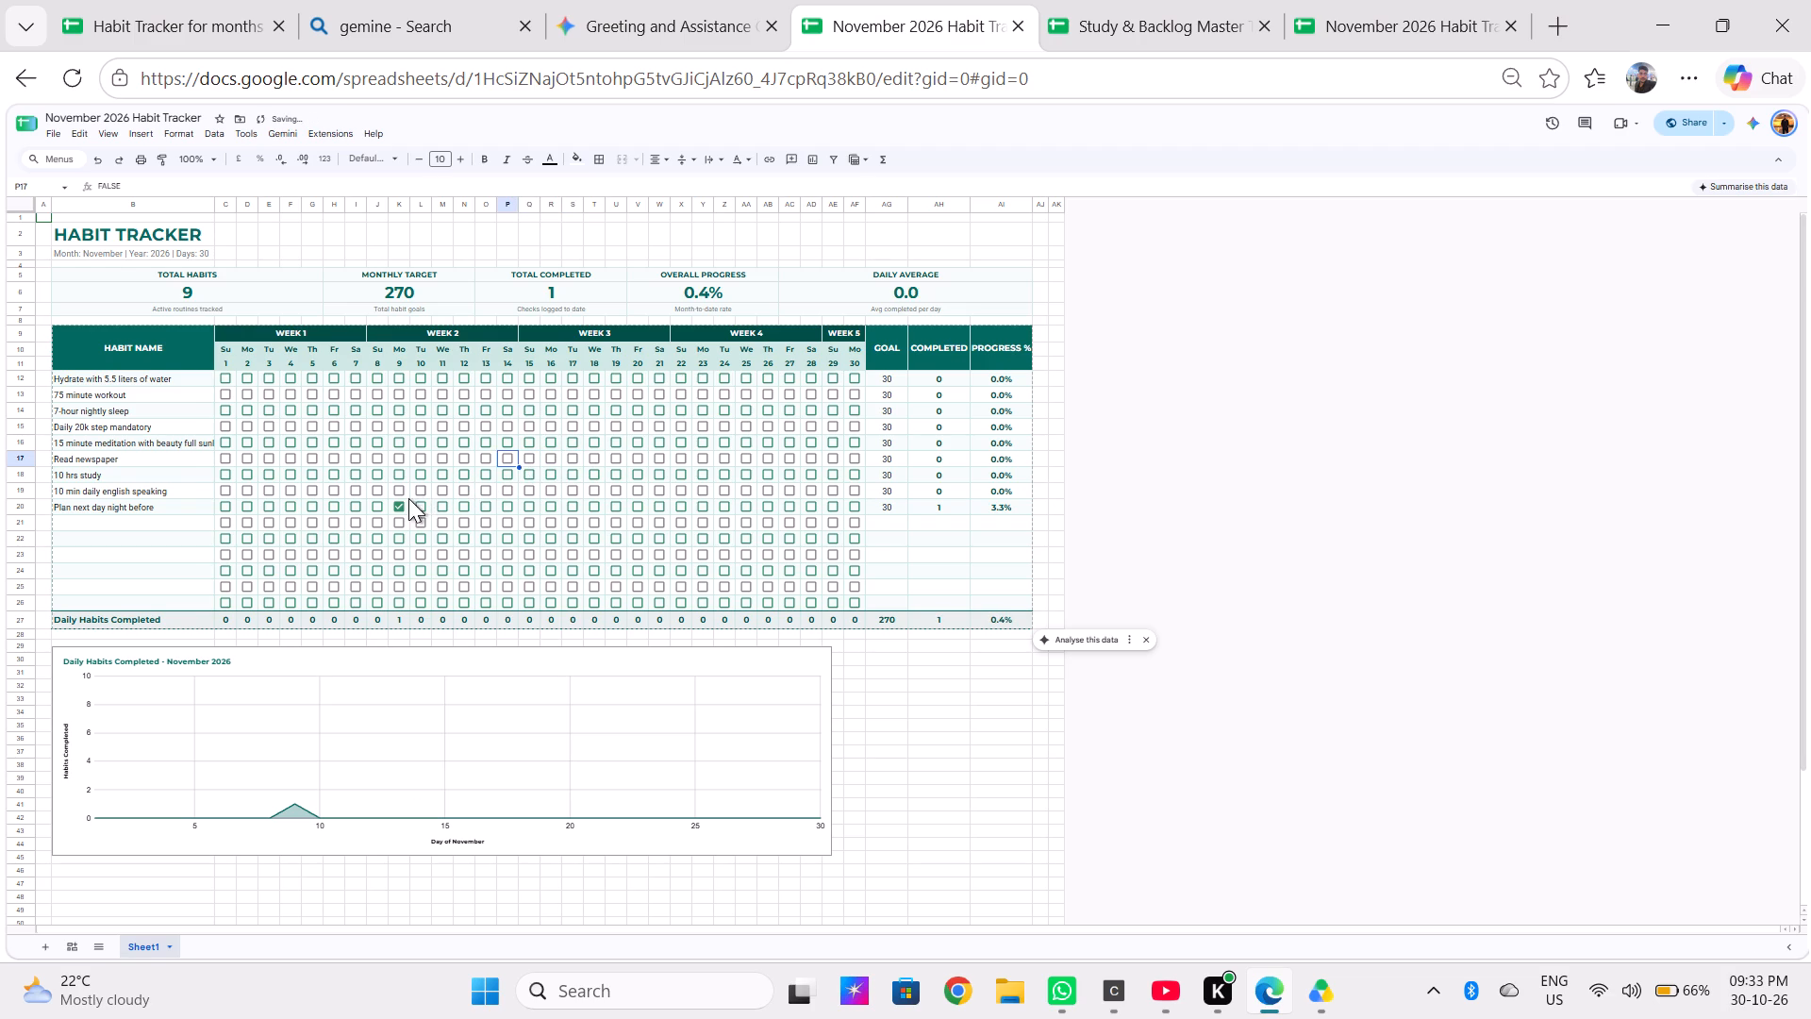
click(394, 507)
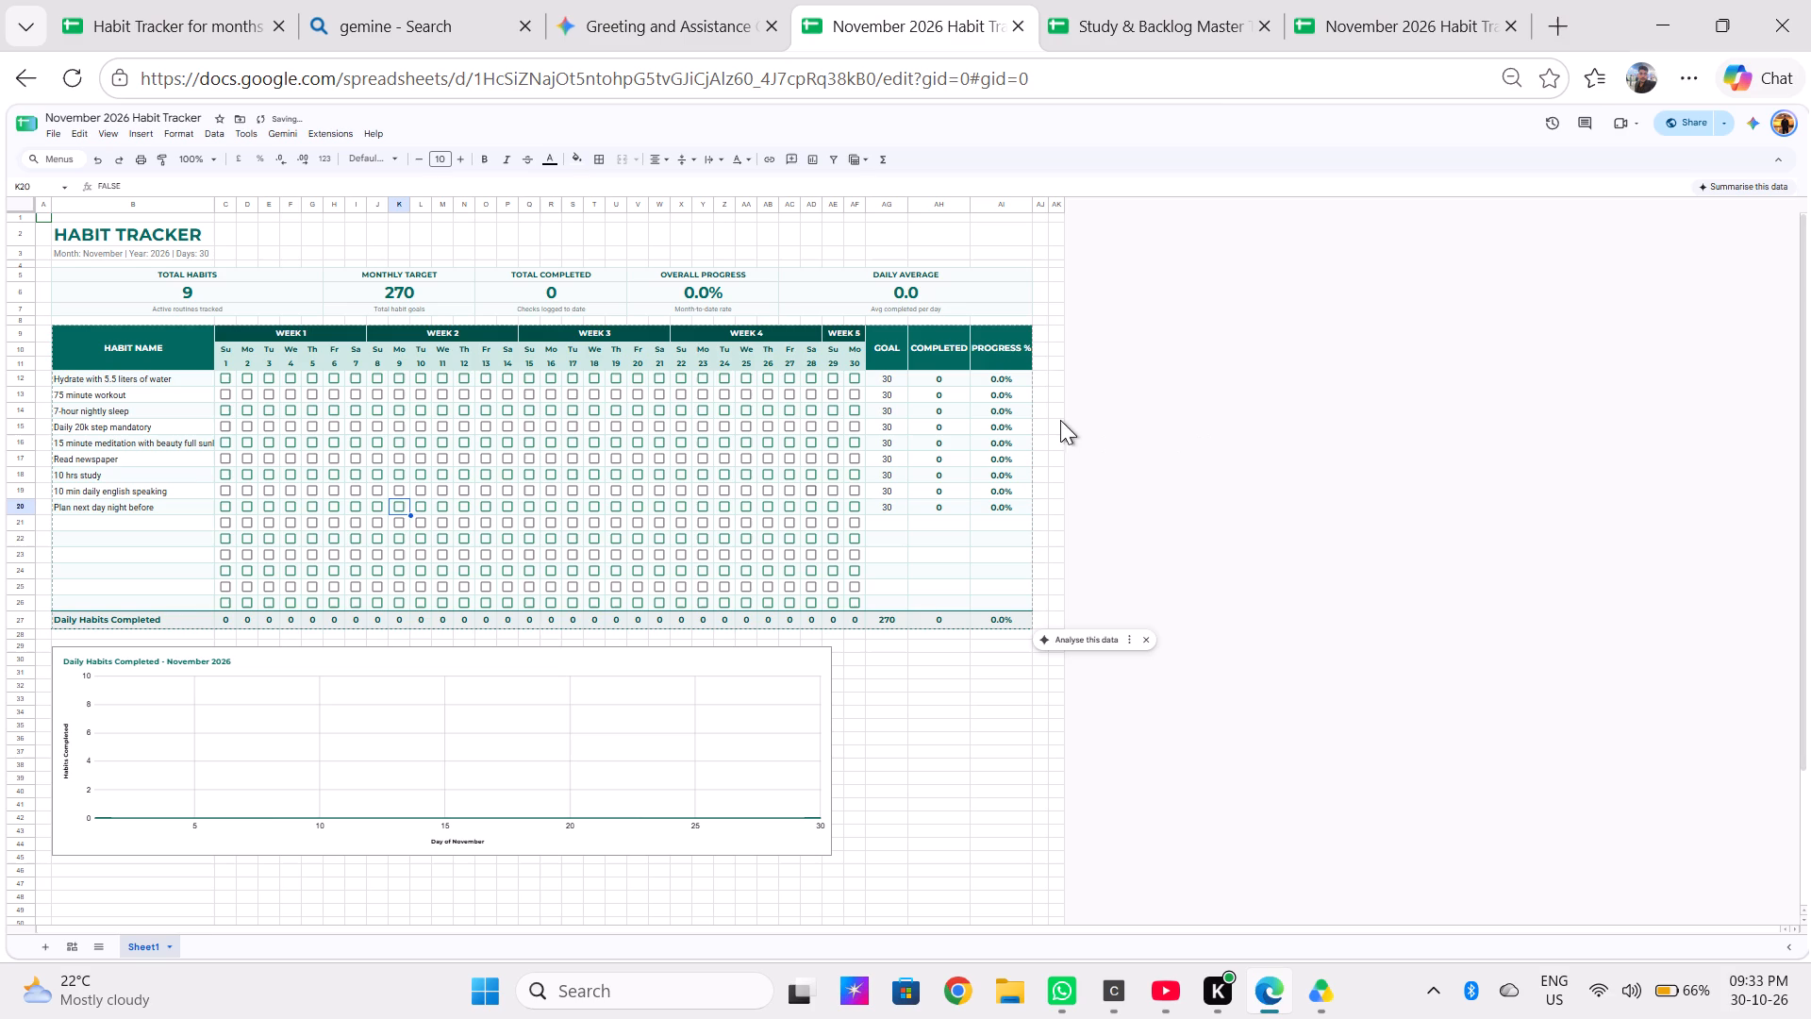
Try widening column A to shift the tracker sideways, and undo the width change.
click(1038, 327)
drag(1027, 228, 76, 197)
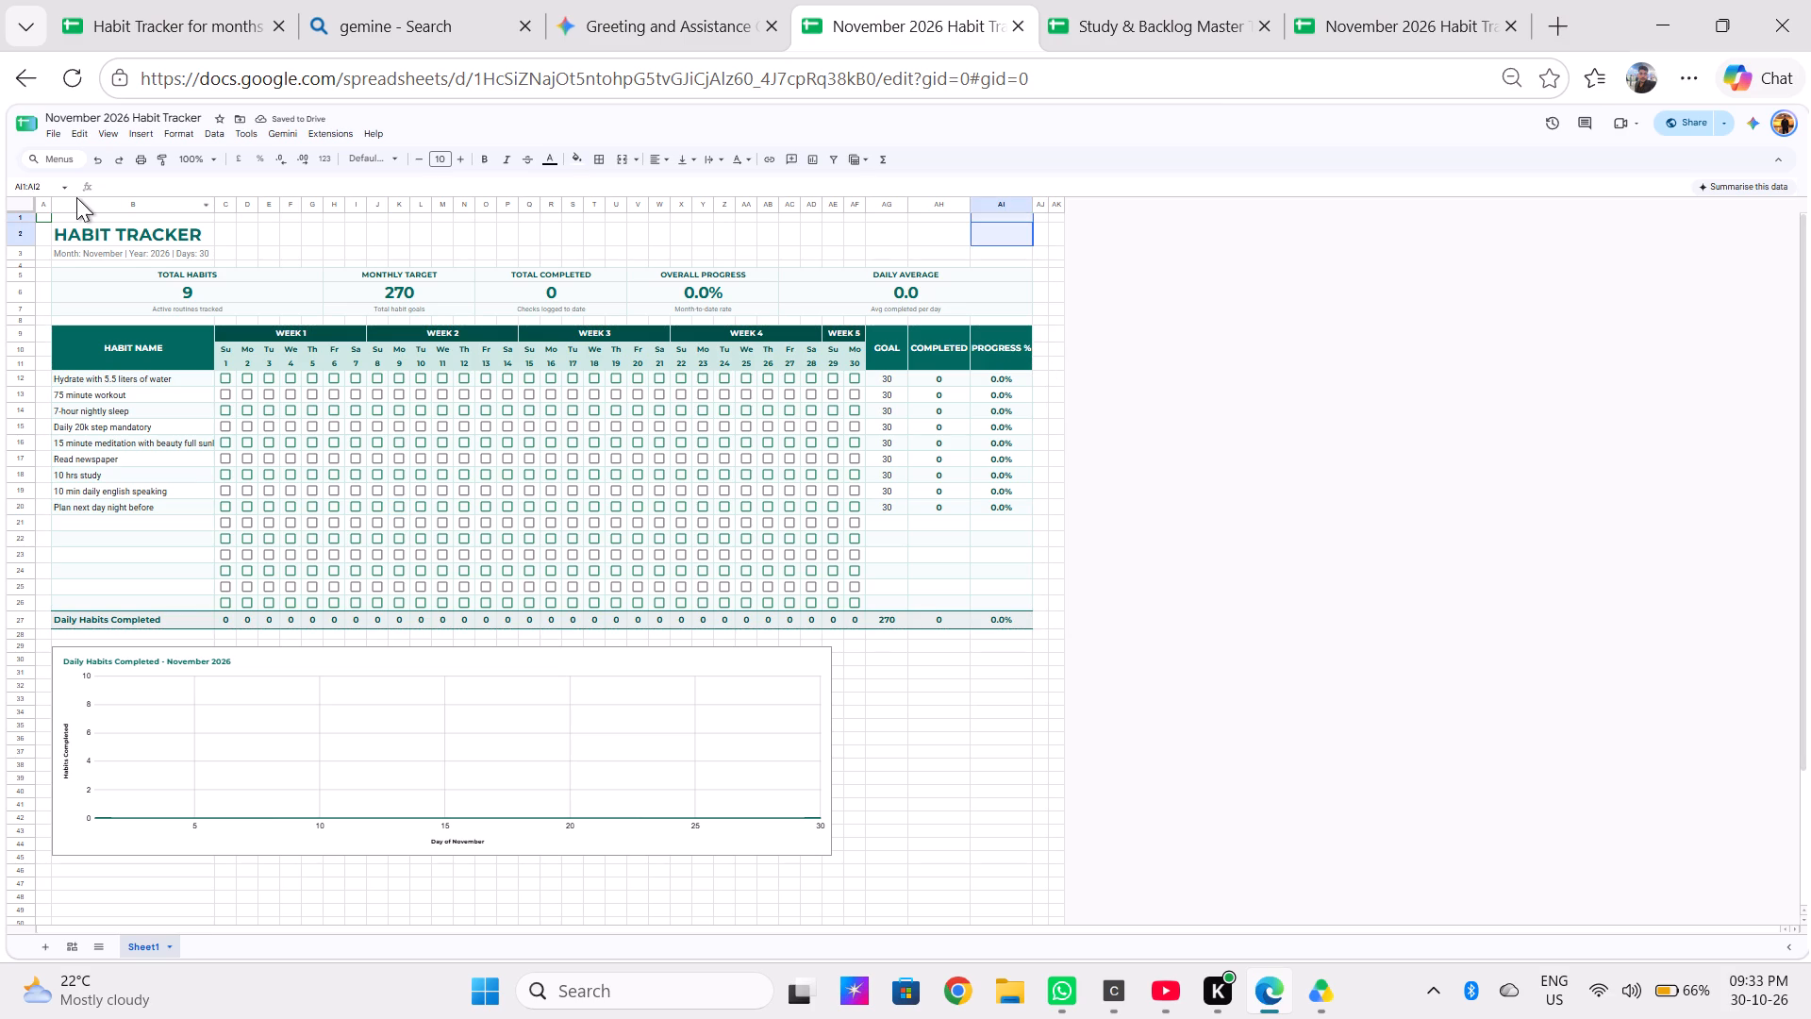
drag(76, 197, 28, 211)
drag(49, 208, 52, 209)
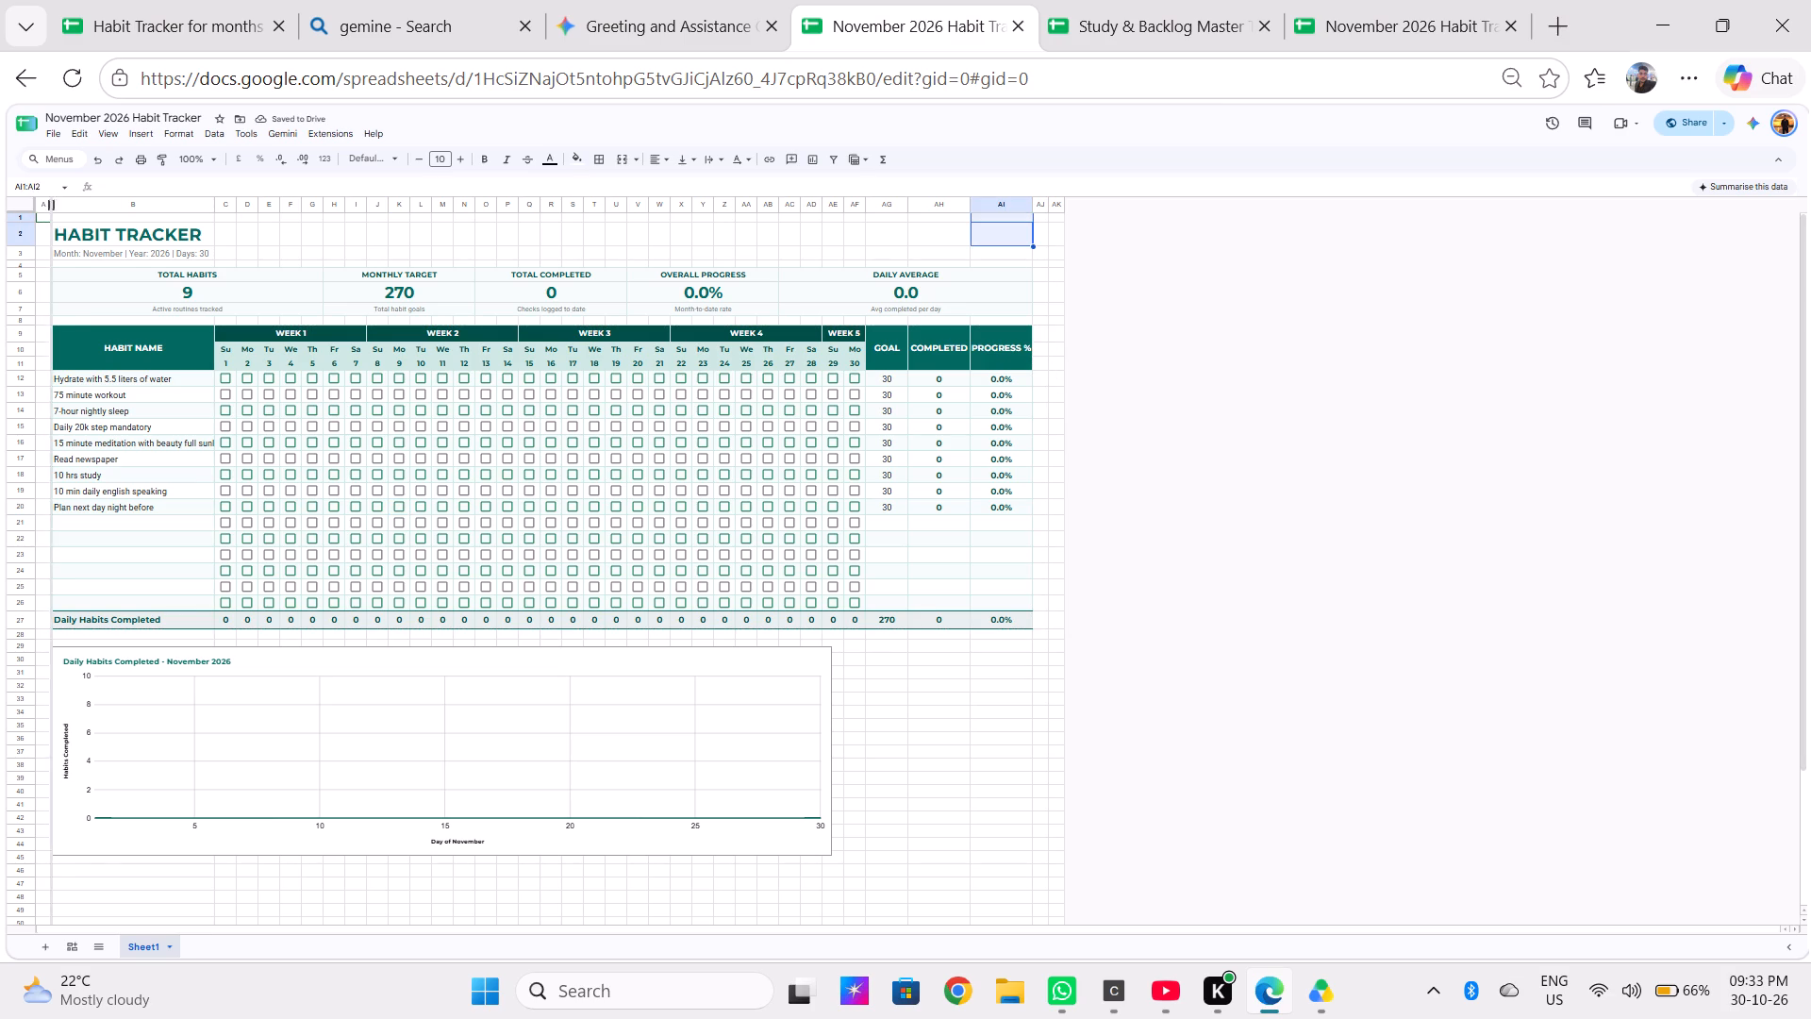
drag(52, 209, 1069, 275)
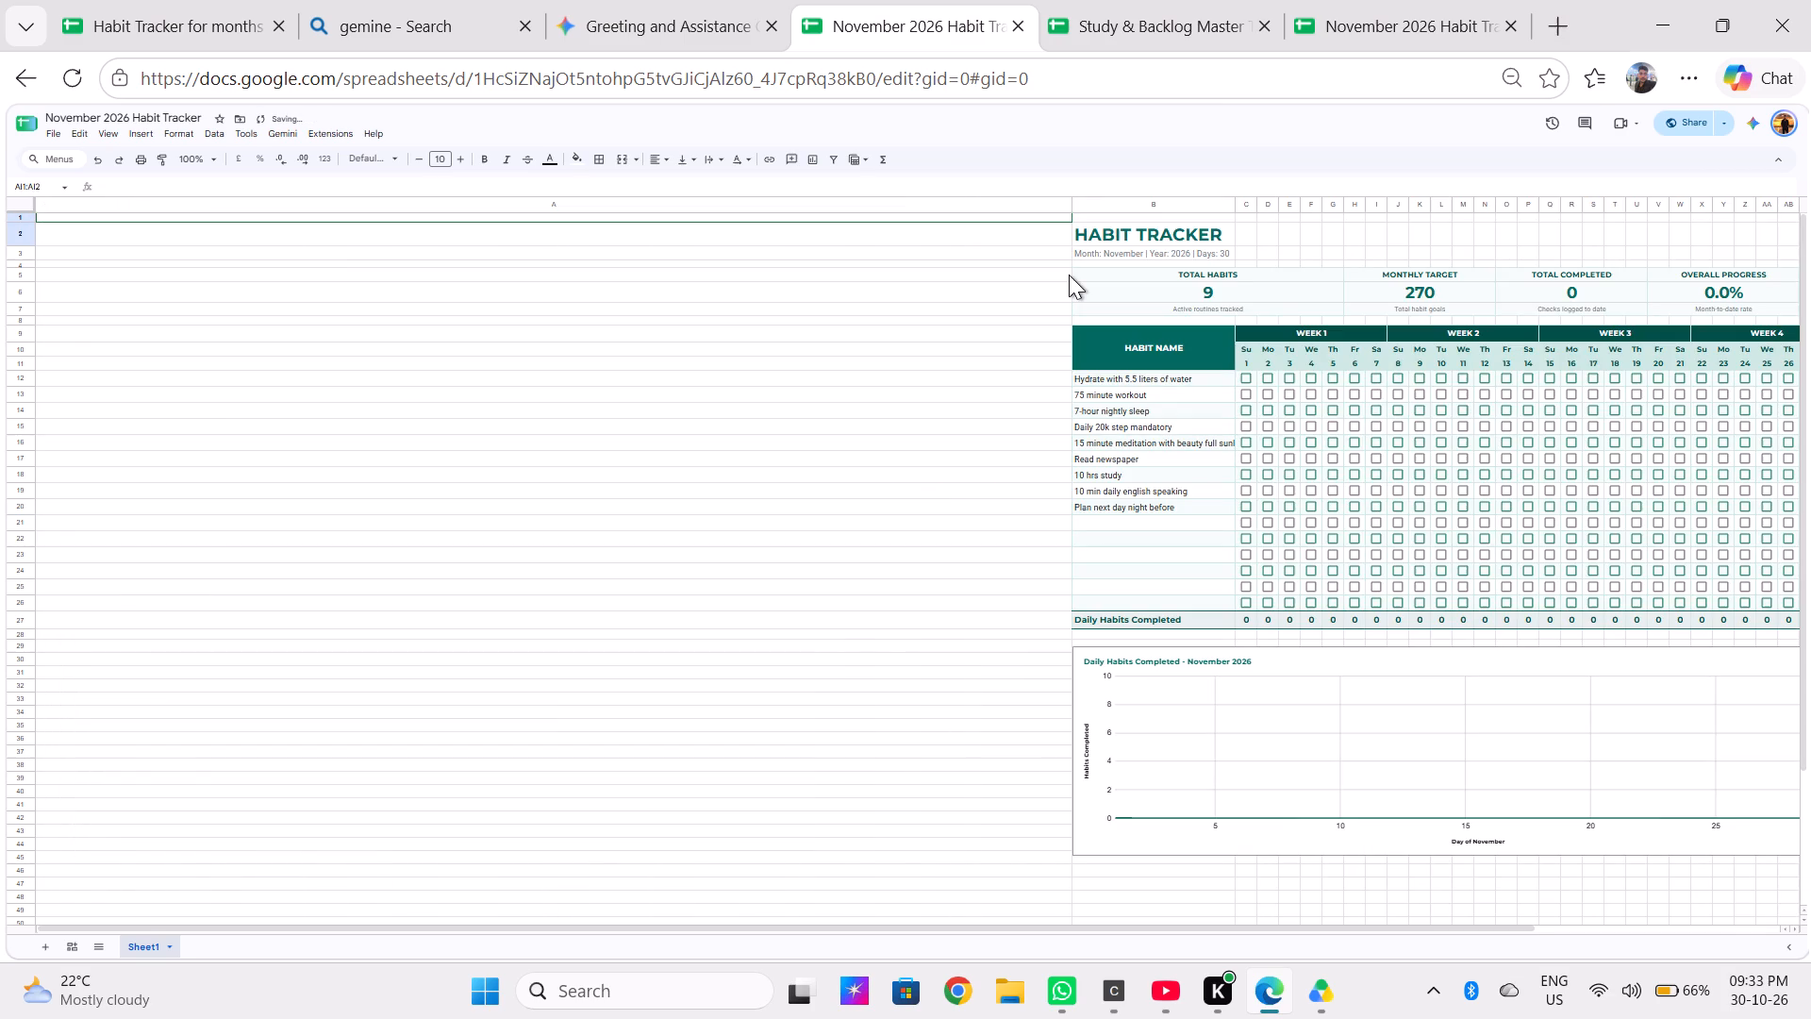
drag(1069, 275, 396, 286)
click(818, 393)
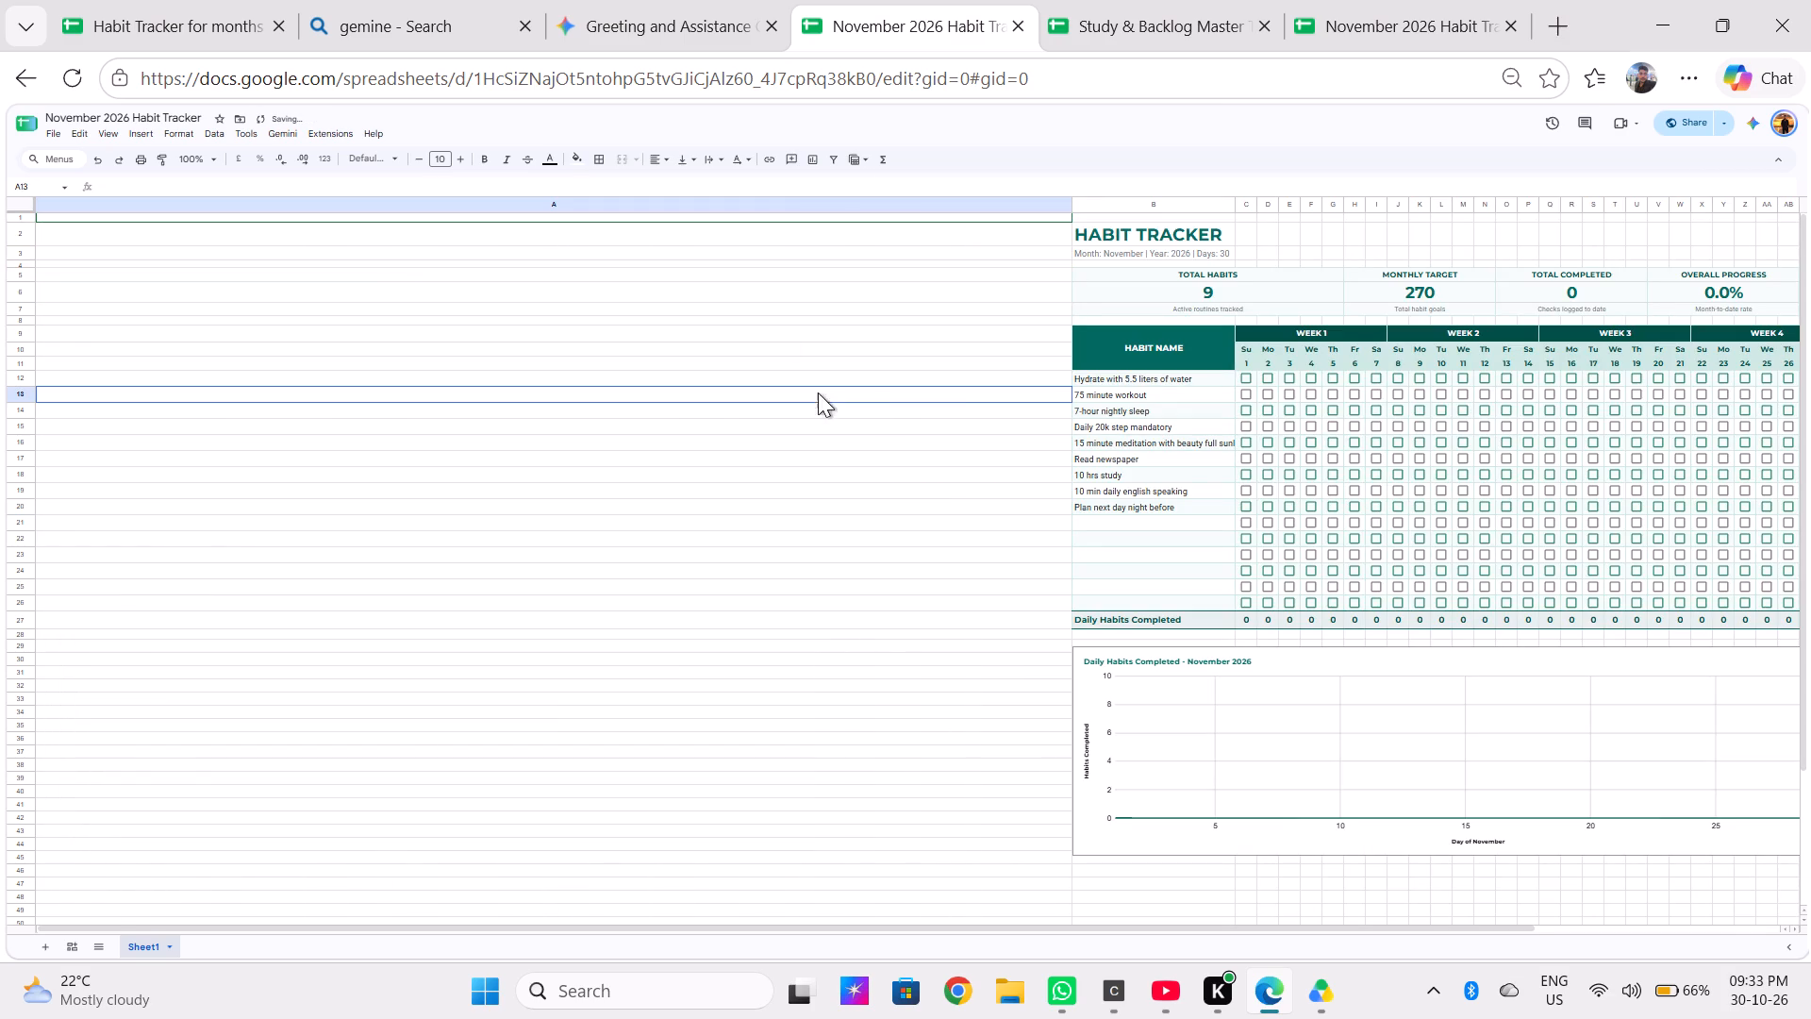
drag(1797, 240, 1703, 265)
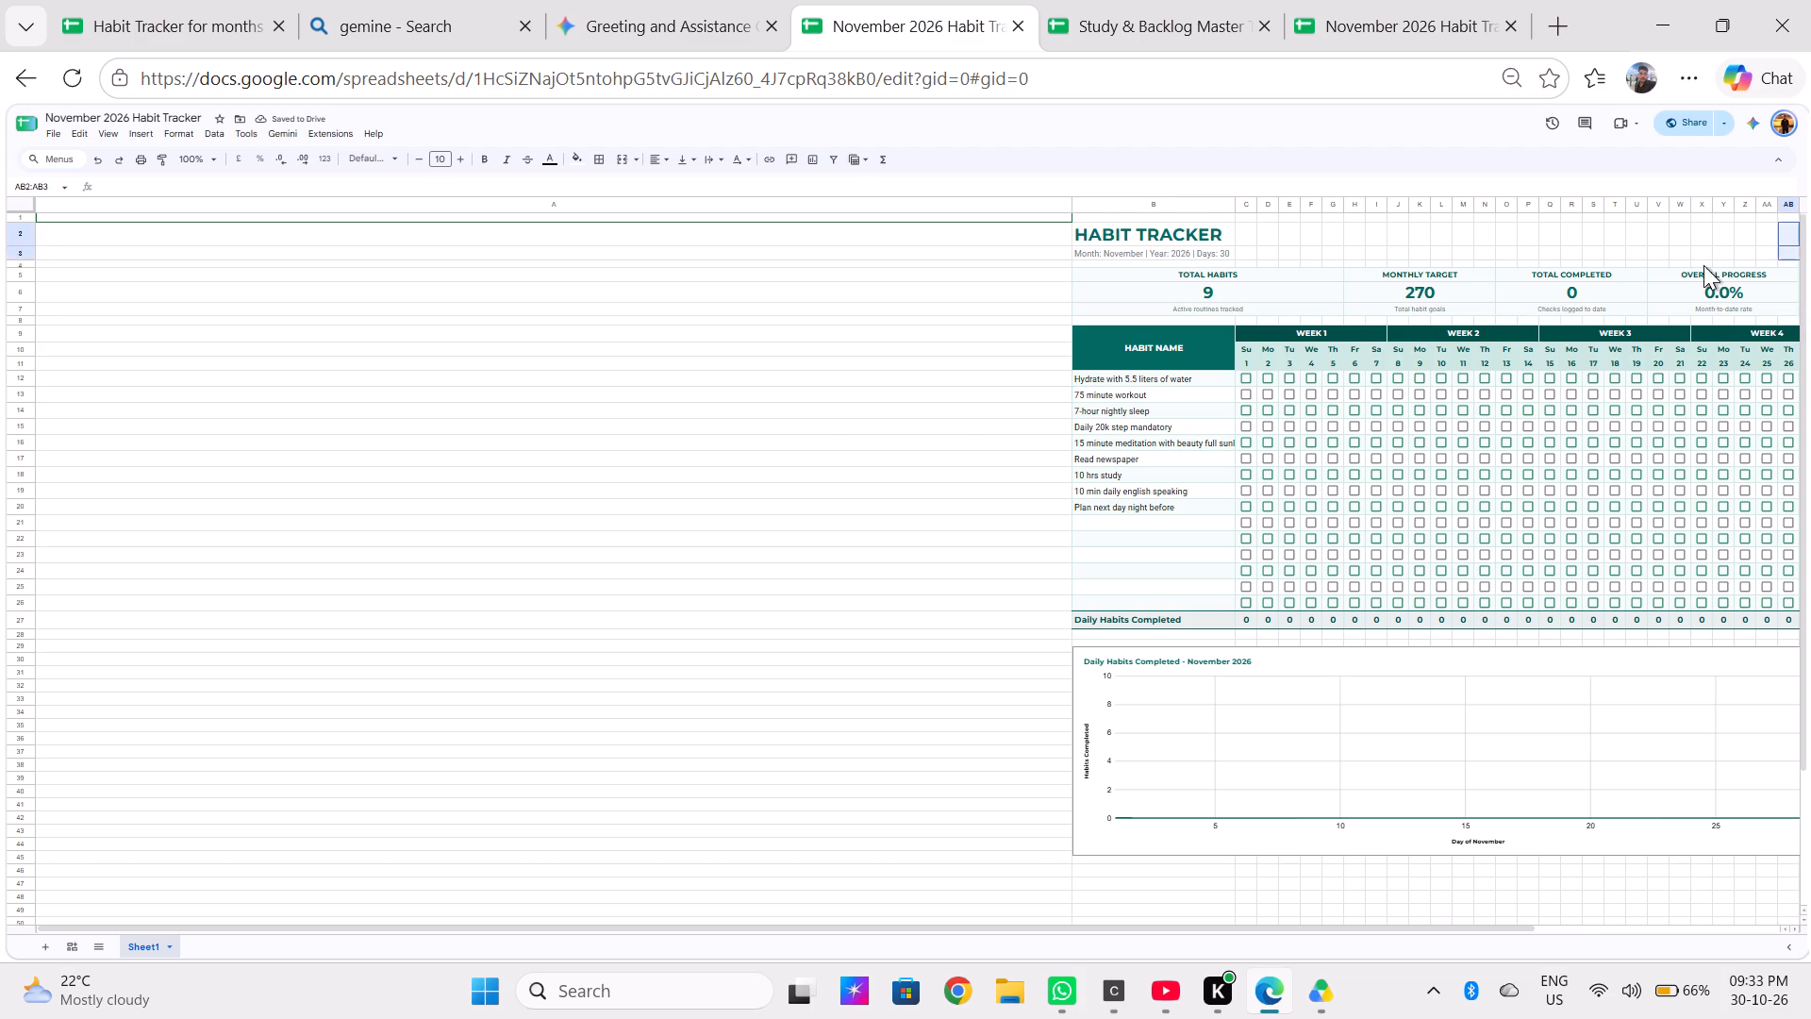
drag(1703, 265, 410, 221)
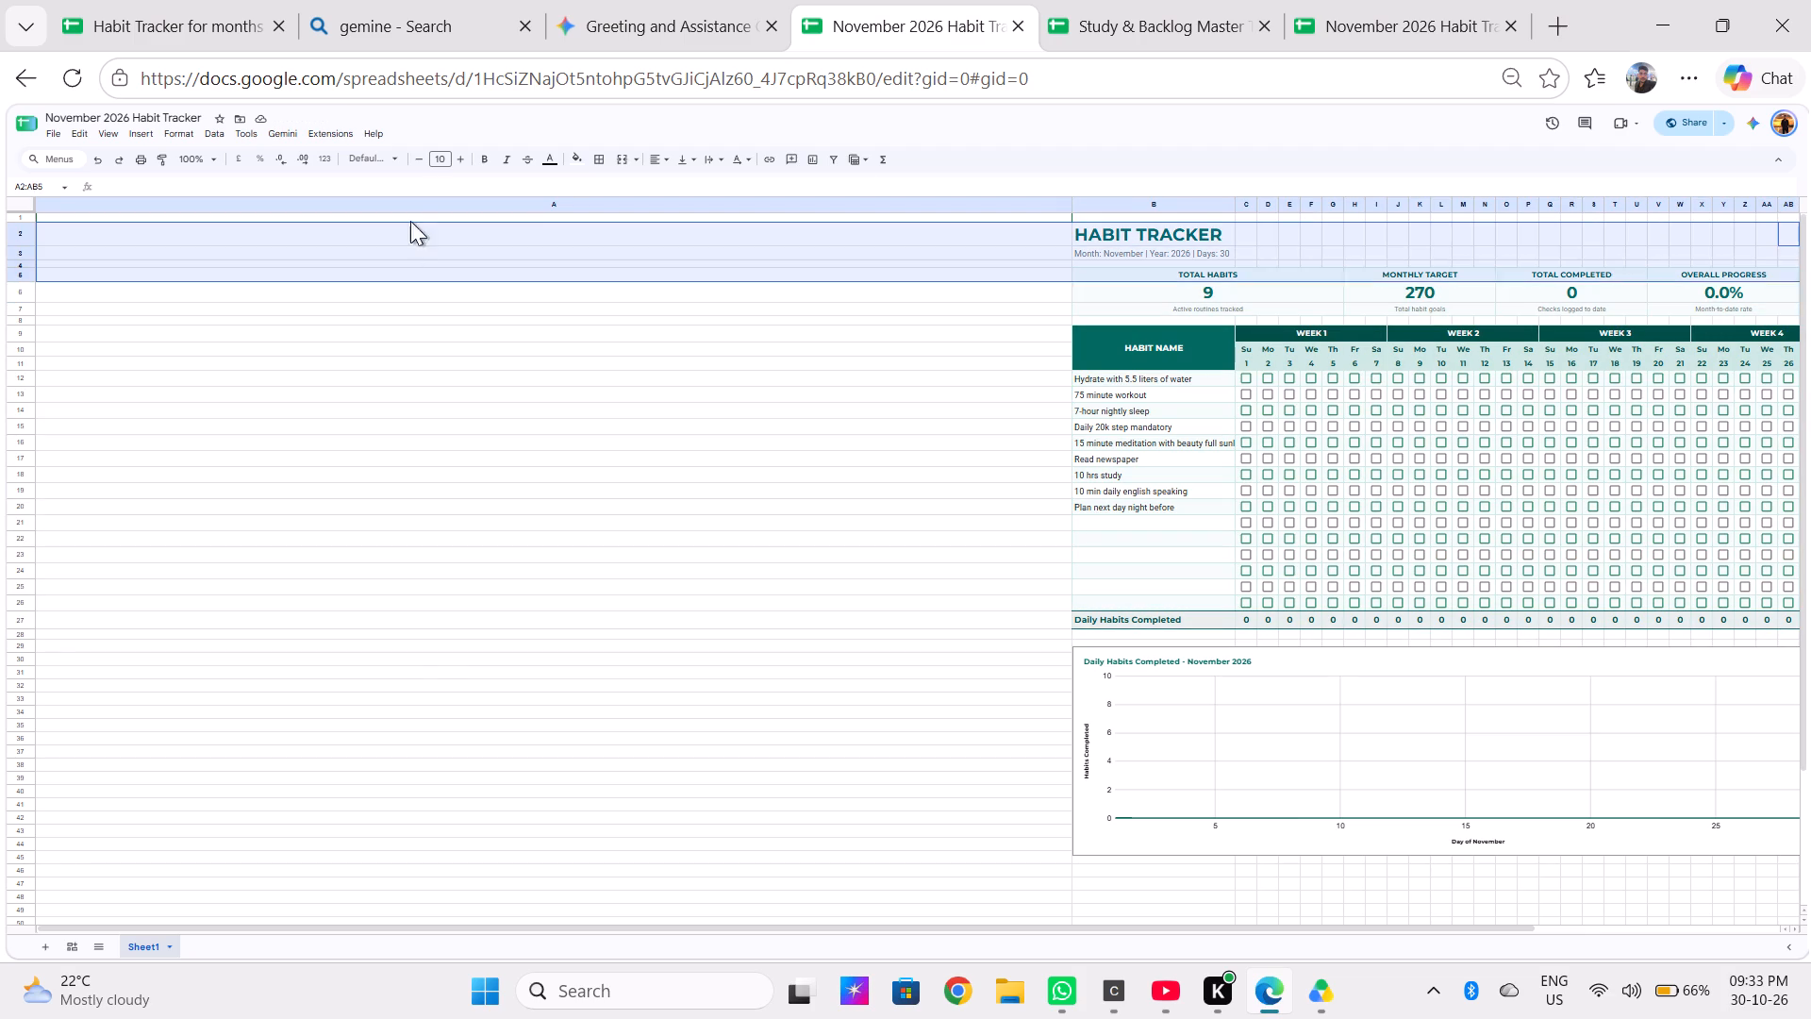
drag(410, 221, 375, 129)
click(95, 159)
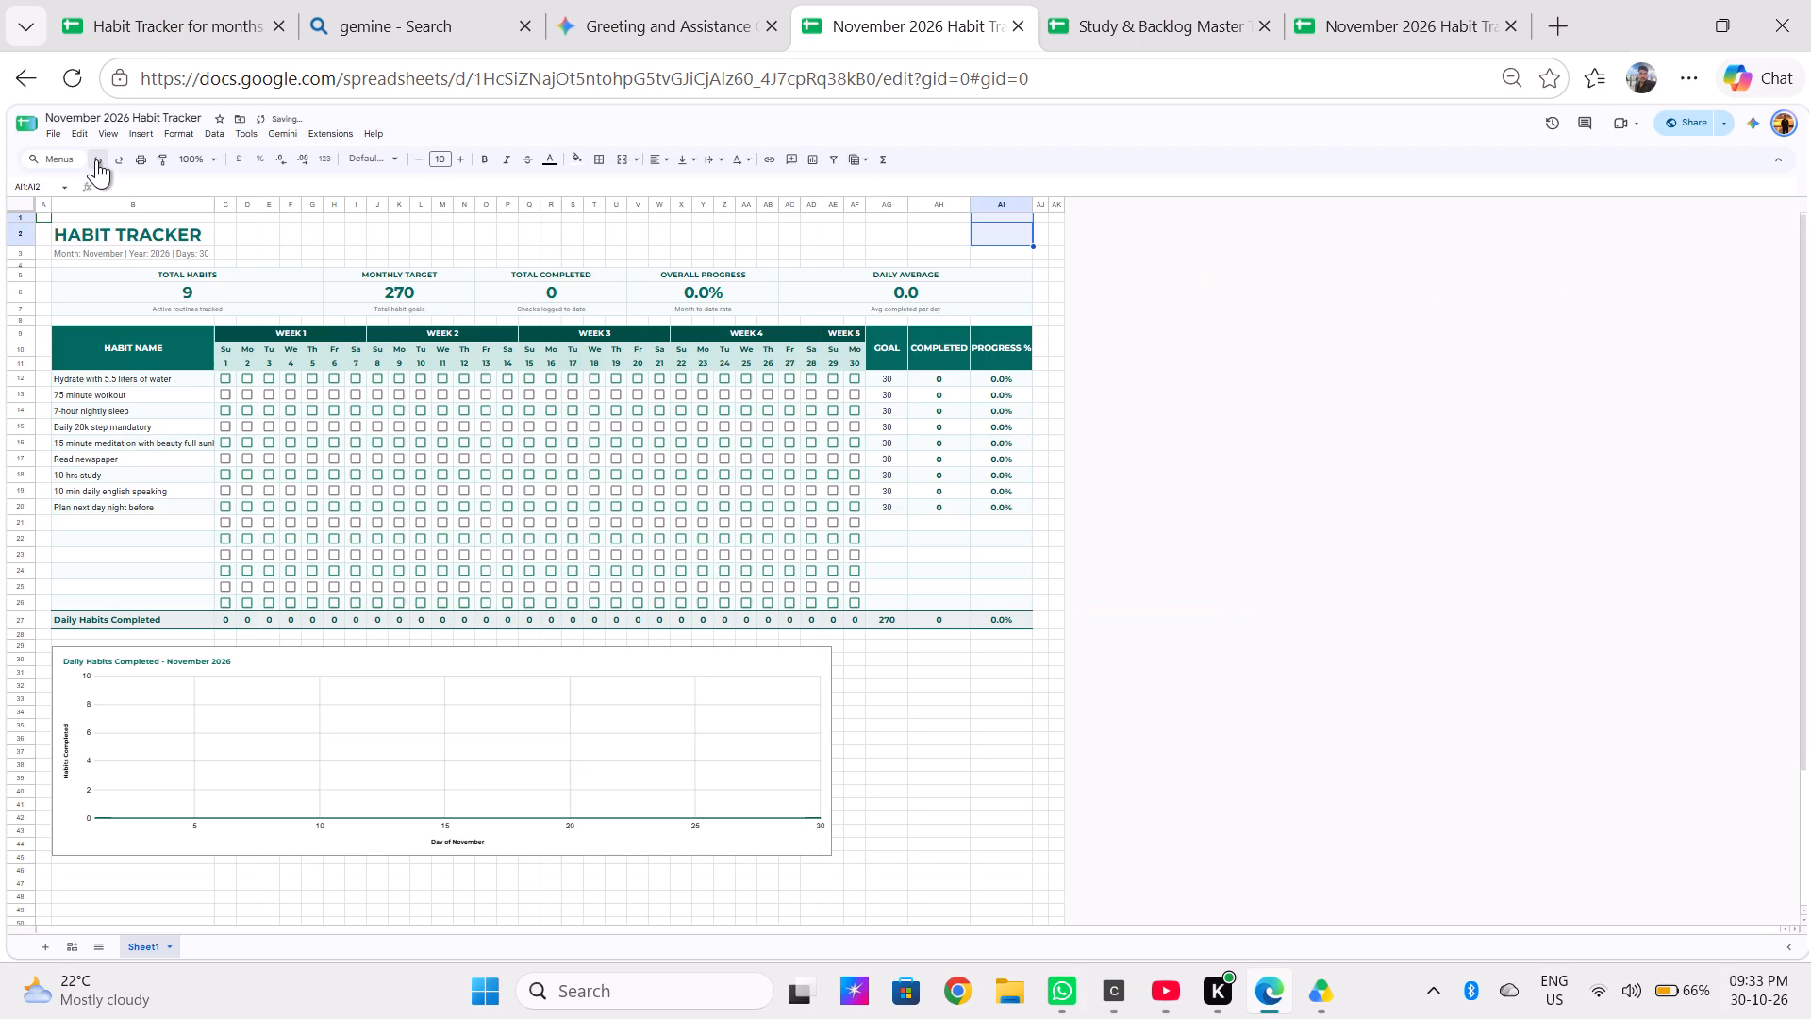
Set the vertical alignment of empty cell AK6 to top.
click(1166, 291)
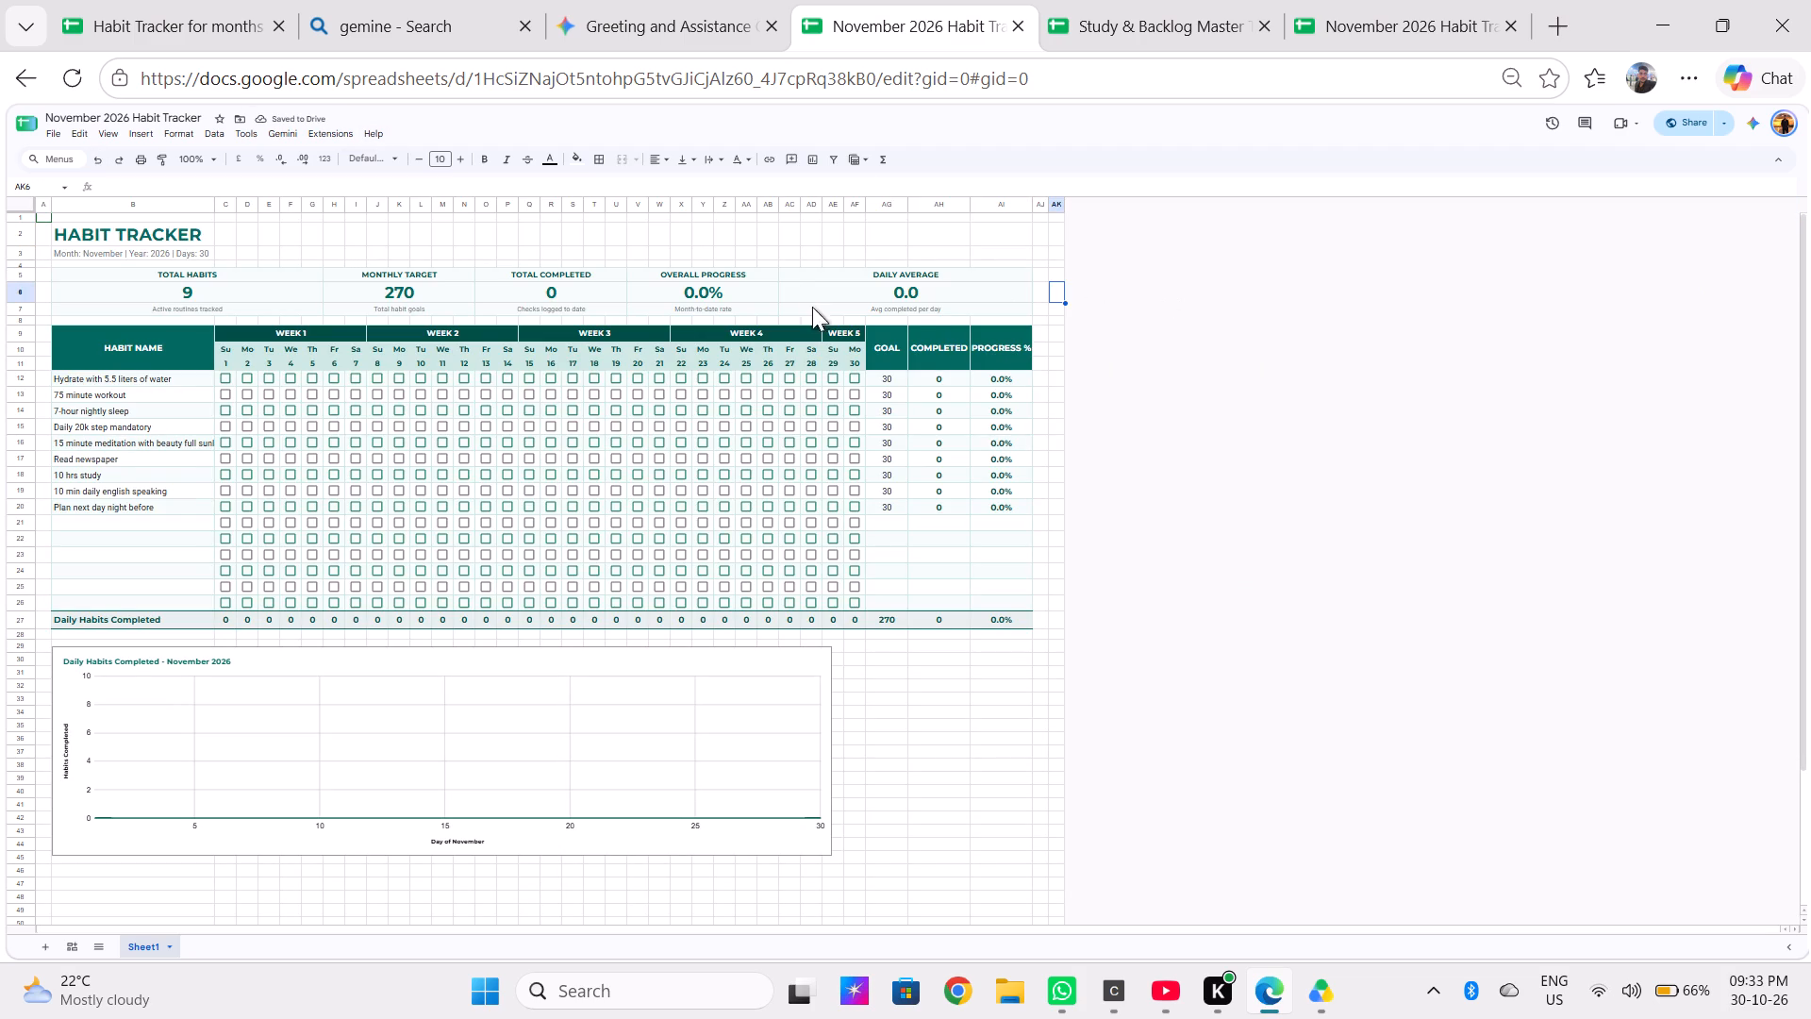
click(688, 162)
click(694, 187)
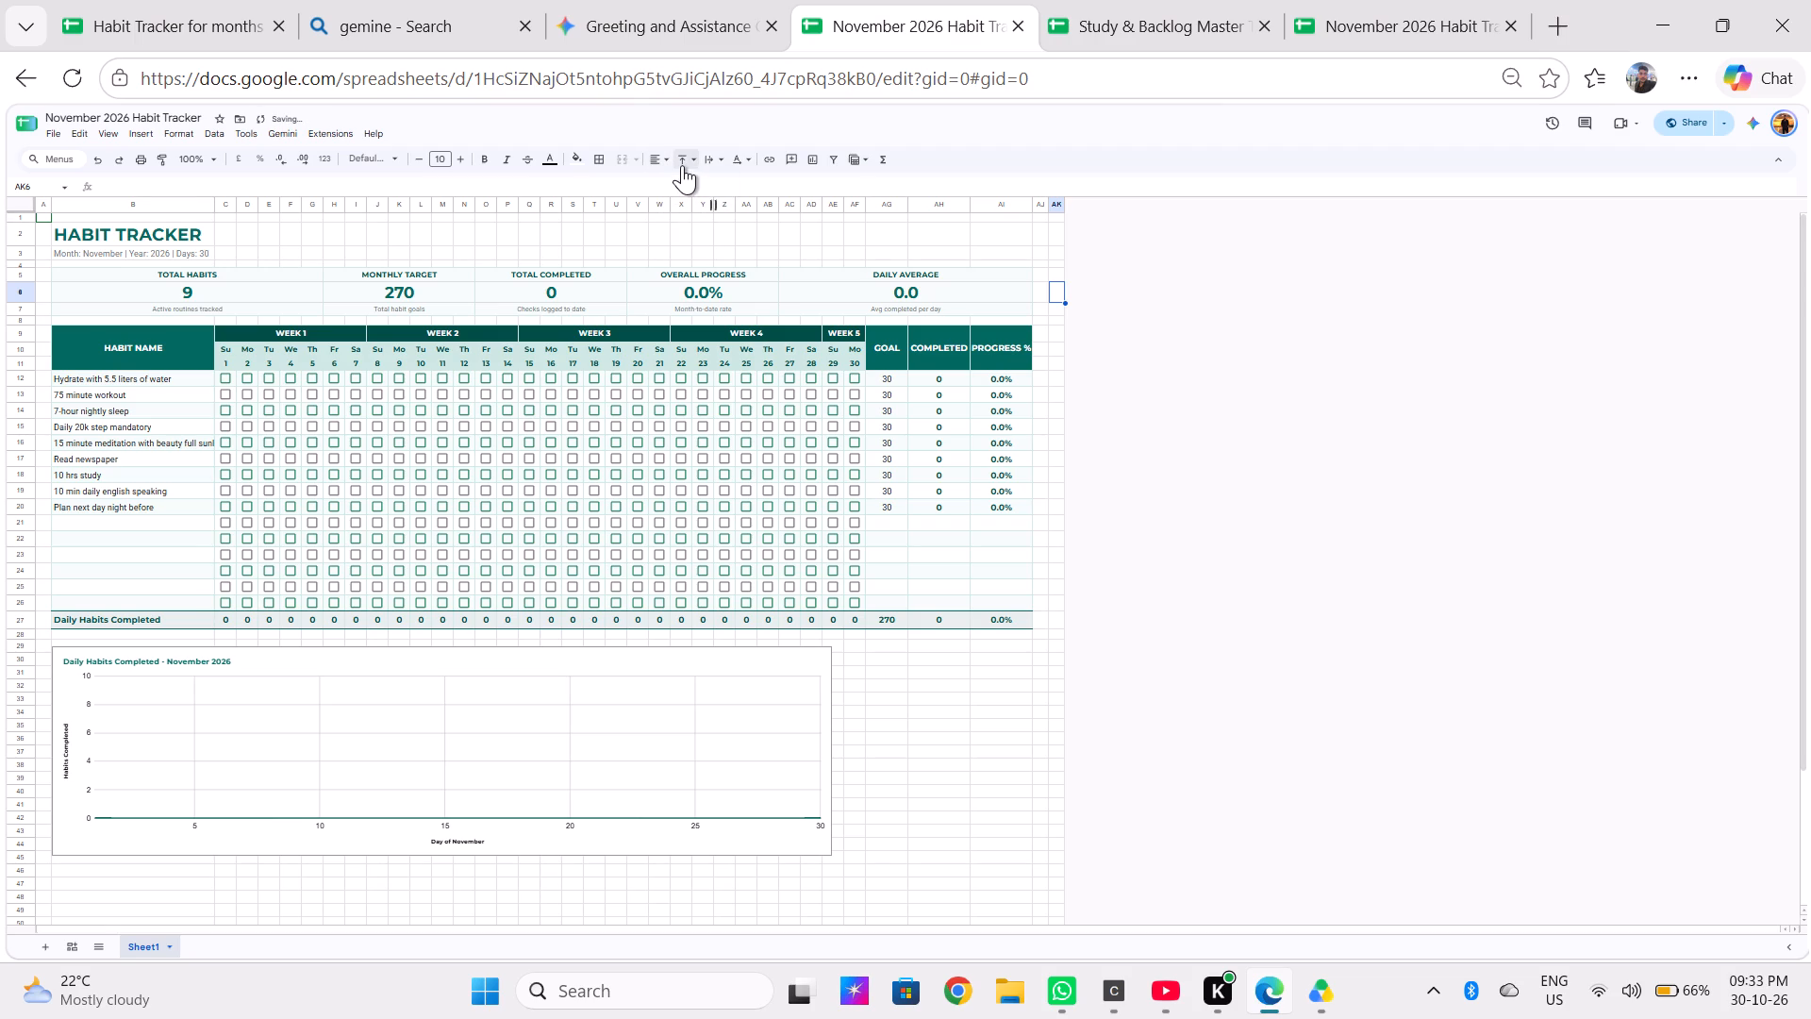
click(680, 160)
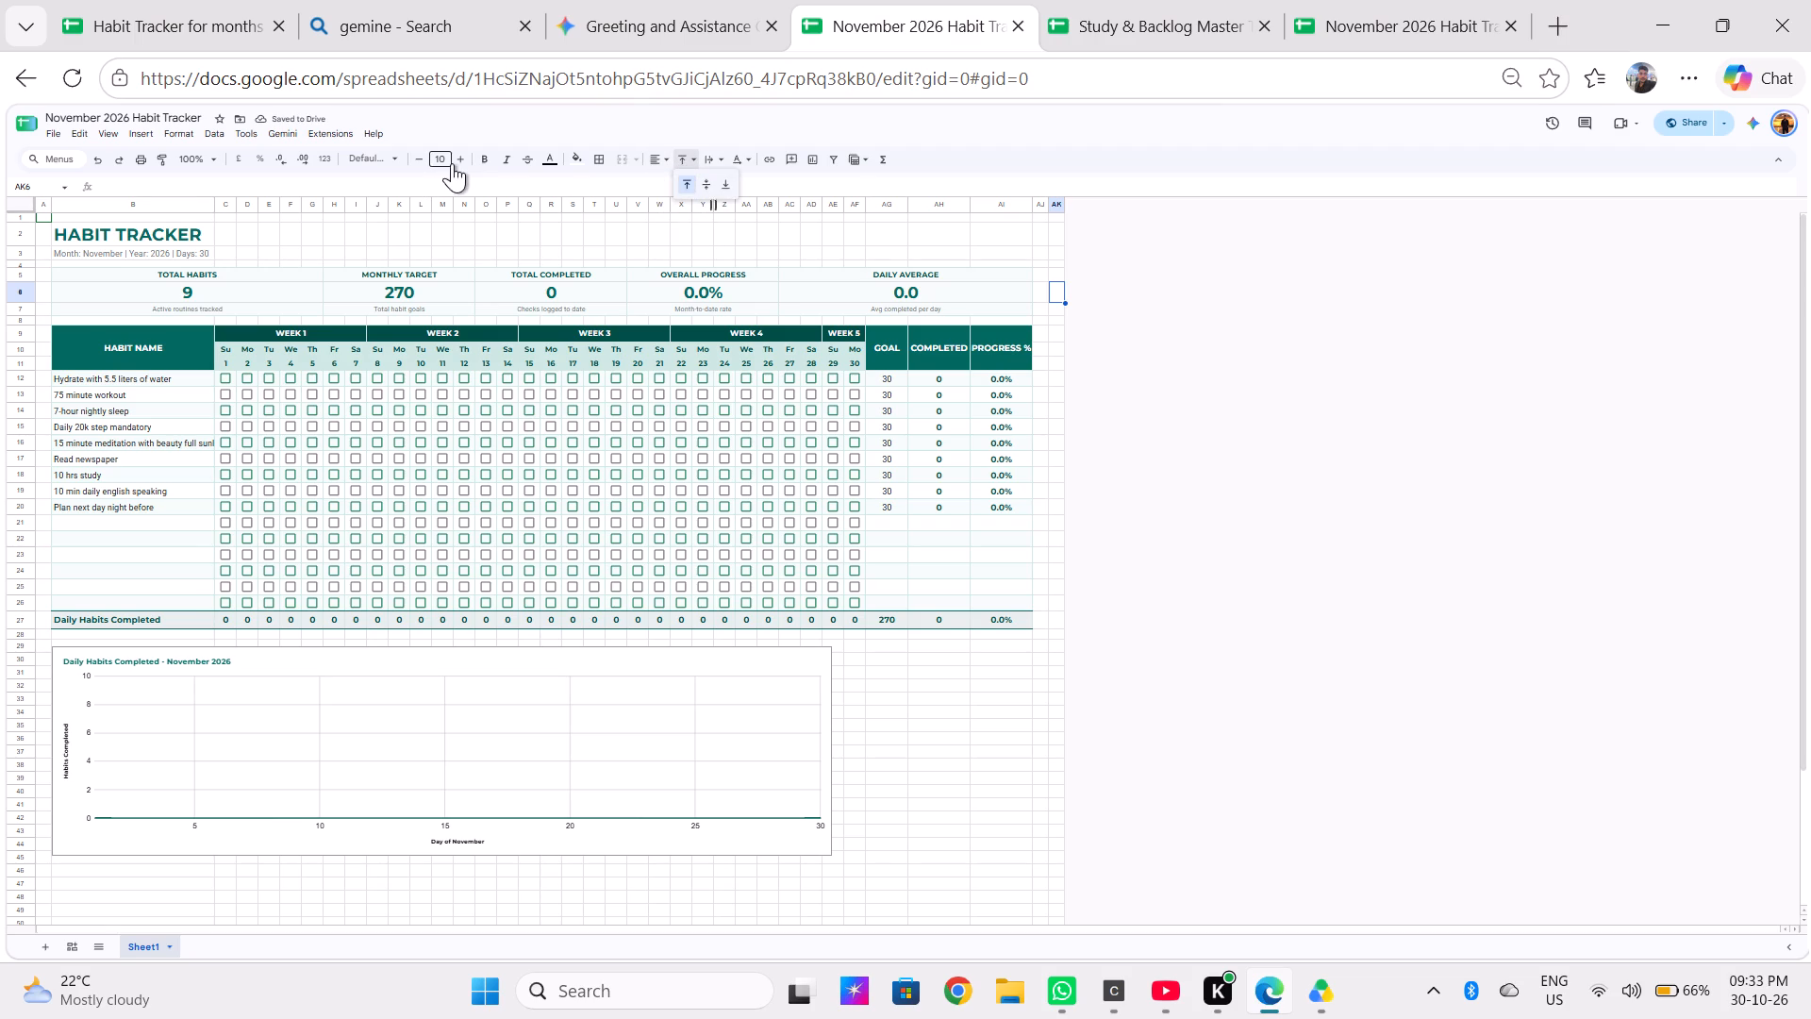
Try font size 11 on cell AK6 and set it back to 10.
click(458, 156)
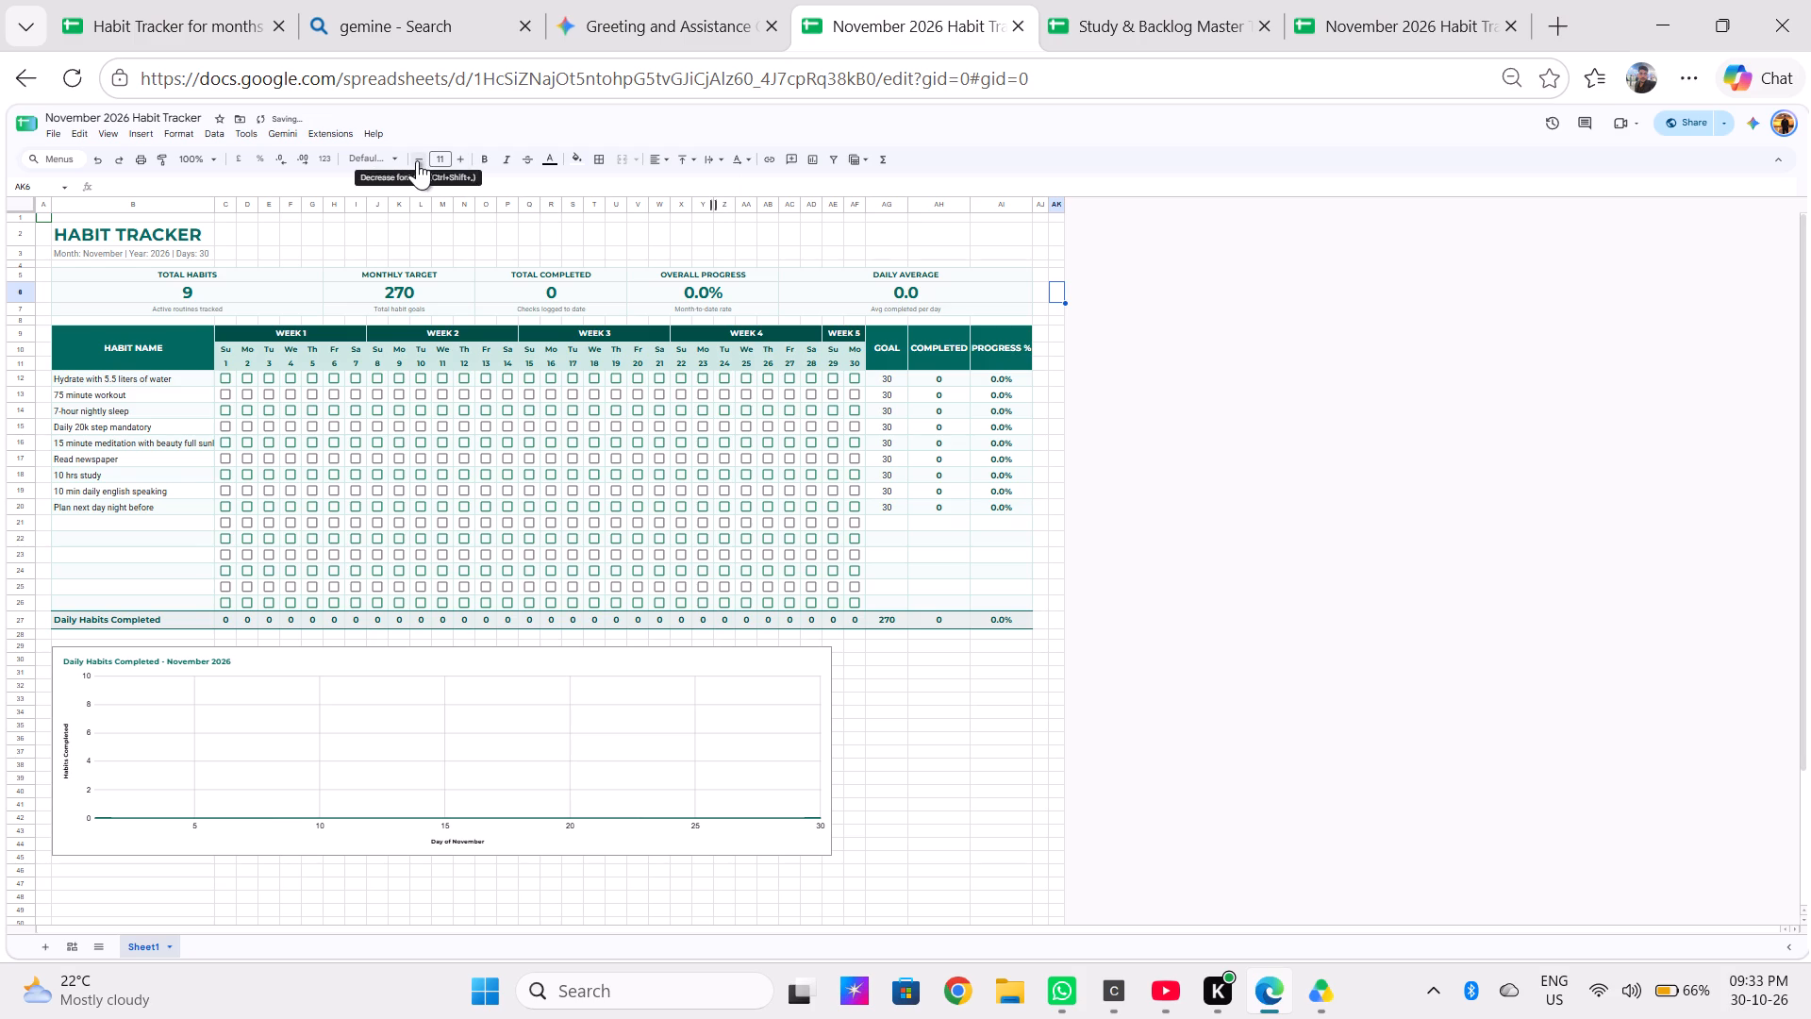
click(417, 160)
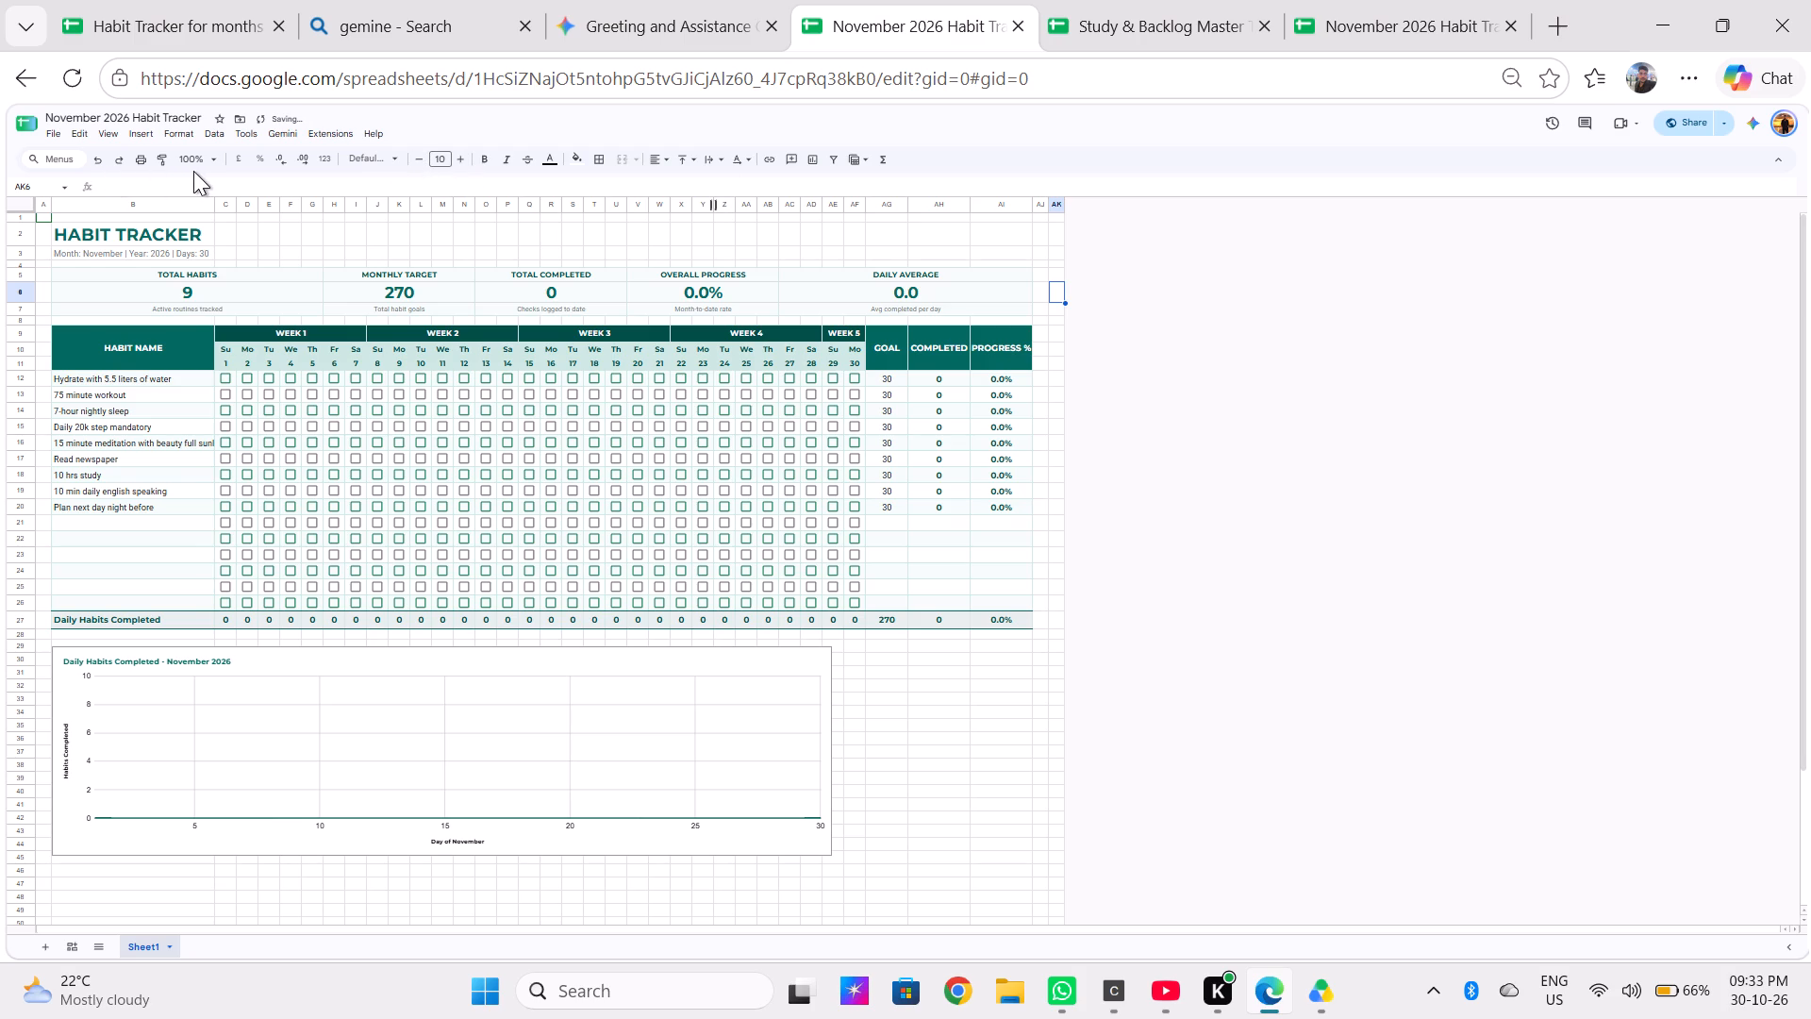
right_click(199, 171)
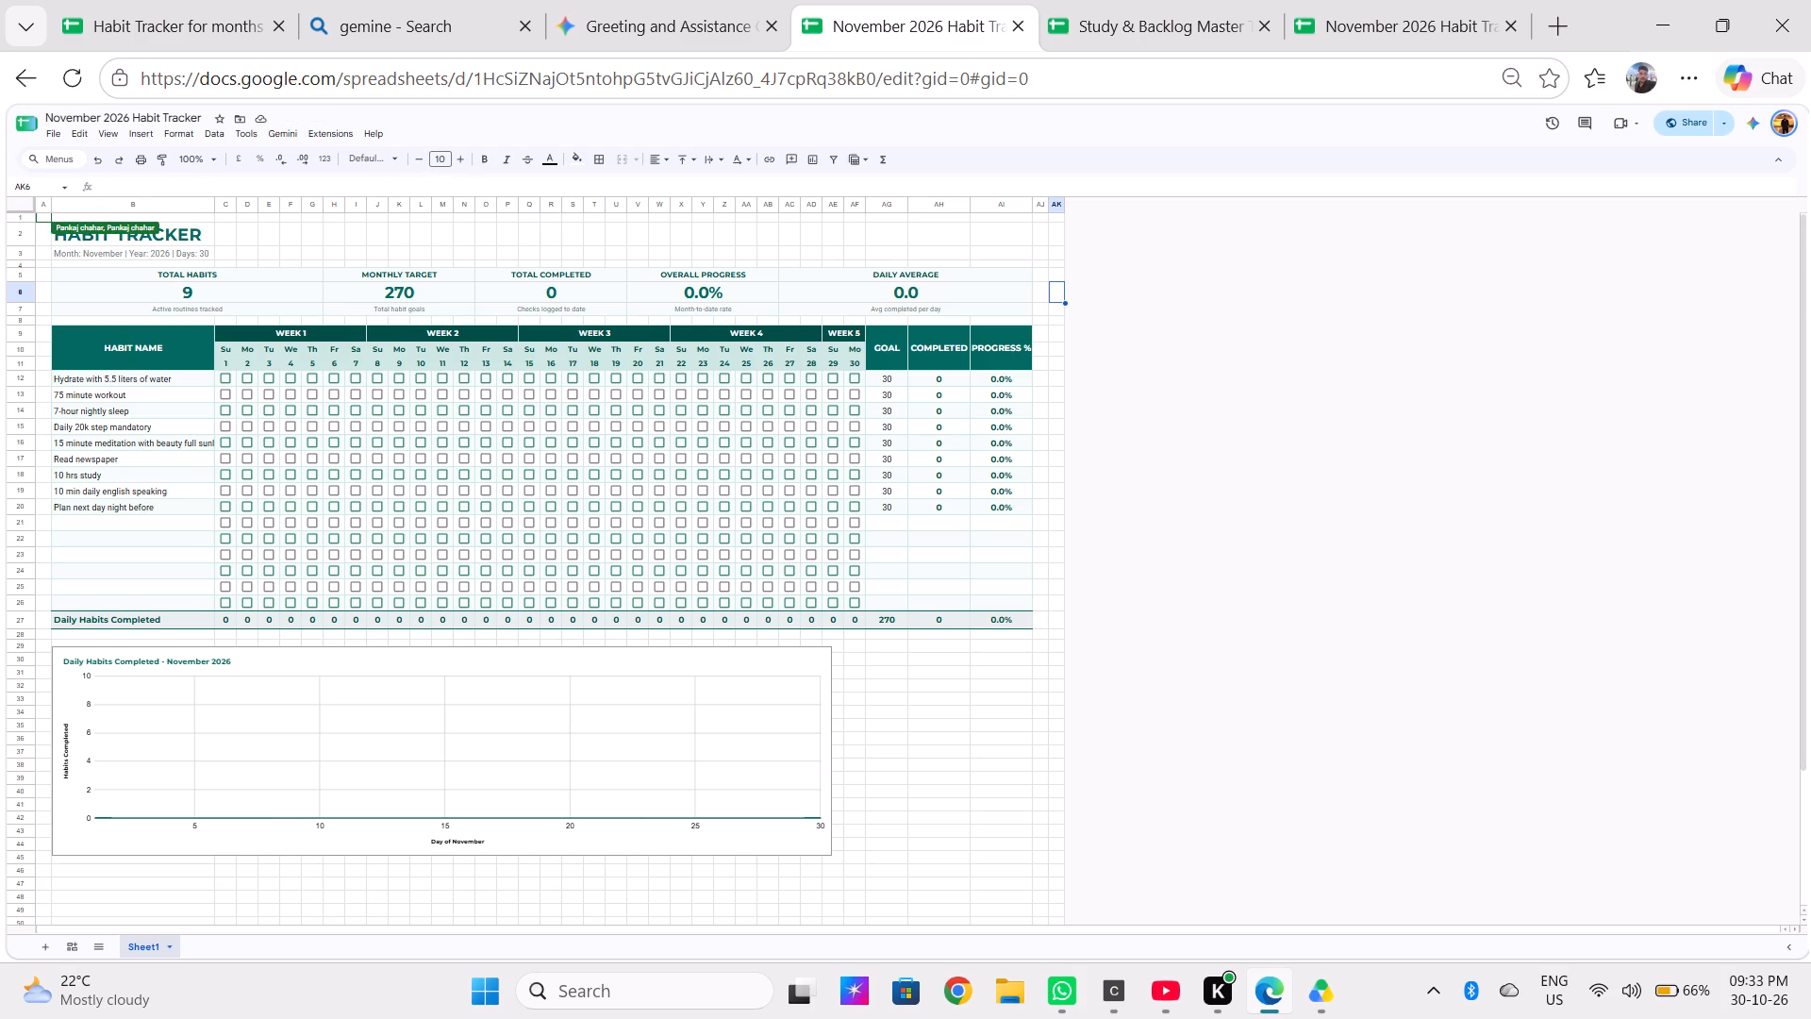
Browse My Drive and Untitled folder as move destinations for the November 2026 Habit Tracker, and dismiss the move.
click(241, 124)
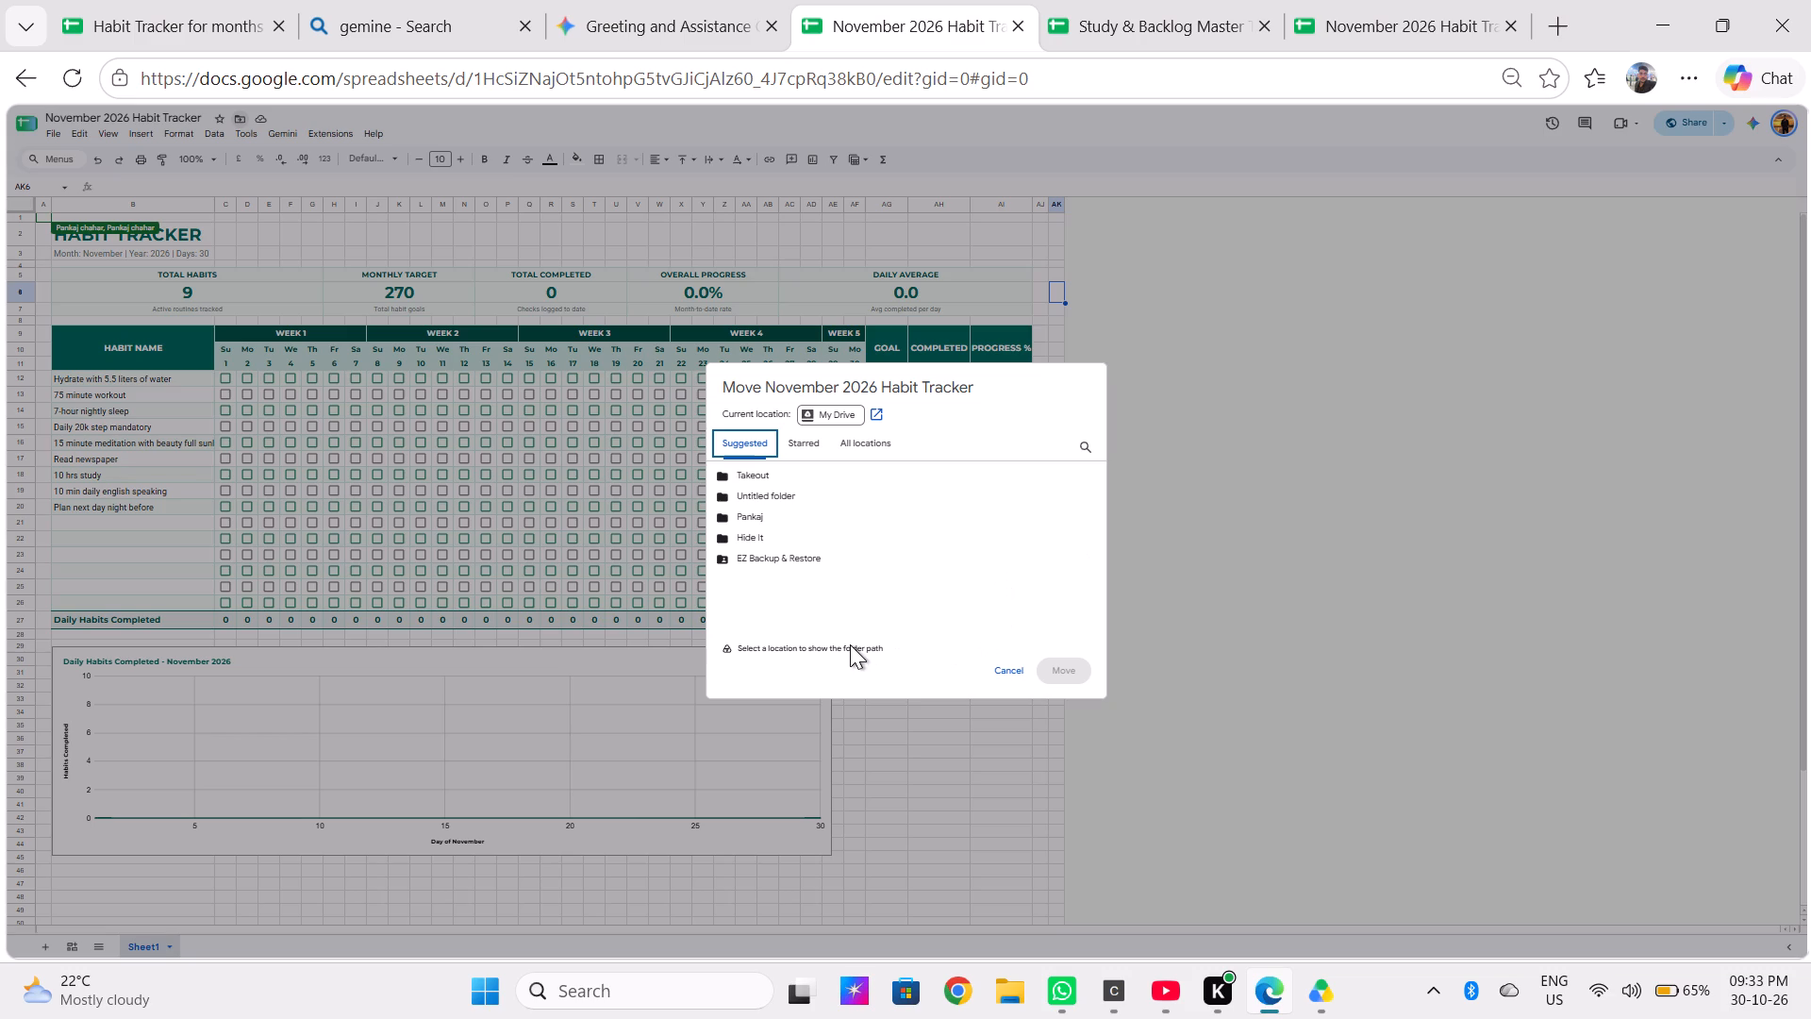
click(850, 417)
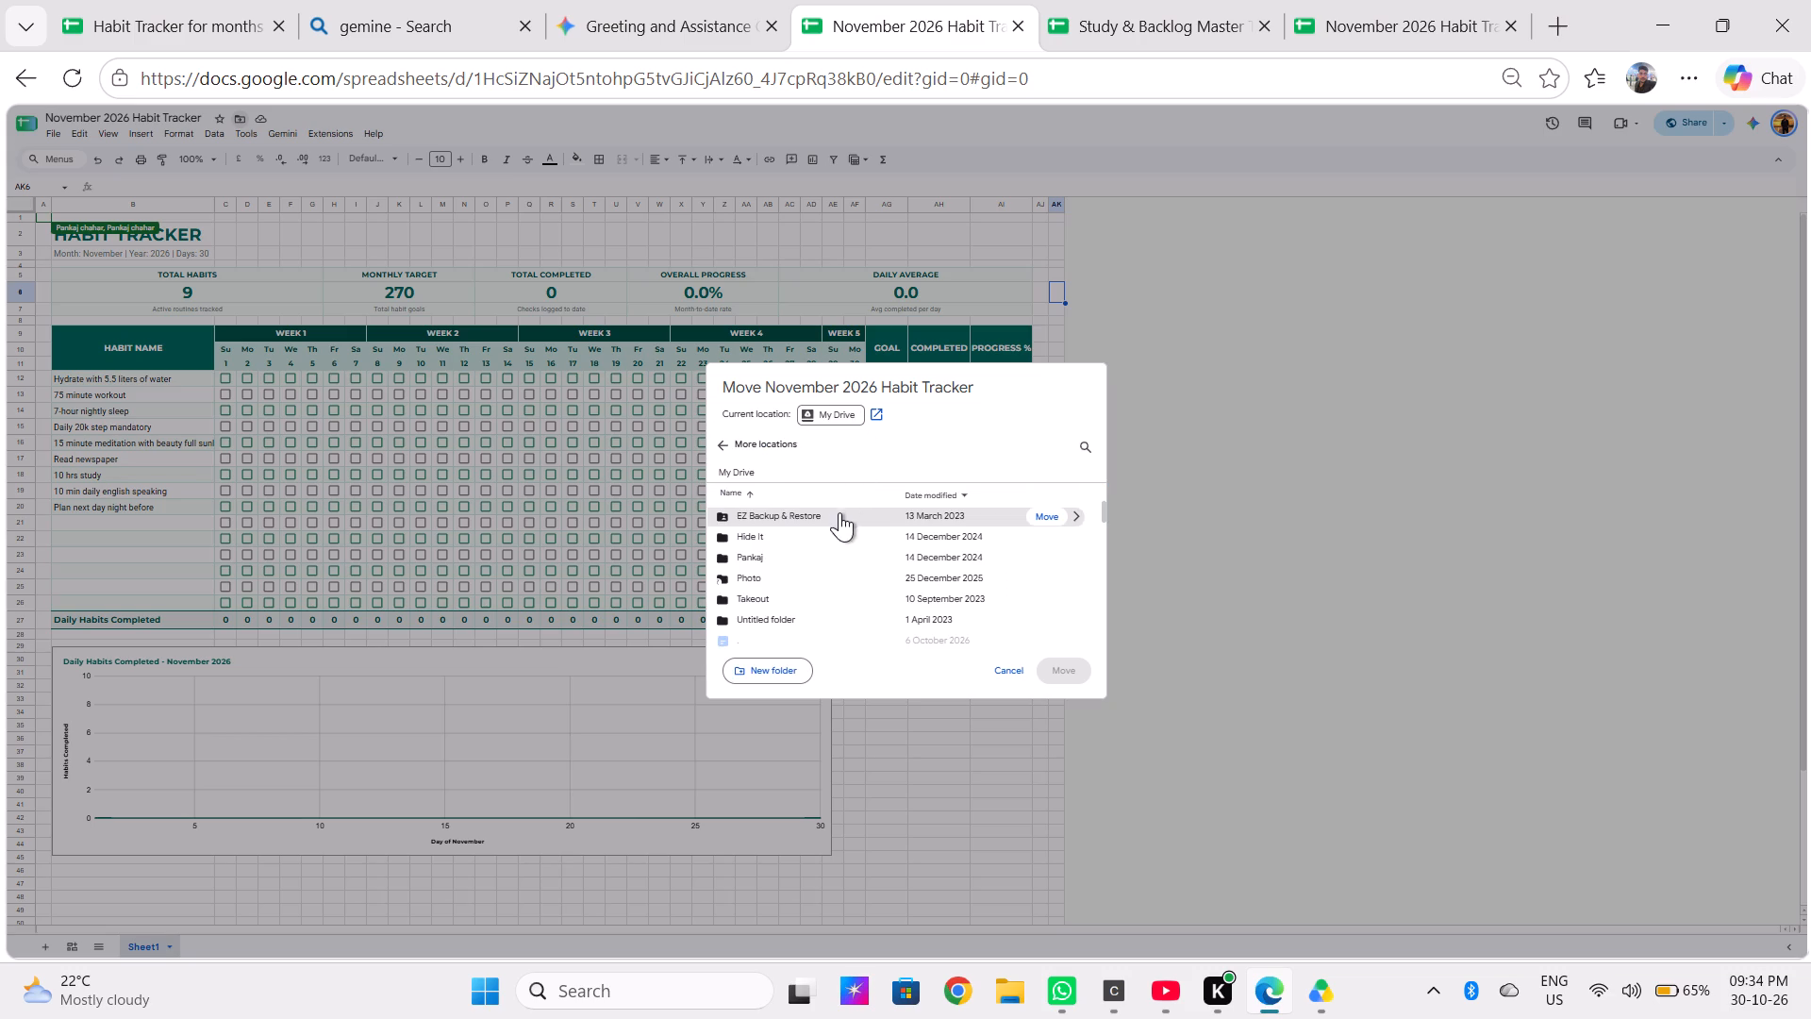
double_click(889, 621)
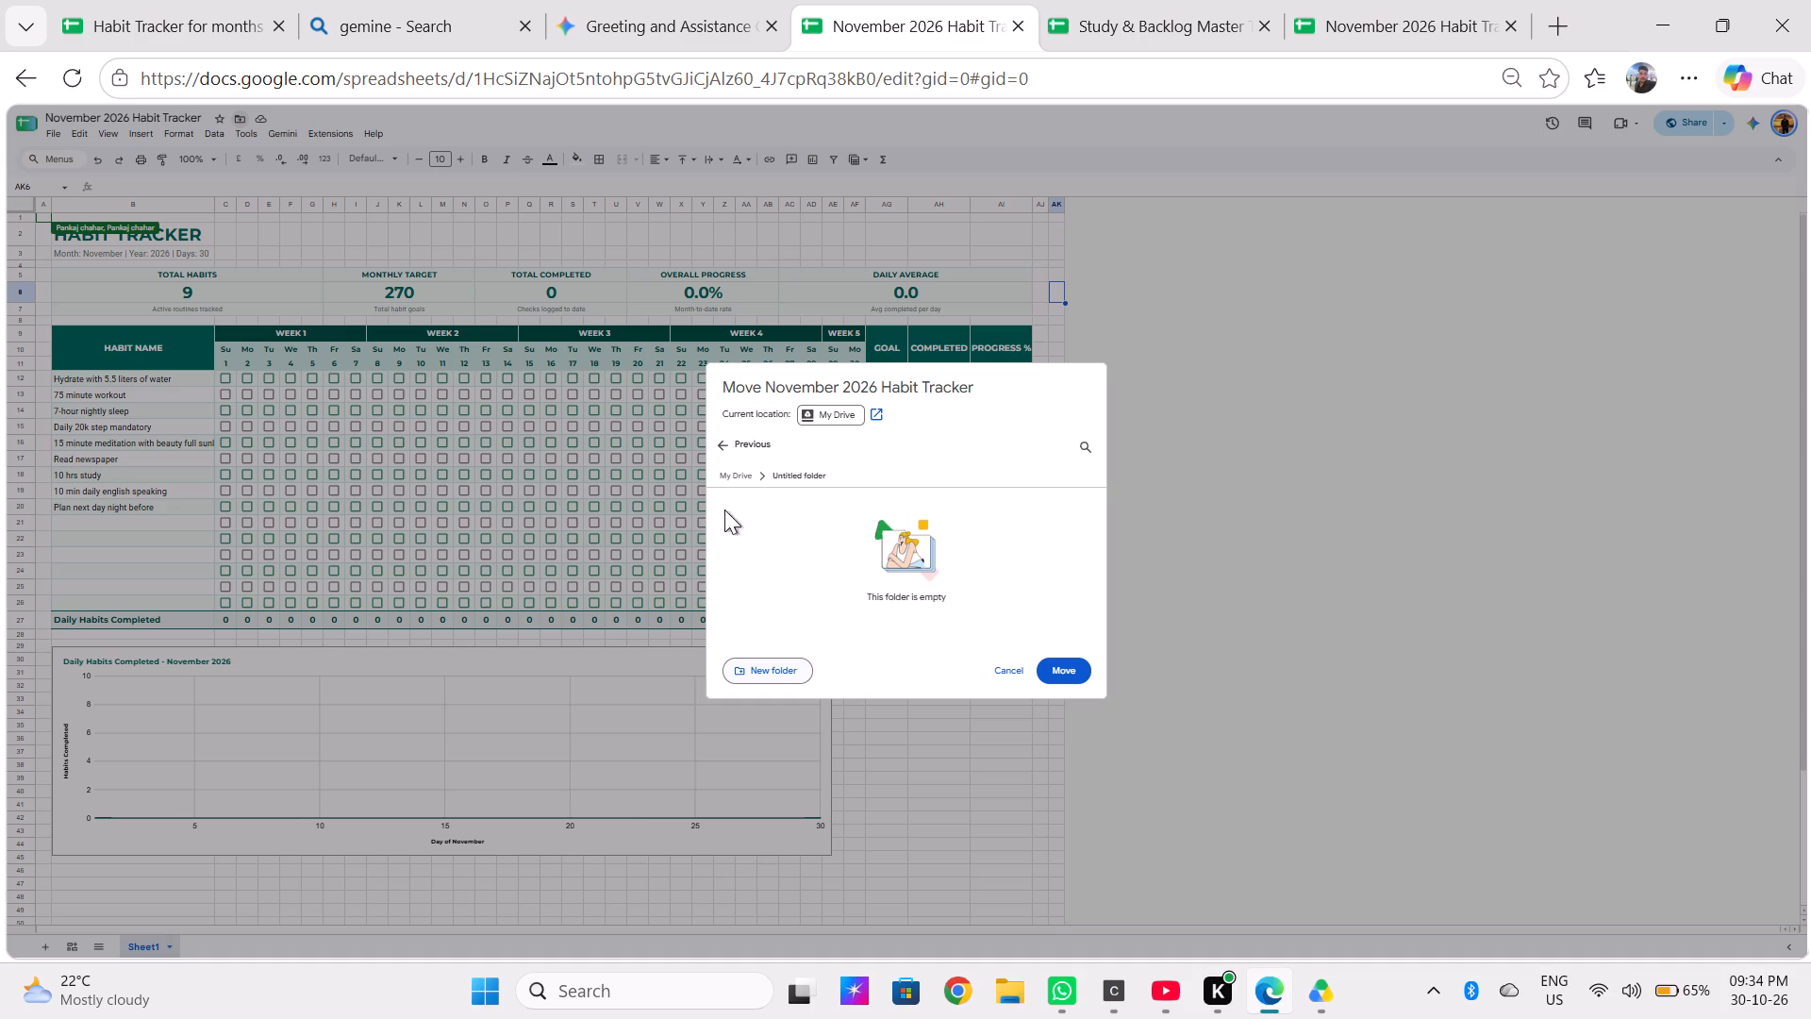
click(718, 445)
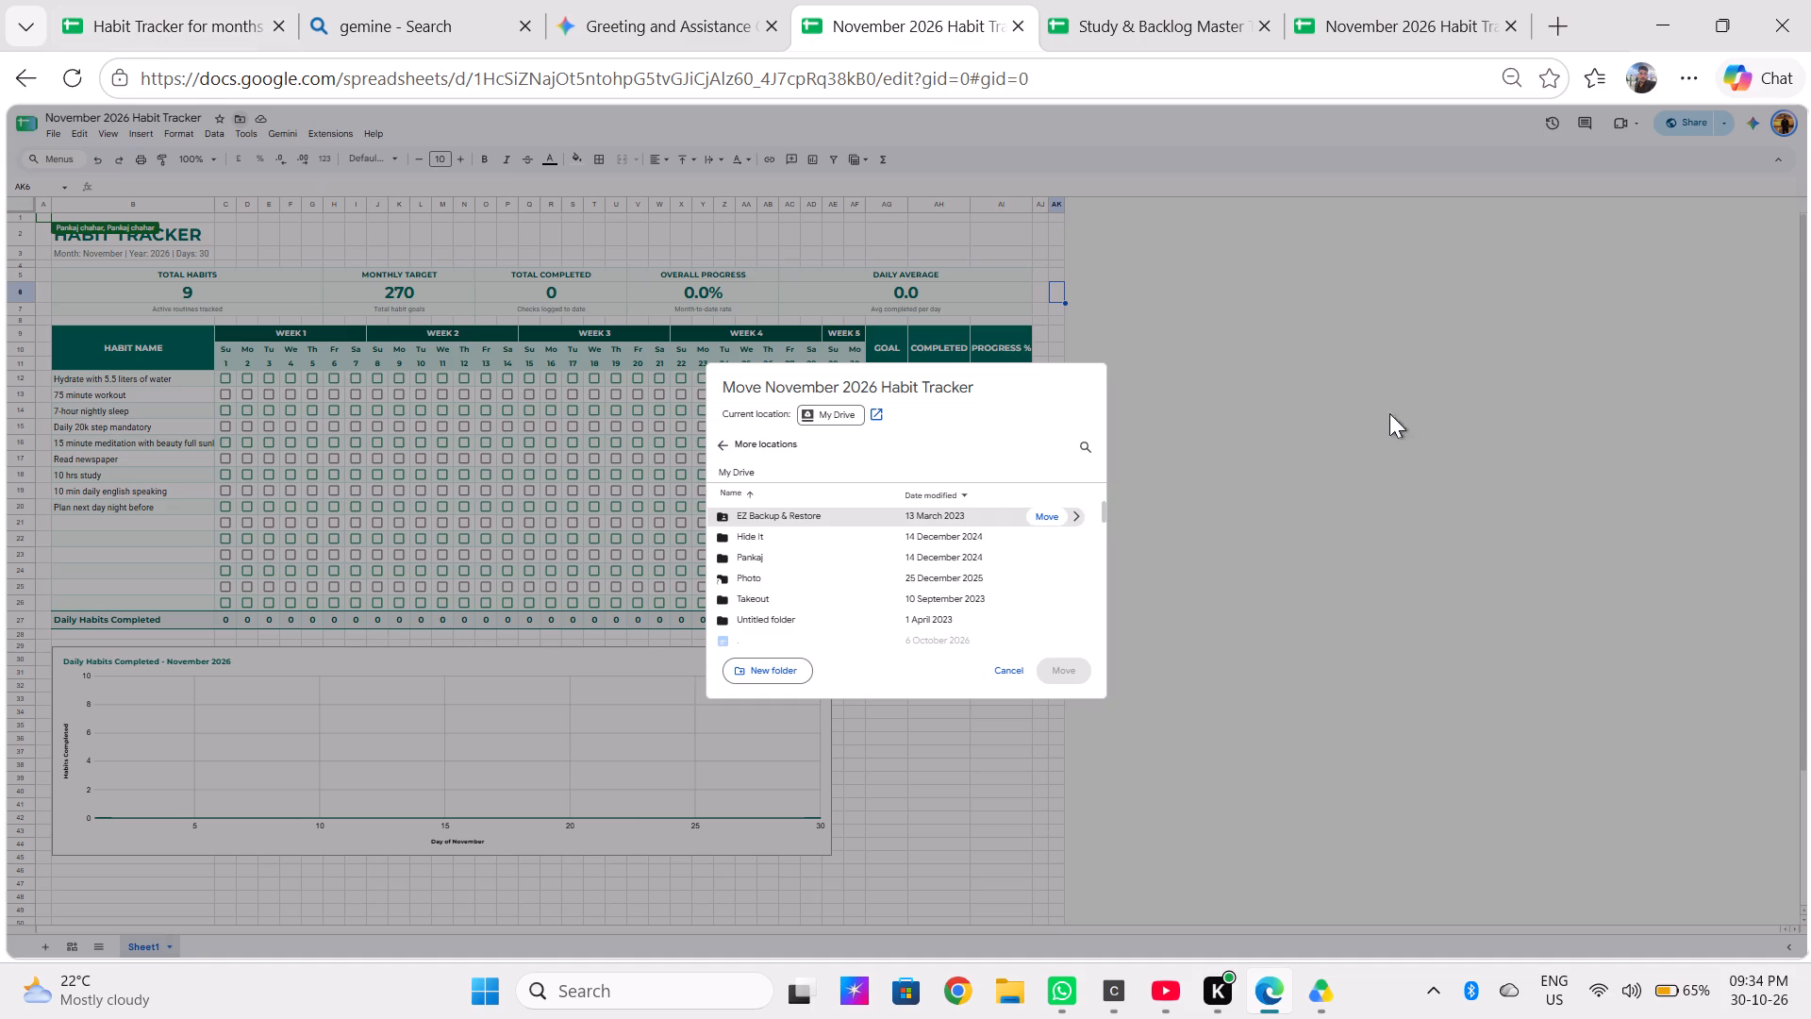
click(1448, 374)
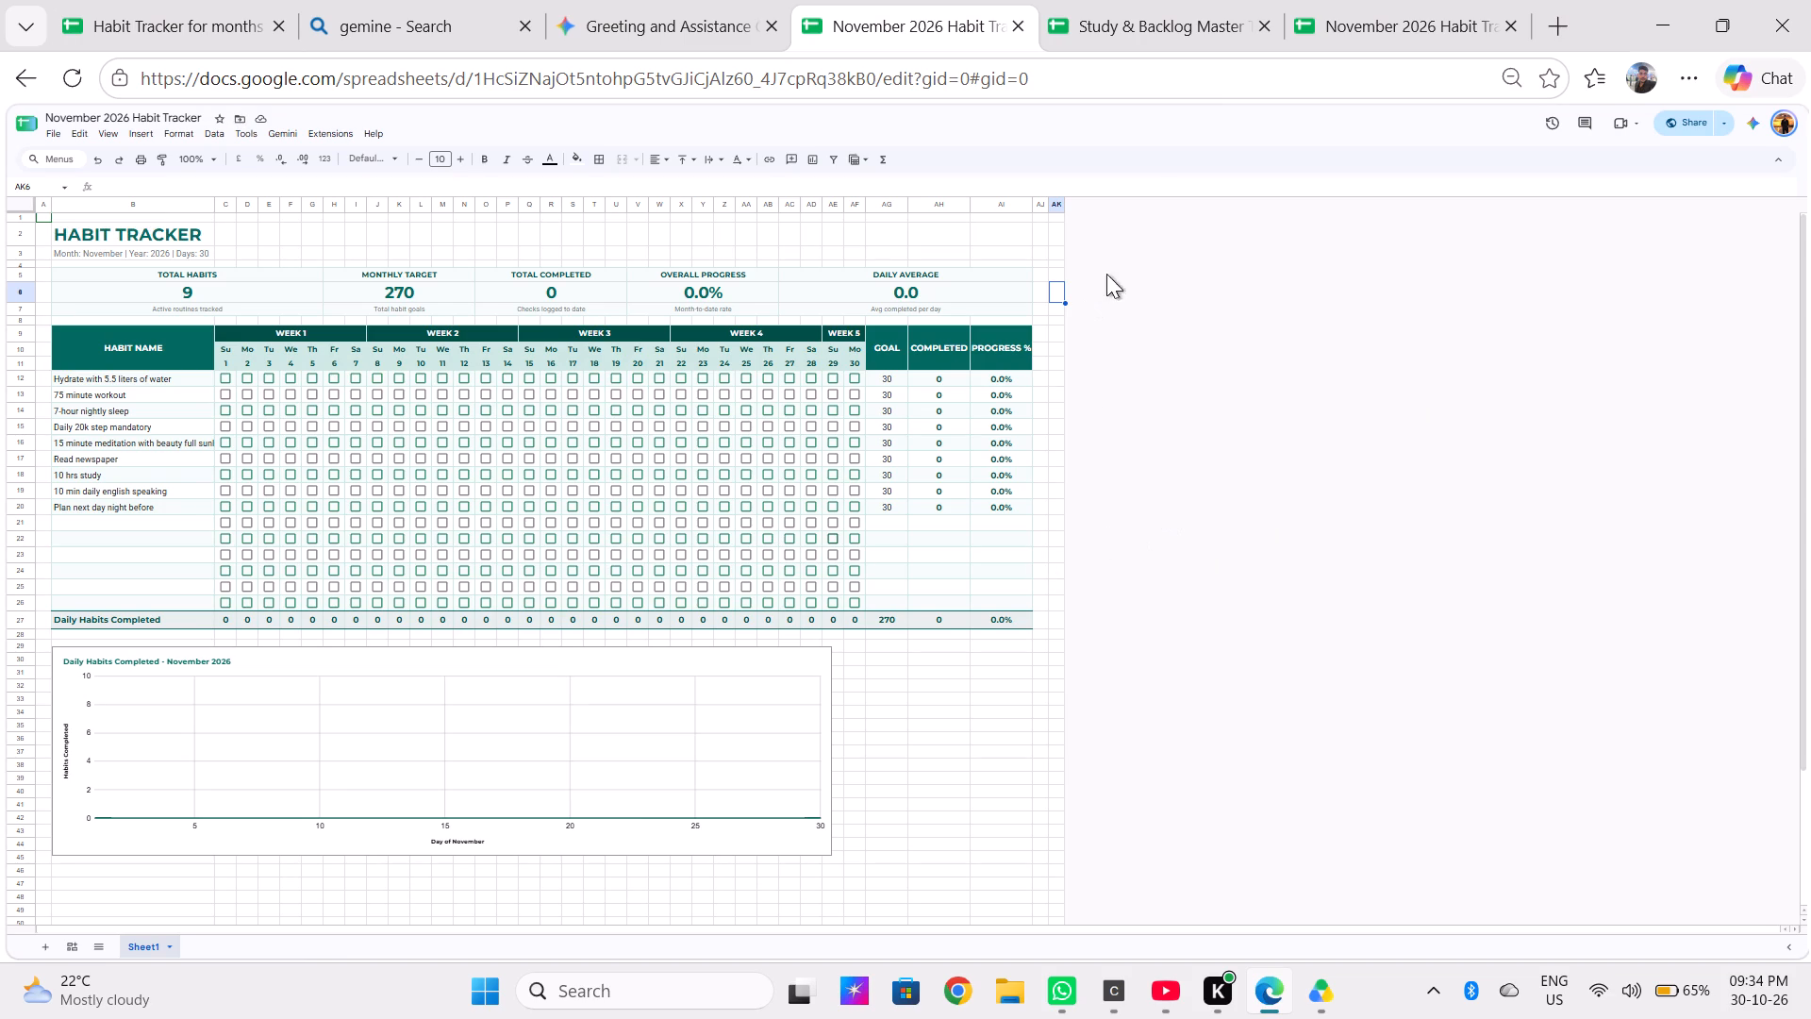
Set the browser page zoom to 90% for the November 2026 Habit Tracker sheet.
click(1733, 125)
click(1735, 125)
click(1698, 79)
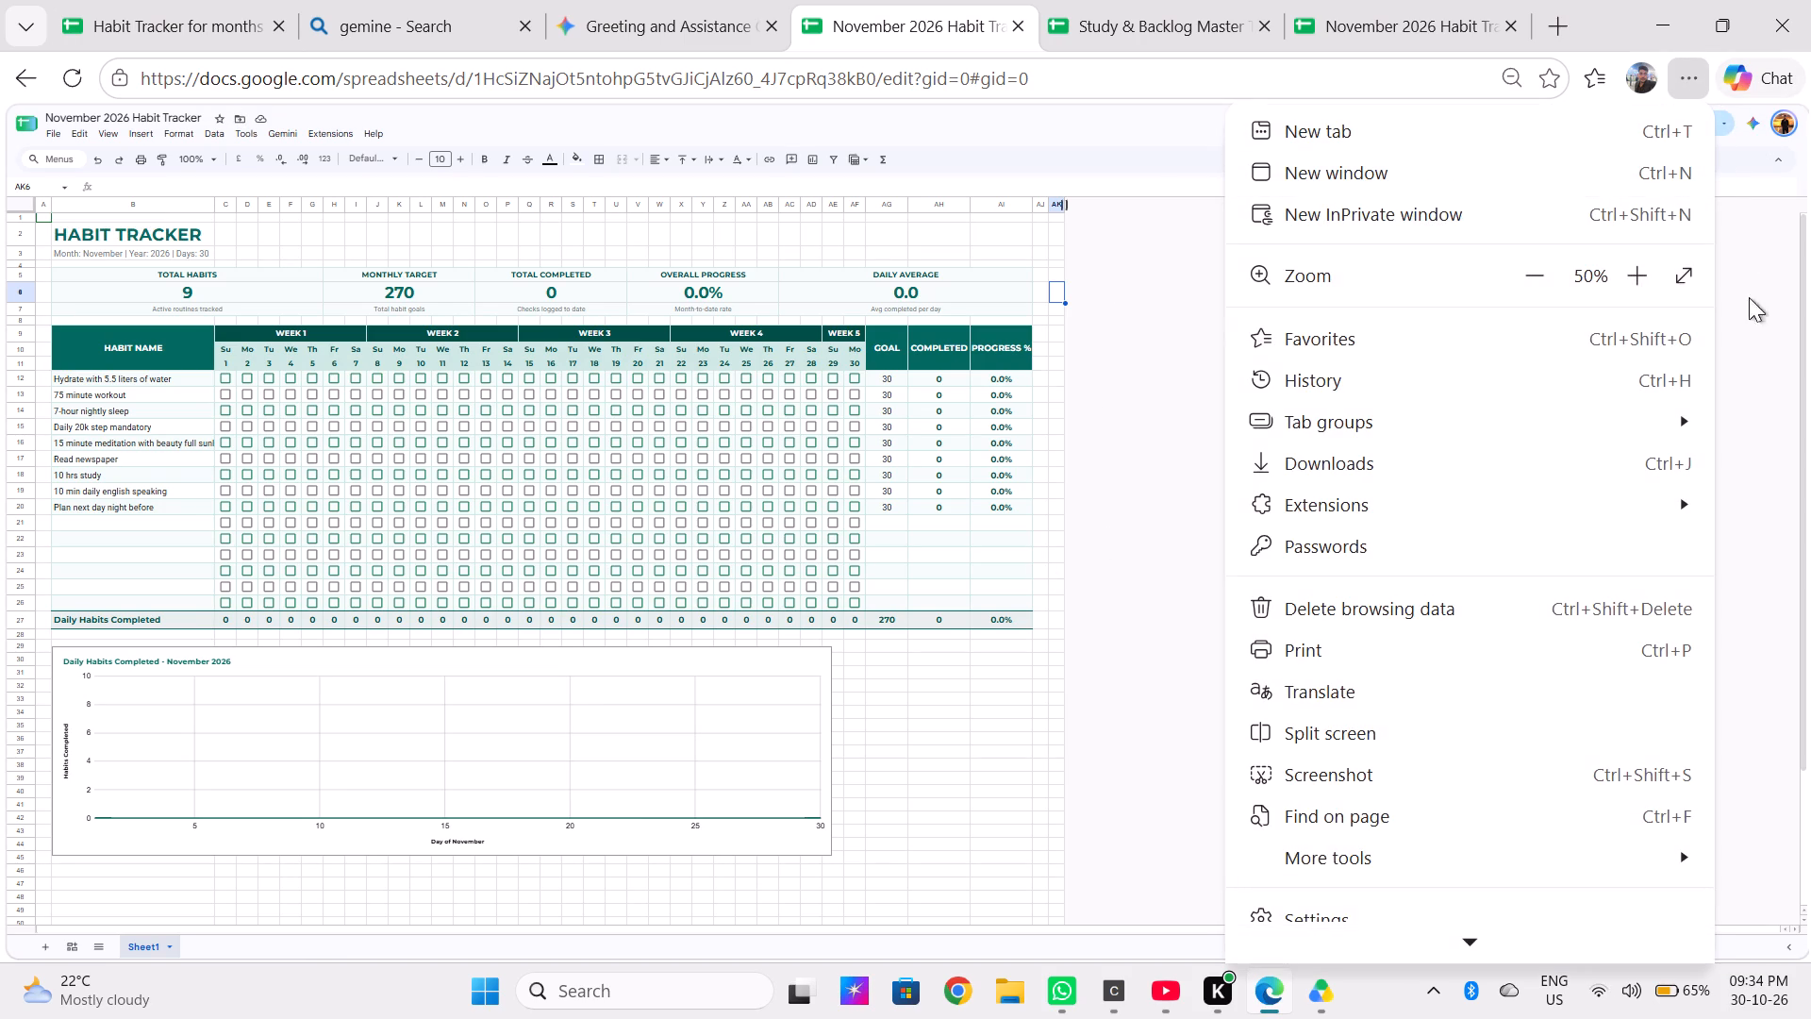
triple_click(1640, 280)
click(1640, 280)
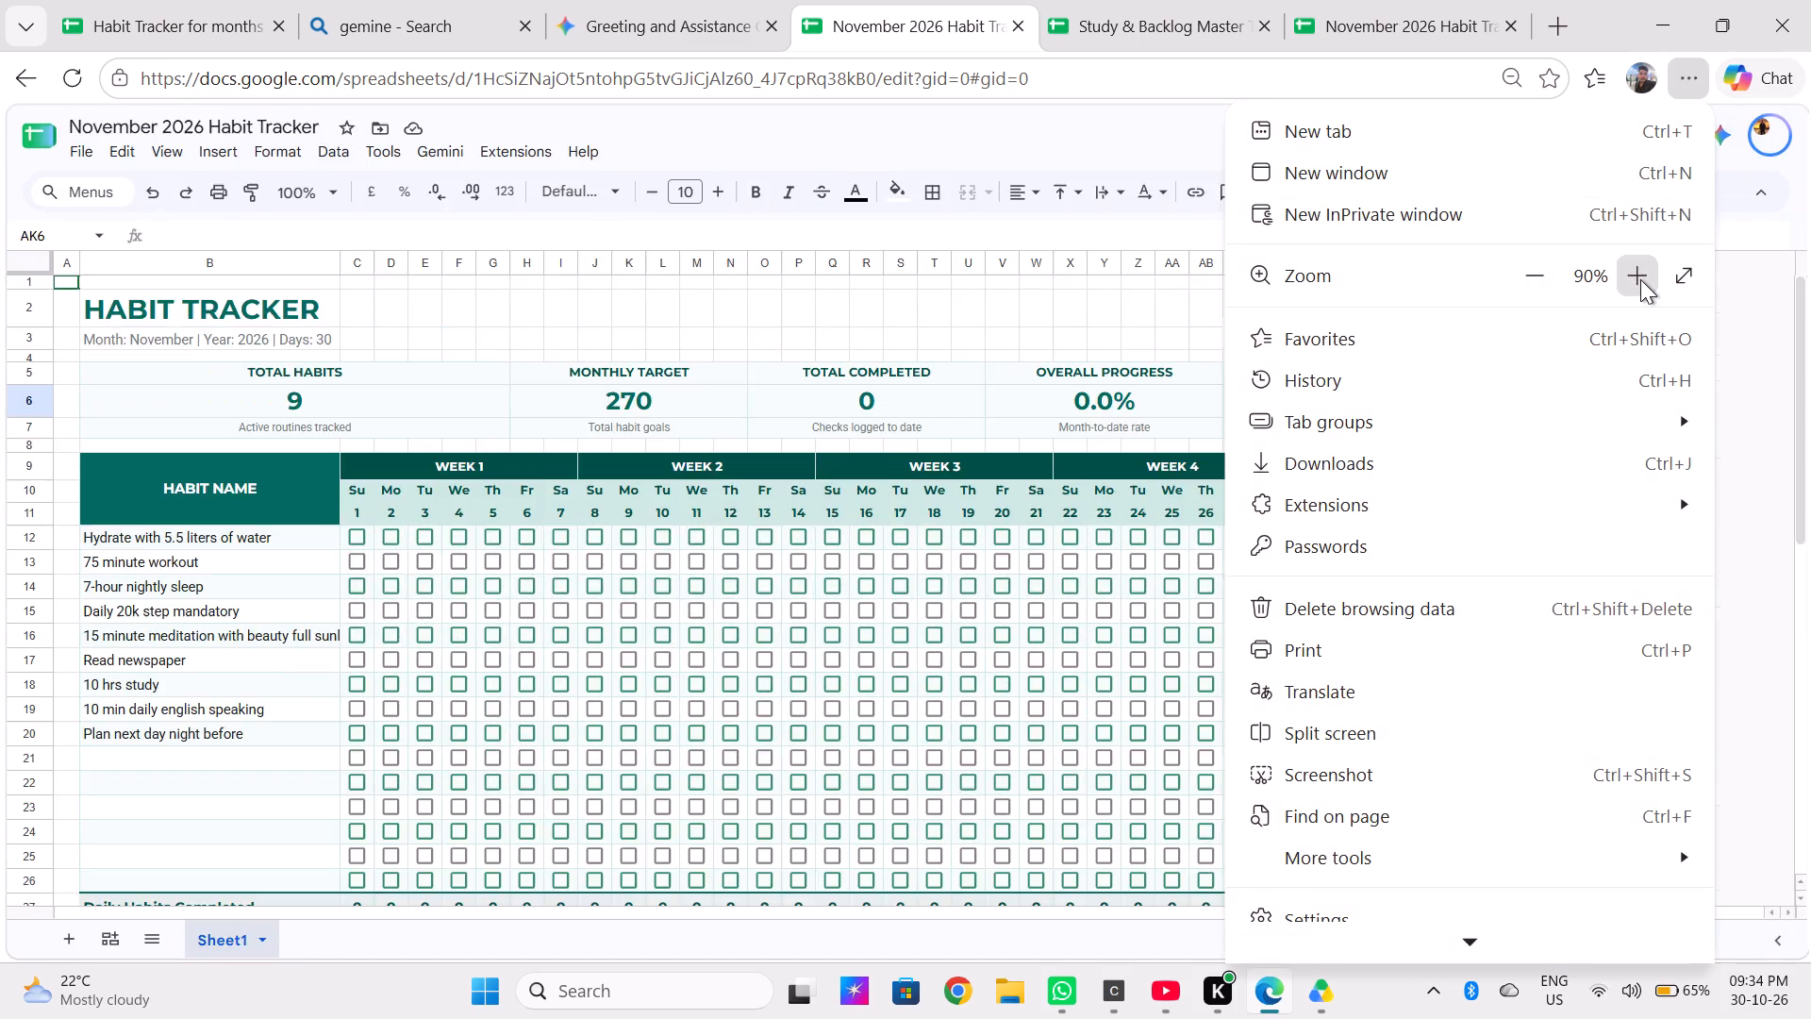
click(1788, 319)
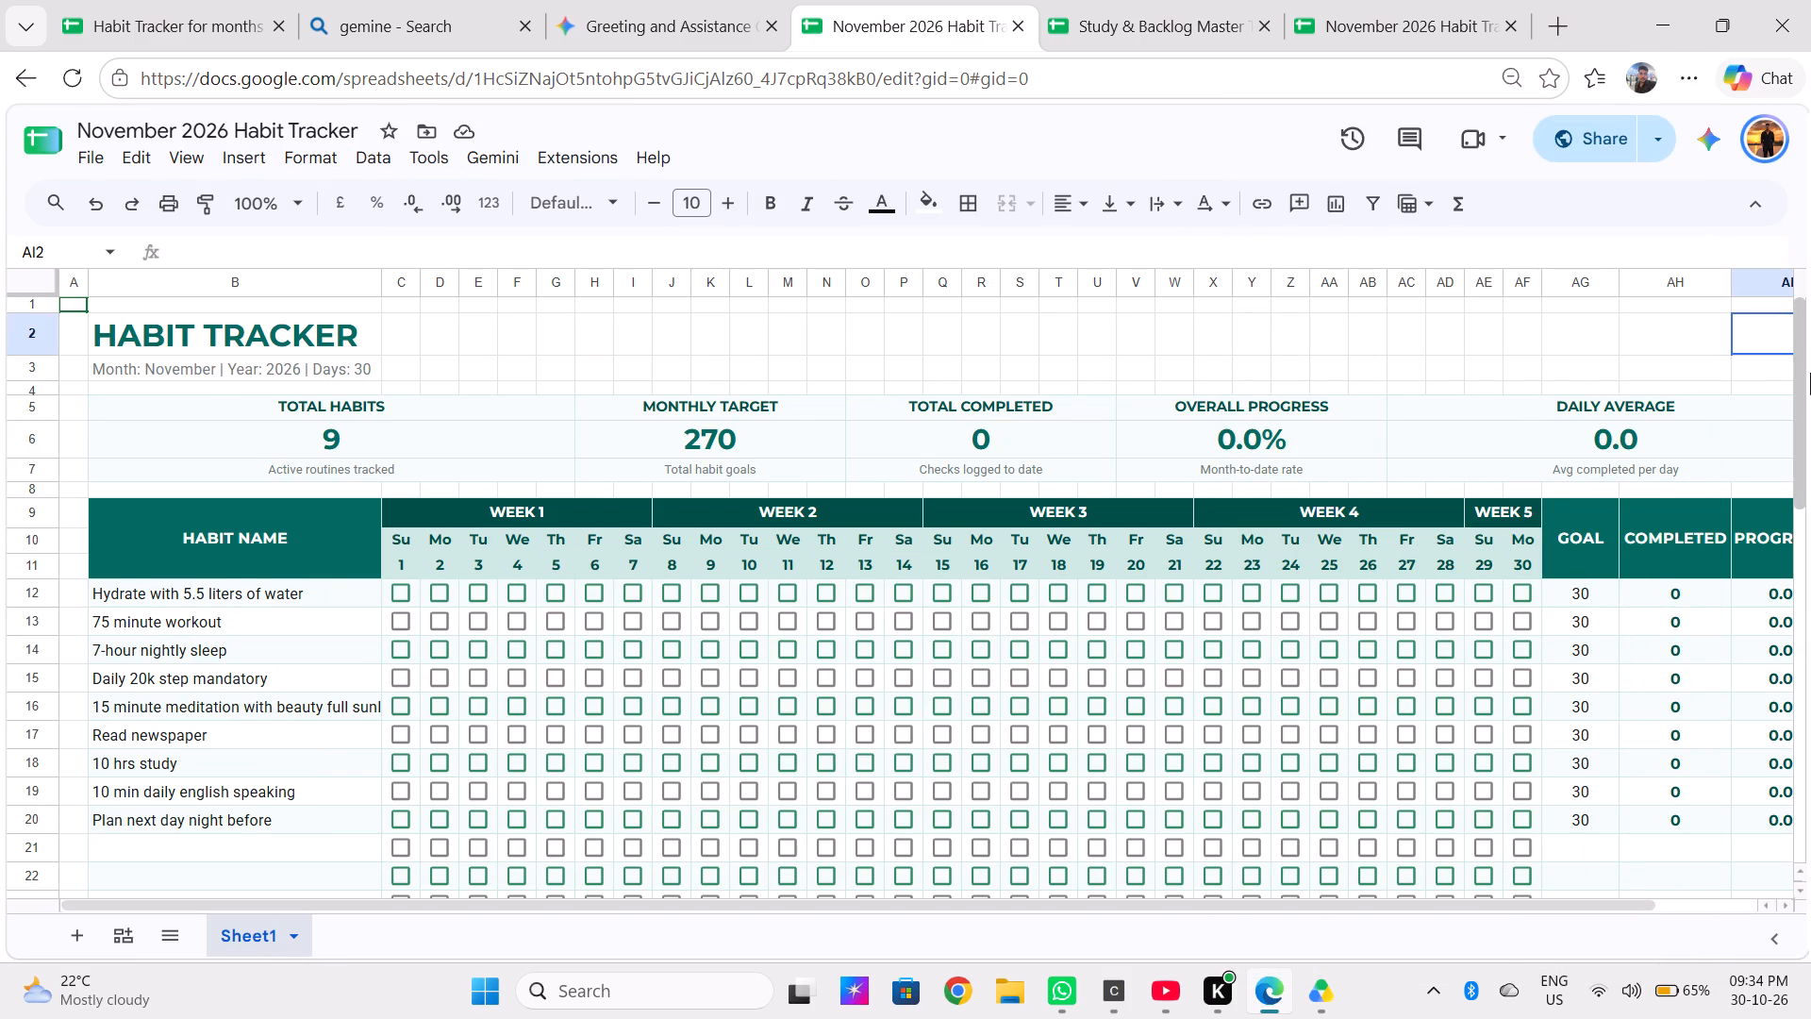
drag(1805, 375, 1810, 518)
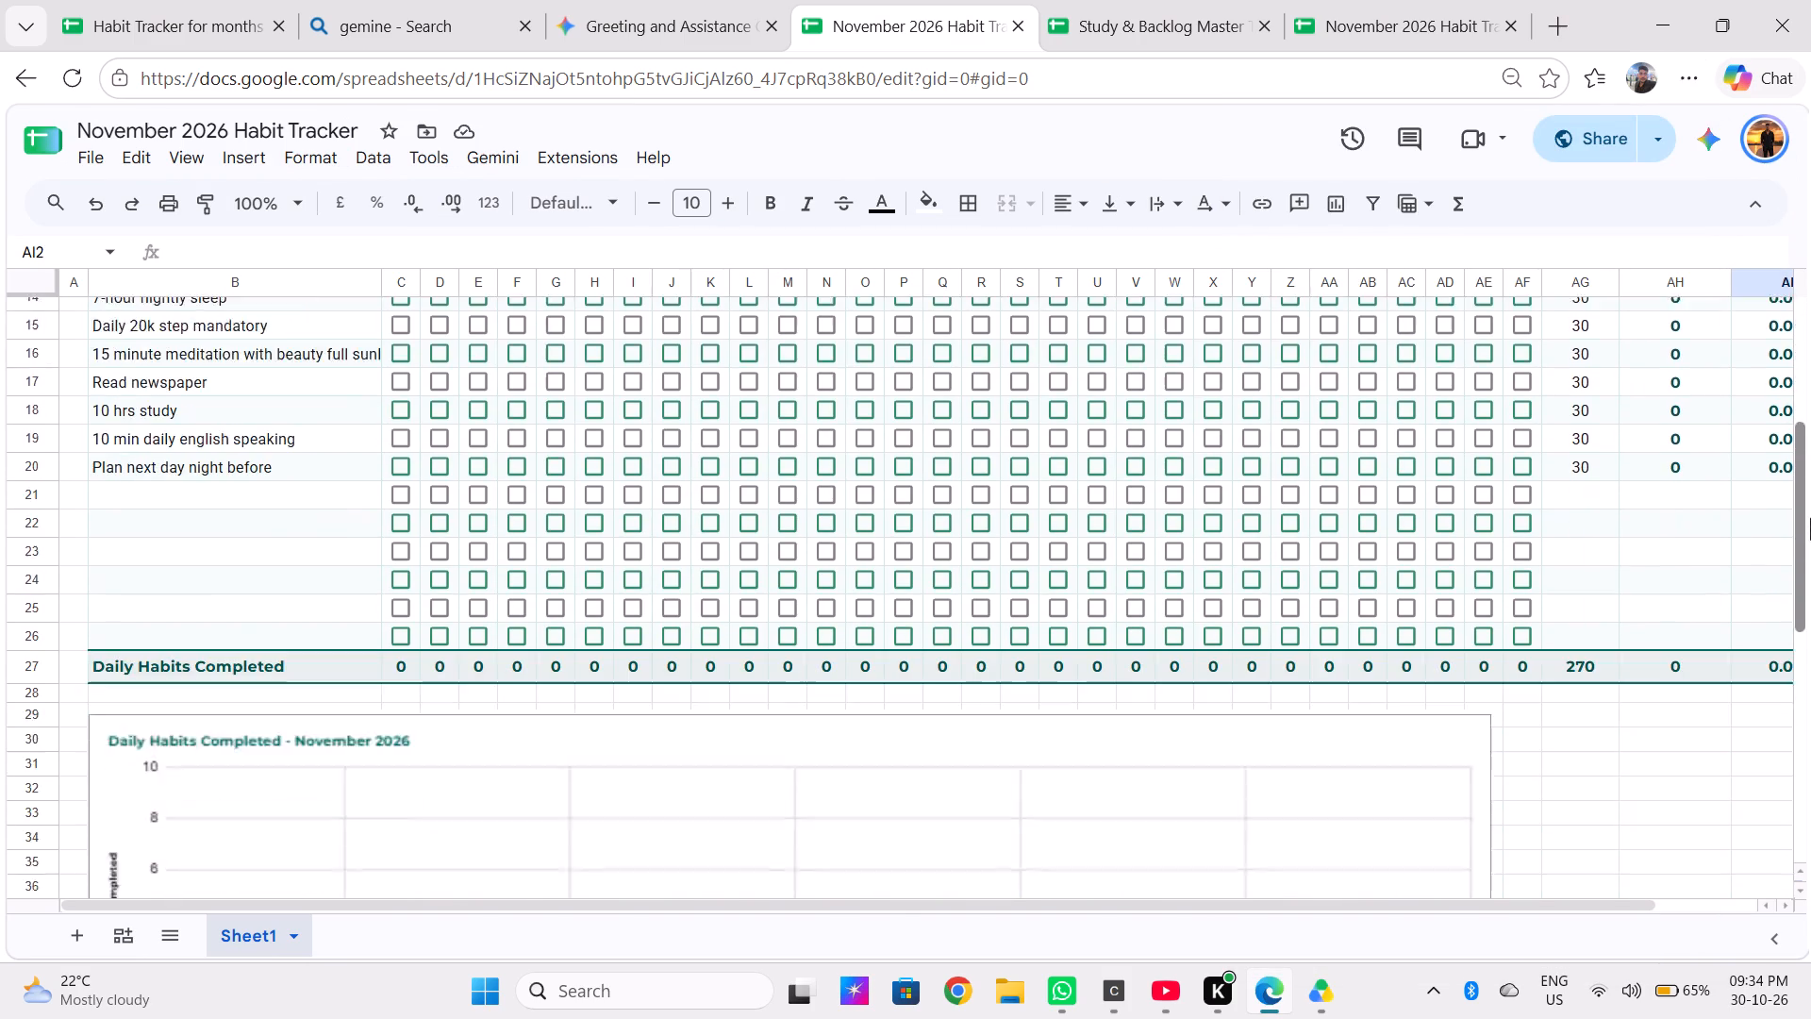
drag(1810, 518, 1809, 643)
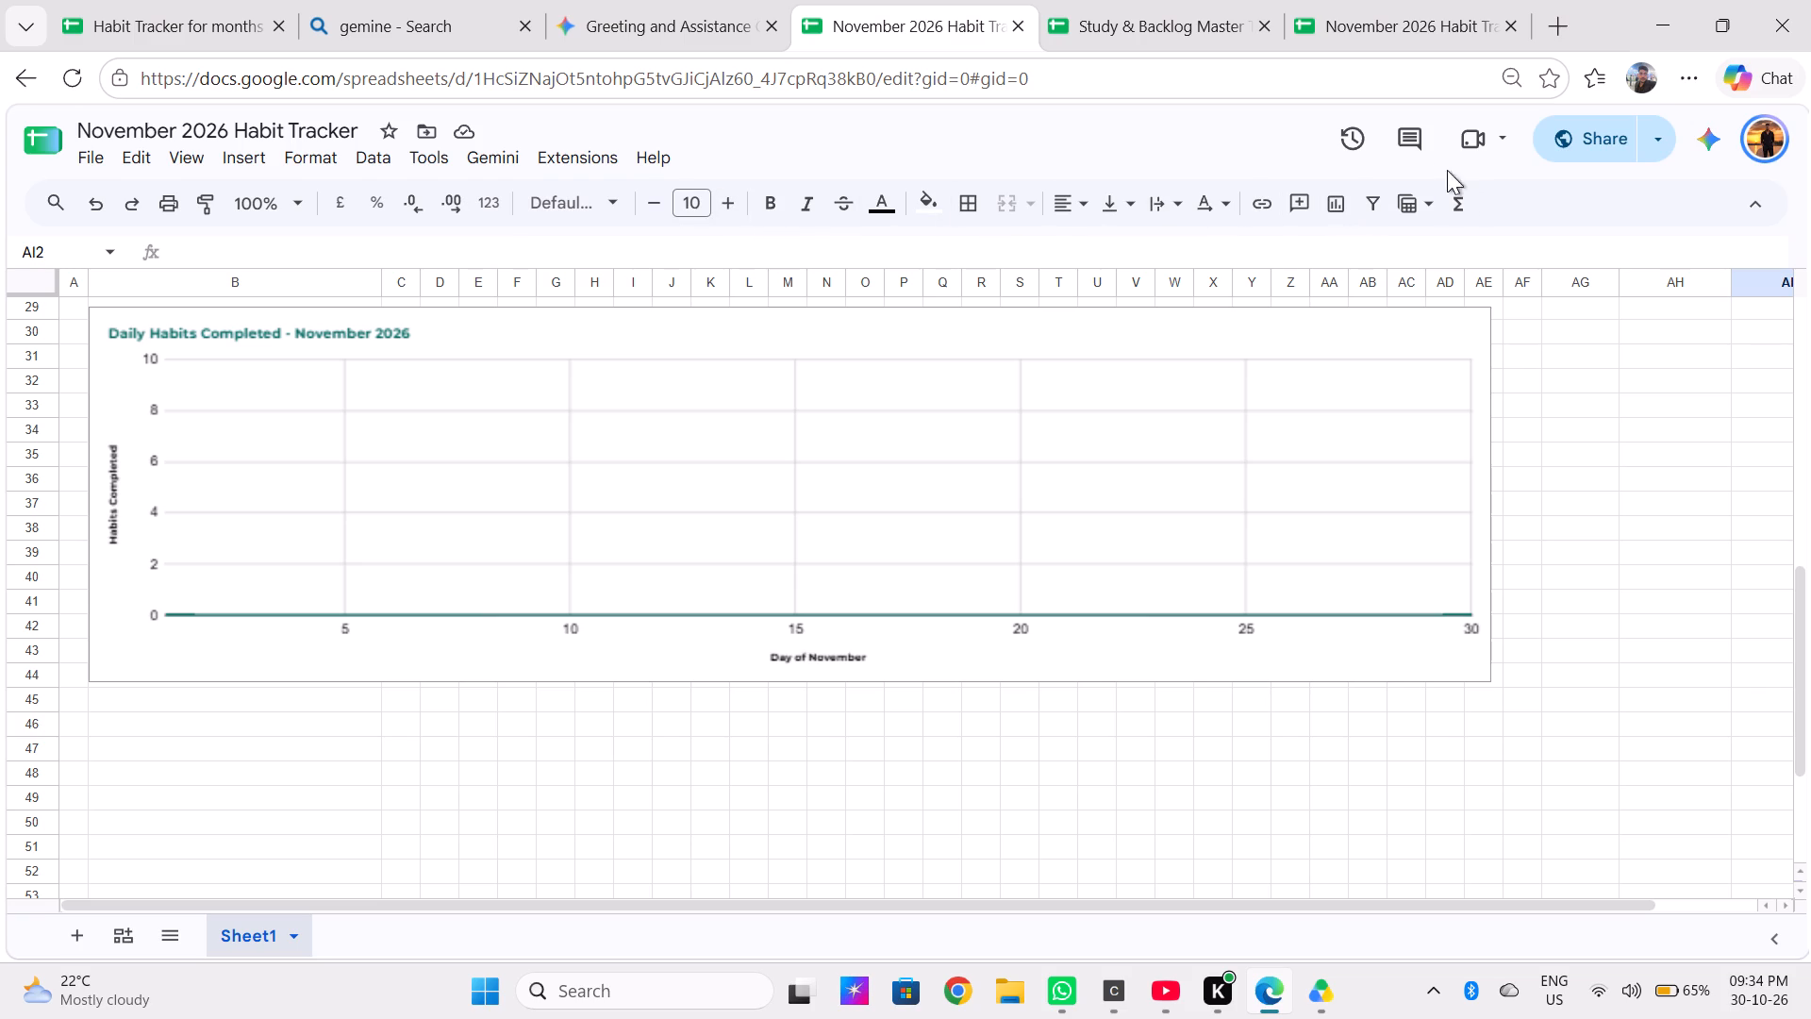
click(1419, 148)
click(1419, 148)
click(676, 0)
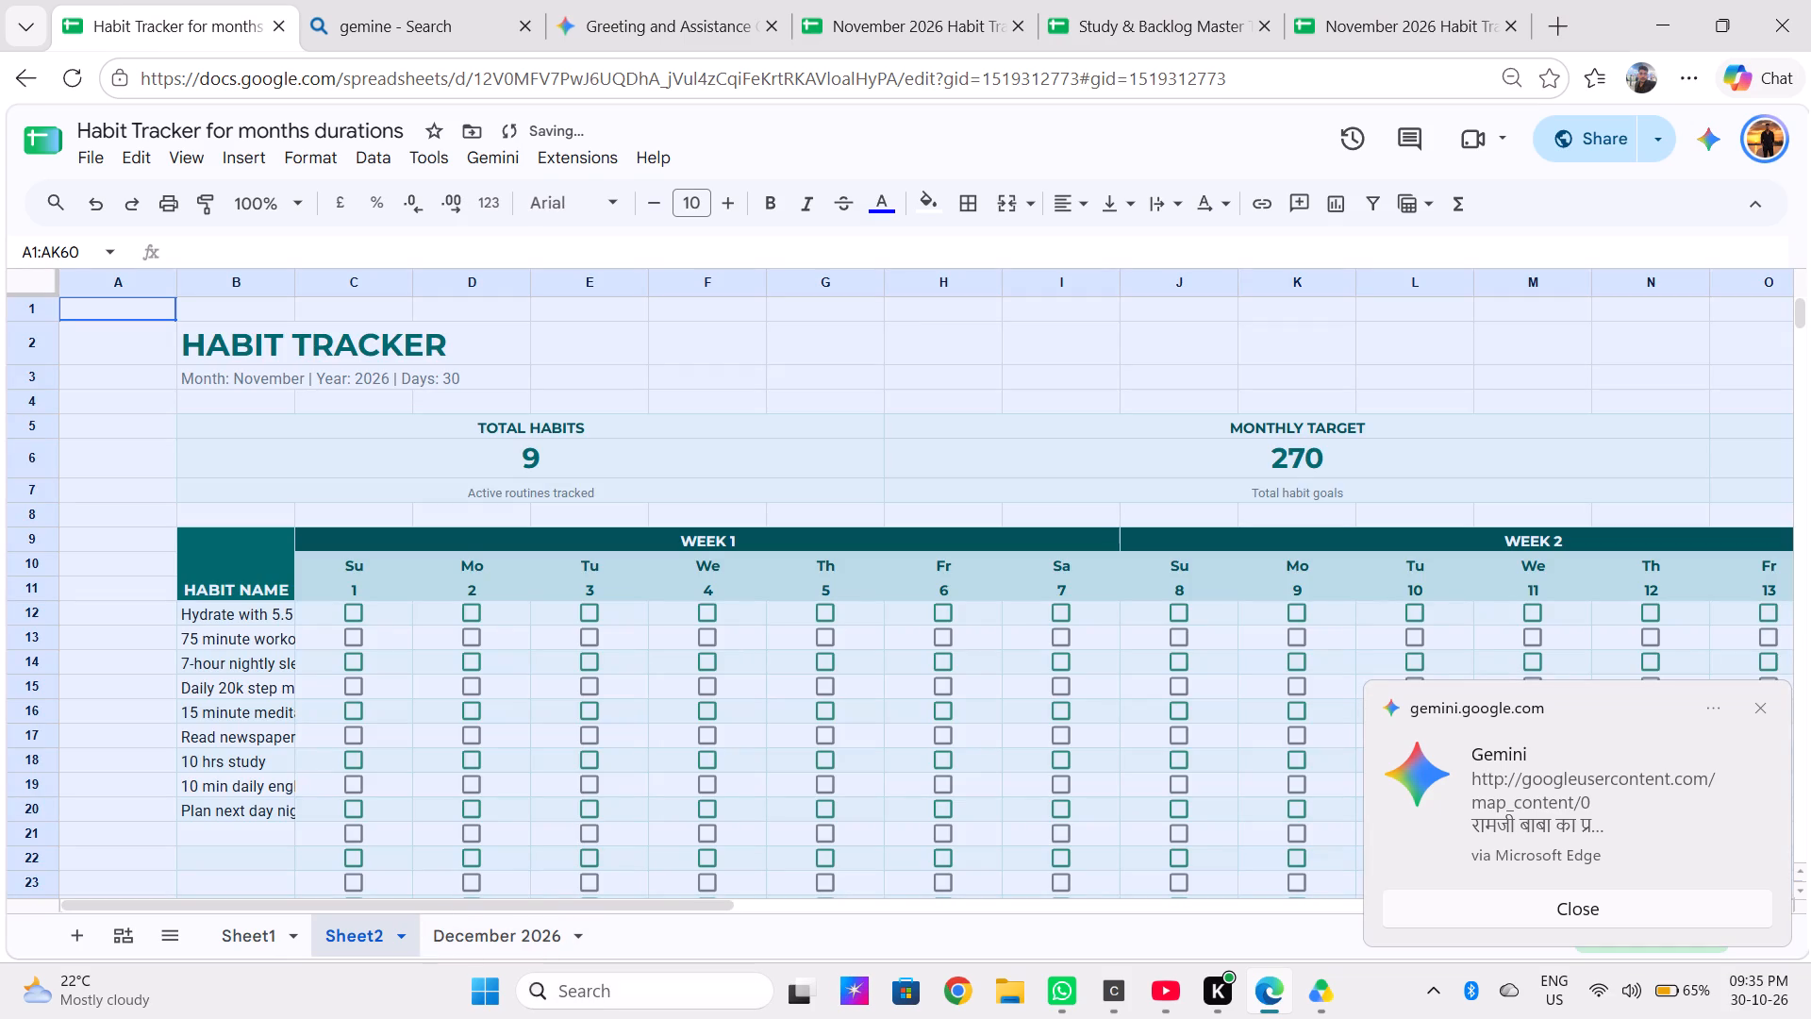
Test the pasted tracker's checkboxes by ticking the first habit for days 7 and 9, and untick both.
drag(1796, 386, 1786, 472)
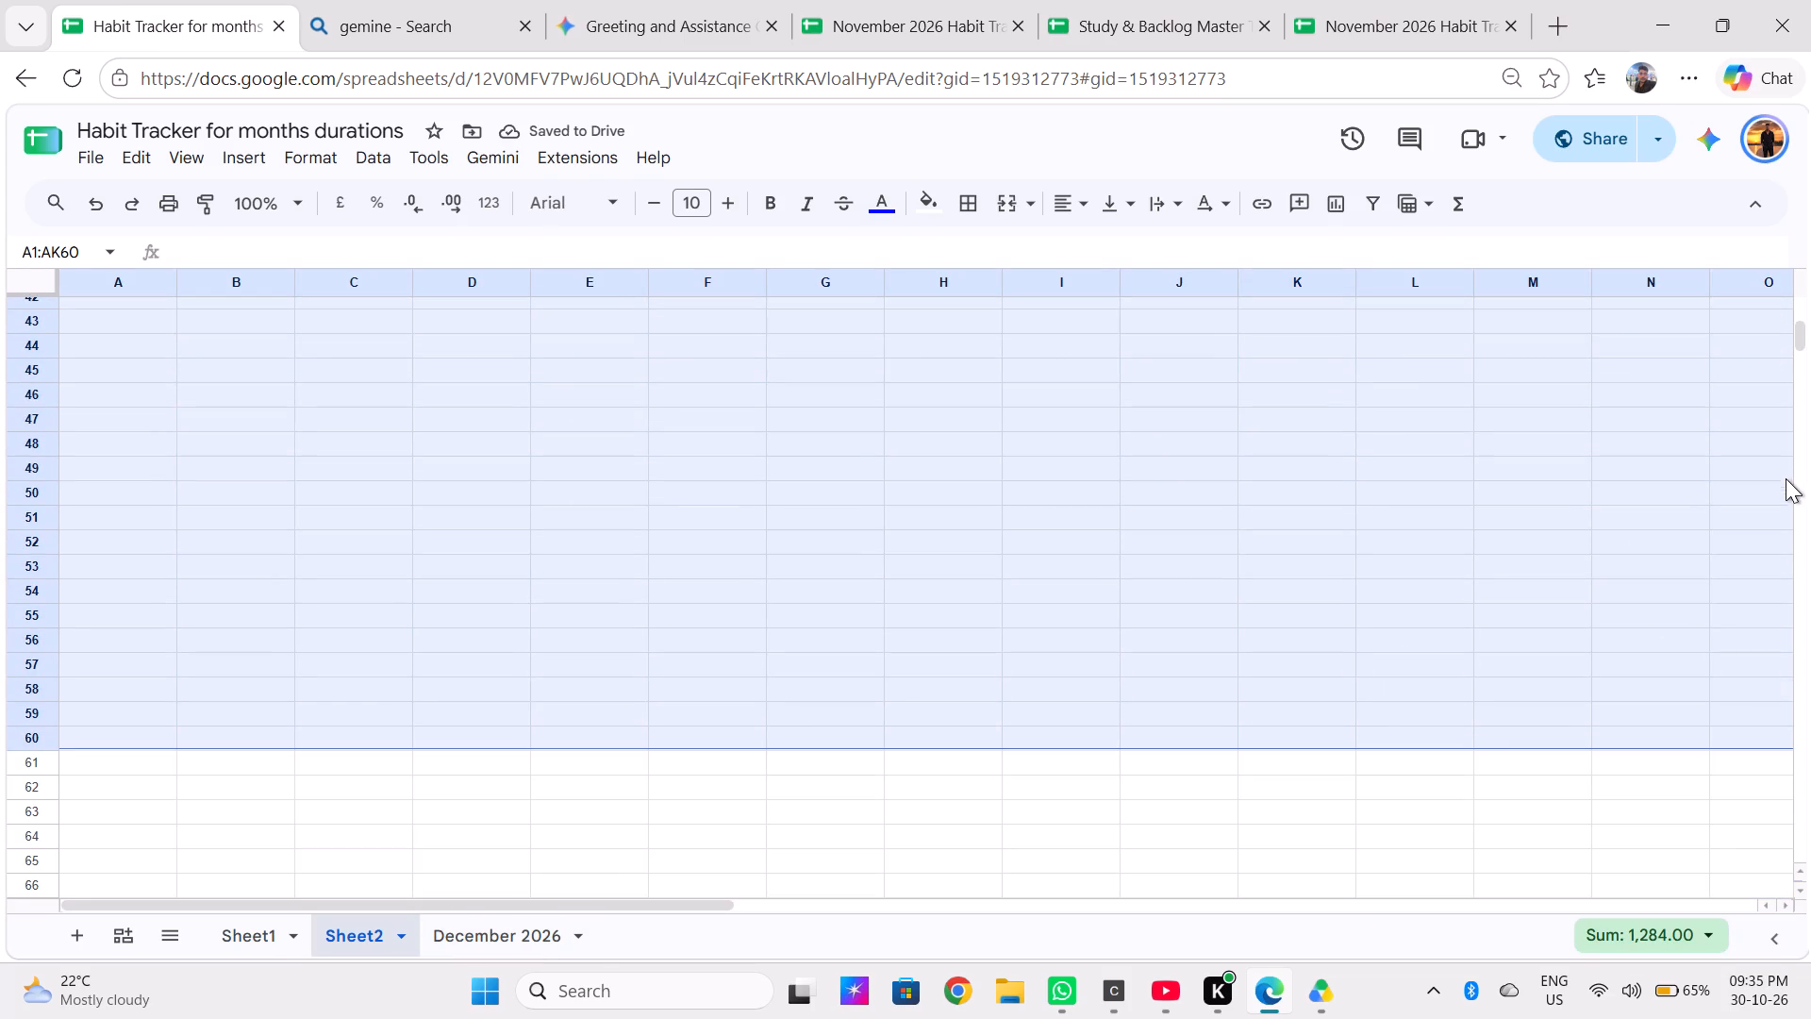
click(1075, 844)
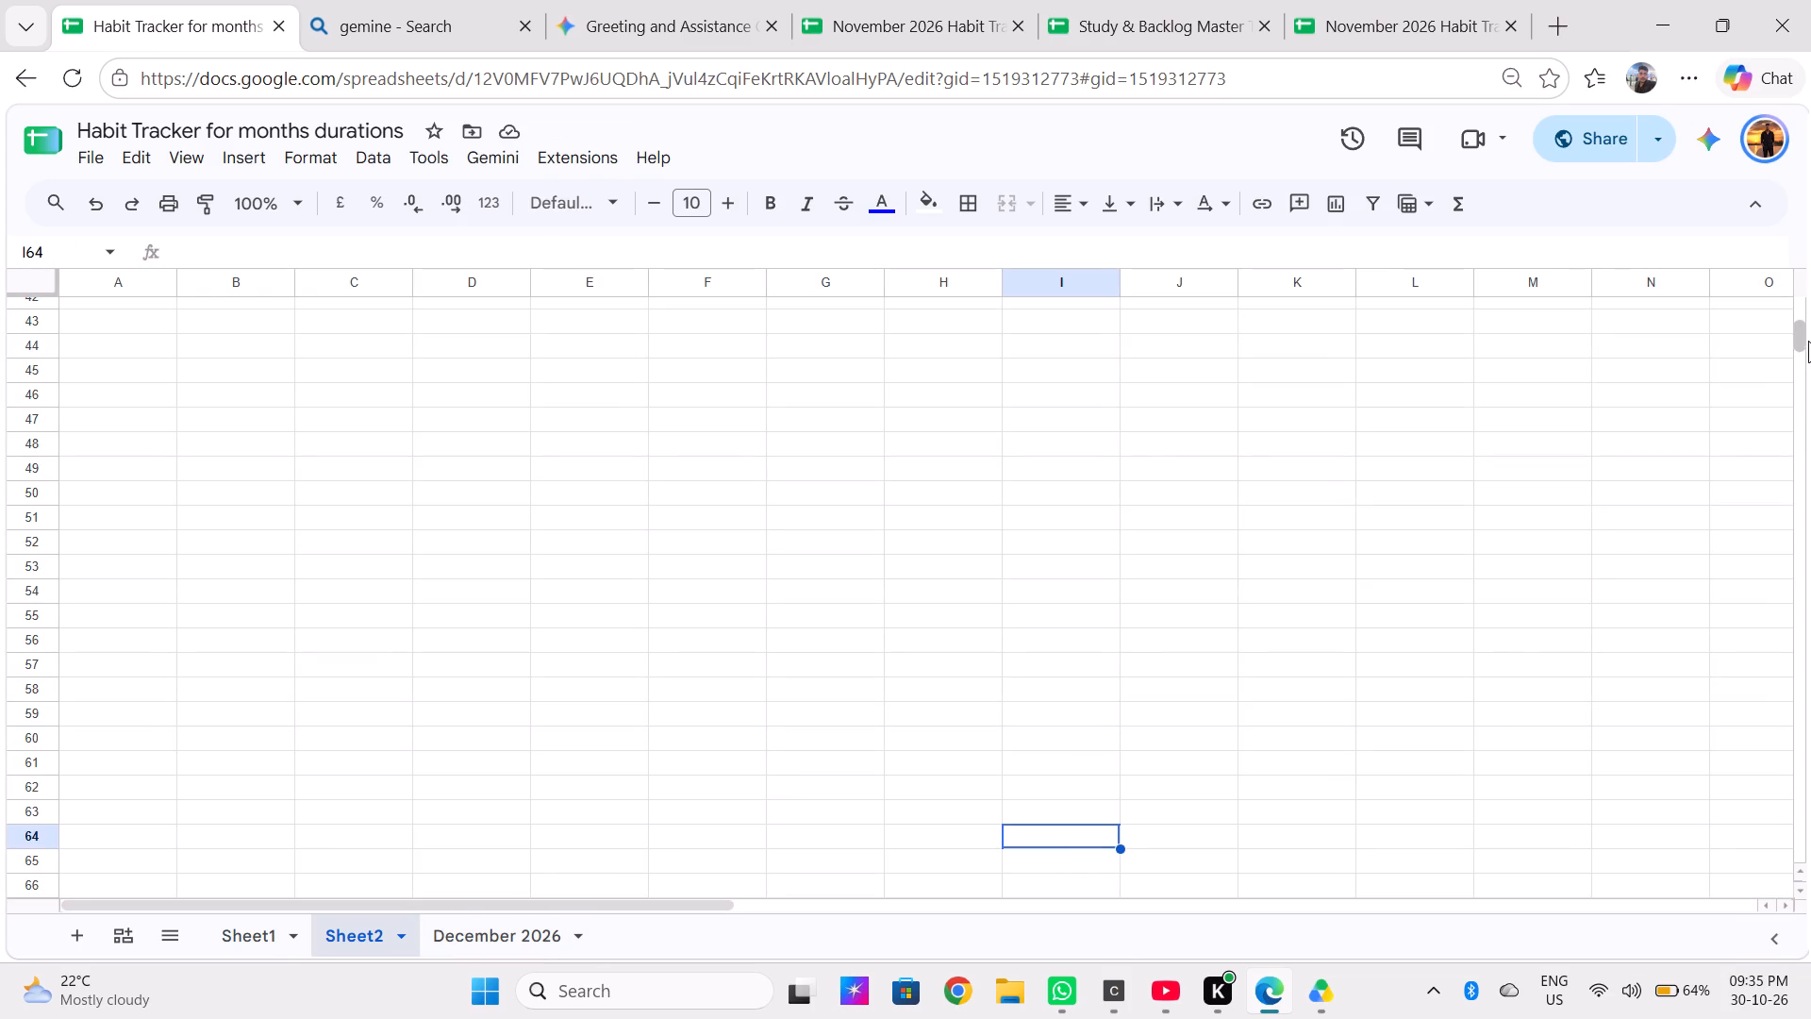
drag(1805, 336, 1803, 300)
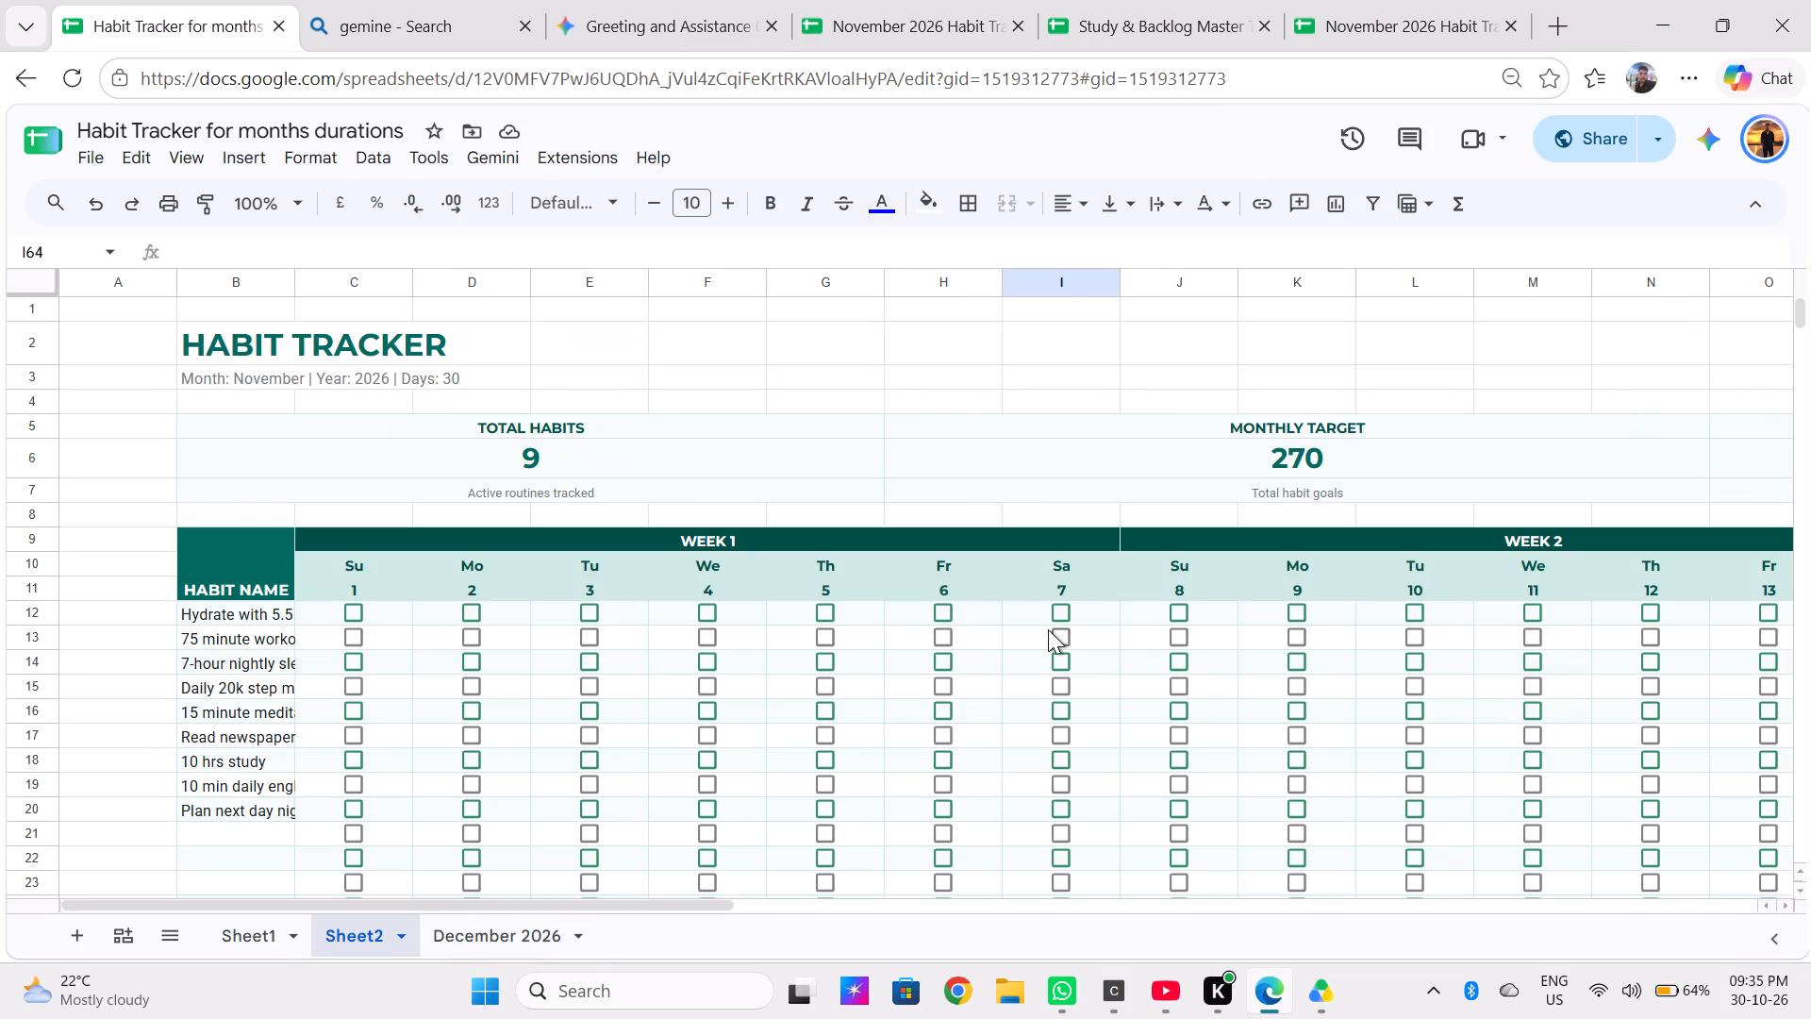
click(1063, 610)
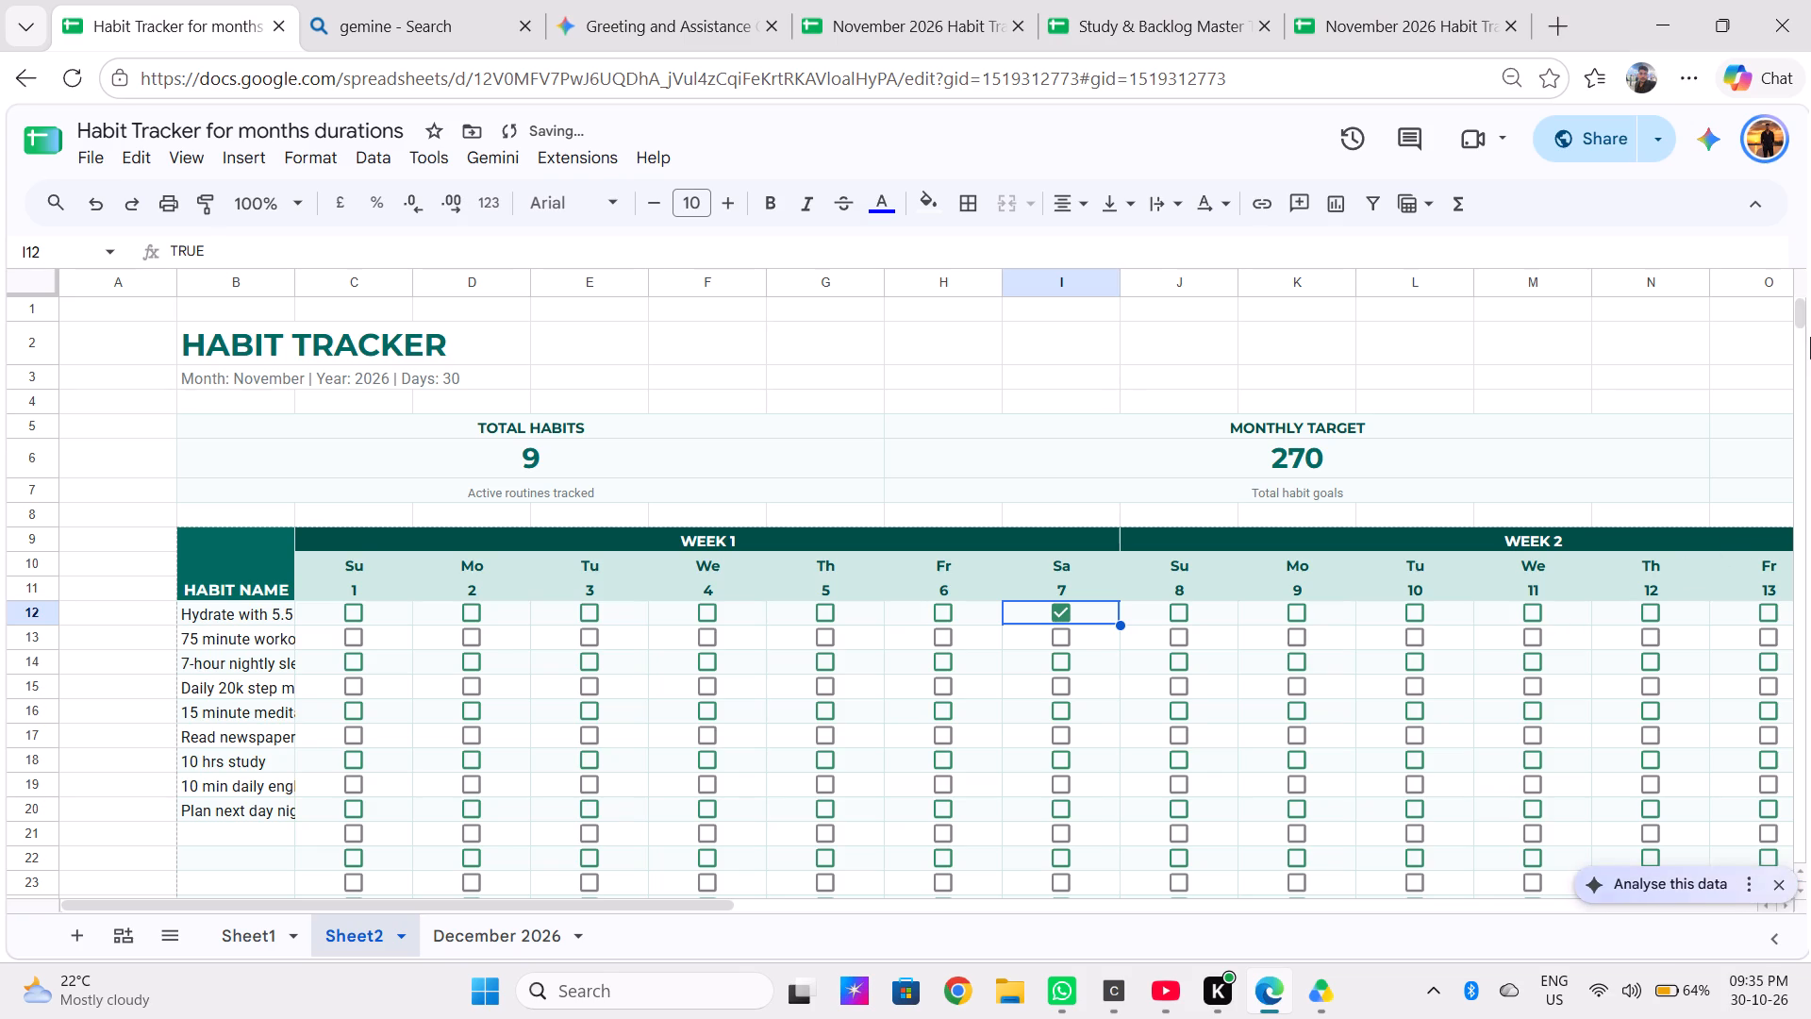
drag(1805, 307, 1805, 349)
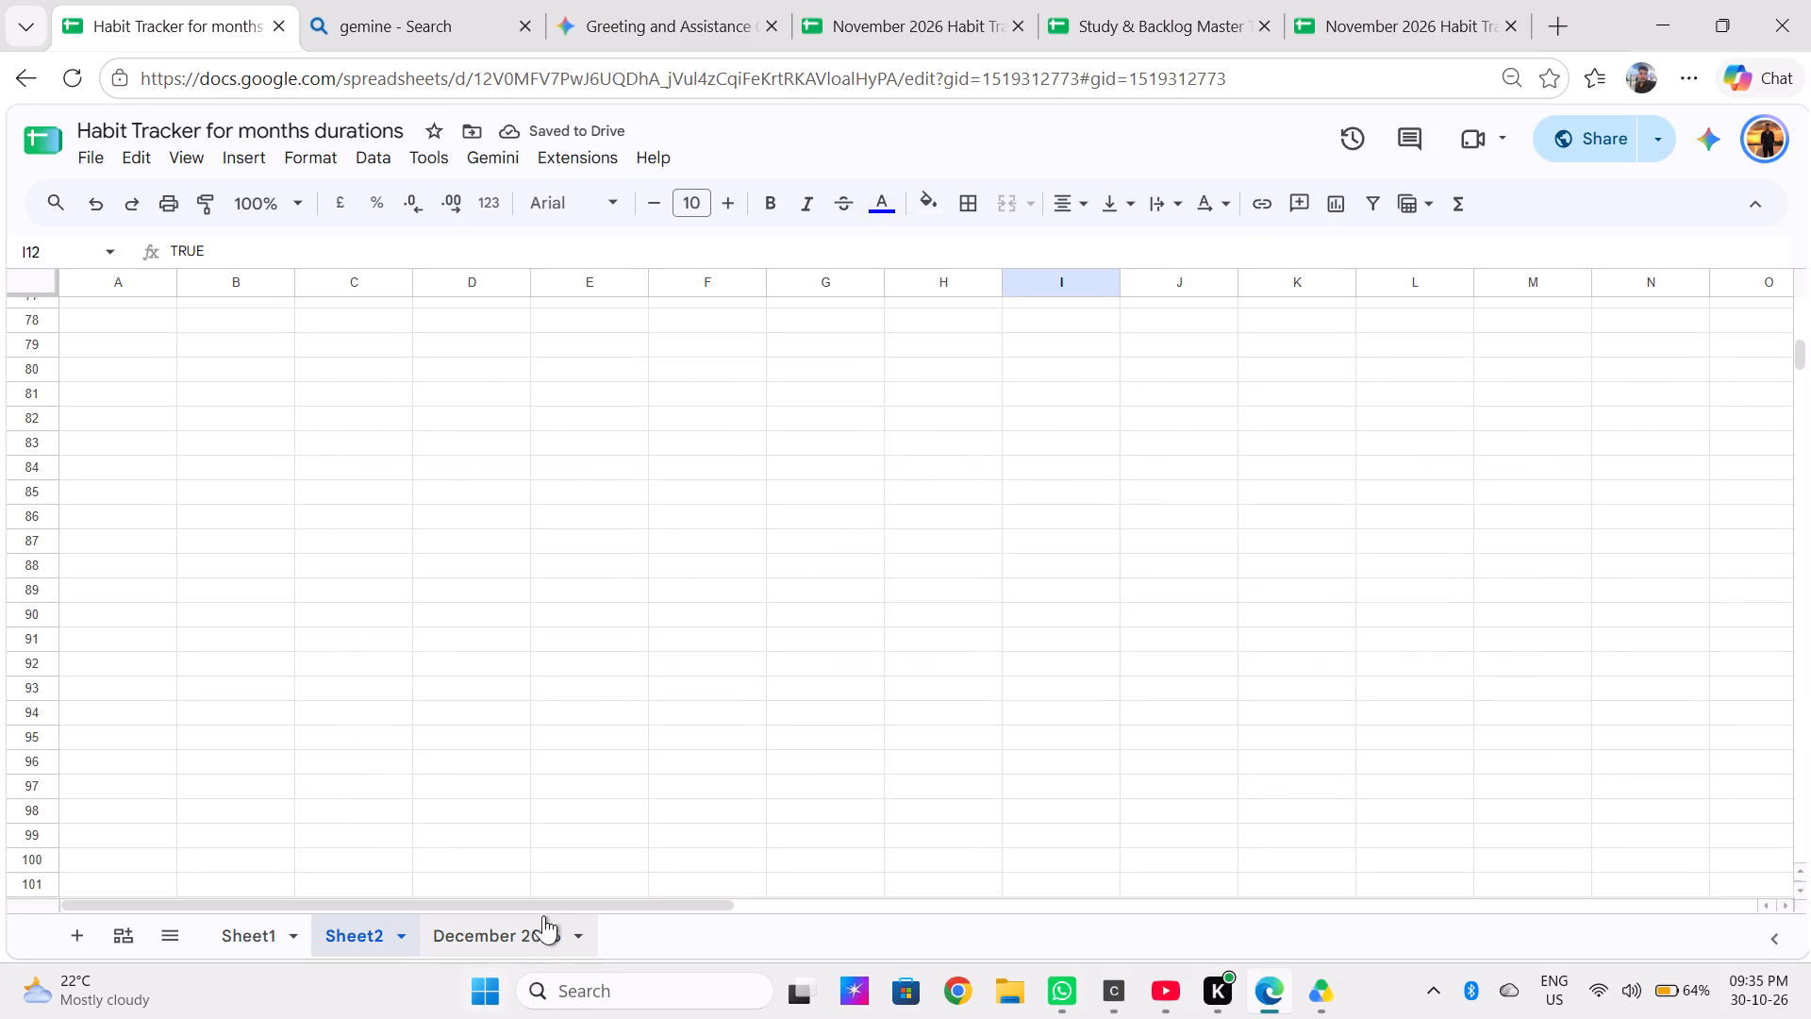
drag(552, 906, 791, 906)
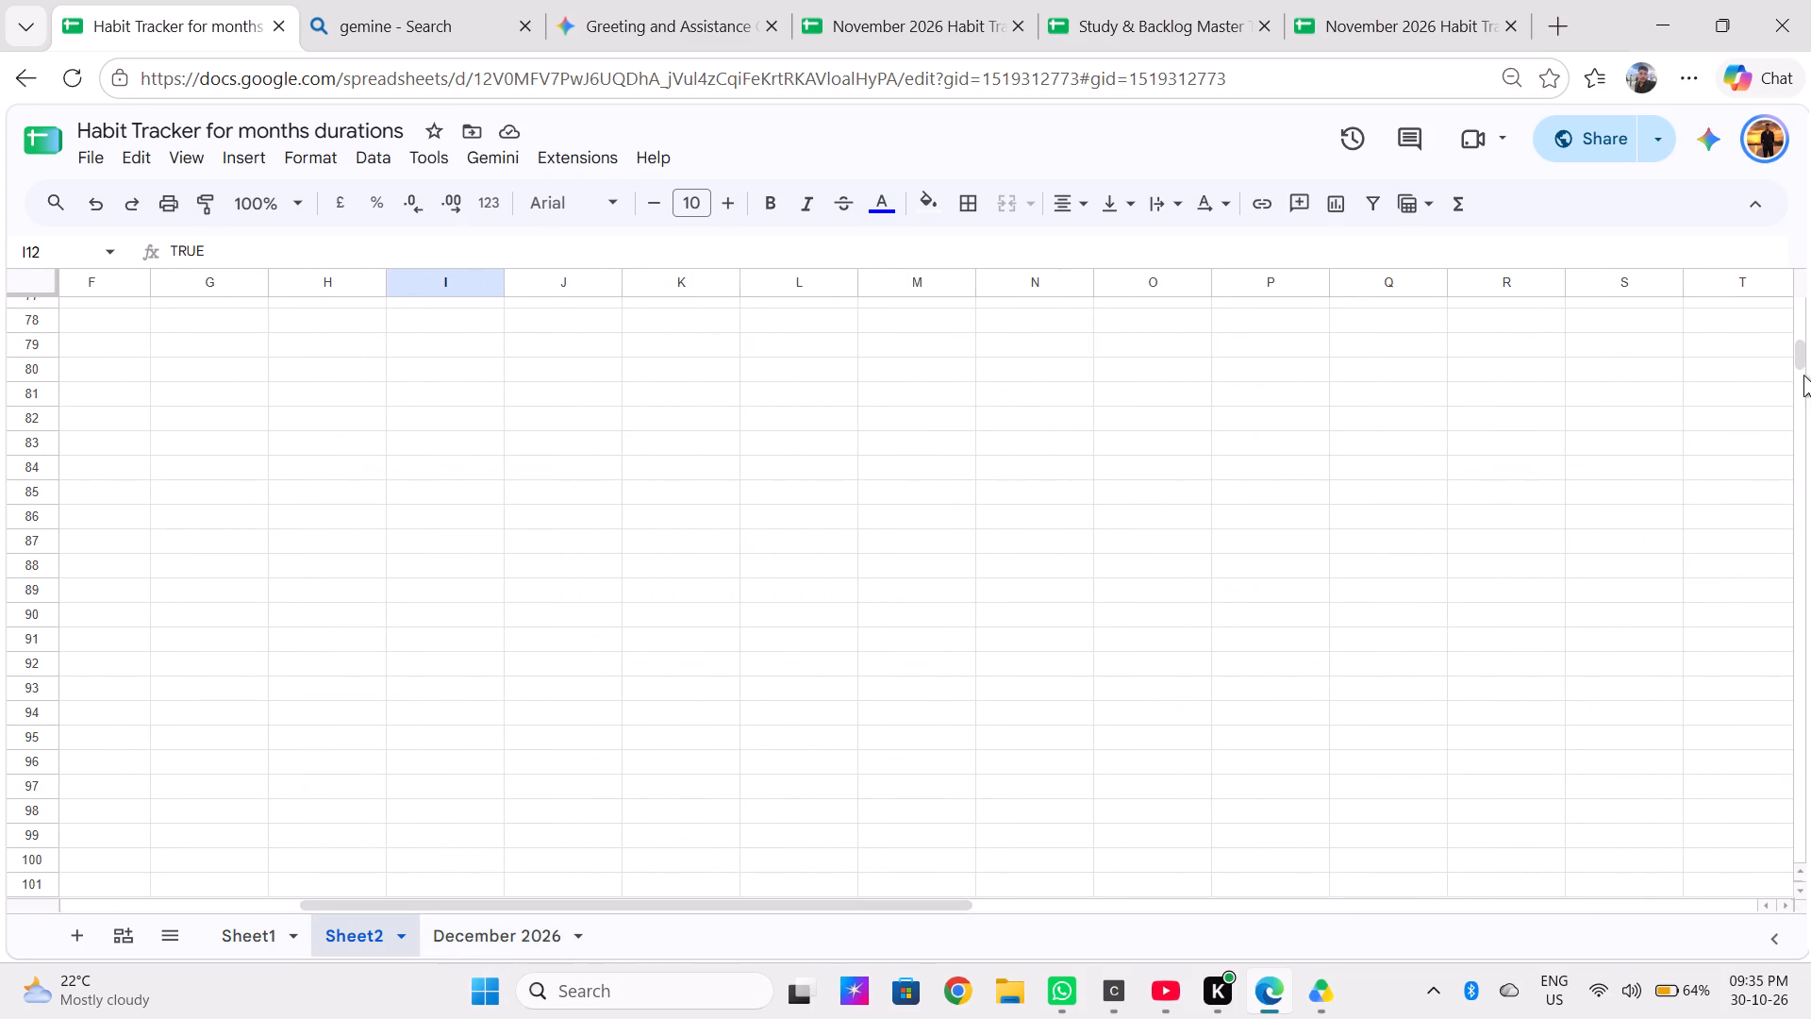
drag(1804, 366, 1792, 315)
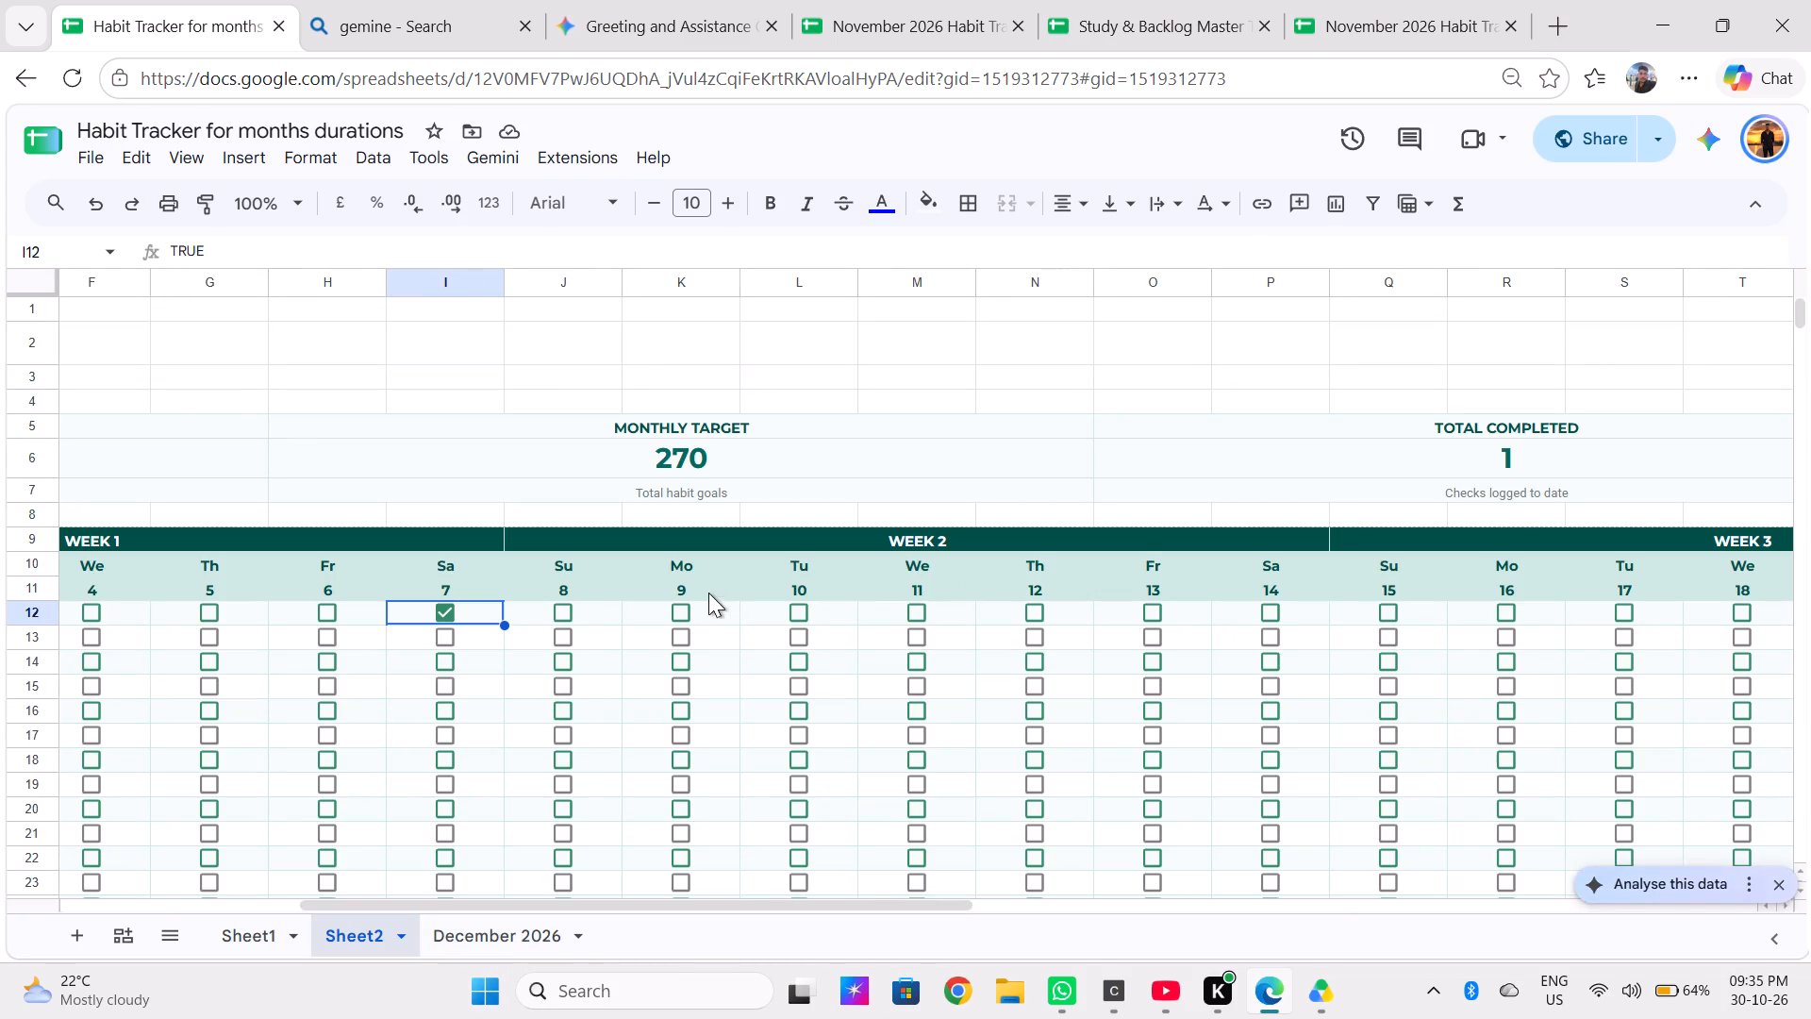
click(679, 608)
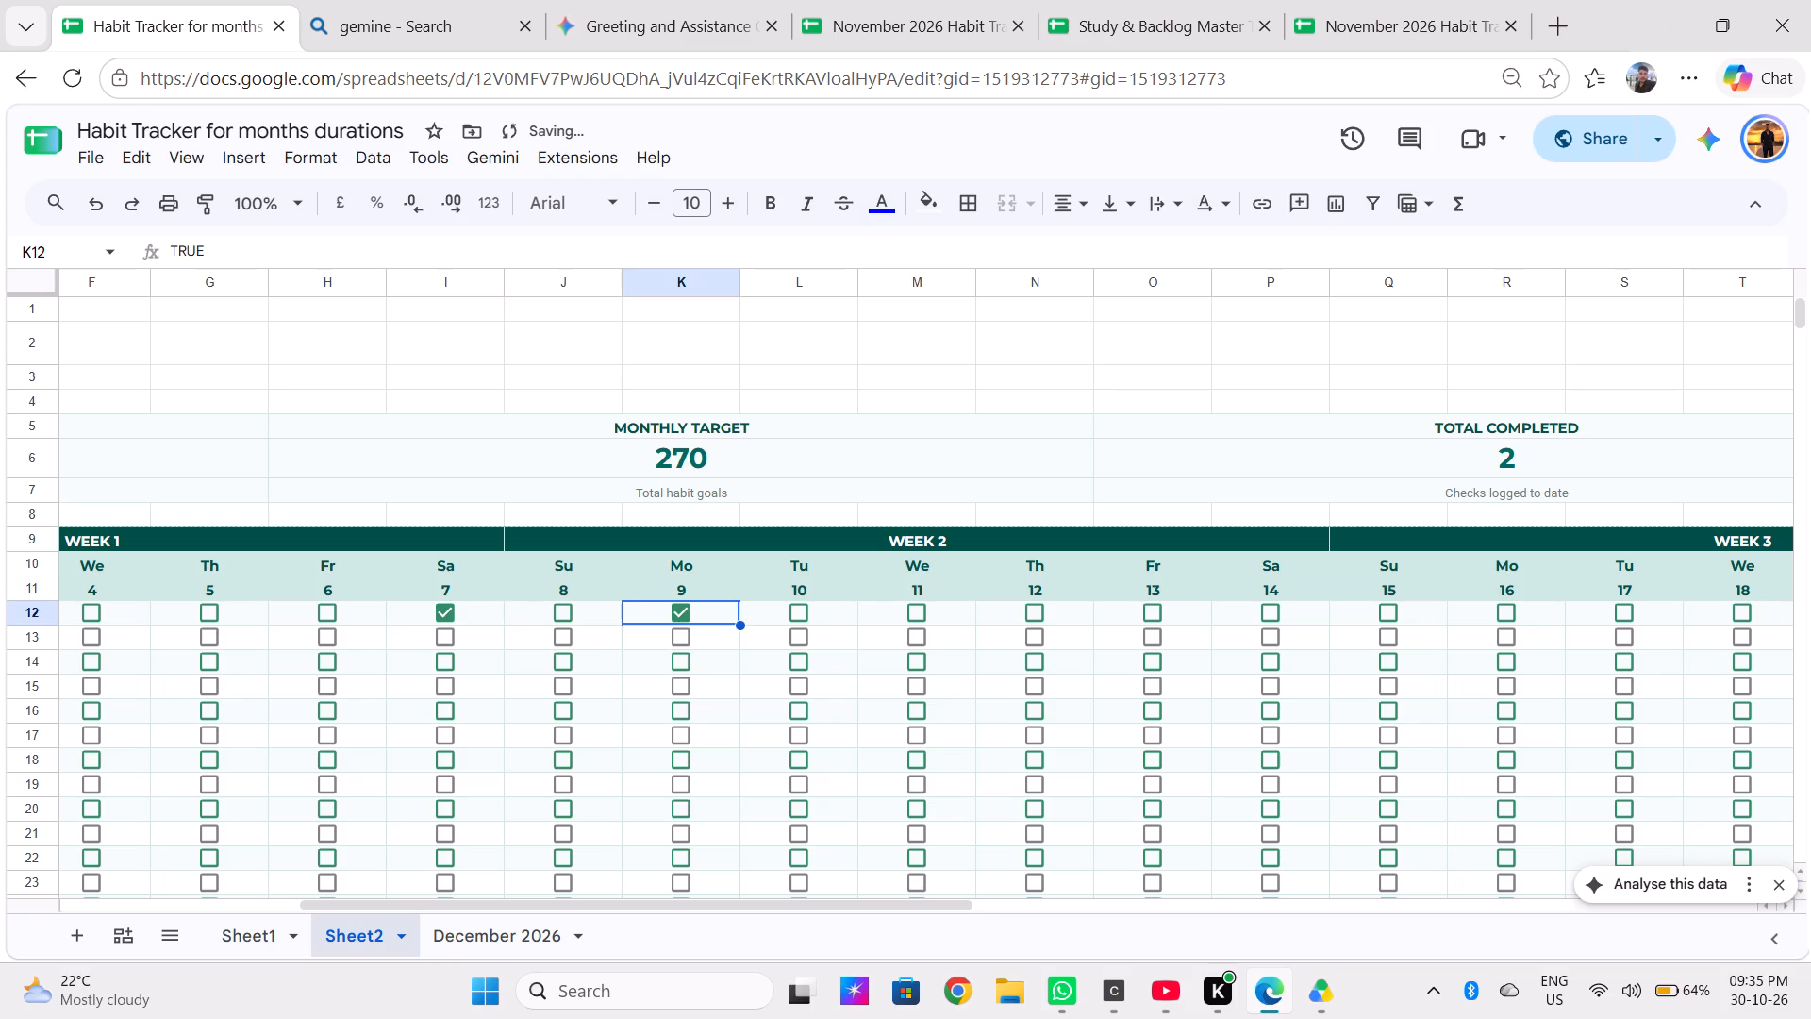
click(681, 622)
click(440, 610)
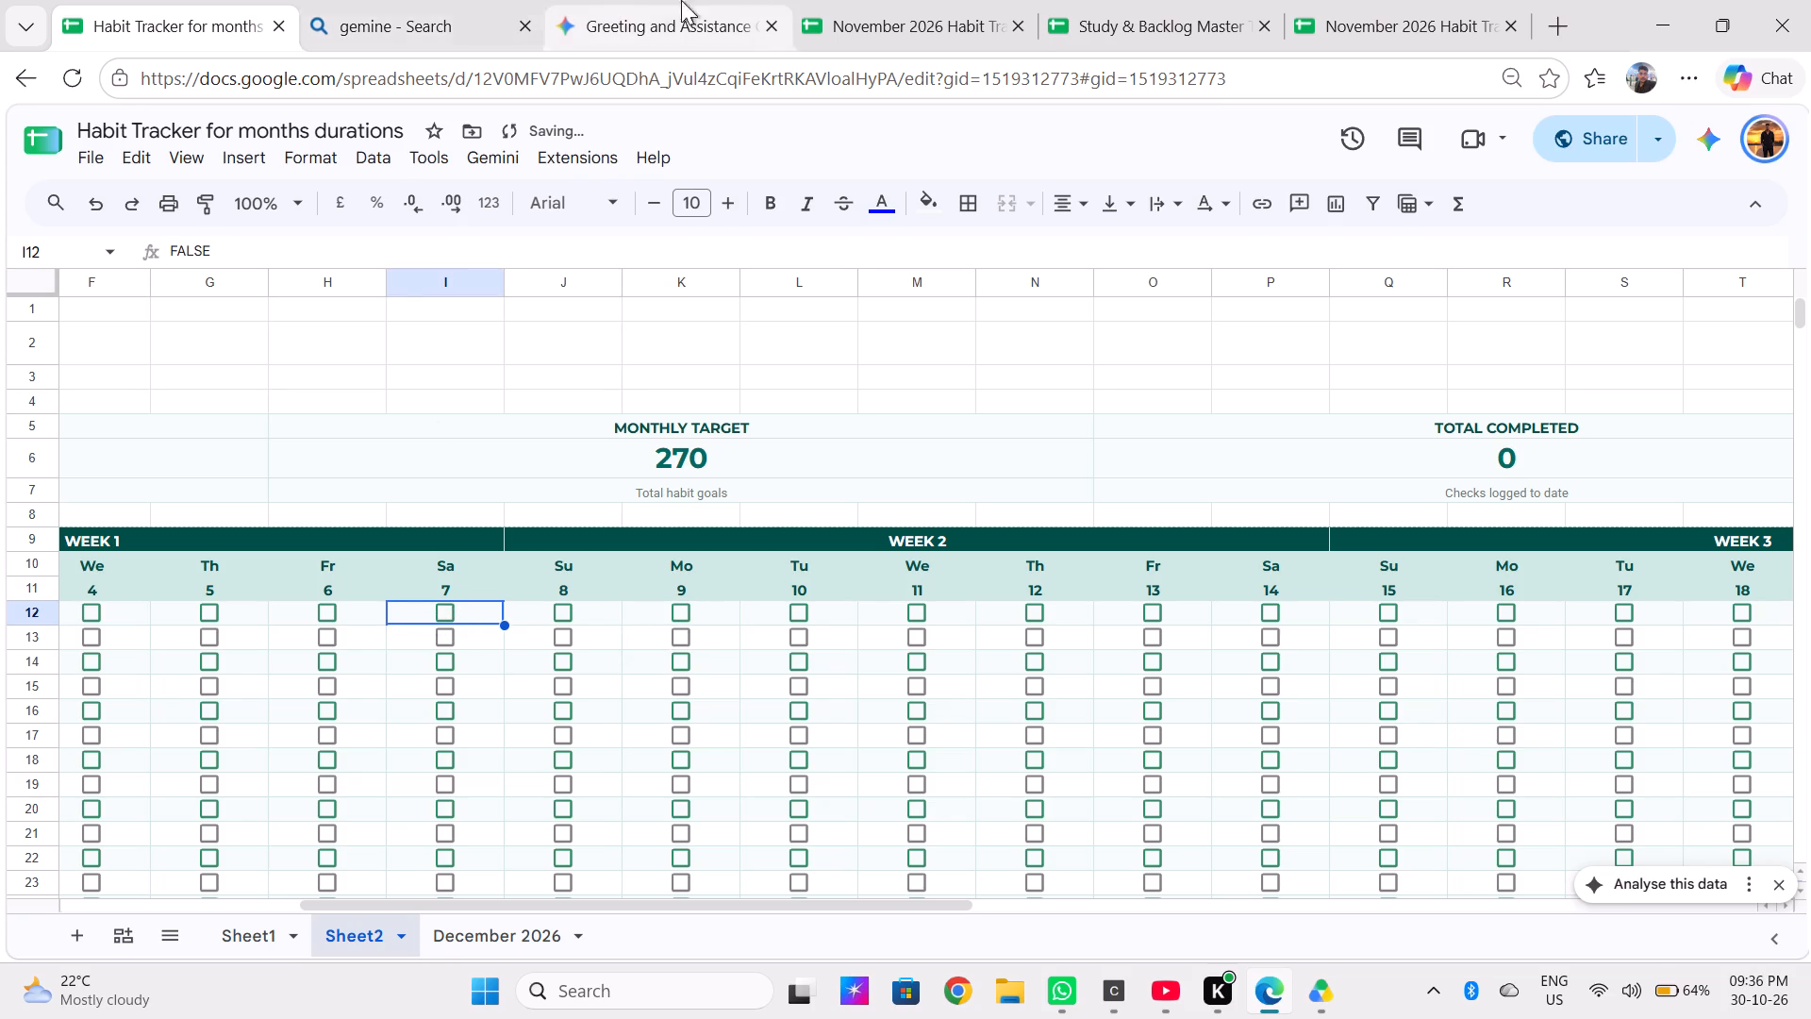
Copy the Daily Habits Completed - November 2026 chart from the November 2026 Habit Tracker file and paste it at G54 in Sheet2.
click(926, 0)
click(1138, 777)
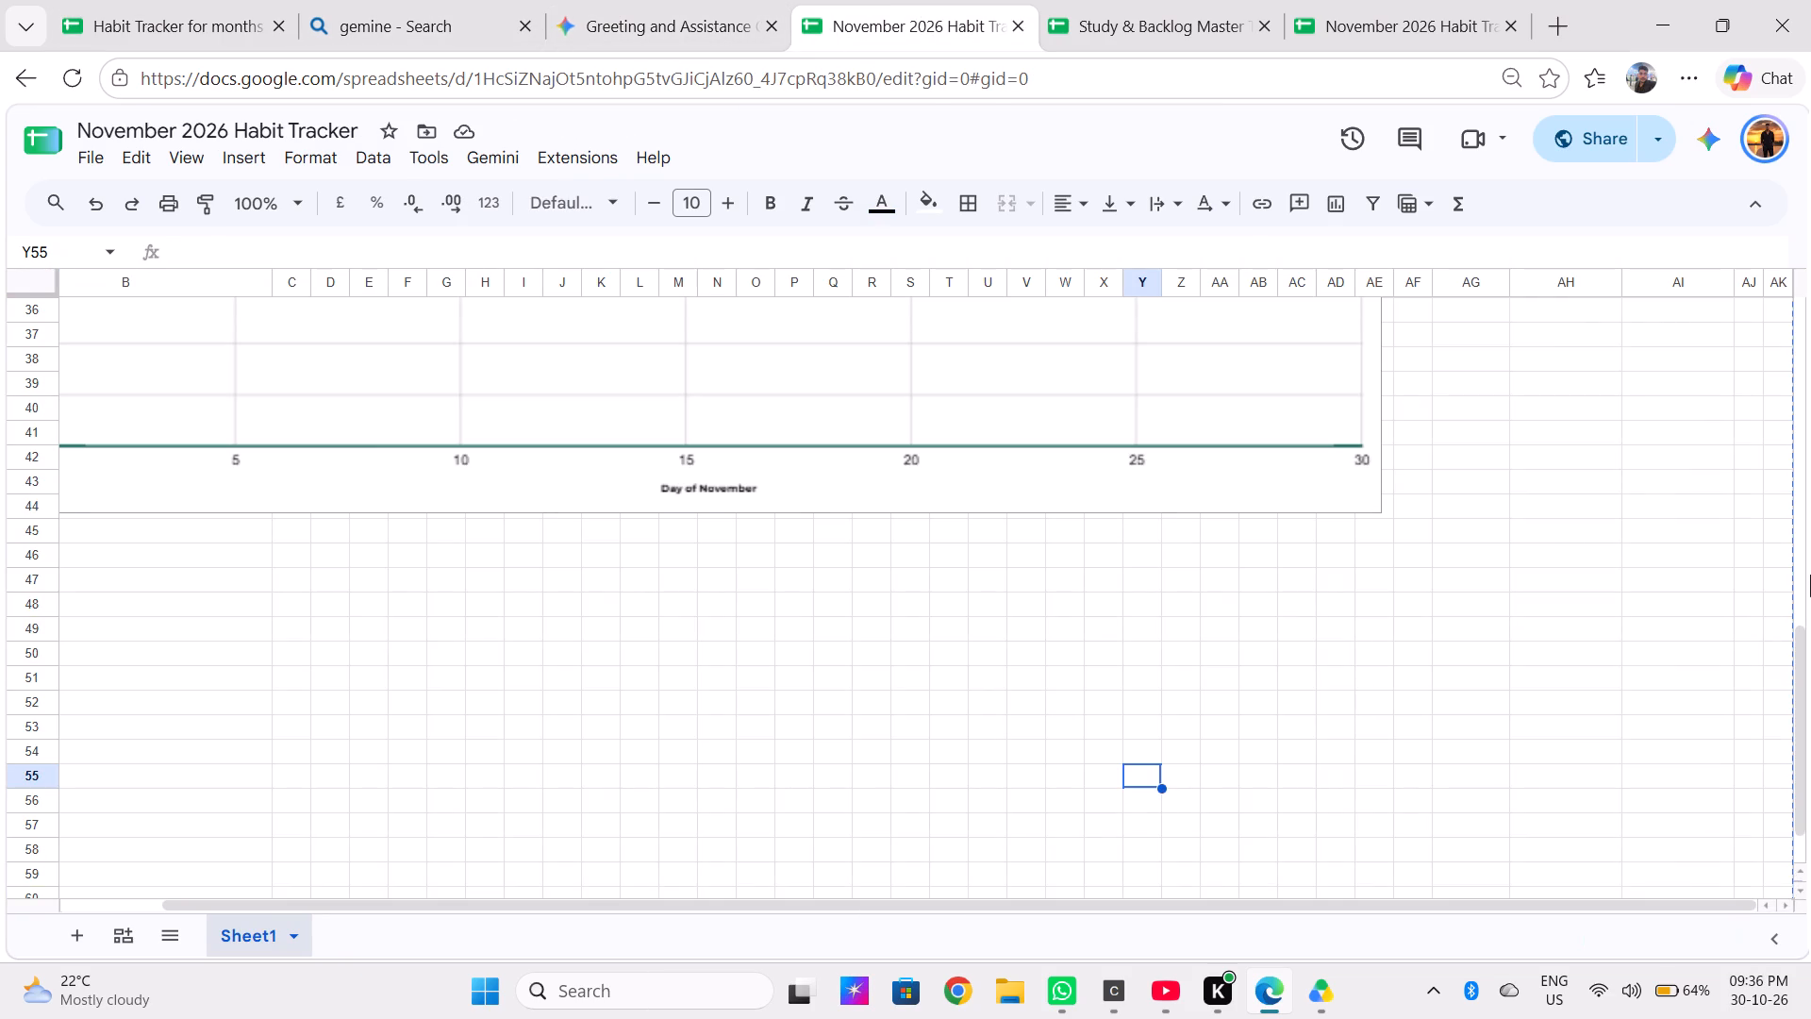
drag(1805, 663, 1799, 529)
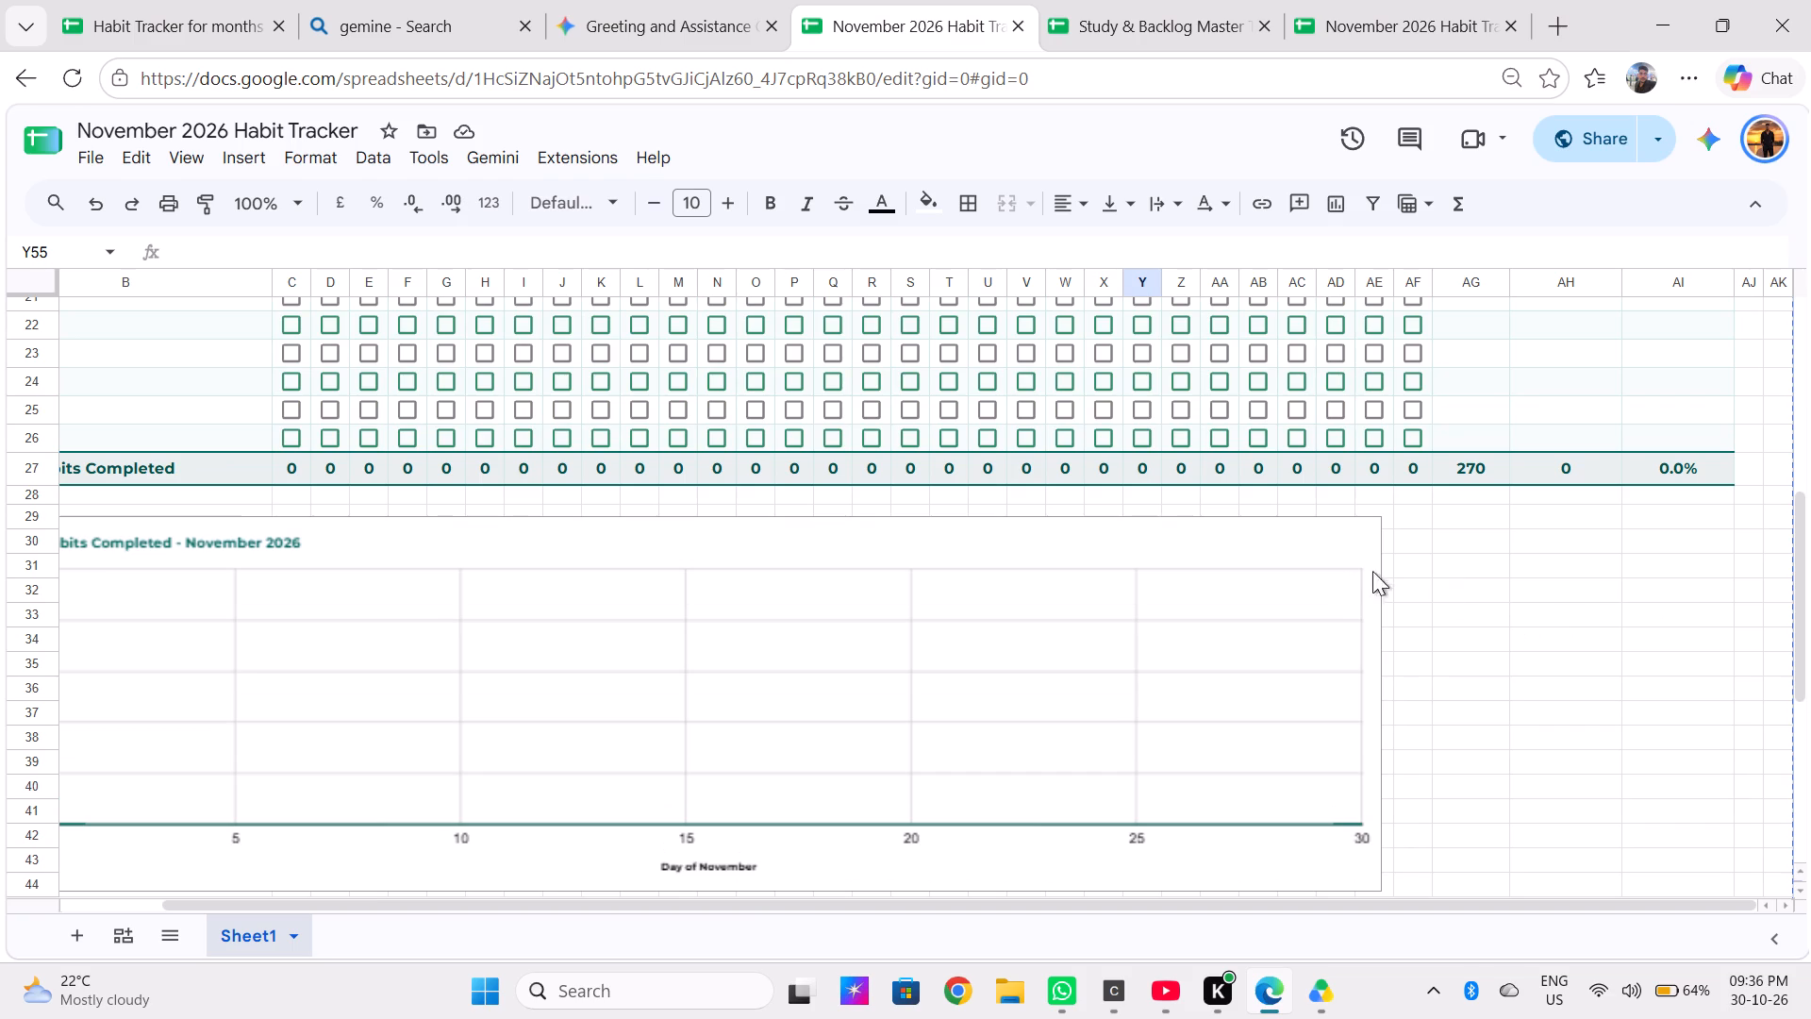
click(1323, 583)
click(1360, 540)
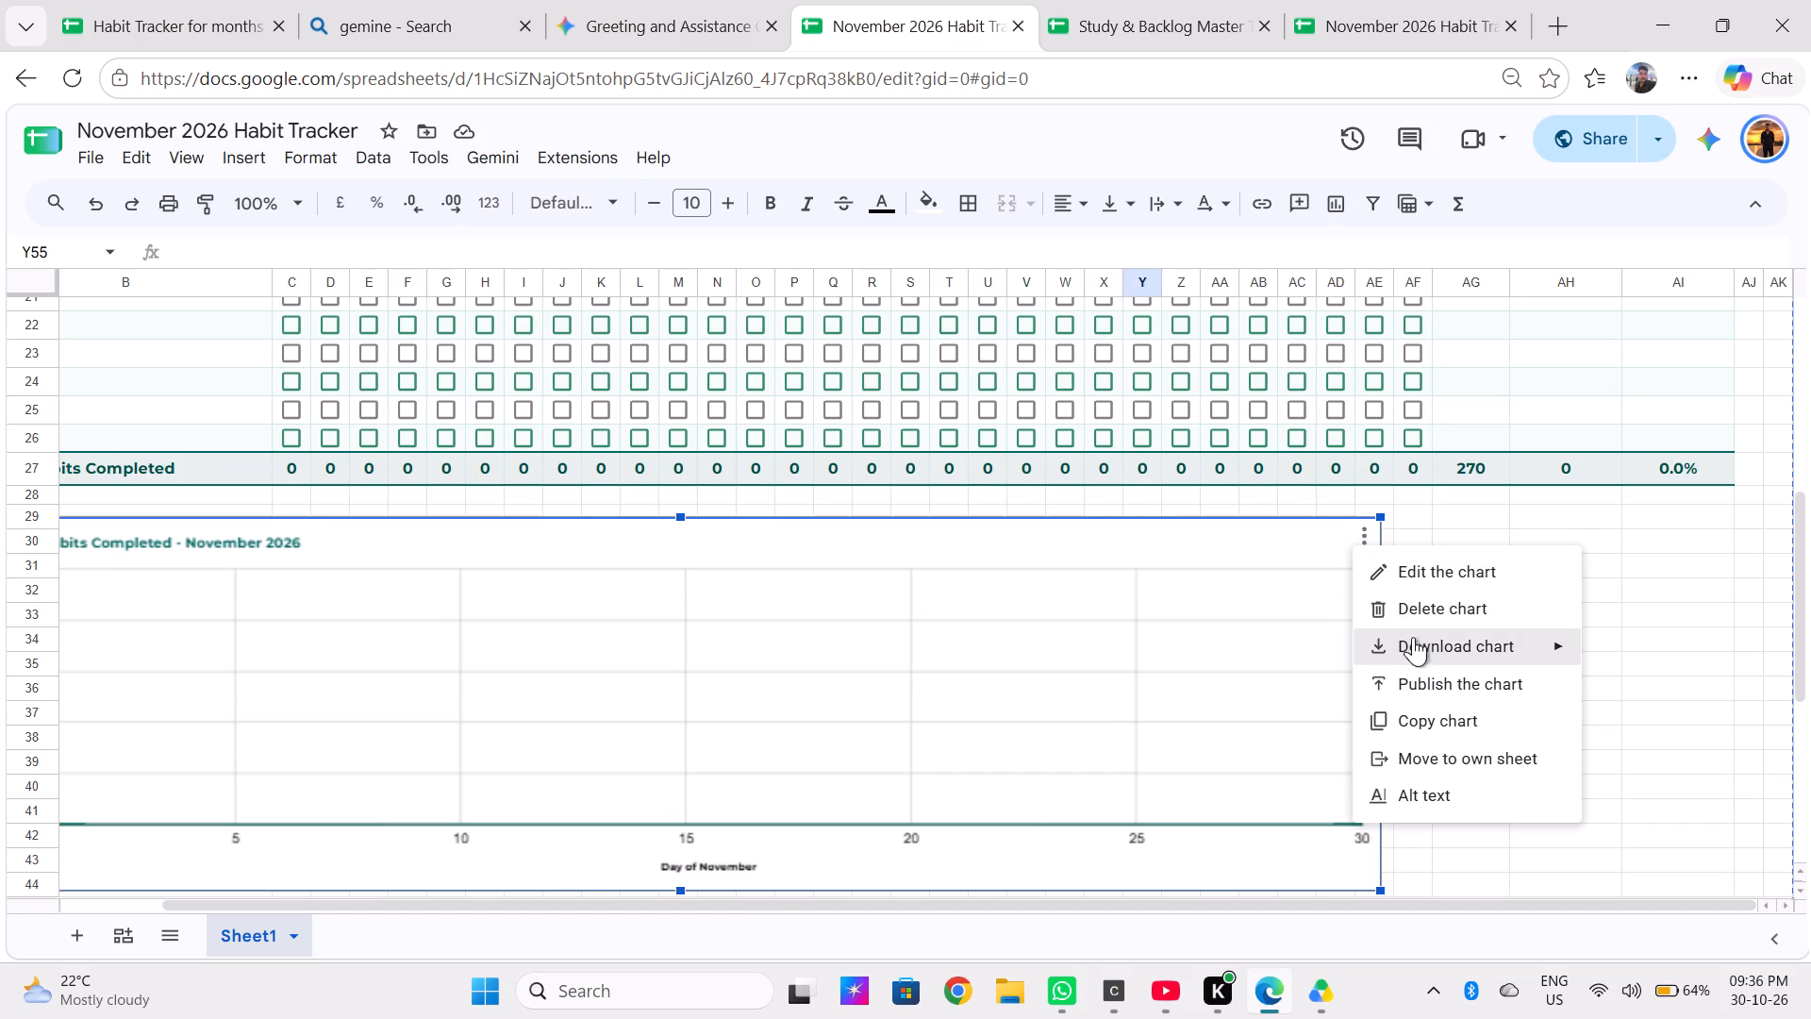
click(1436, 717)
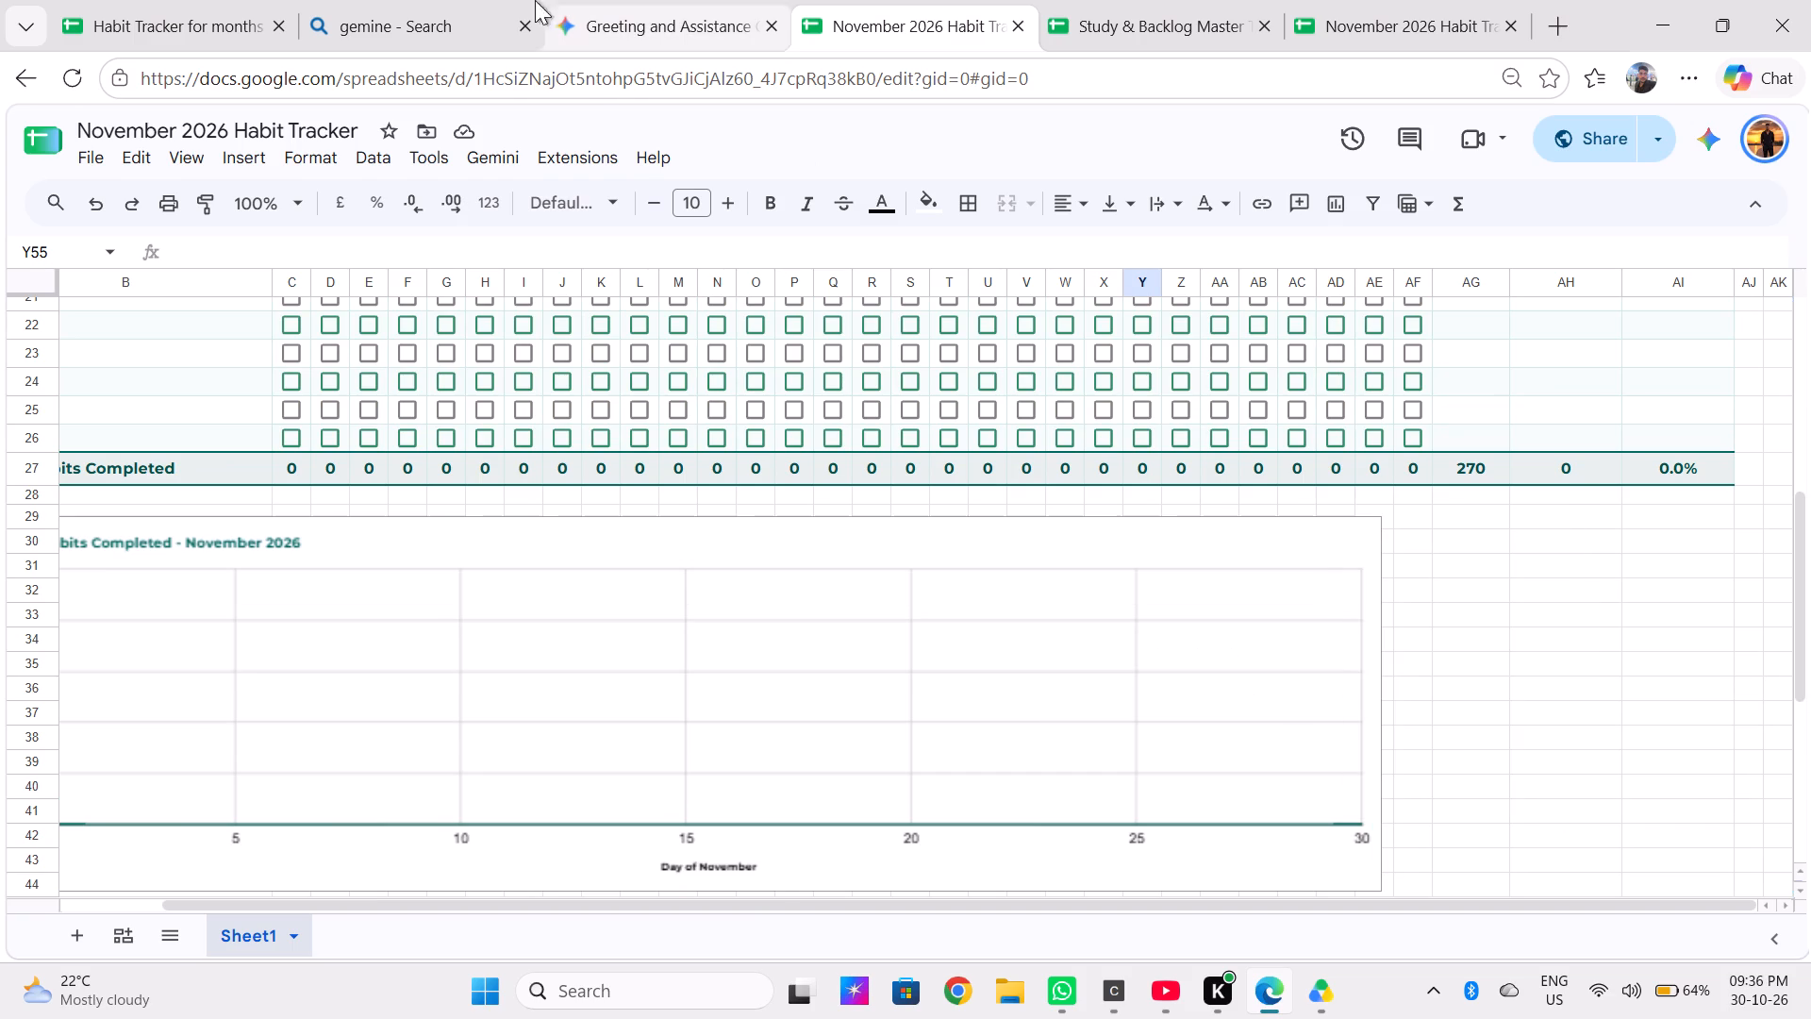
click(164, 0)
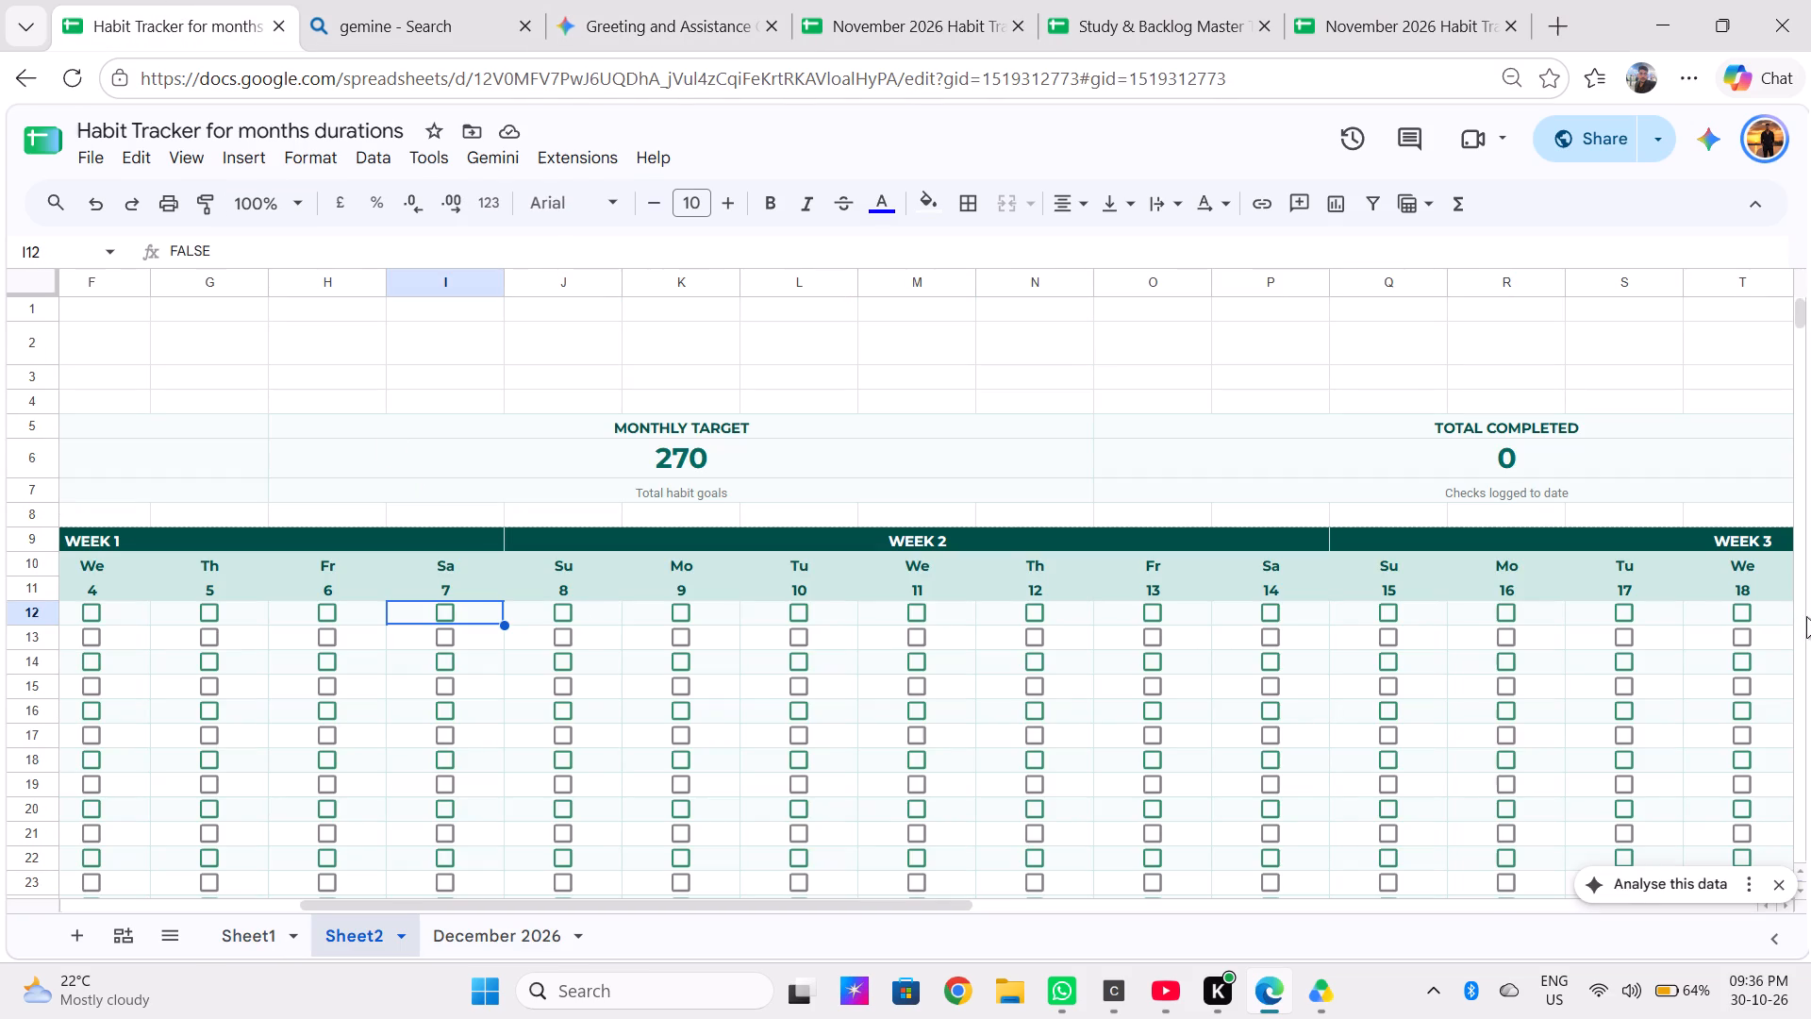
click(1806, 583)
drag(1794, 313, 1797, 416)
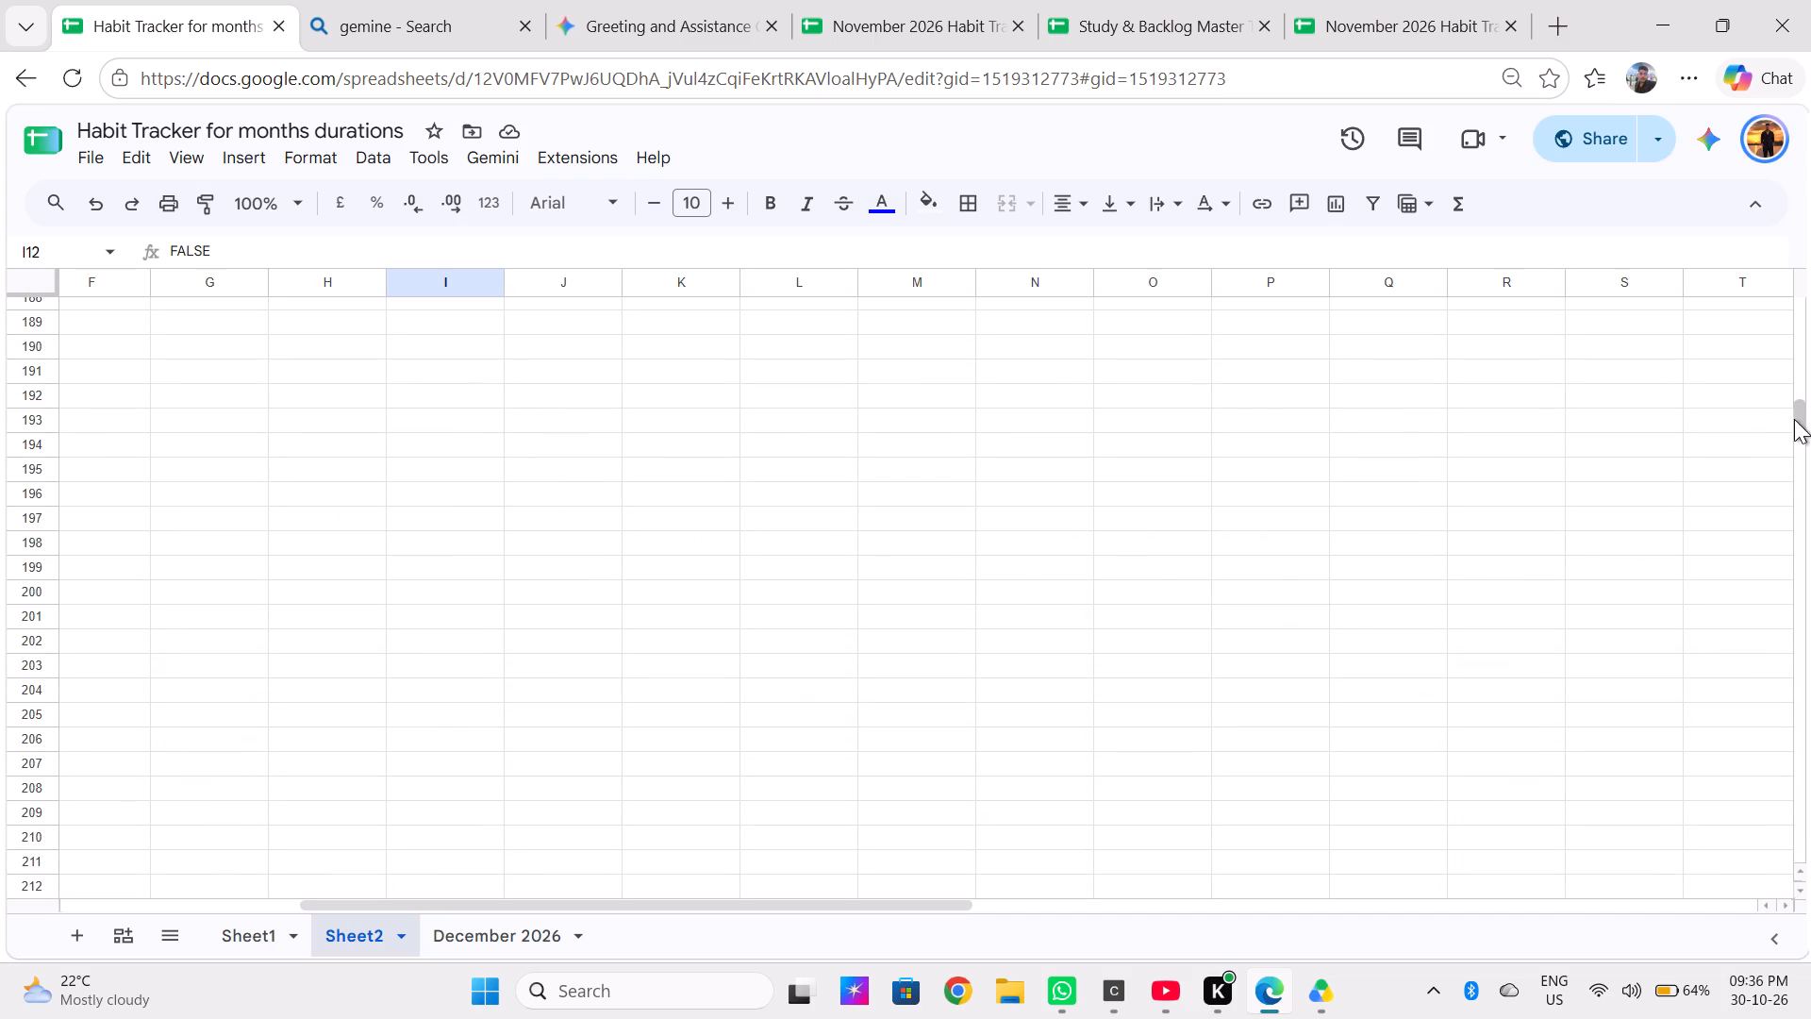
drag(1800, 418, 1808, 320)
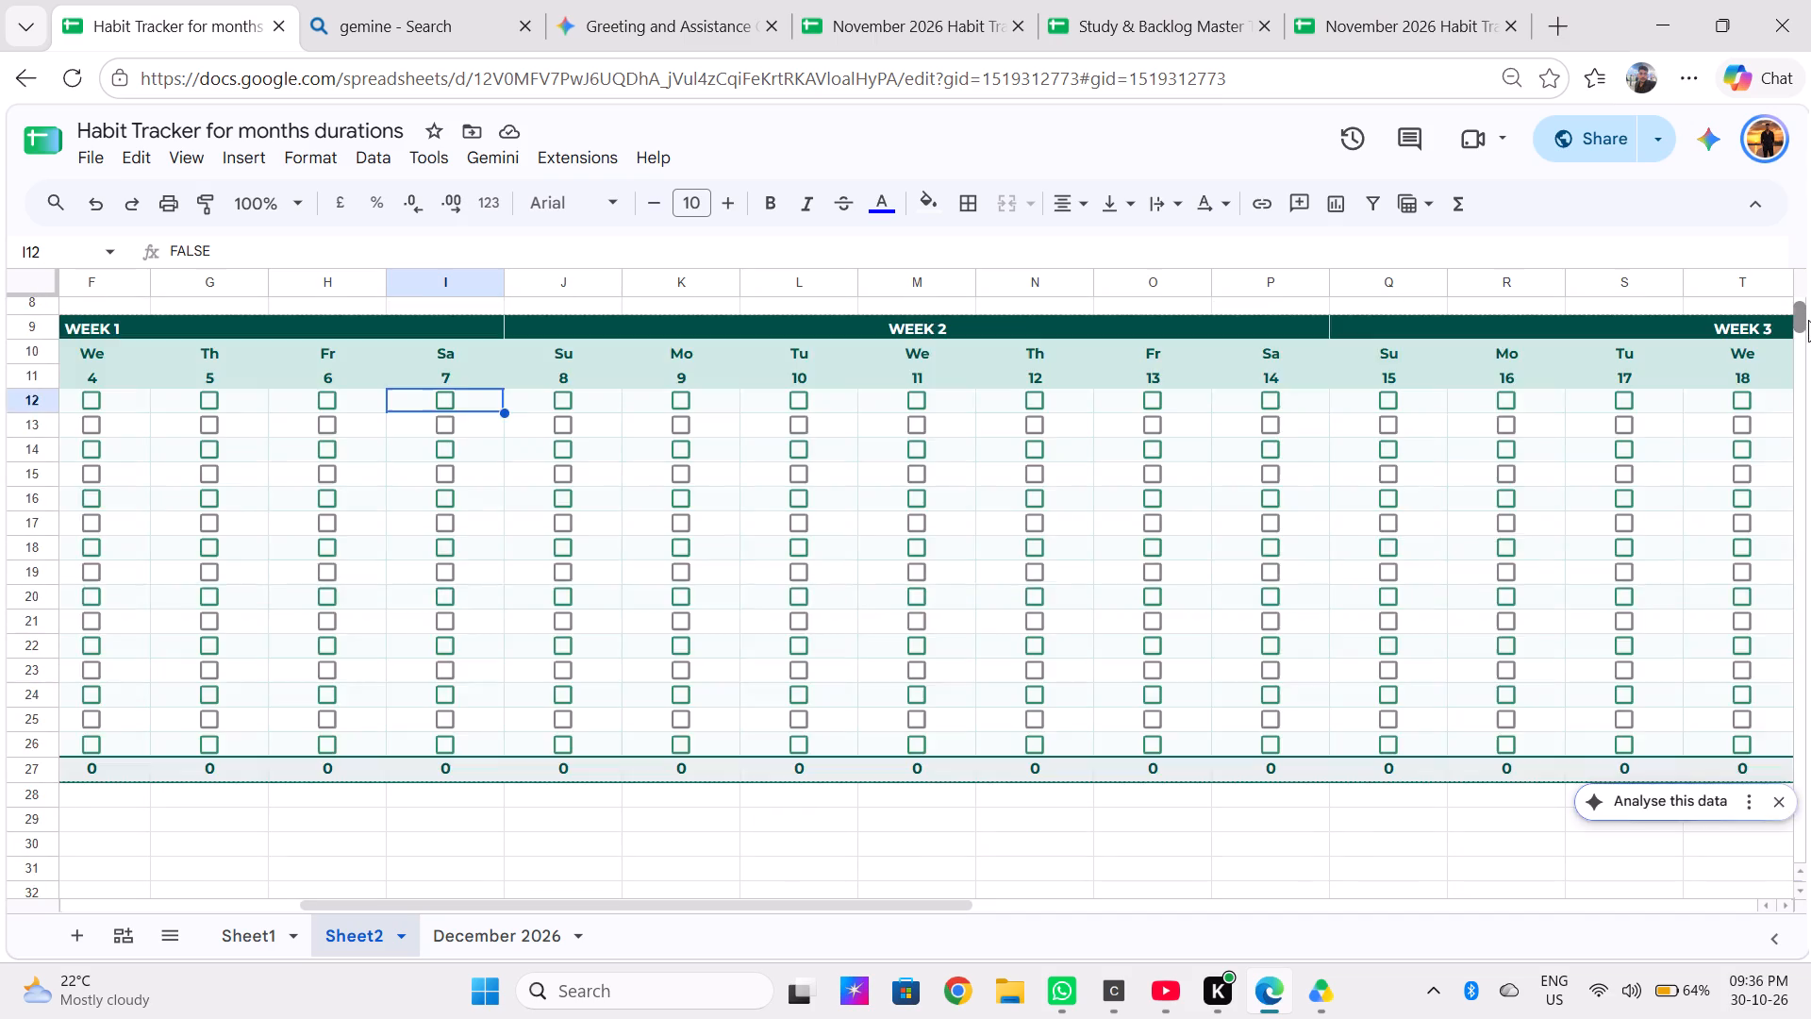
drag(1808, 320, 1808, 345)
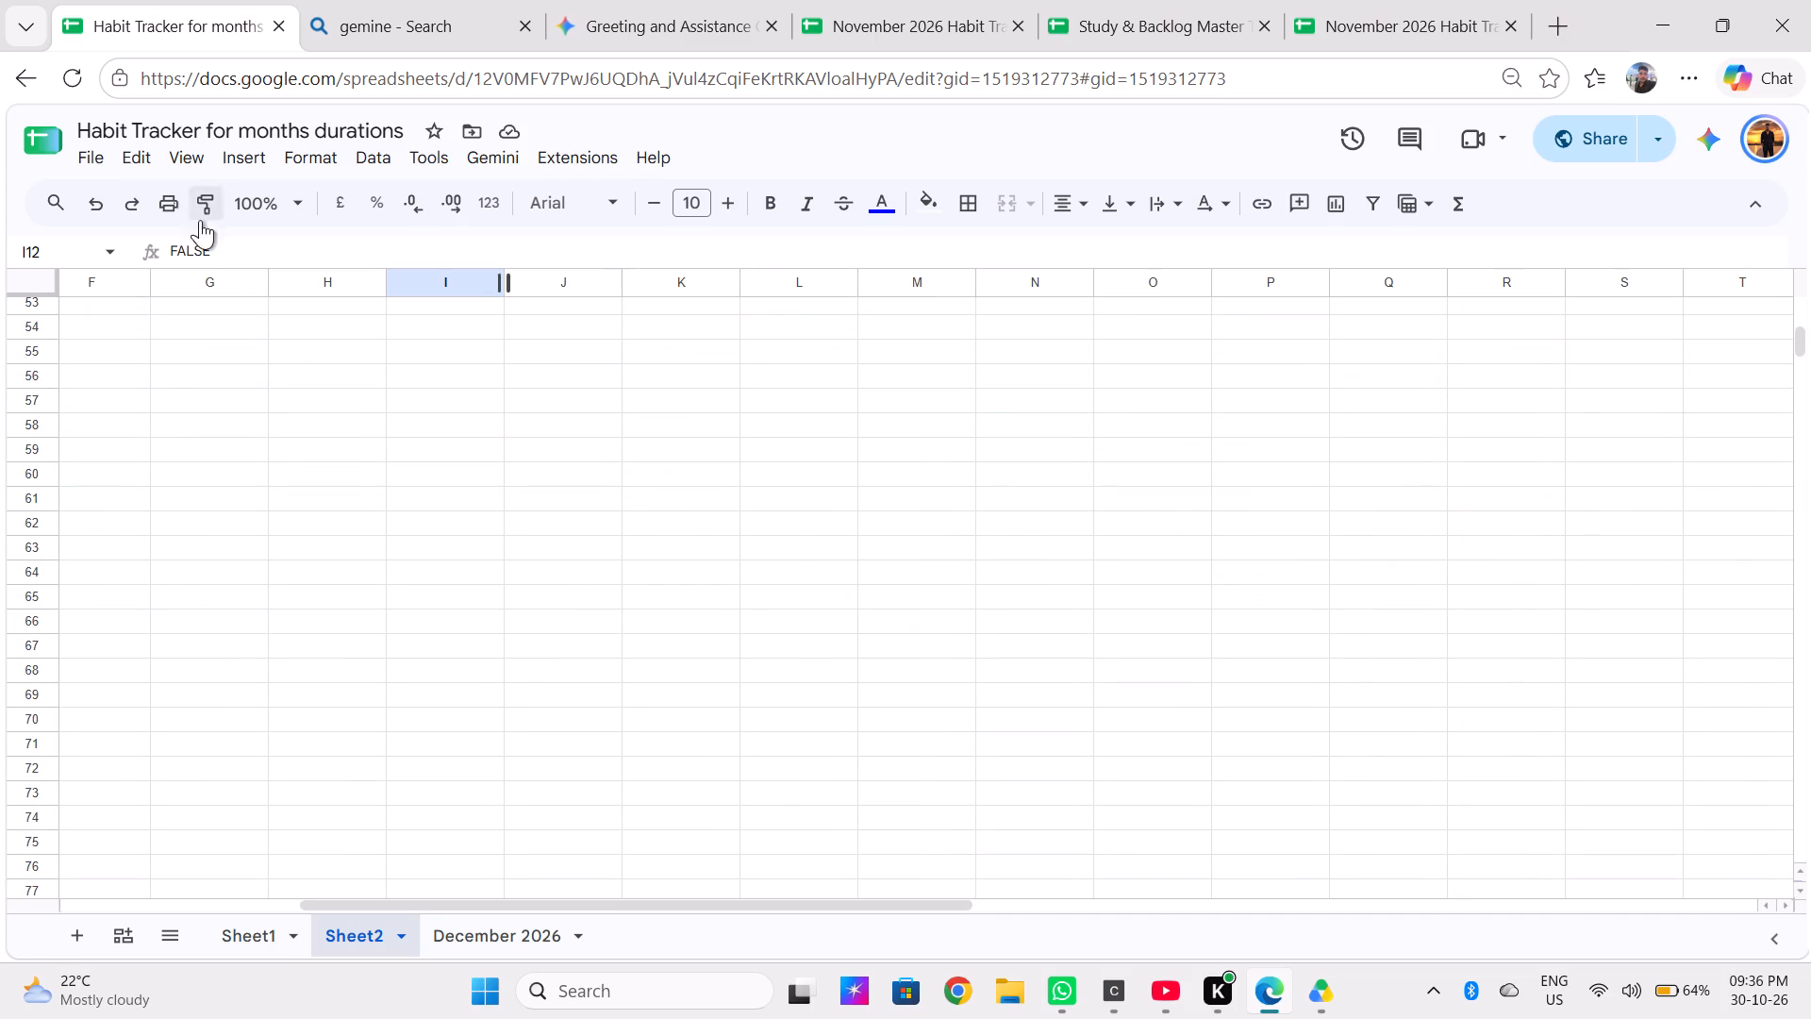
click(251, 332)
key(ctrl+v)
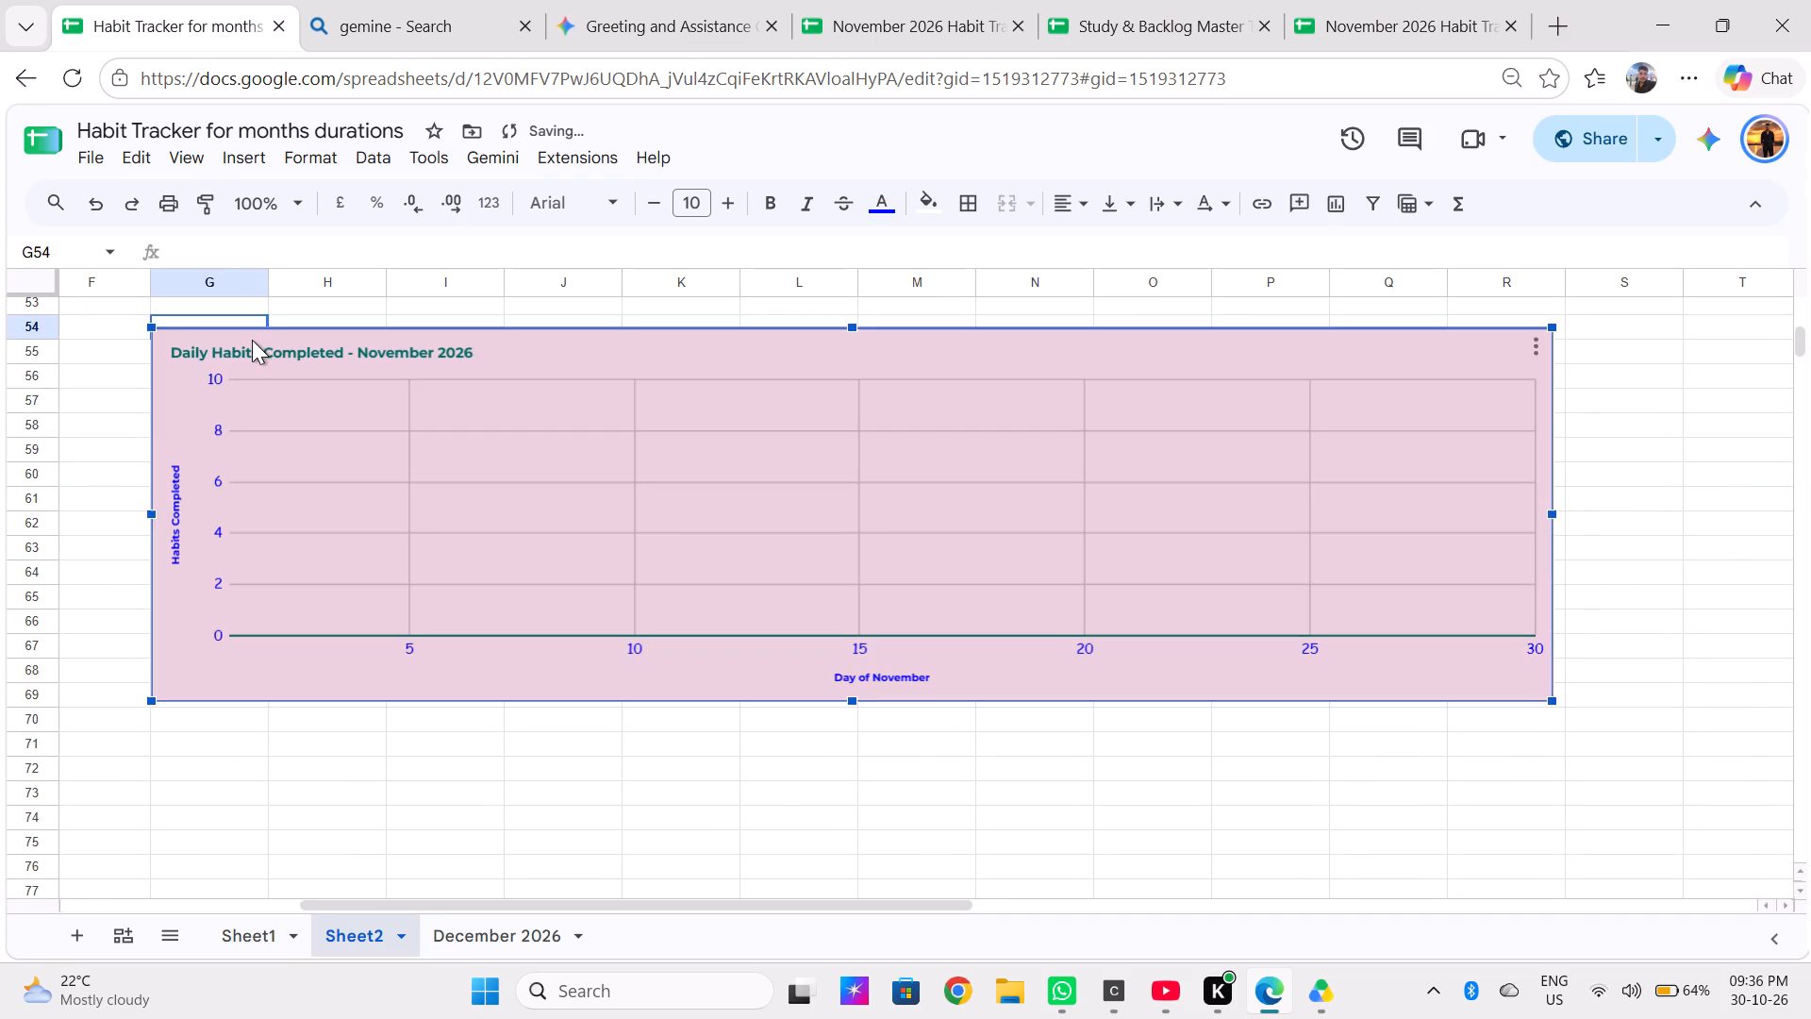
Move the pasted chart up in Sheet2 so that it starts at about row 33.
drag(1798, 345, 1803, 333)
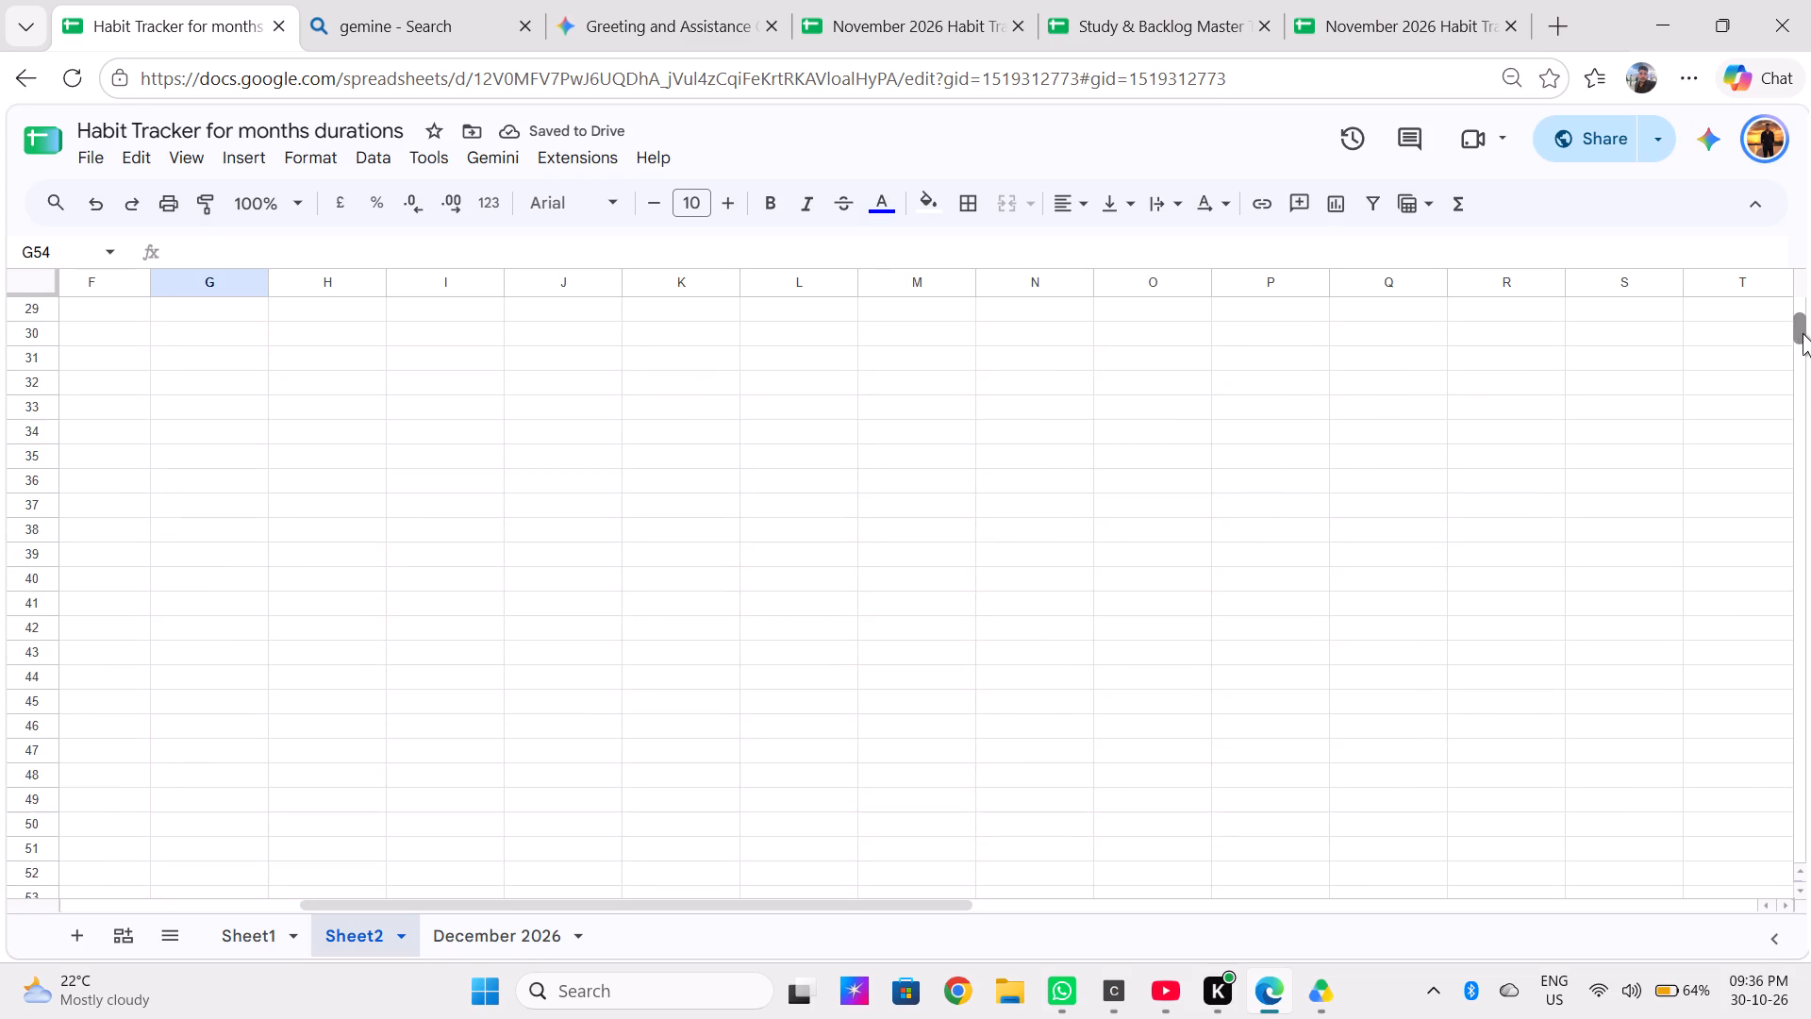
drag(1803, 333, 1803, 335)
click(1805, 337)
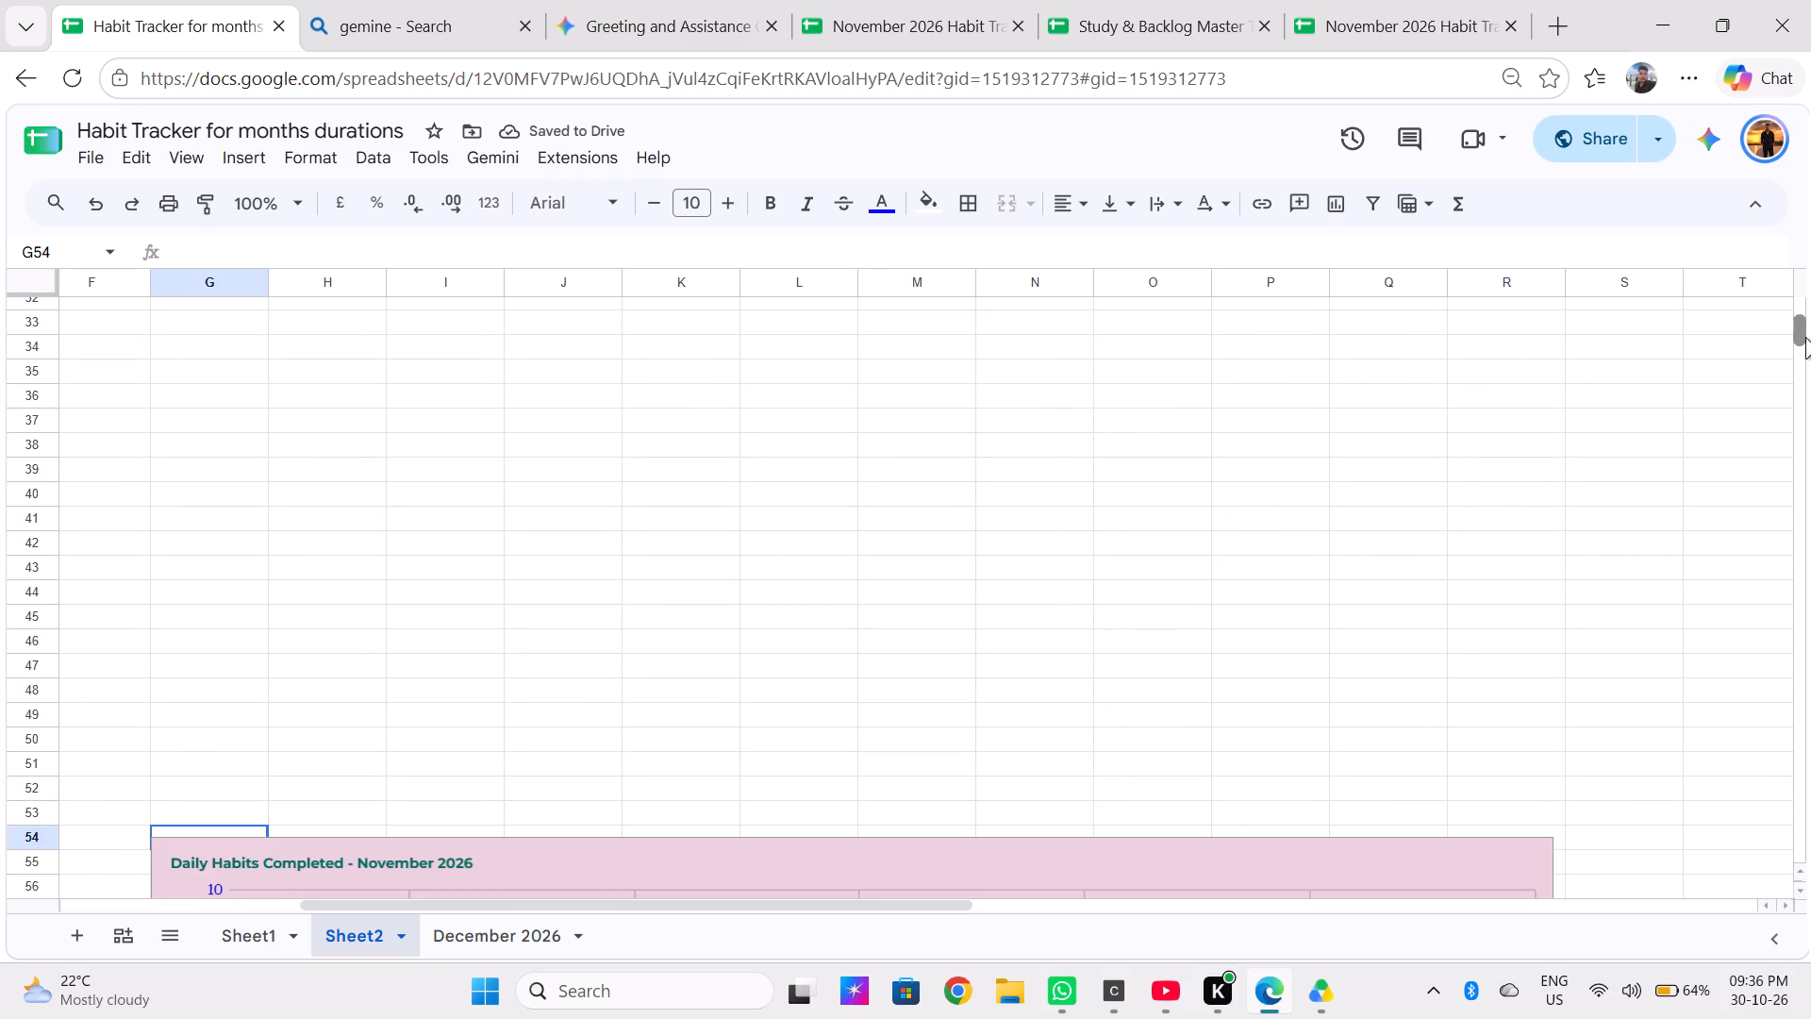
click(1091, 857)
drag(924, 750, 913, 226)
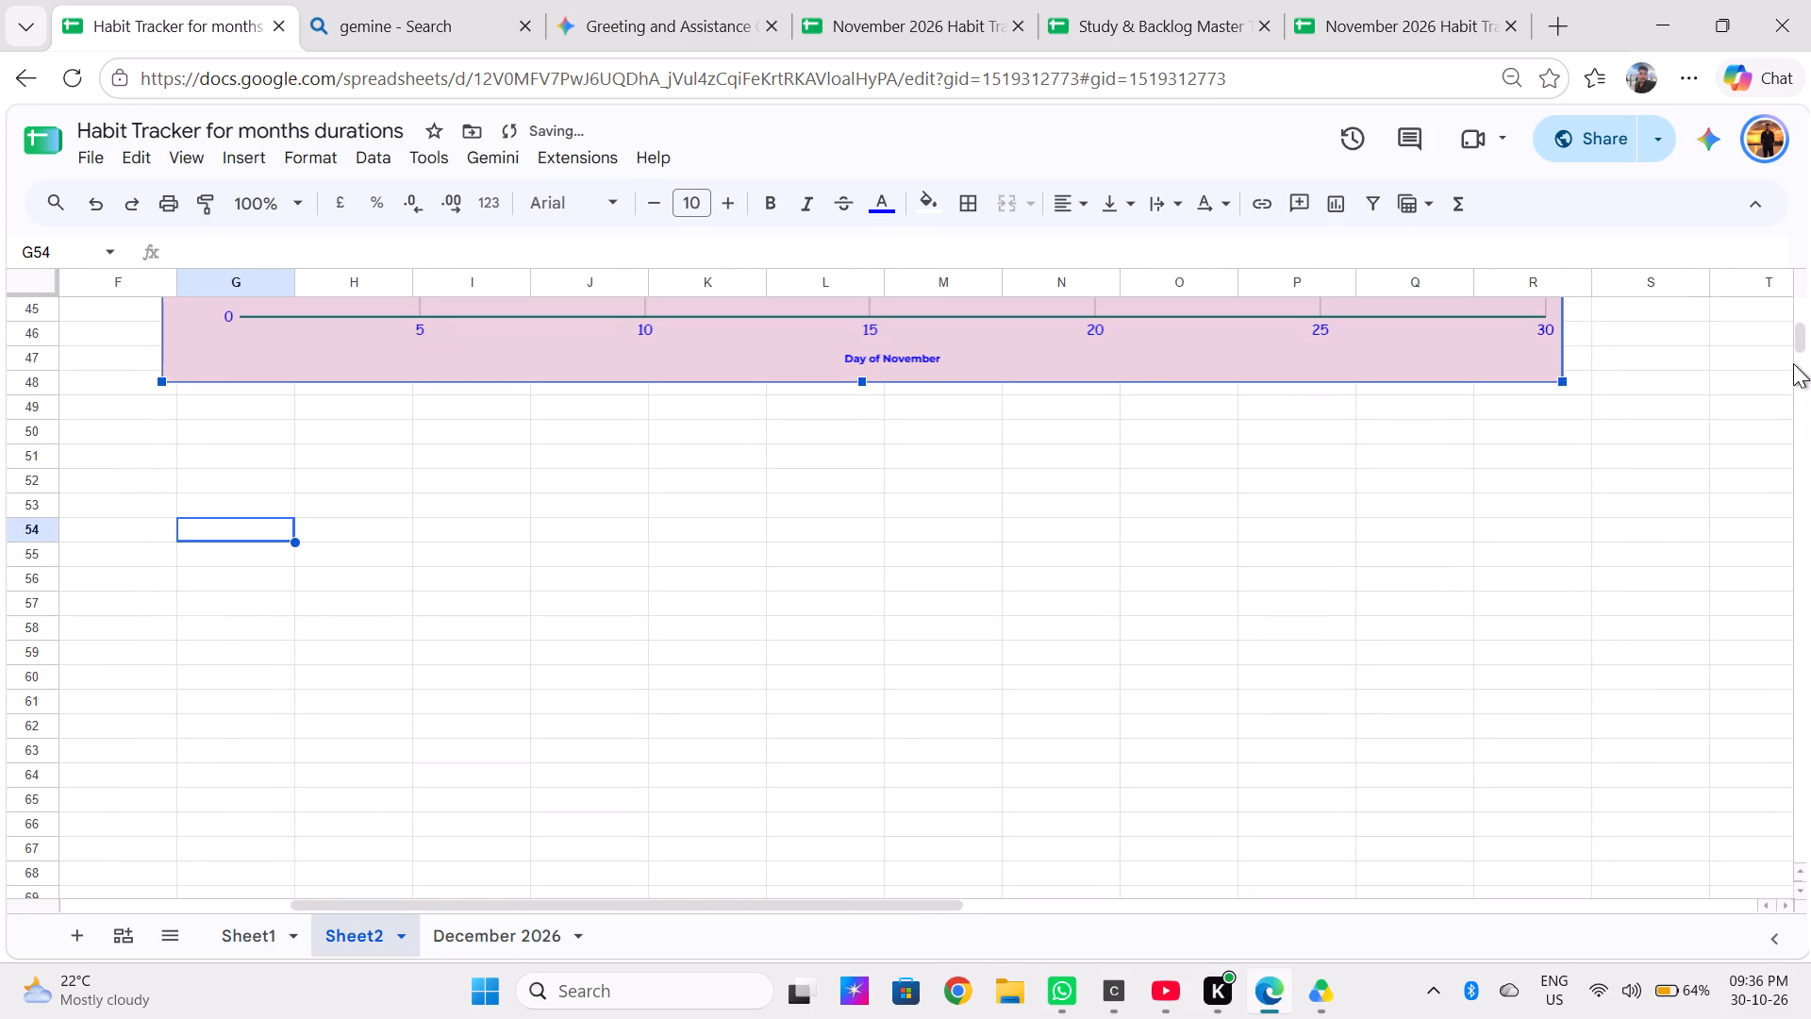
Tick the checkboxes in M24 and L23 of Sheet2 to test whether the pasted chart responds.
drag(1801, 340, 1805, 324)
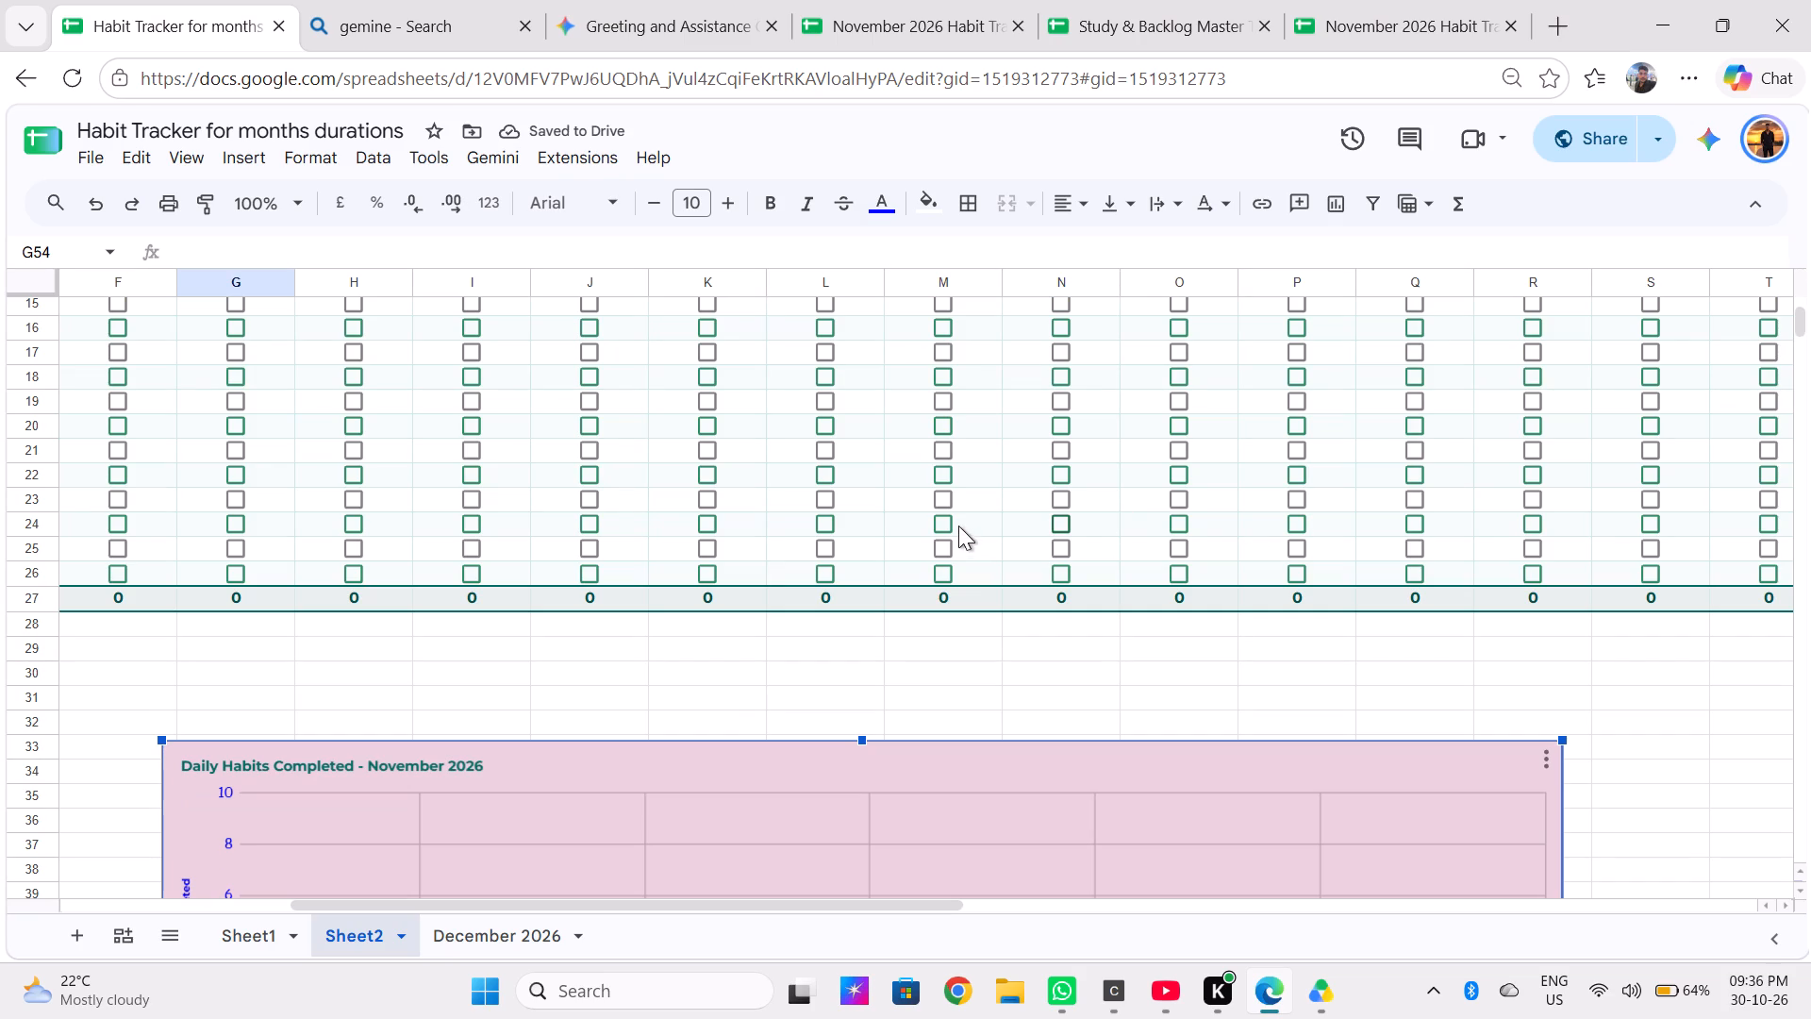
click(944, 521)
click(780, 492)
click(822, 496)
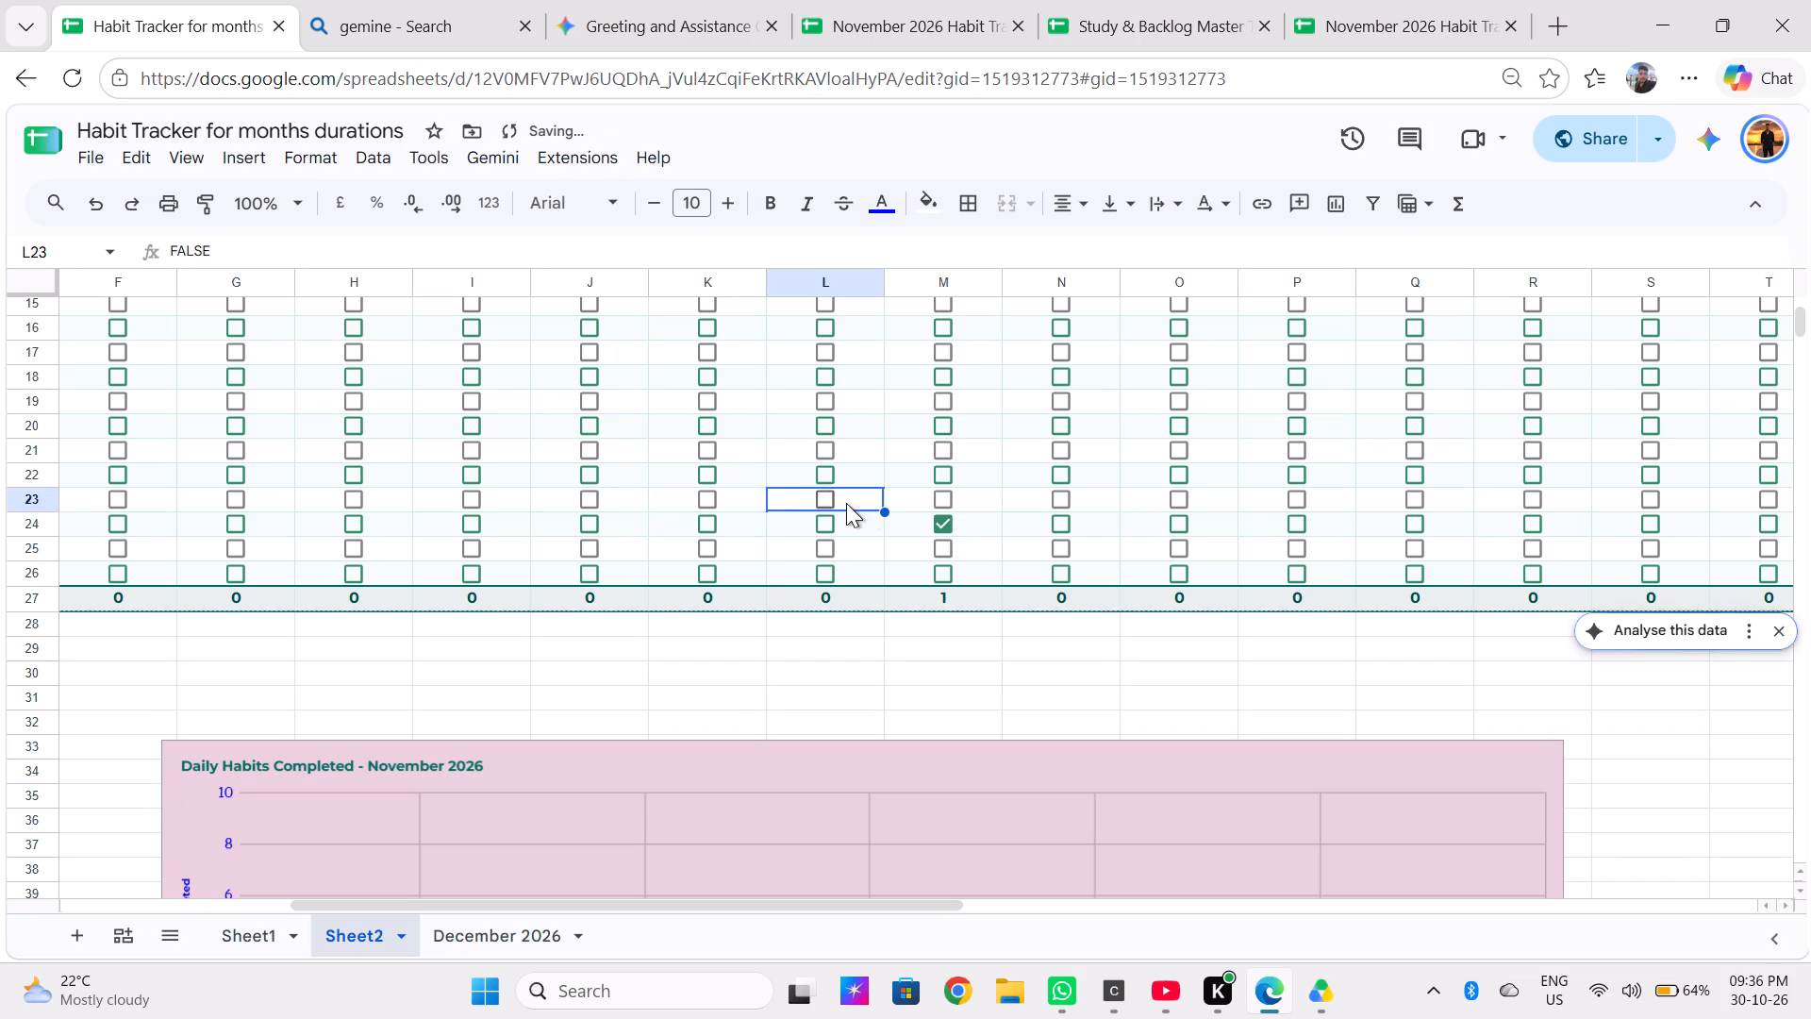
click(1805, 306)
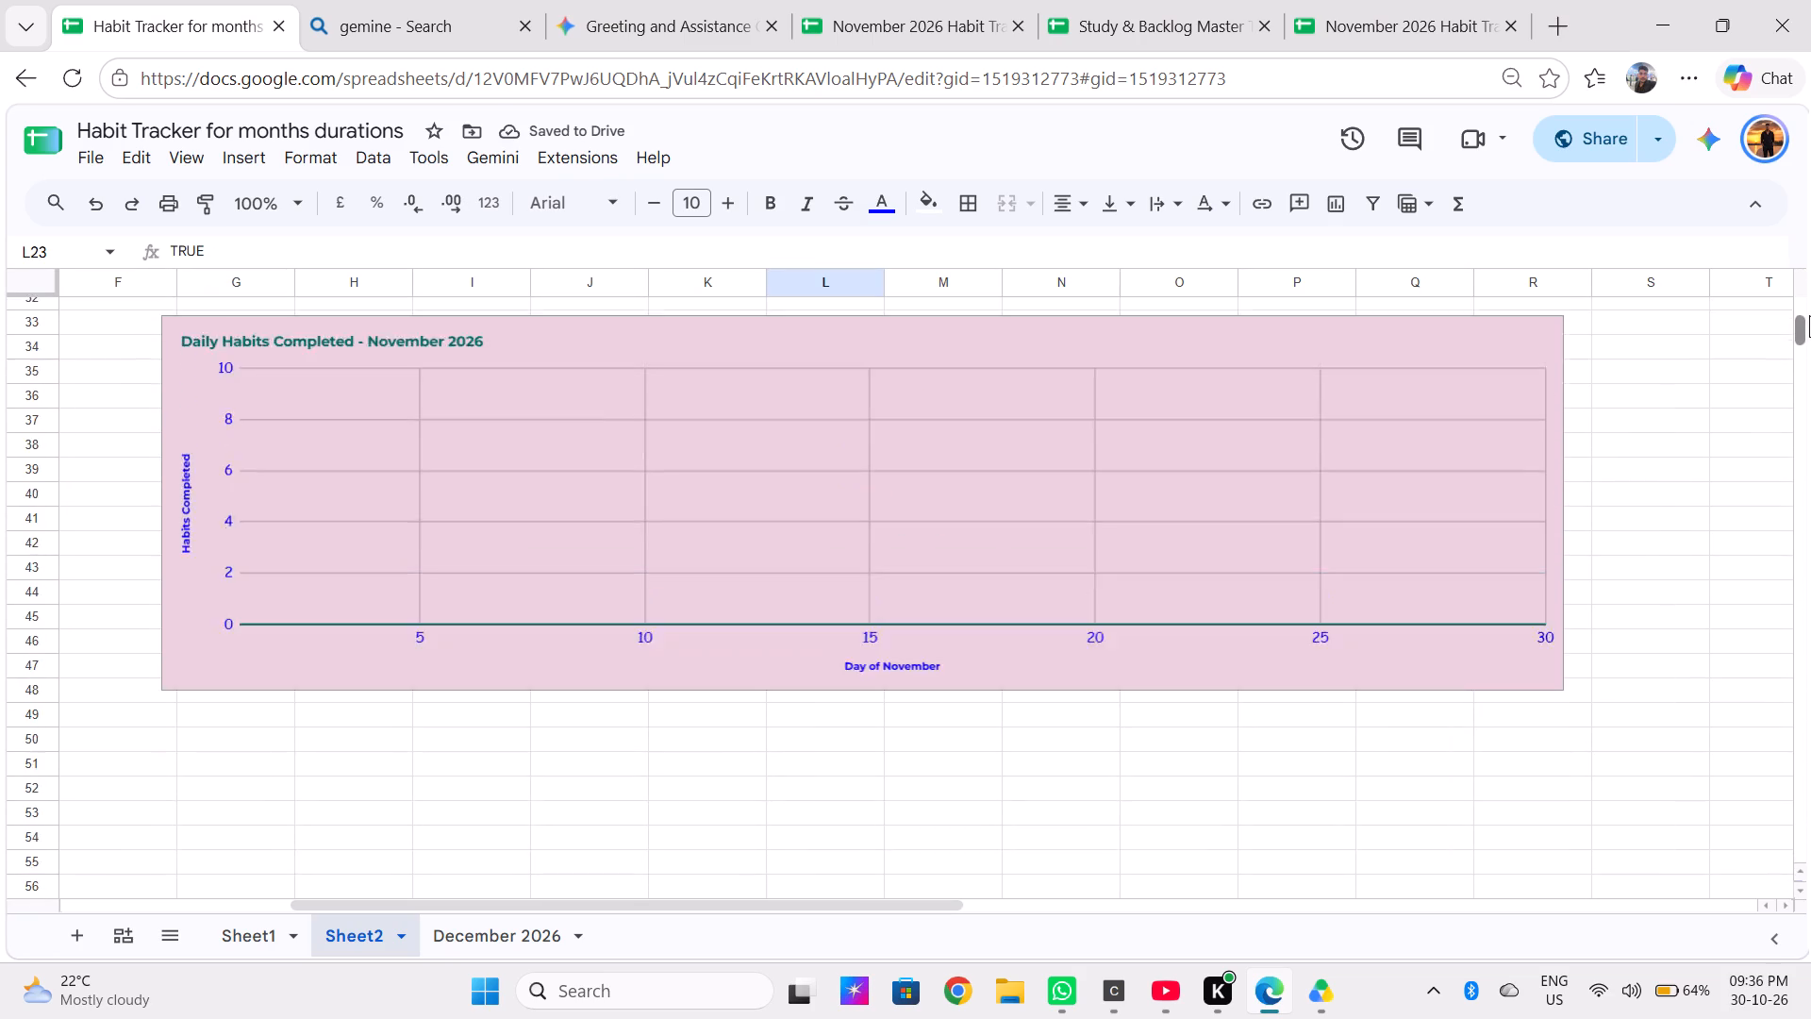
Move the chart up against the totals row, so that it covers about rows 28 to 42.
click(890, 657)
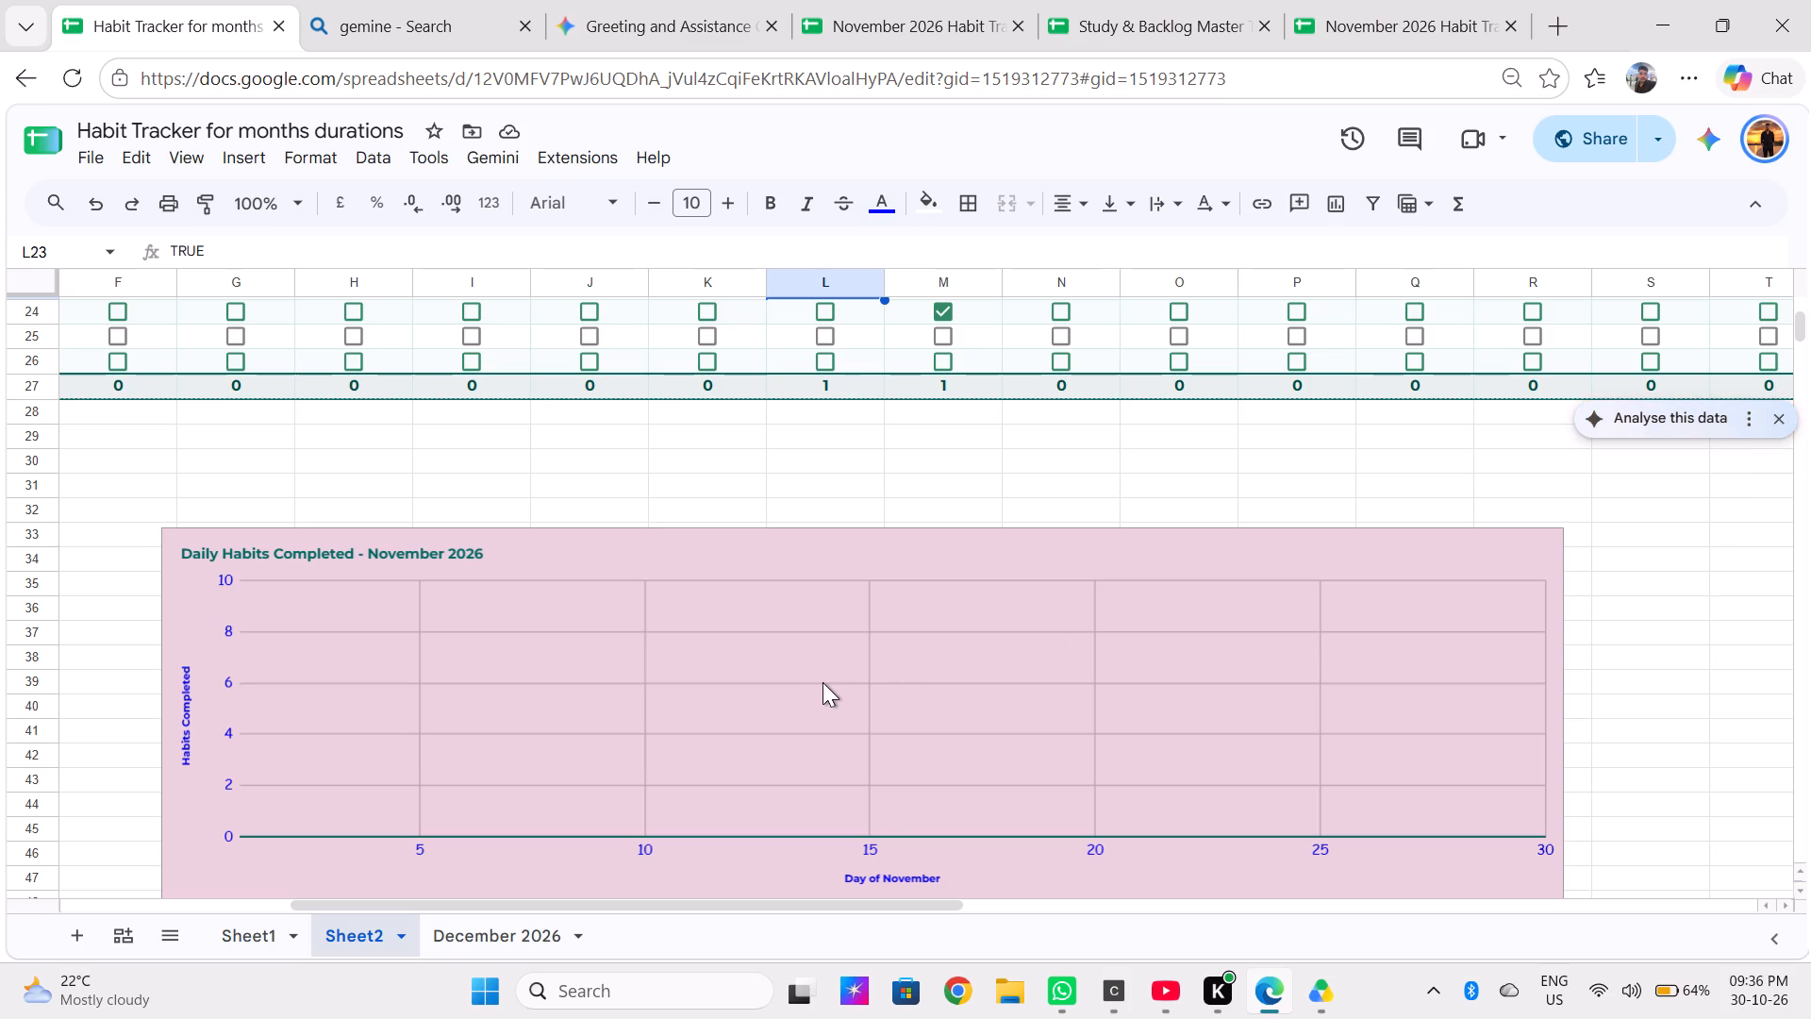
drag(822, 682, 823, 614)
drag(886, 676, 749, 532)
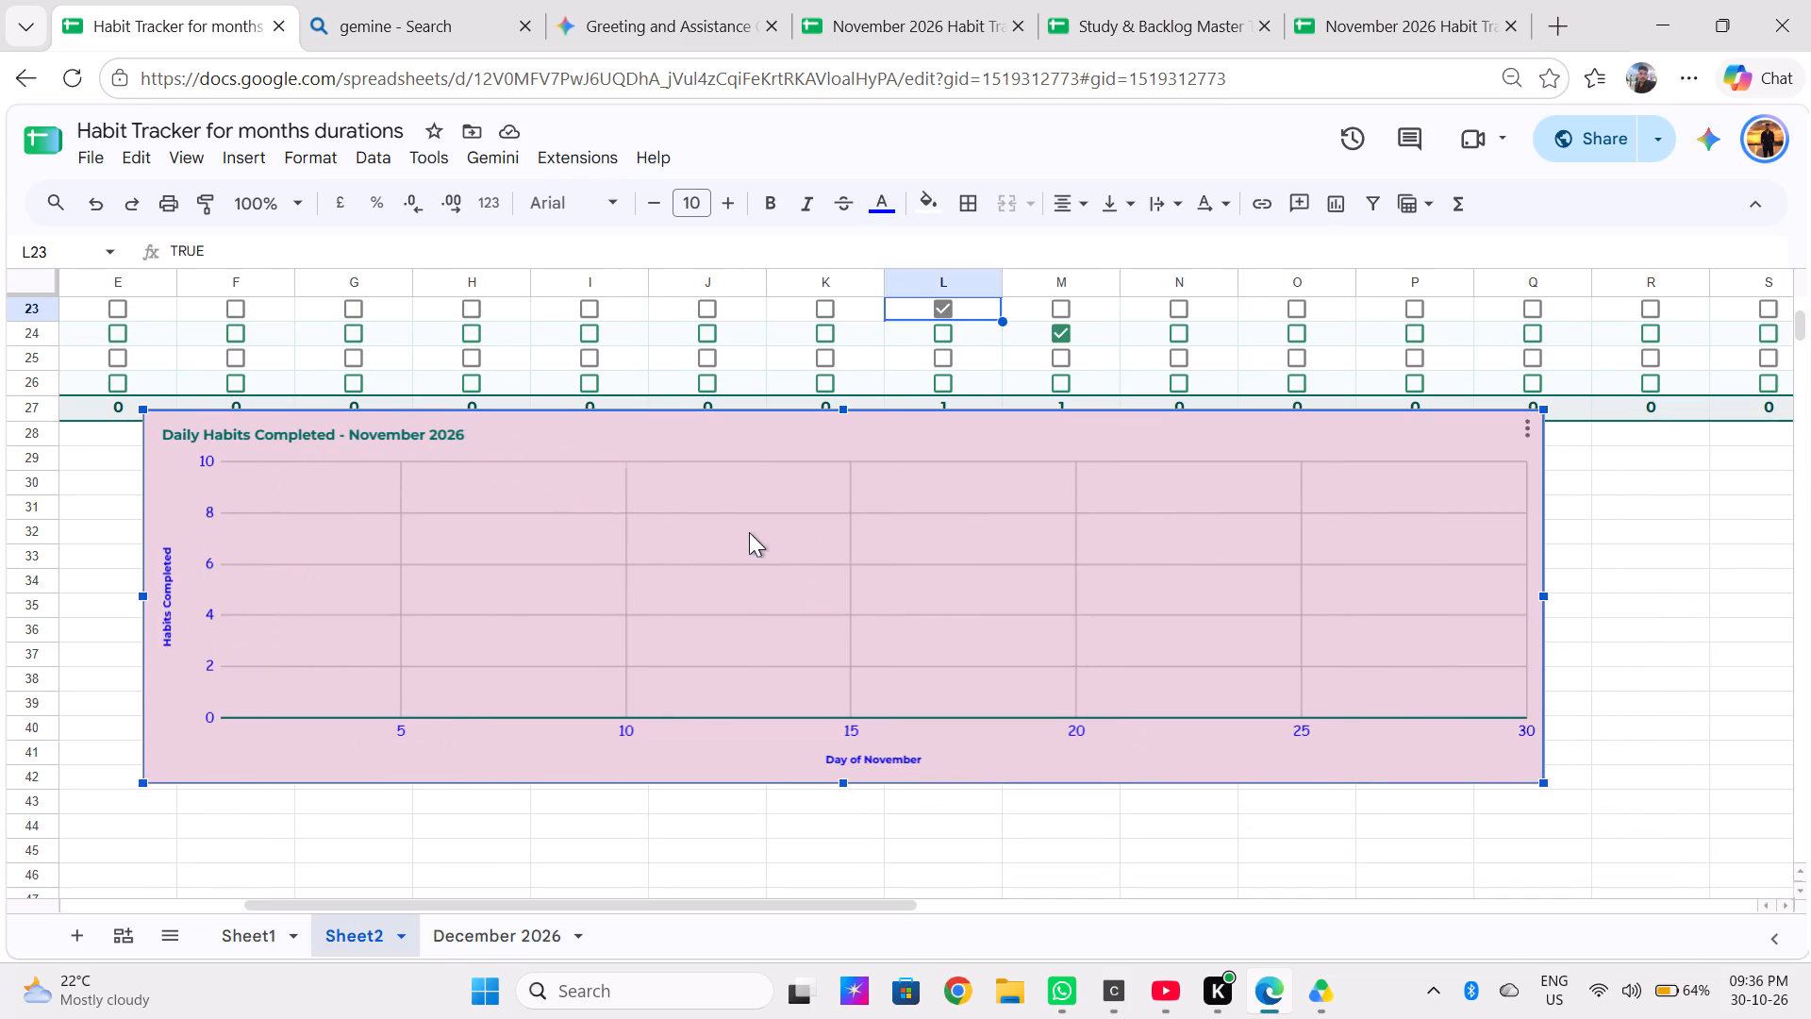
drag(749, 532, 753, 532)
Test the chart again by toggling L23 off and on and ticking L24, K24, K25 and K26.
click(951, 319)
click(948, 335)
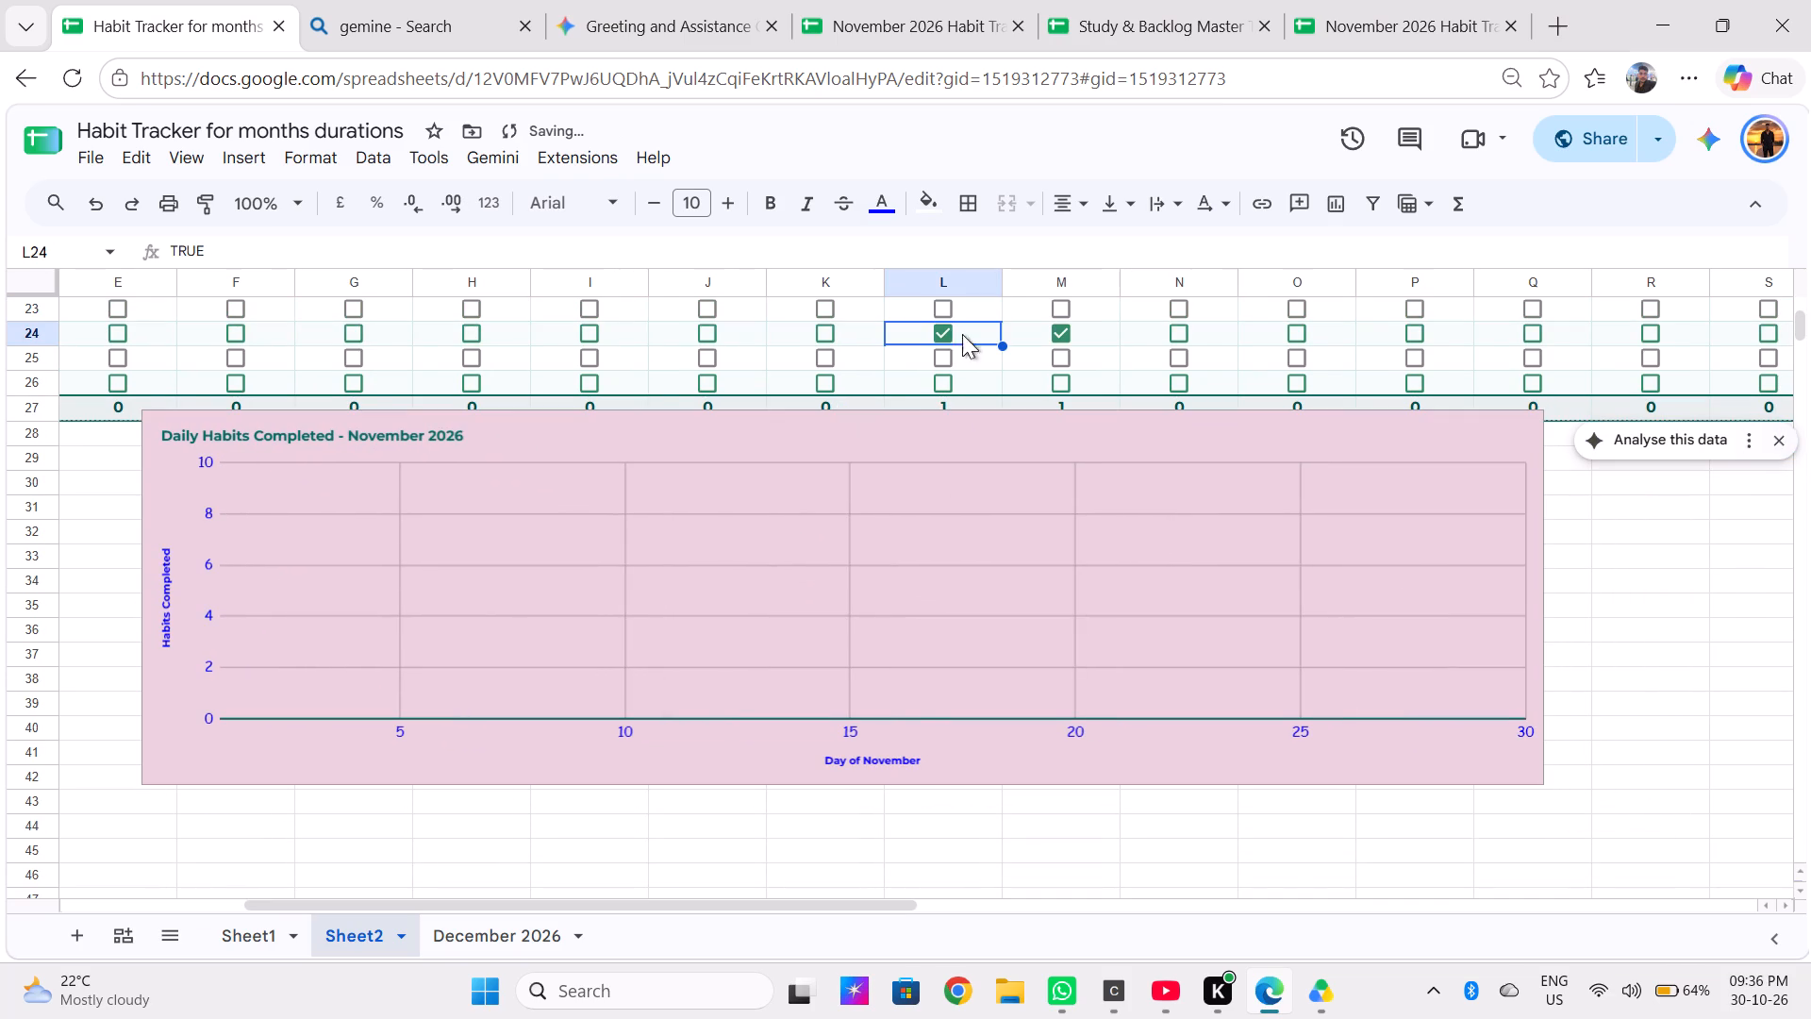
click(945, 309)
click(822, 358)
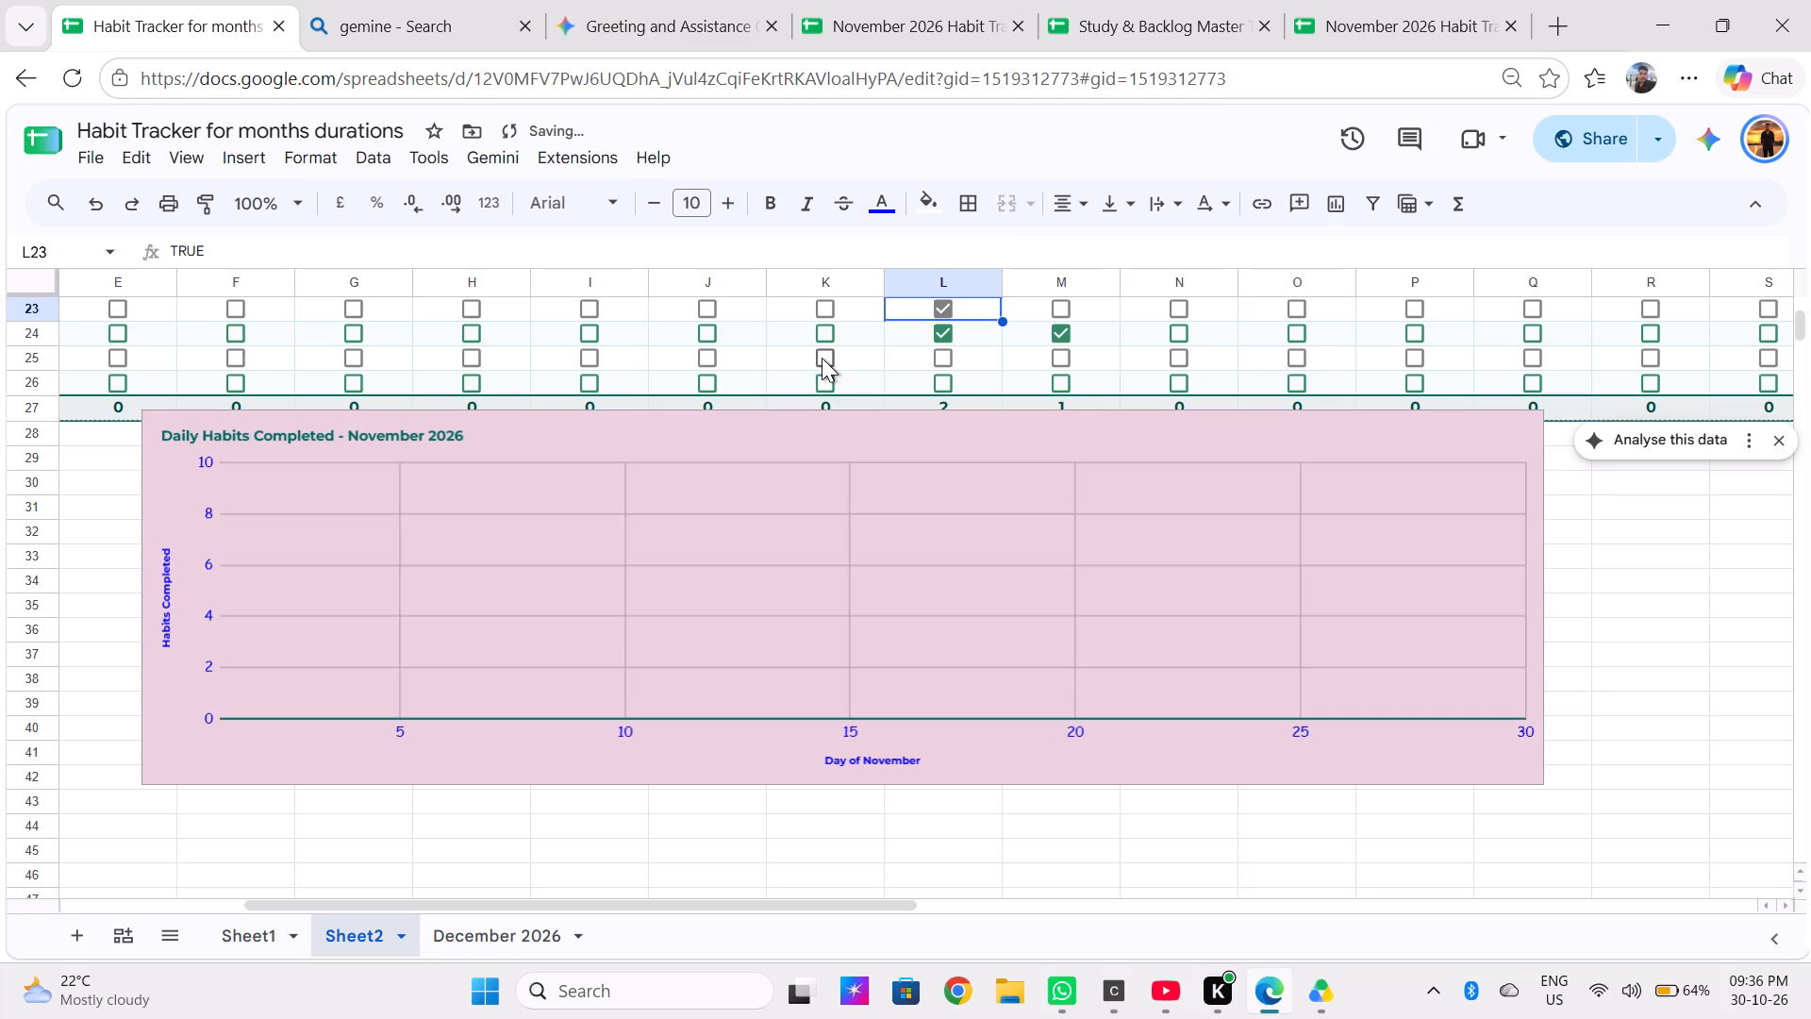
click(826, 370)
click(825, 380)
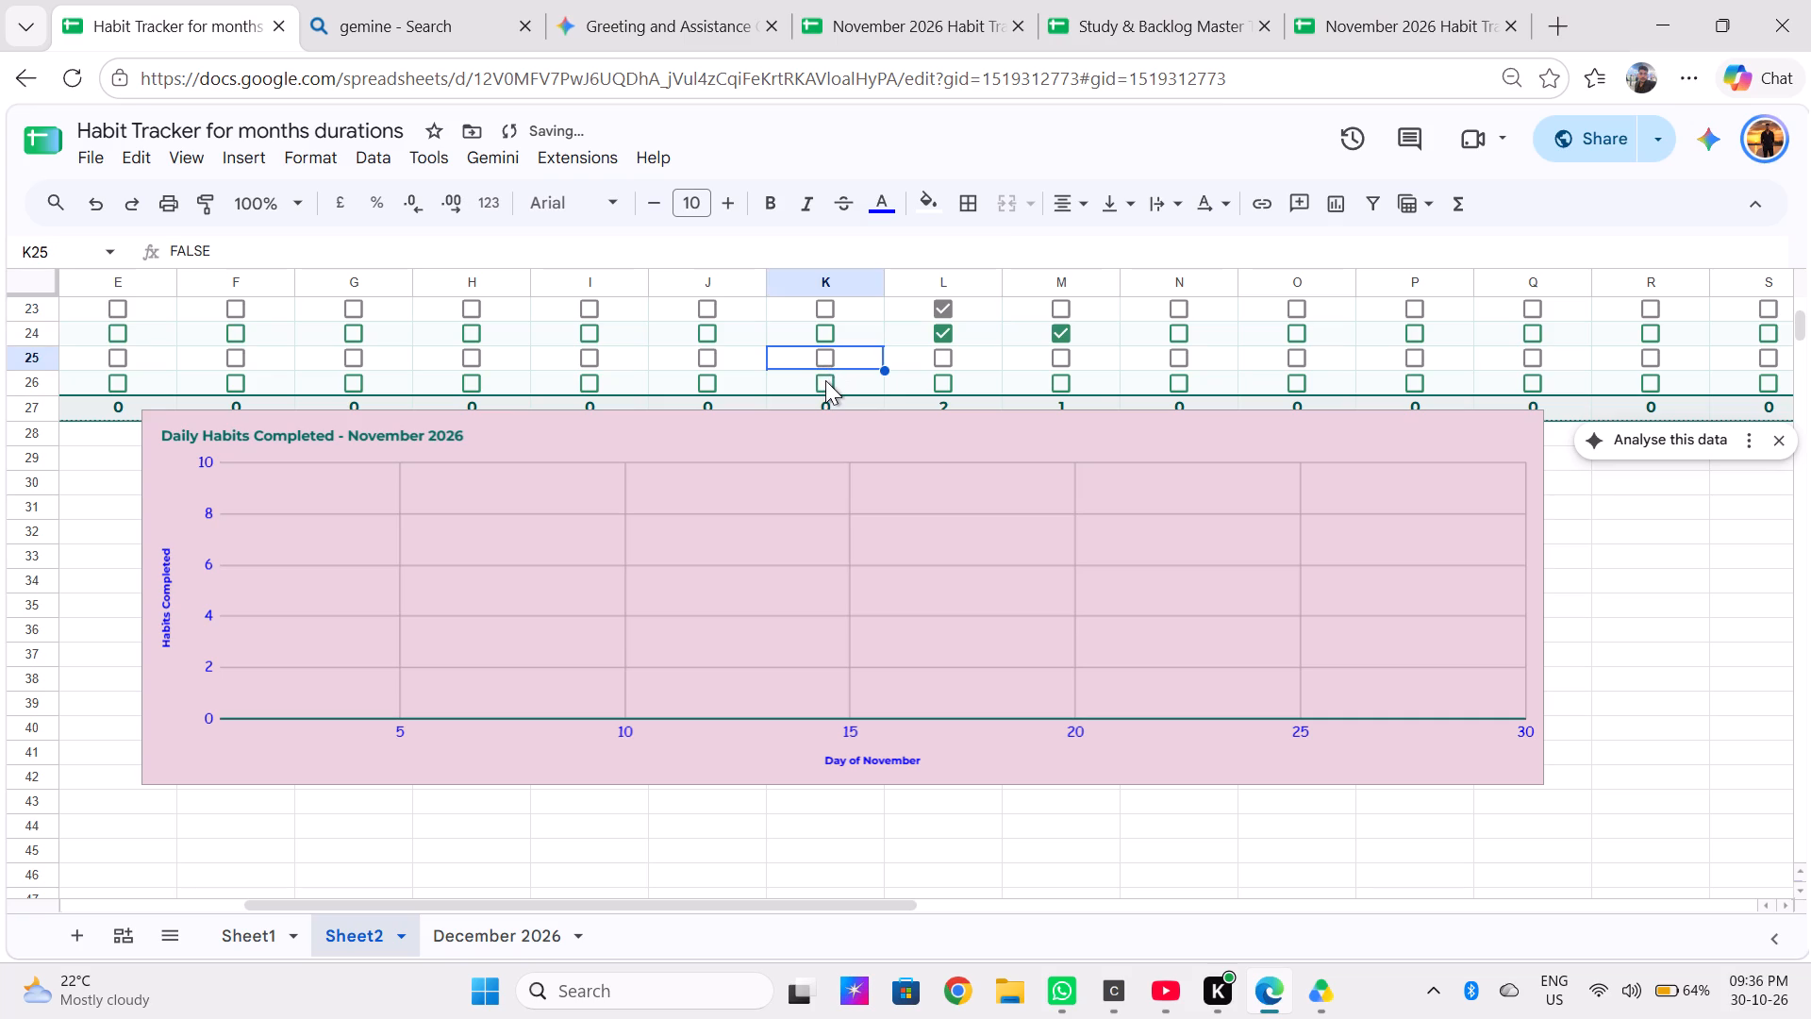
click(825, 360)
click(824, 337)
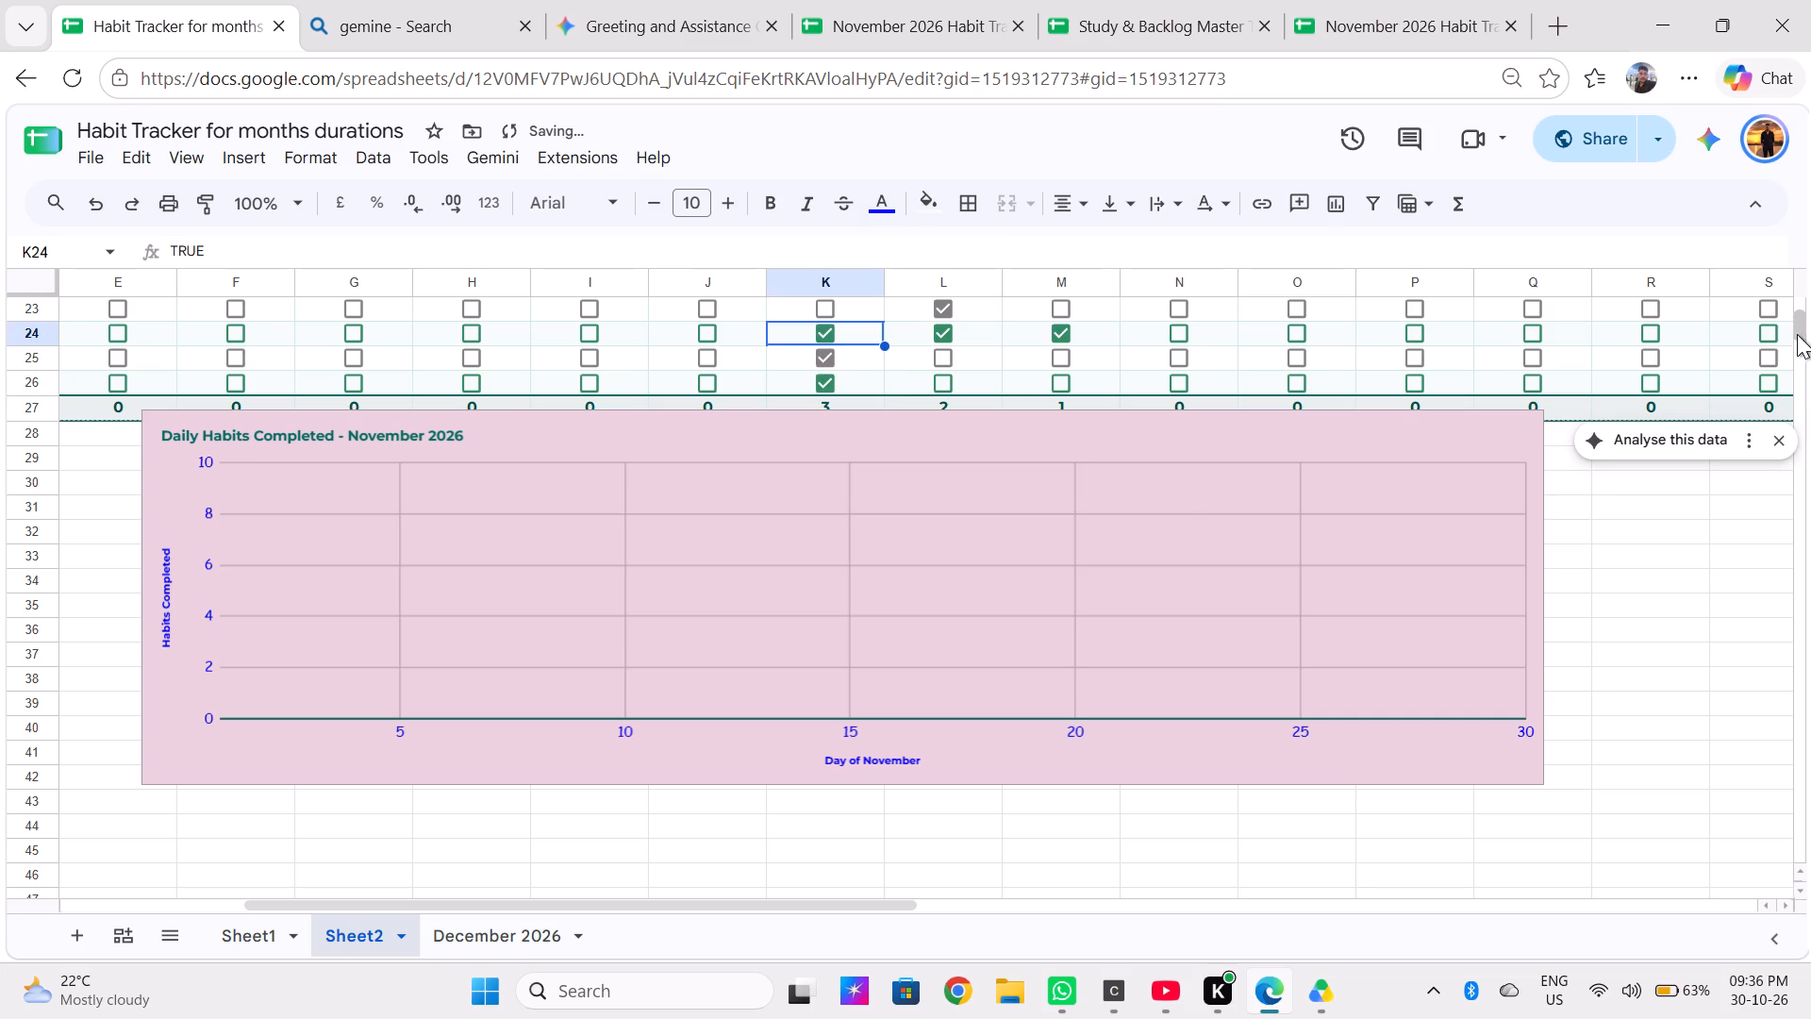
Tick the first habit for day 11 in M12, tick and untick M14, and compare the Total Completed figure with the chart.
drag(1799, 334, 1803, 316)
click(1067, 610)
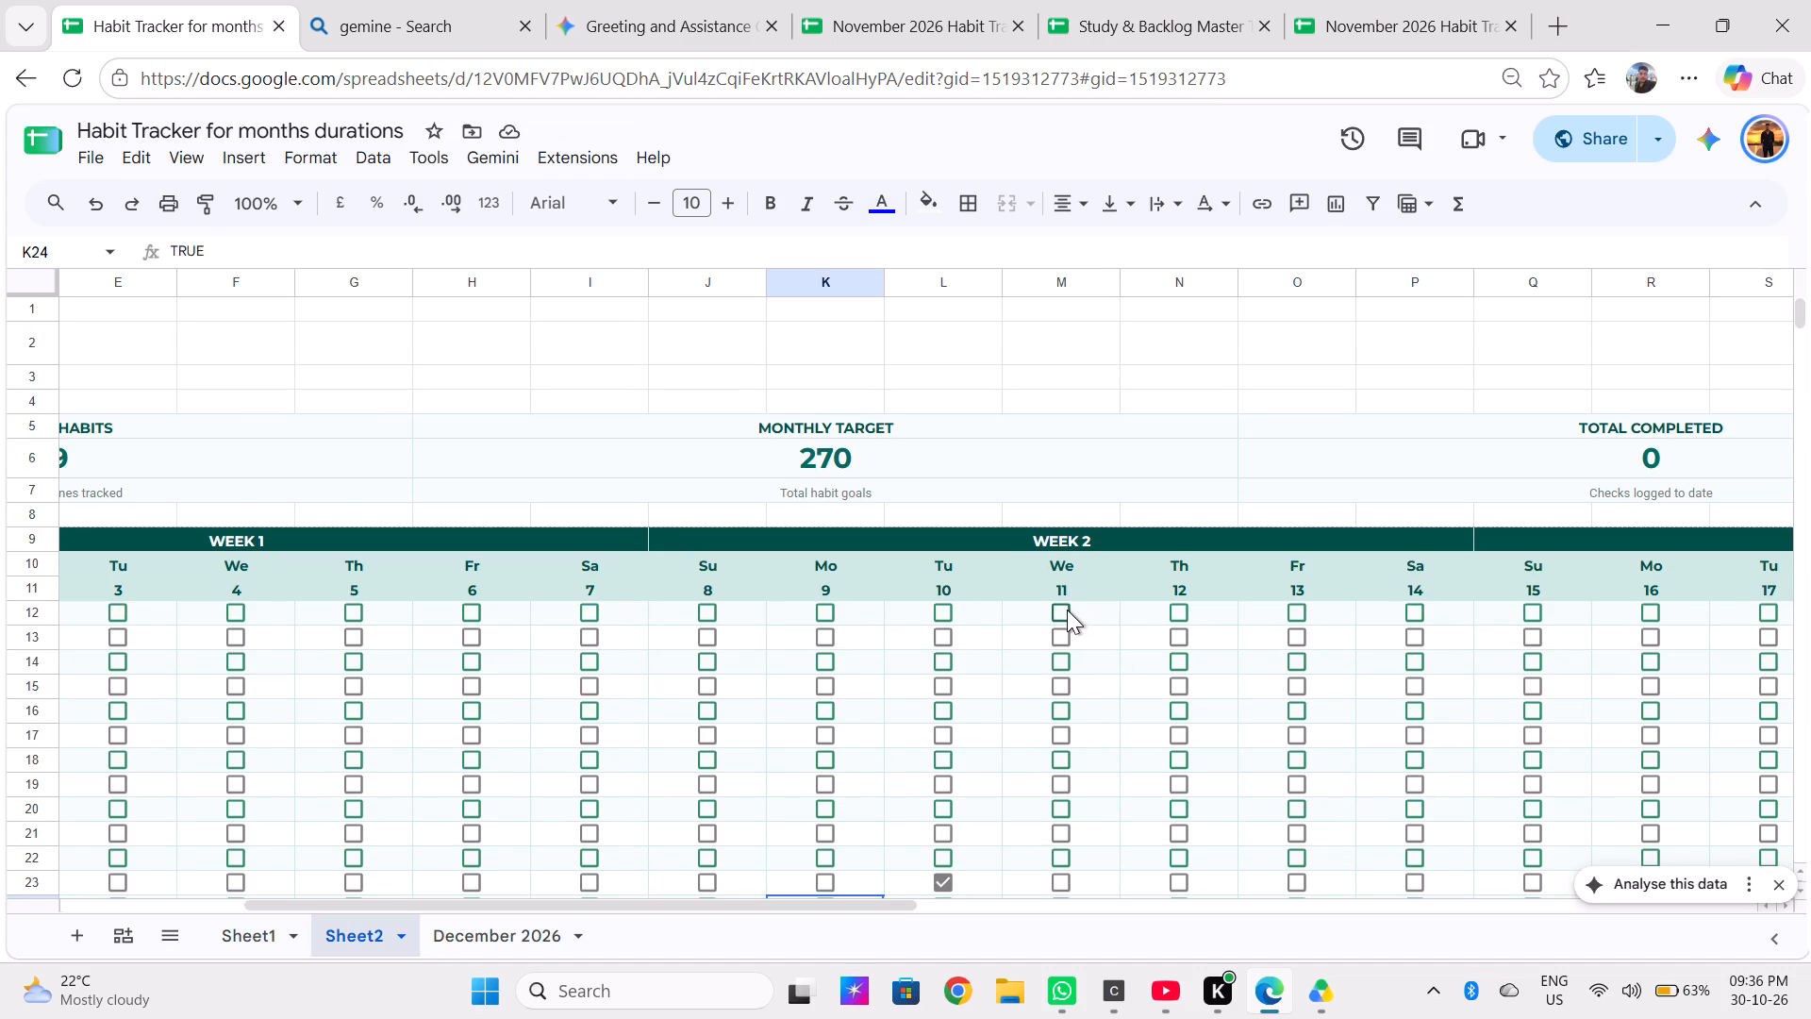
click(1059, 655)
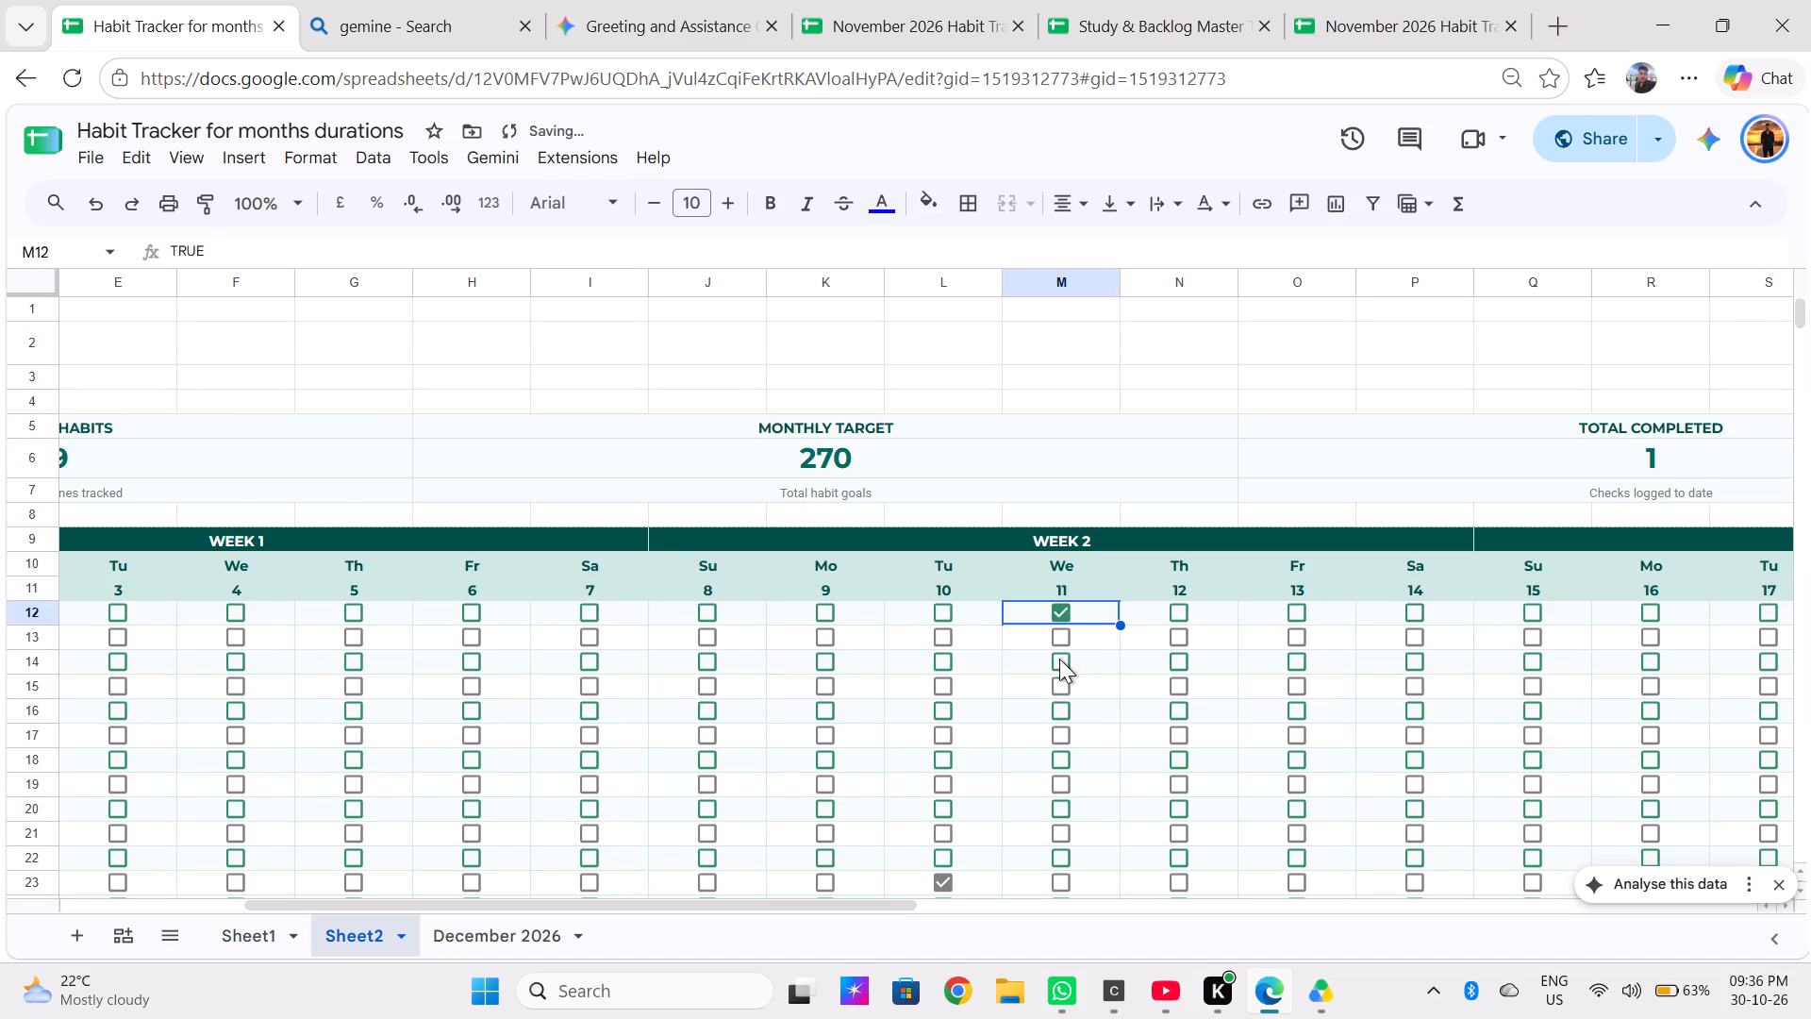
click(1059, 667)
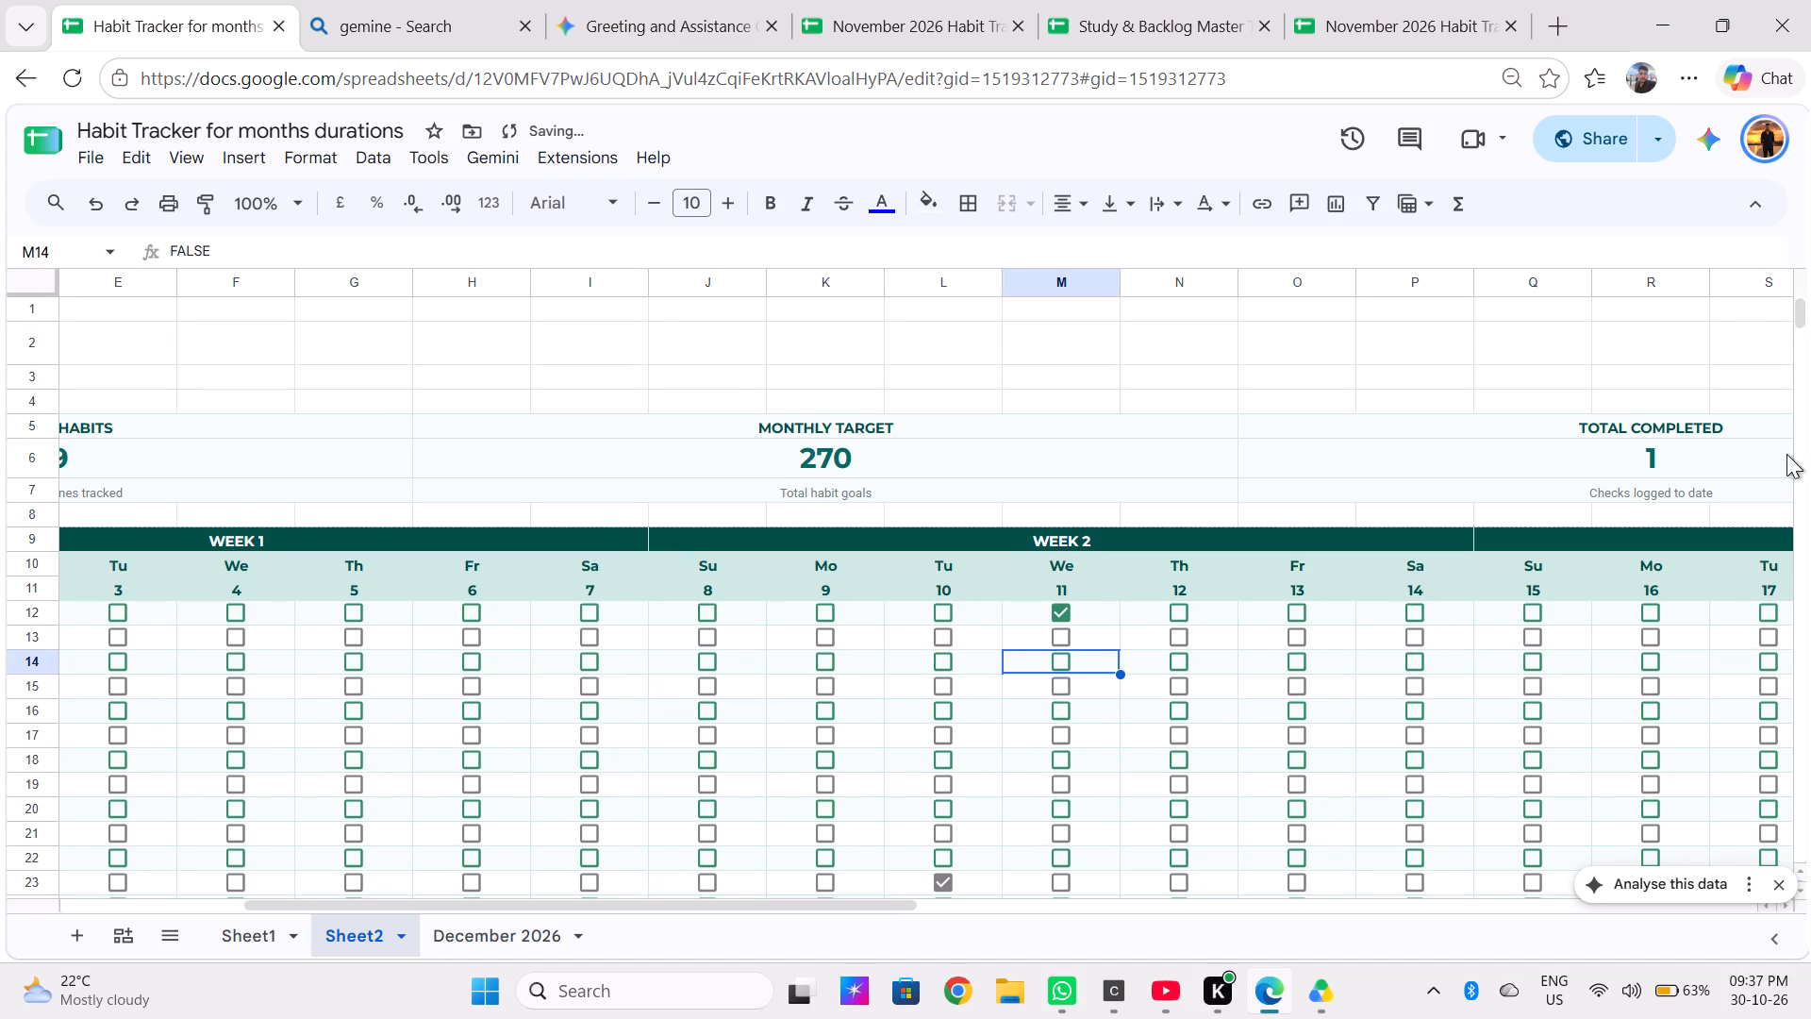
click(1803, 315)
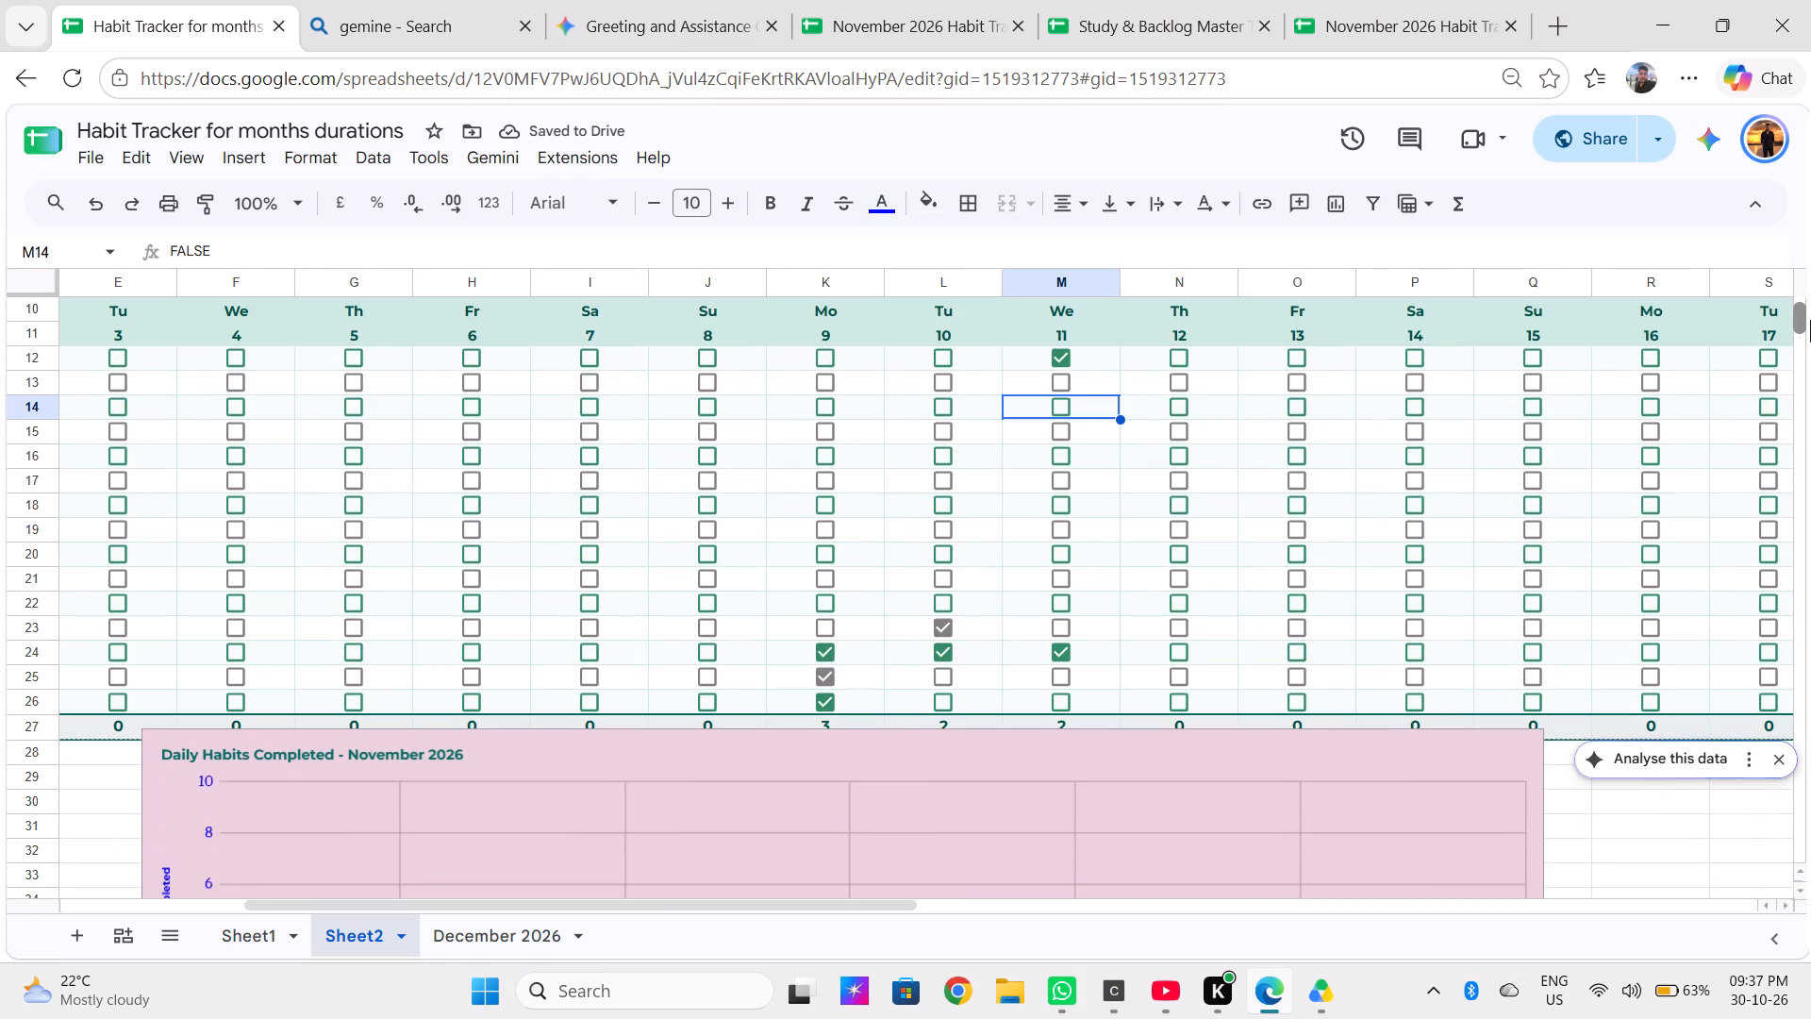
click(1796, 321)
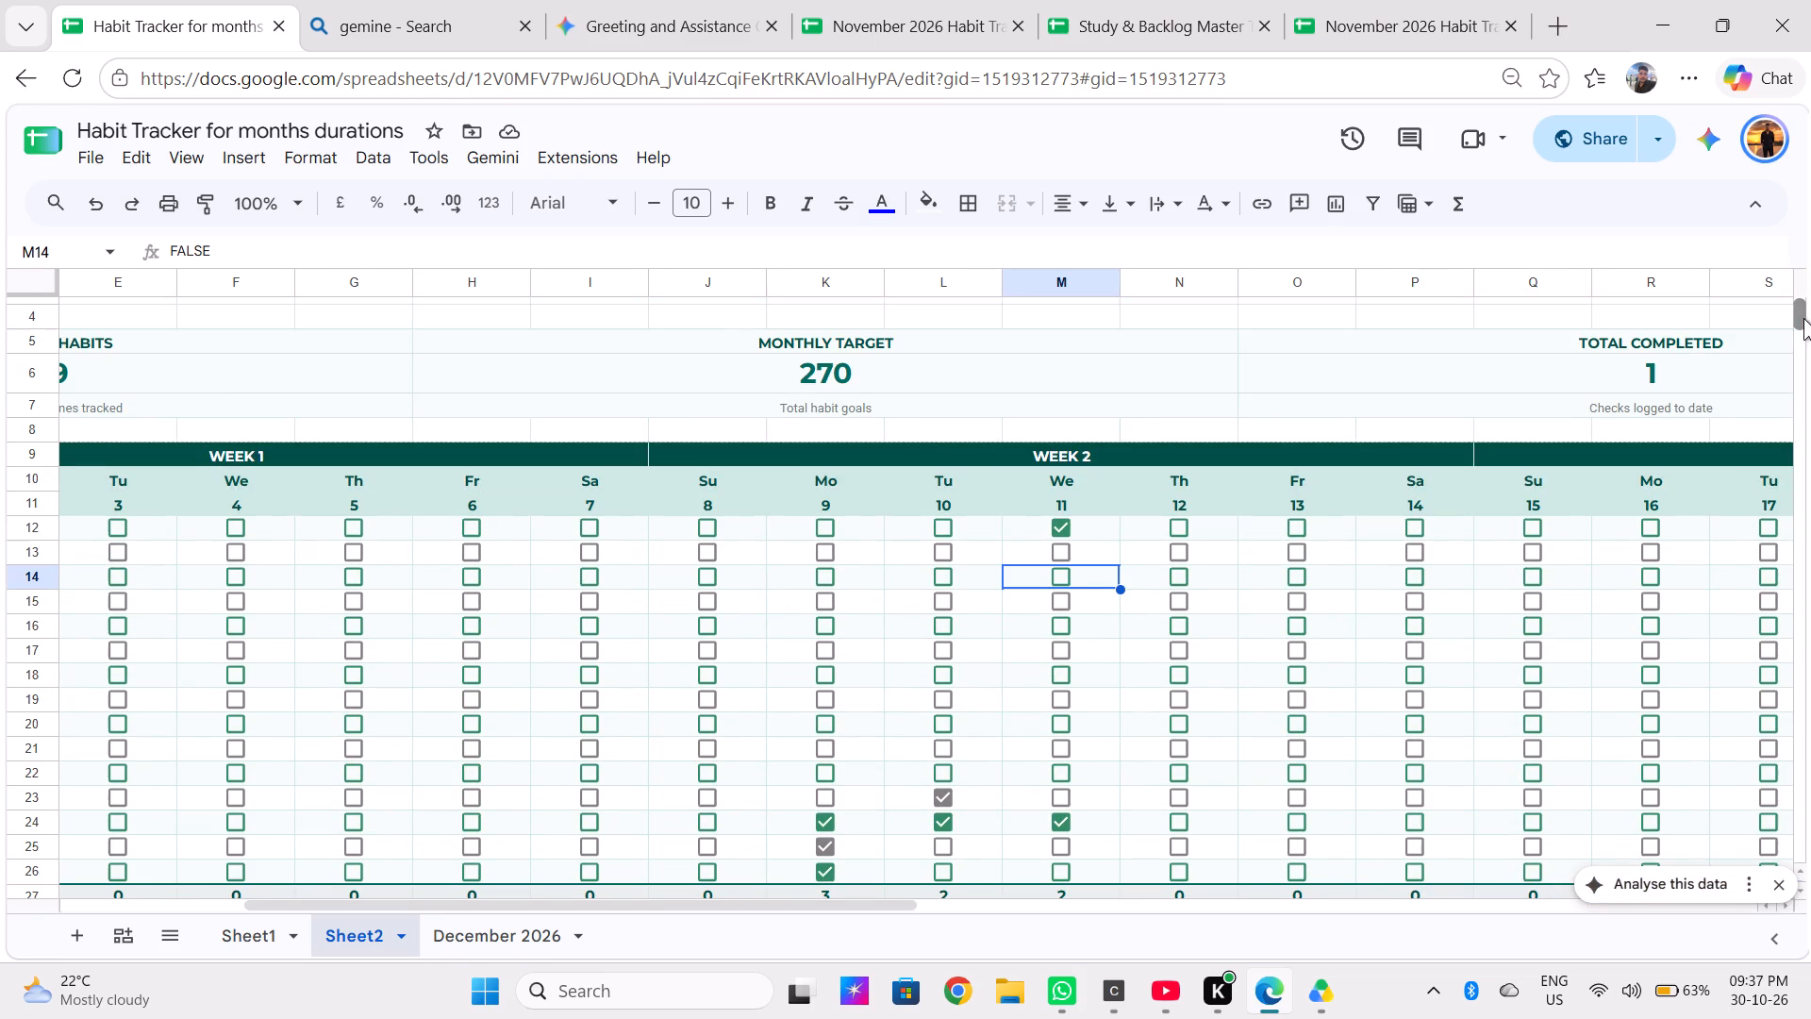
Tick the checkboxes in J21, H21, J24, M13 and M22 to test which rows the Total Completed figure counts.
click(714, 746)
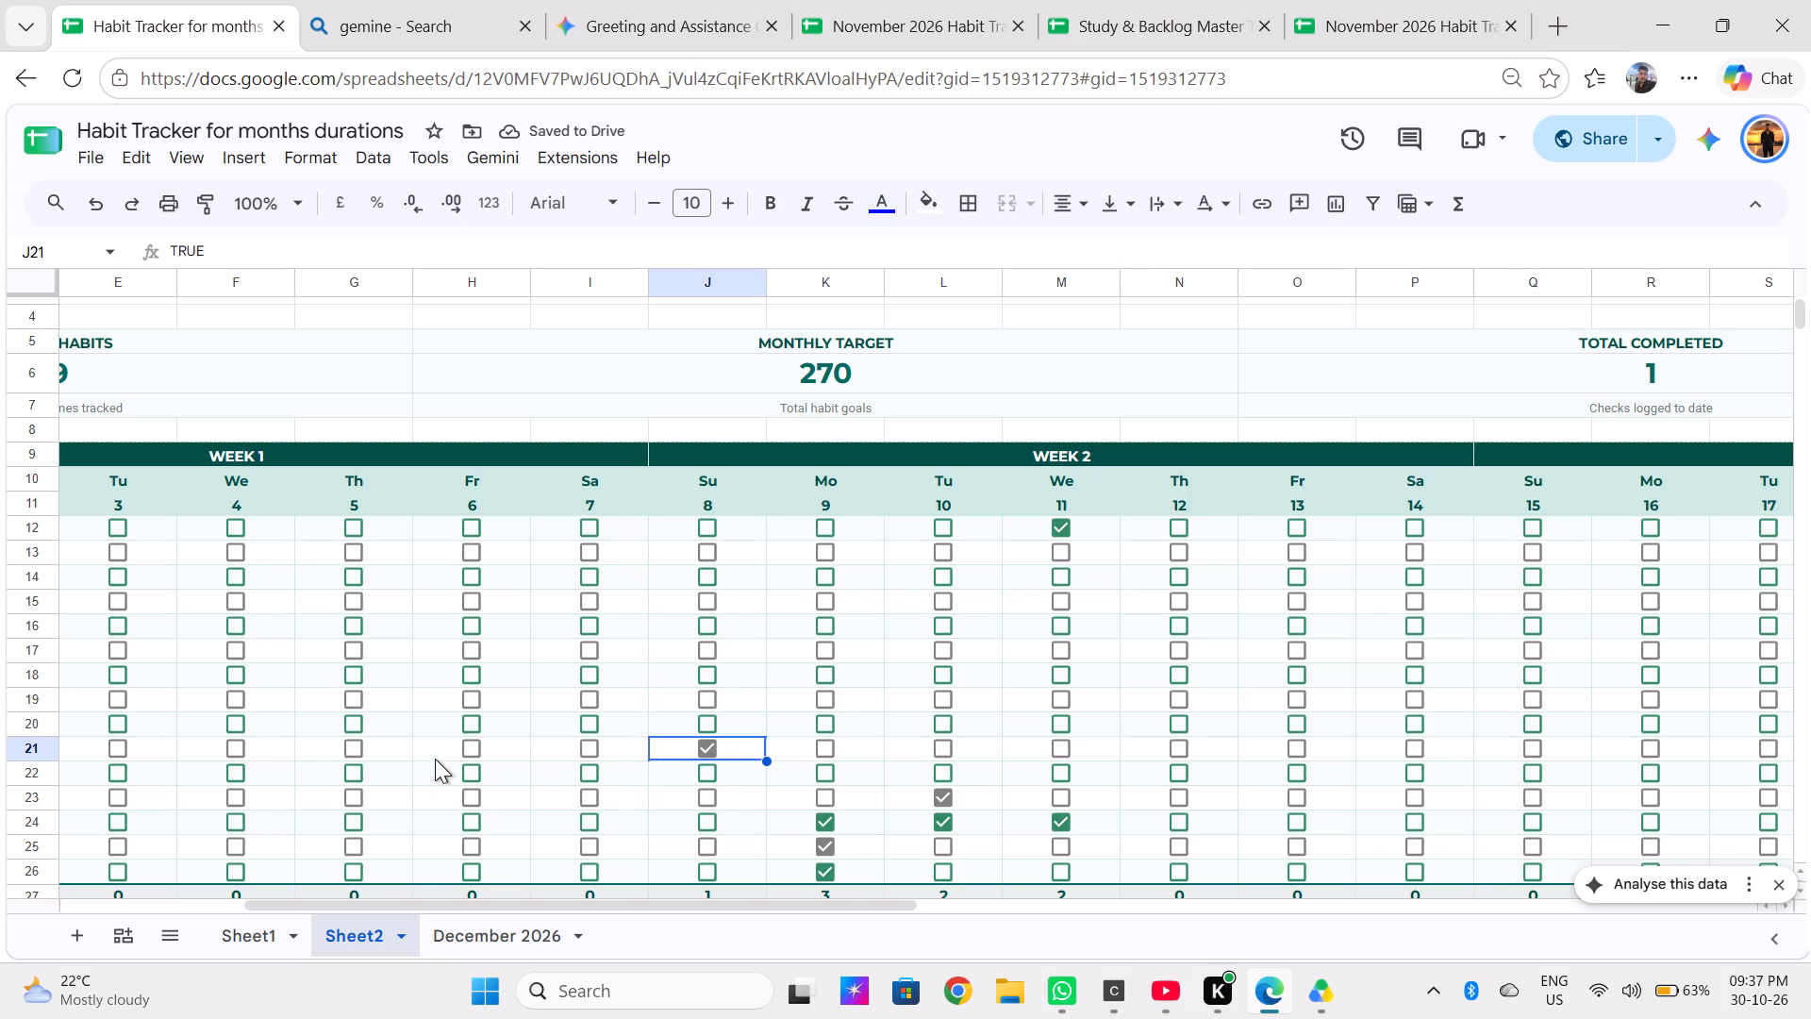
click(476, 752)
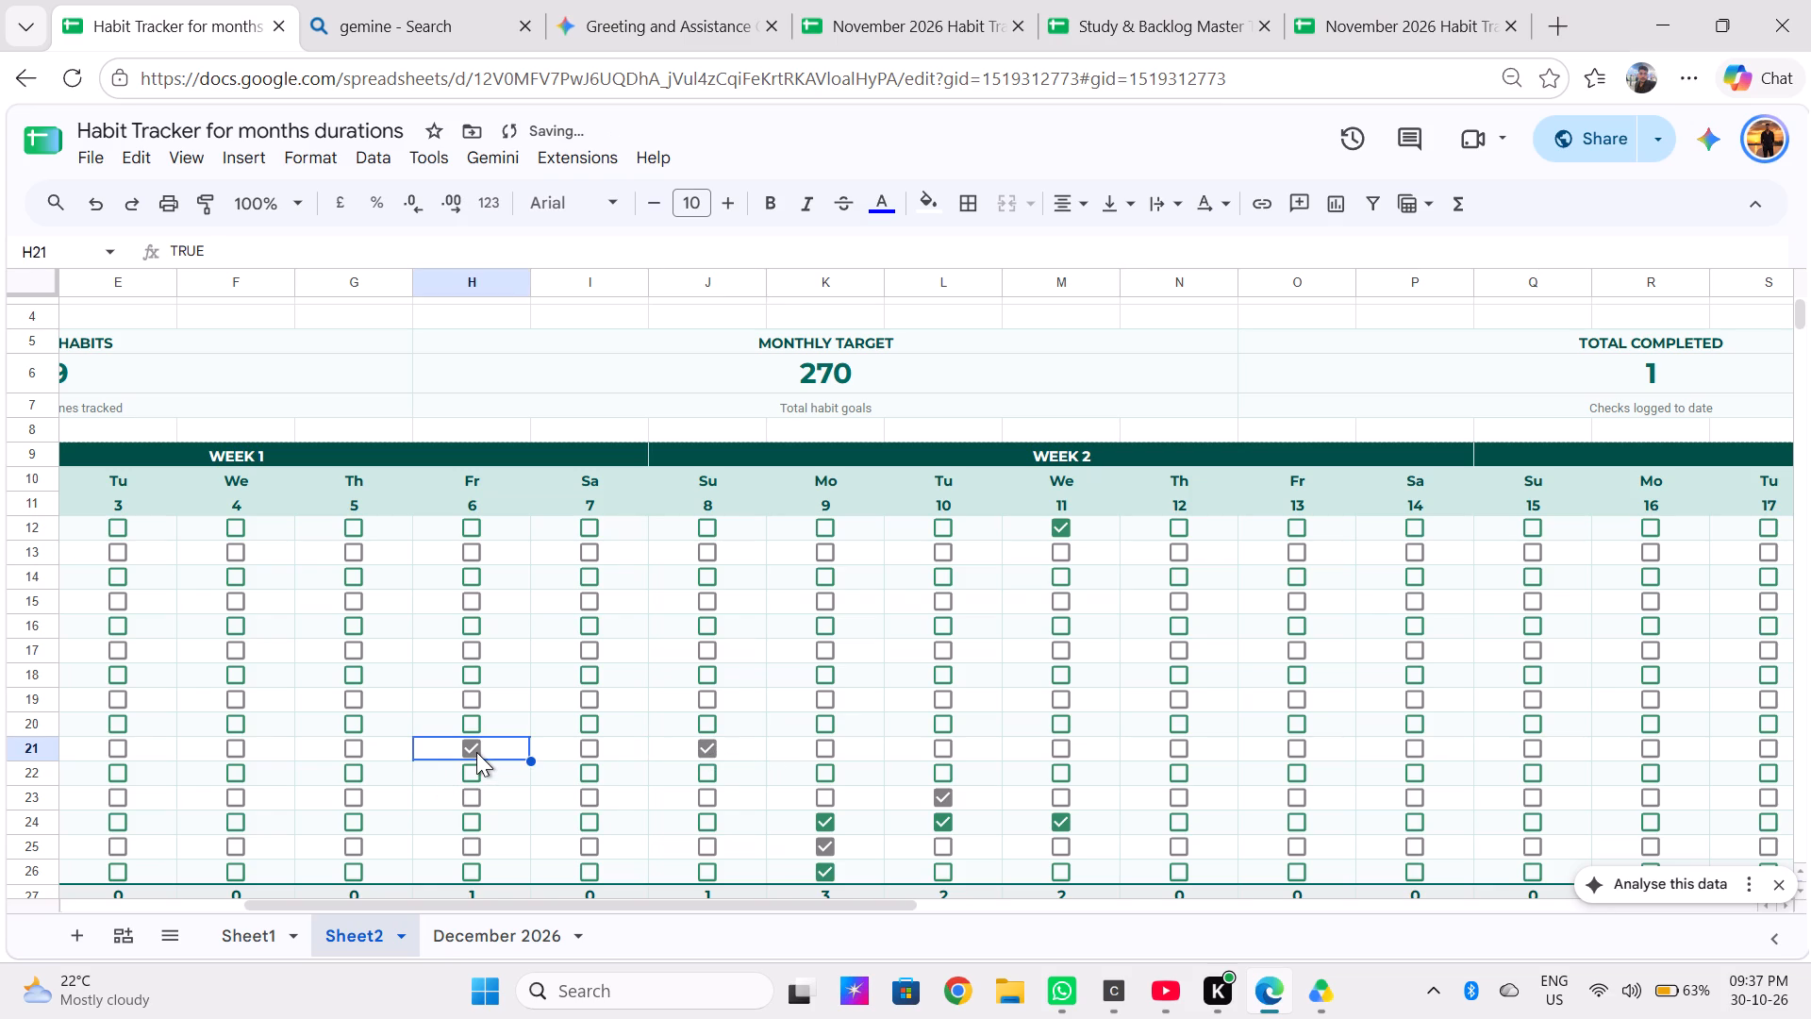
click(710, 827)
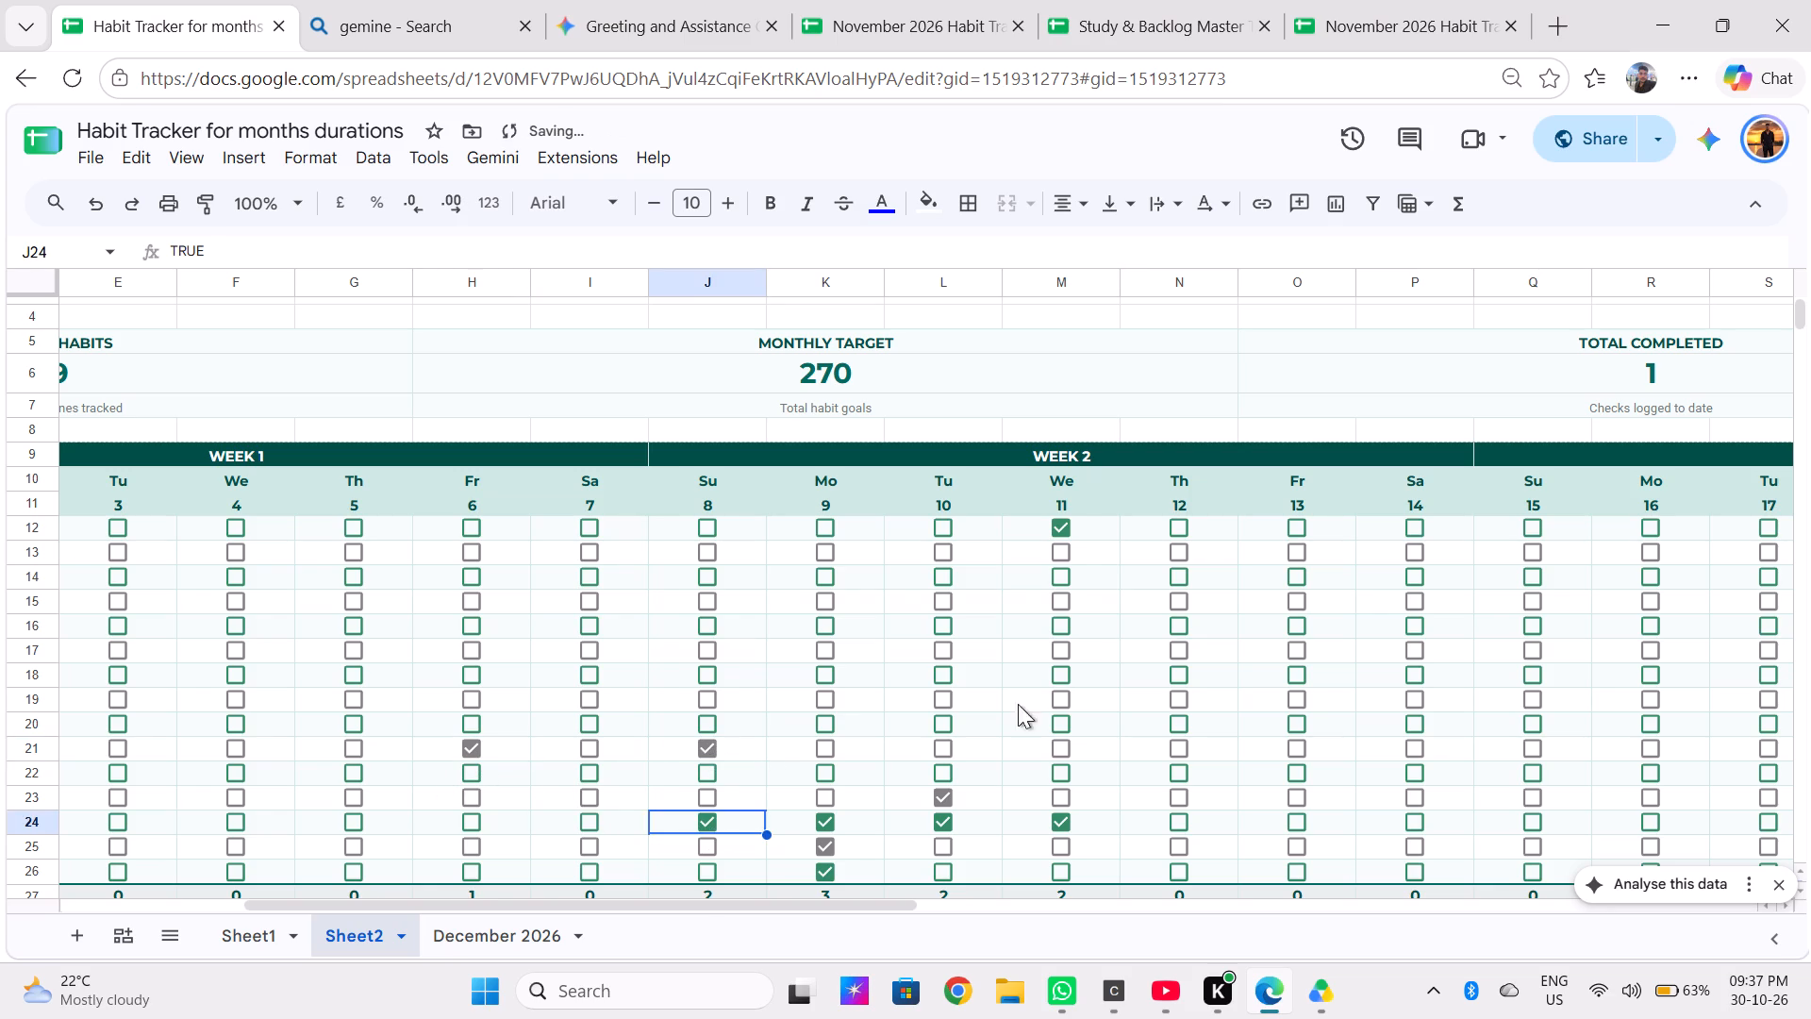
click(1063, 558)
click(1061, 774)
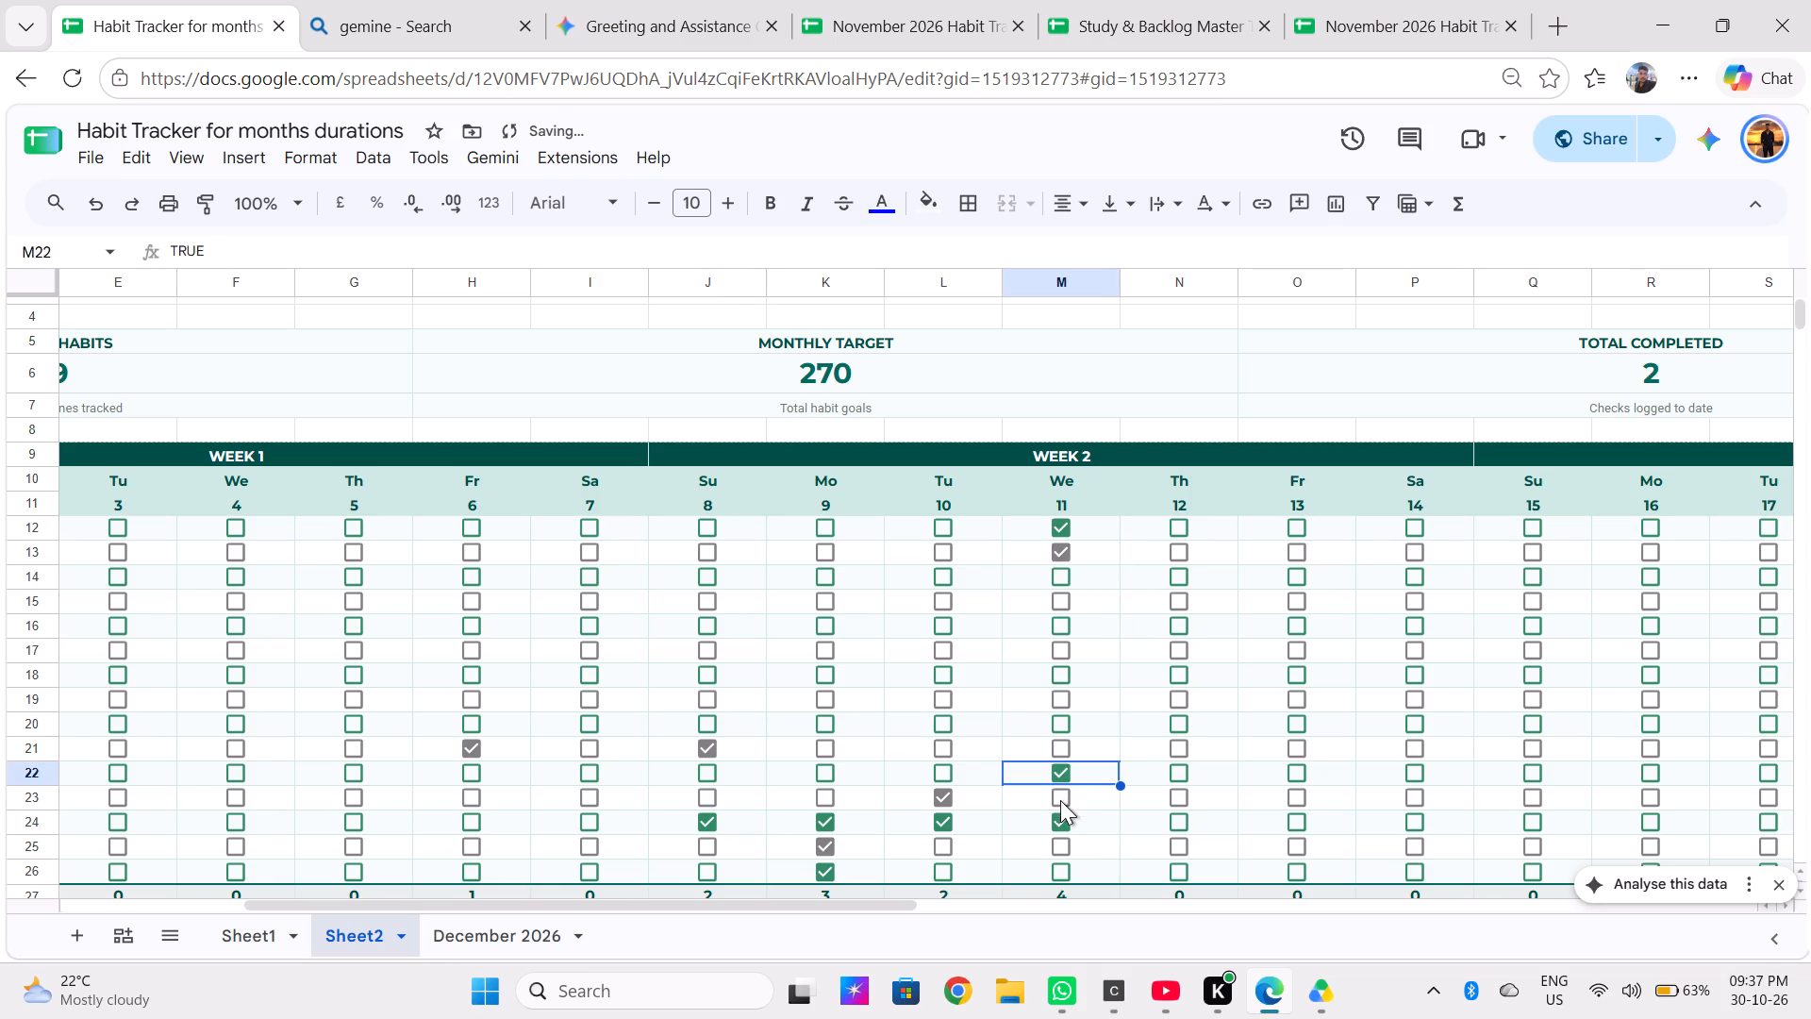
Untick the test checkboxes M24, M22, M13 and M12 in the day 11 column.
click(1057, 818)
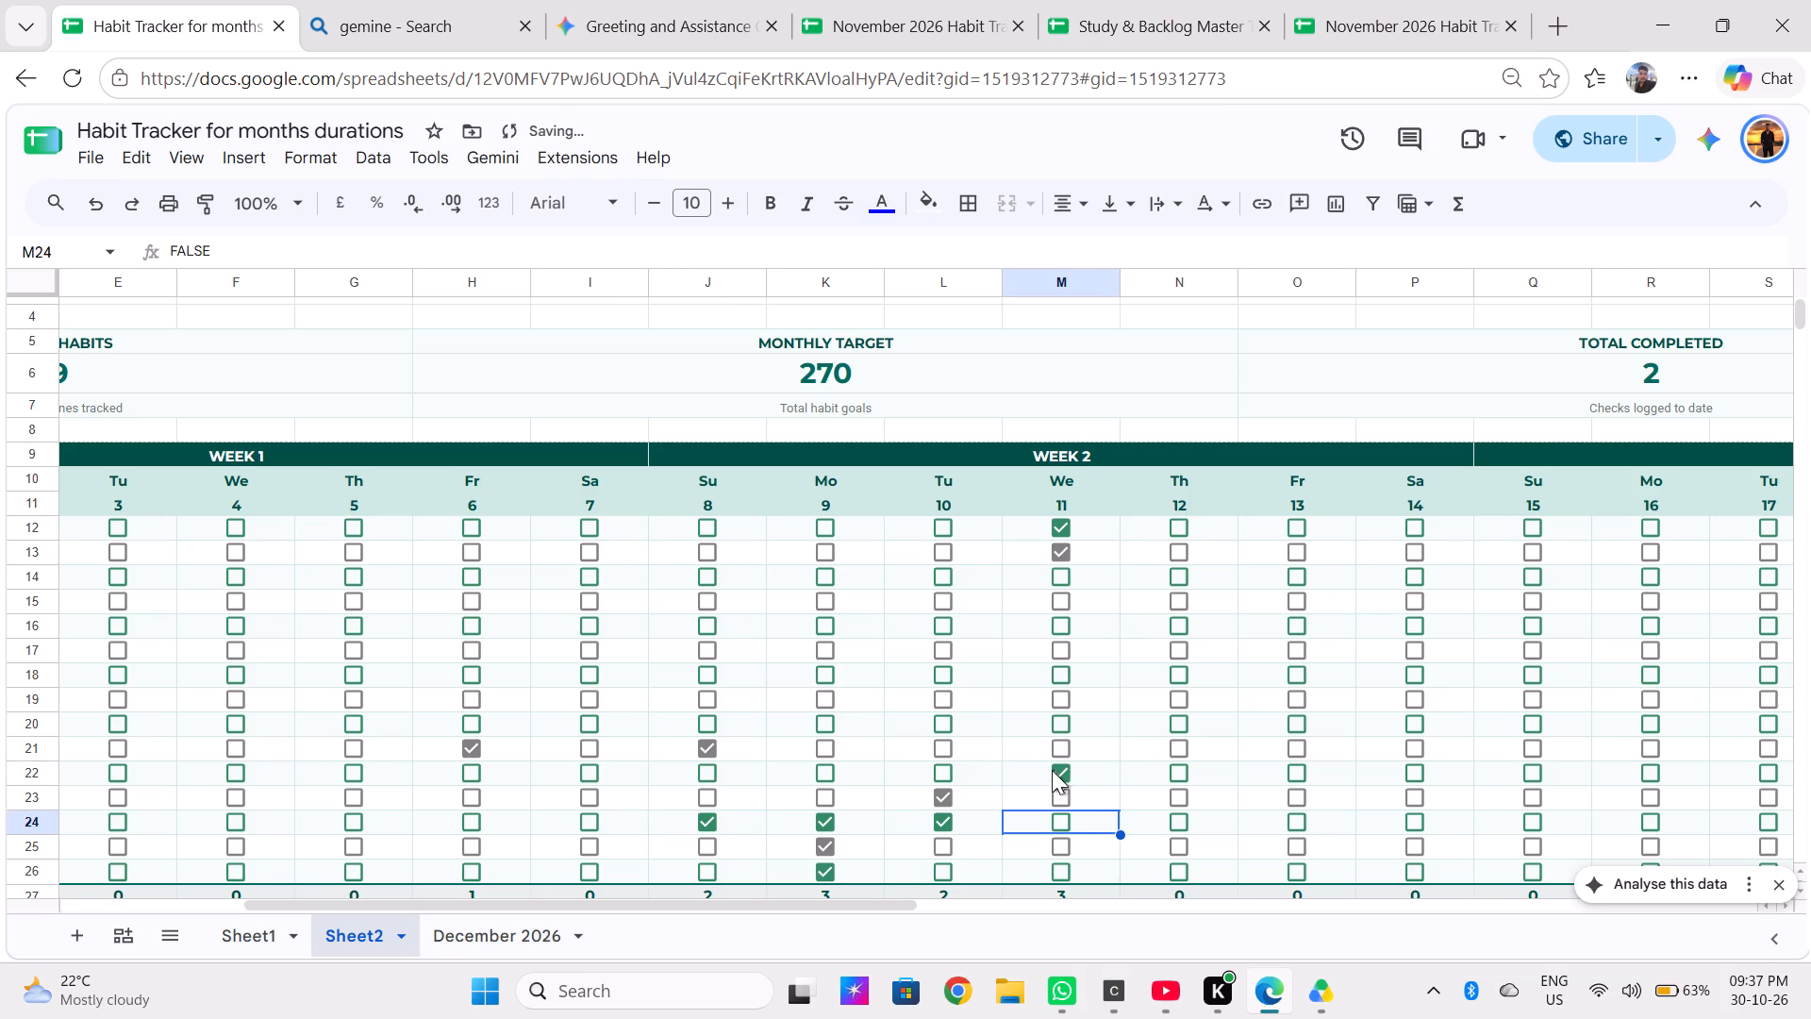
click(1056, 769)
click(1064, 554)
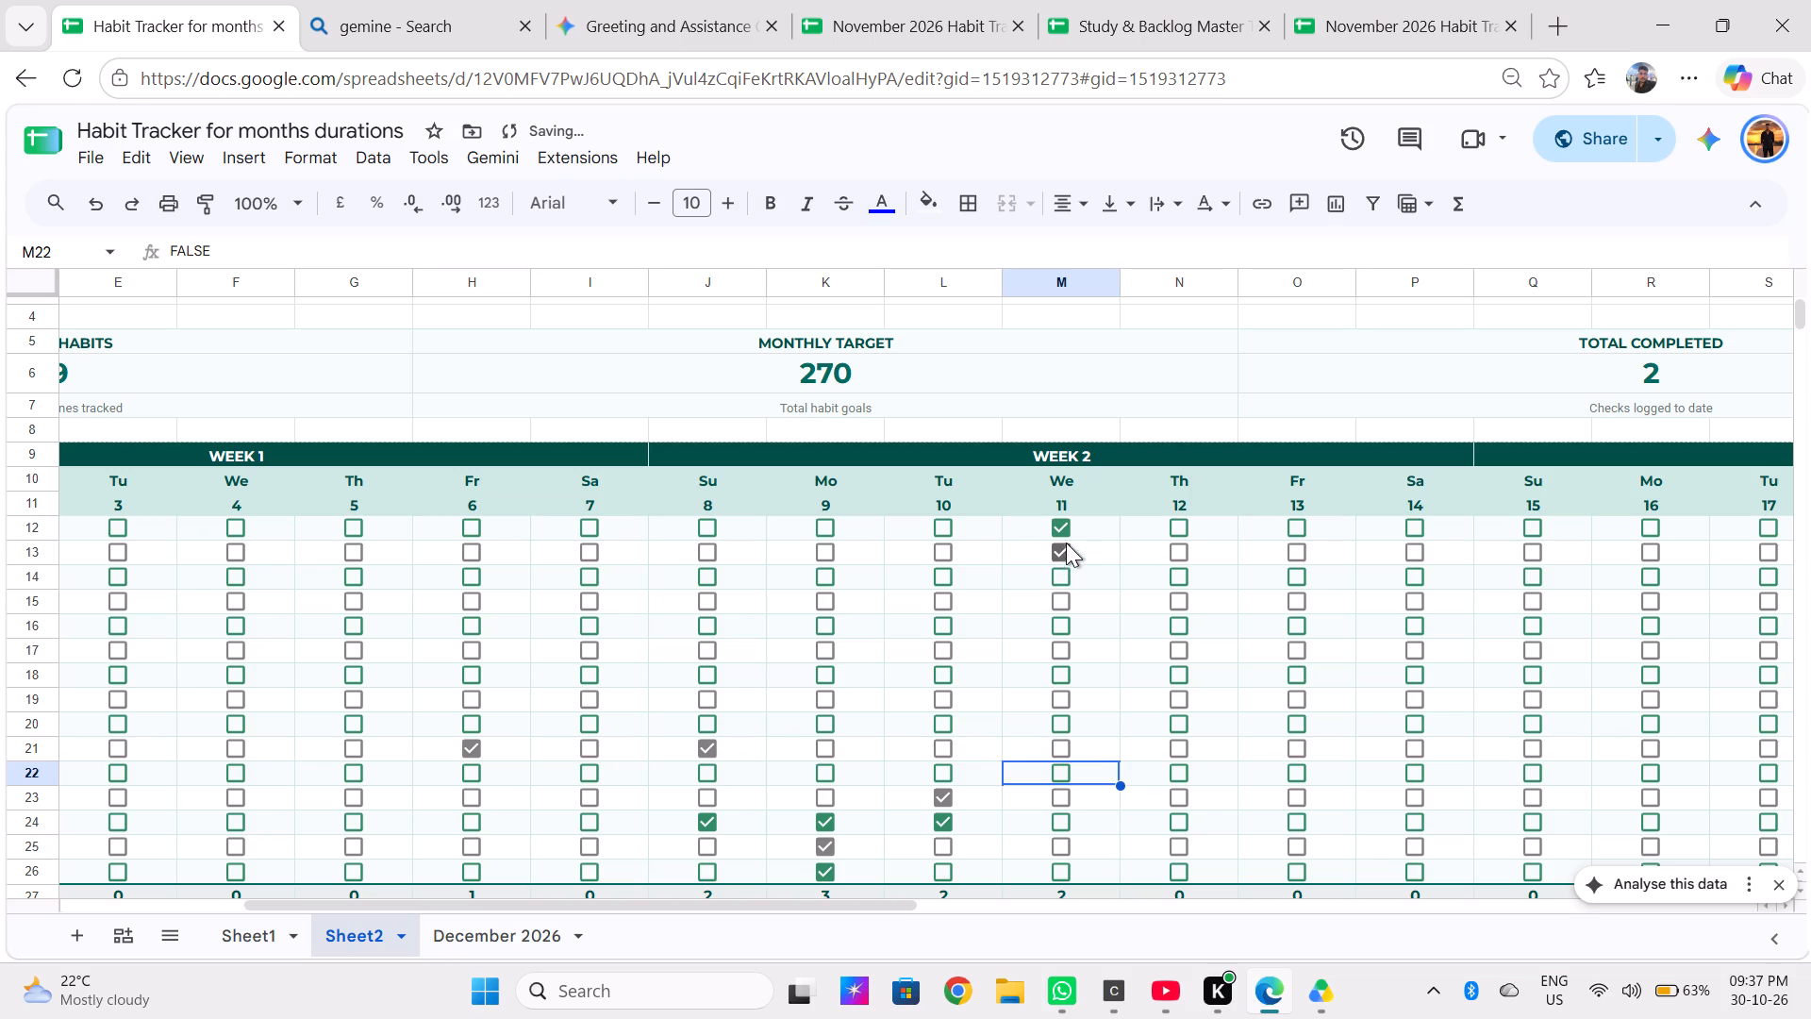
click(1062, 527)
Clear the remaining test ticks for days 6 to 10 in L24, K24, J24, K26, K25, J21, H21 and L23.
click(943, 823)
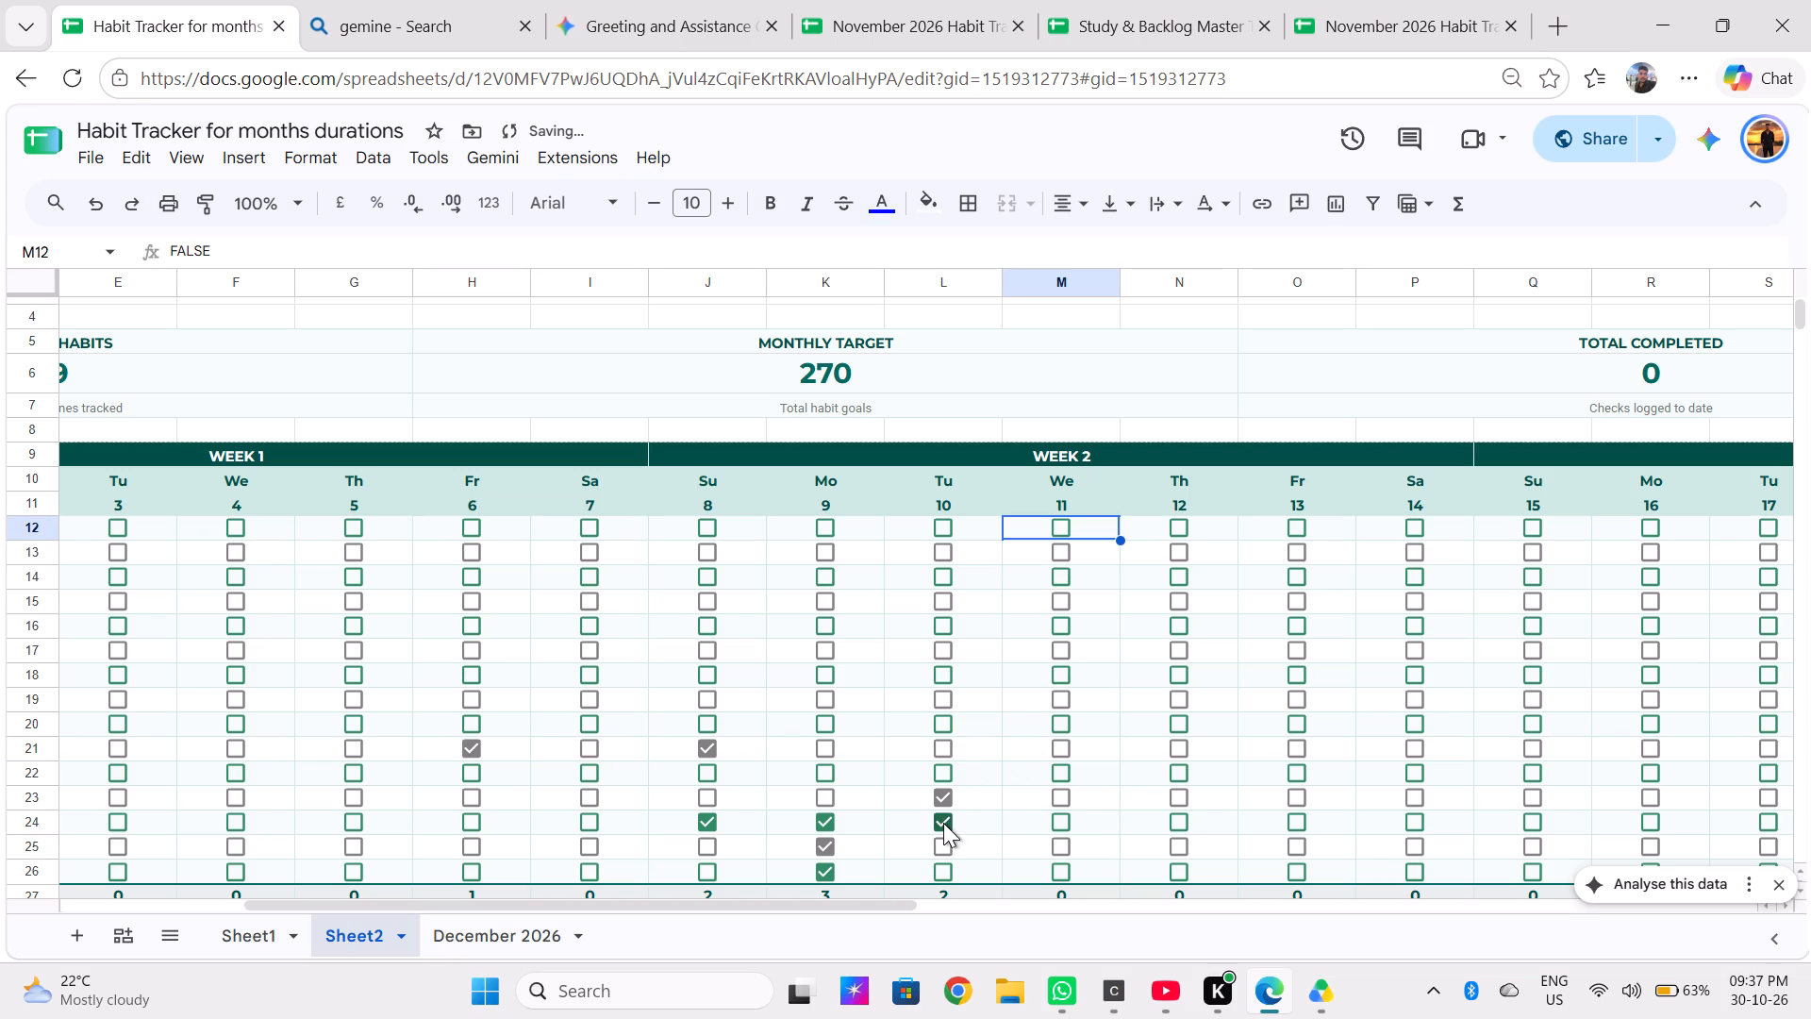
click(940, 788)
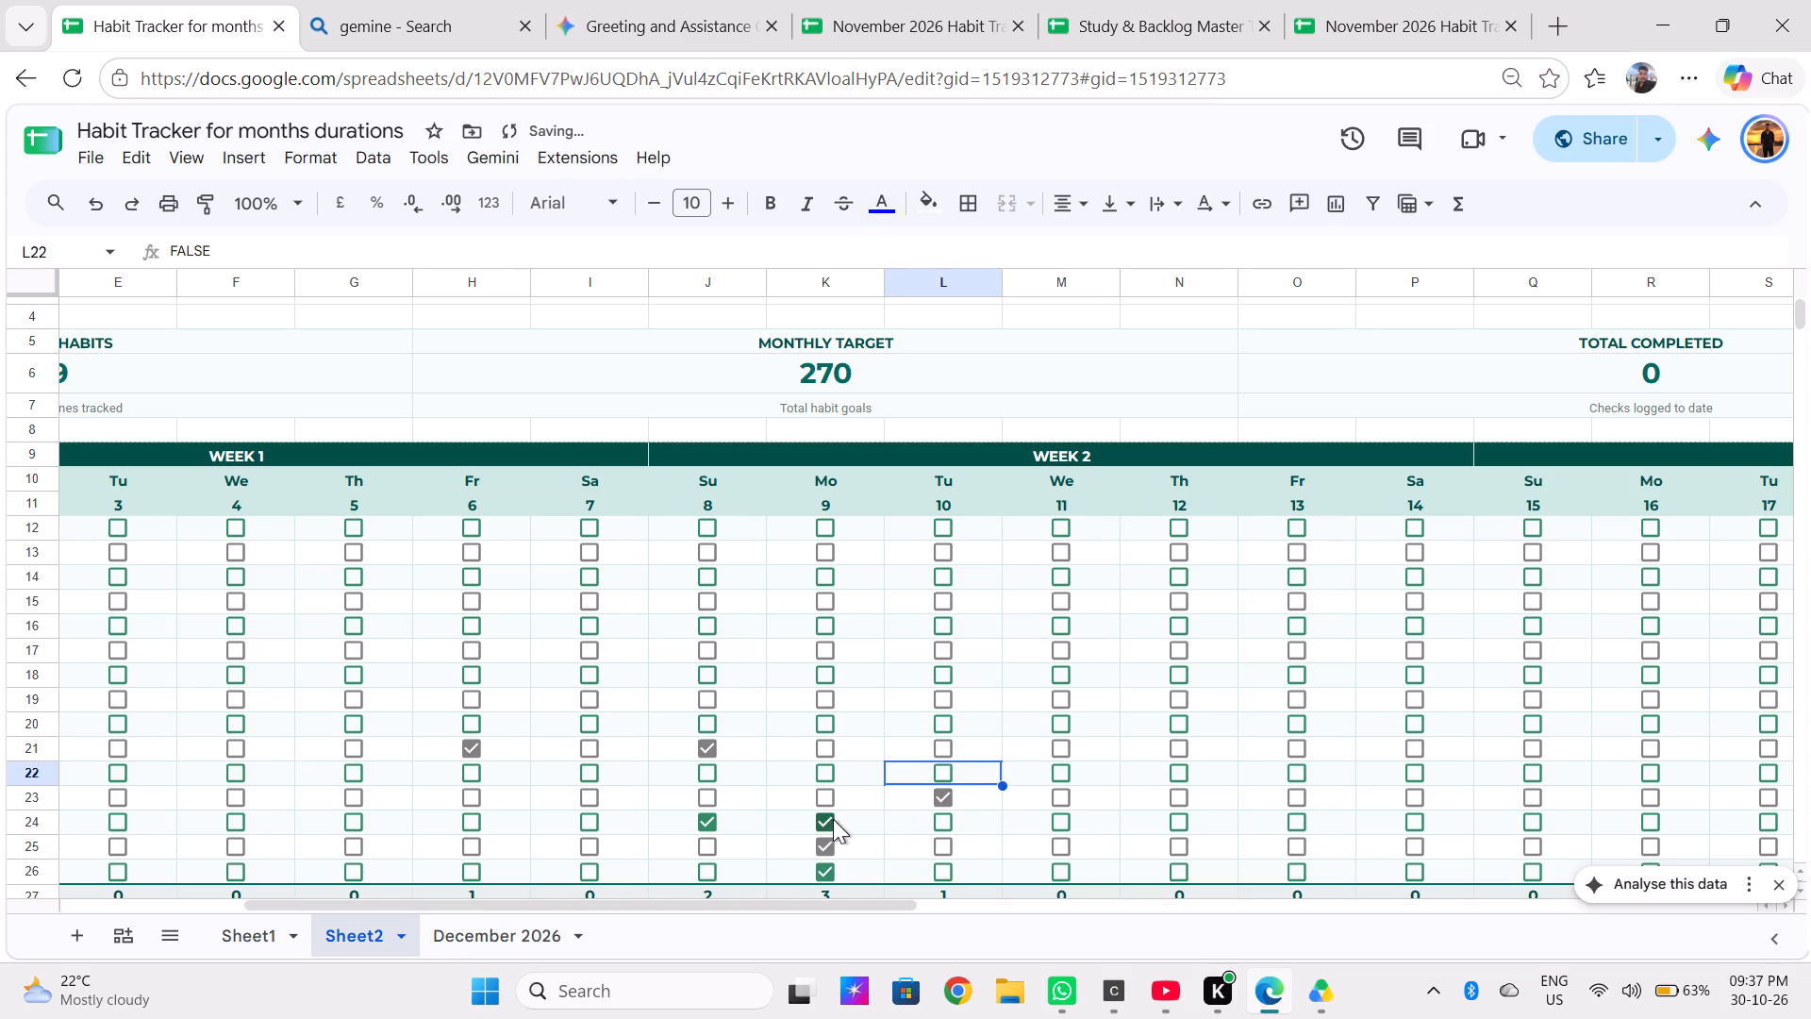
click(842, 819)
click(838, 823)
click(822, 816)
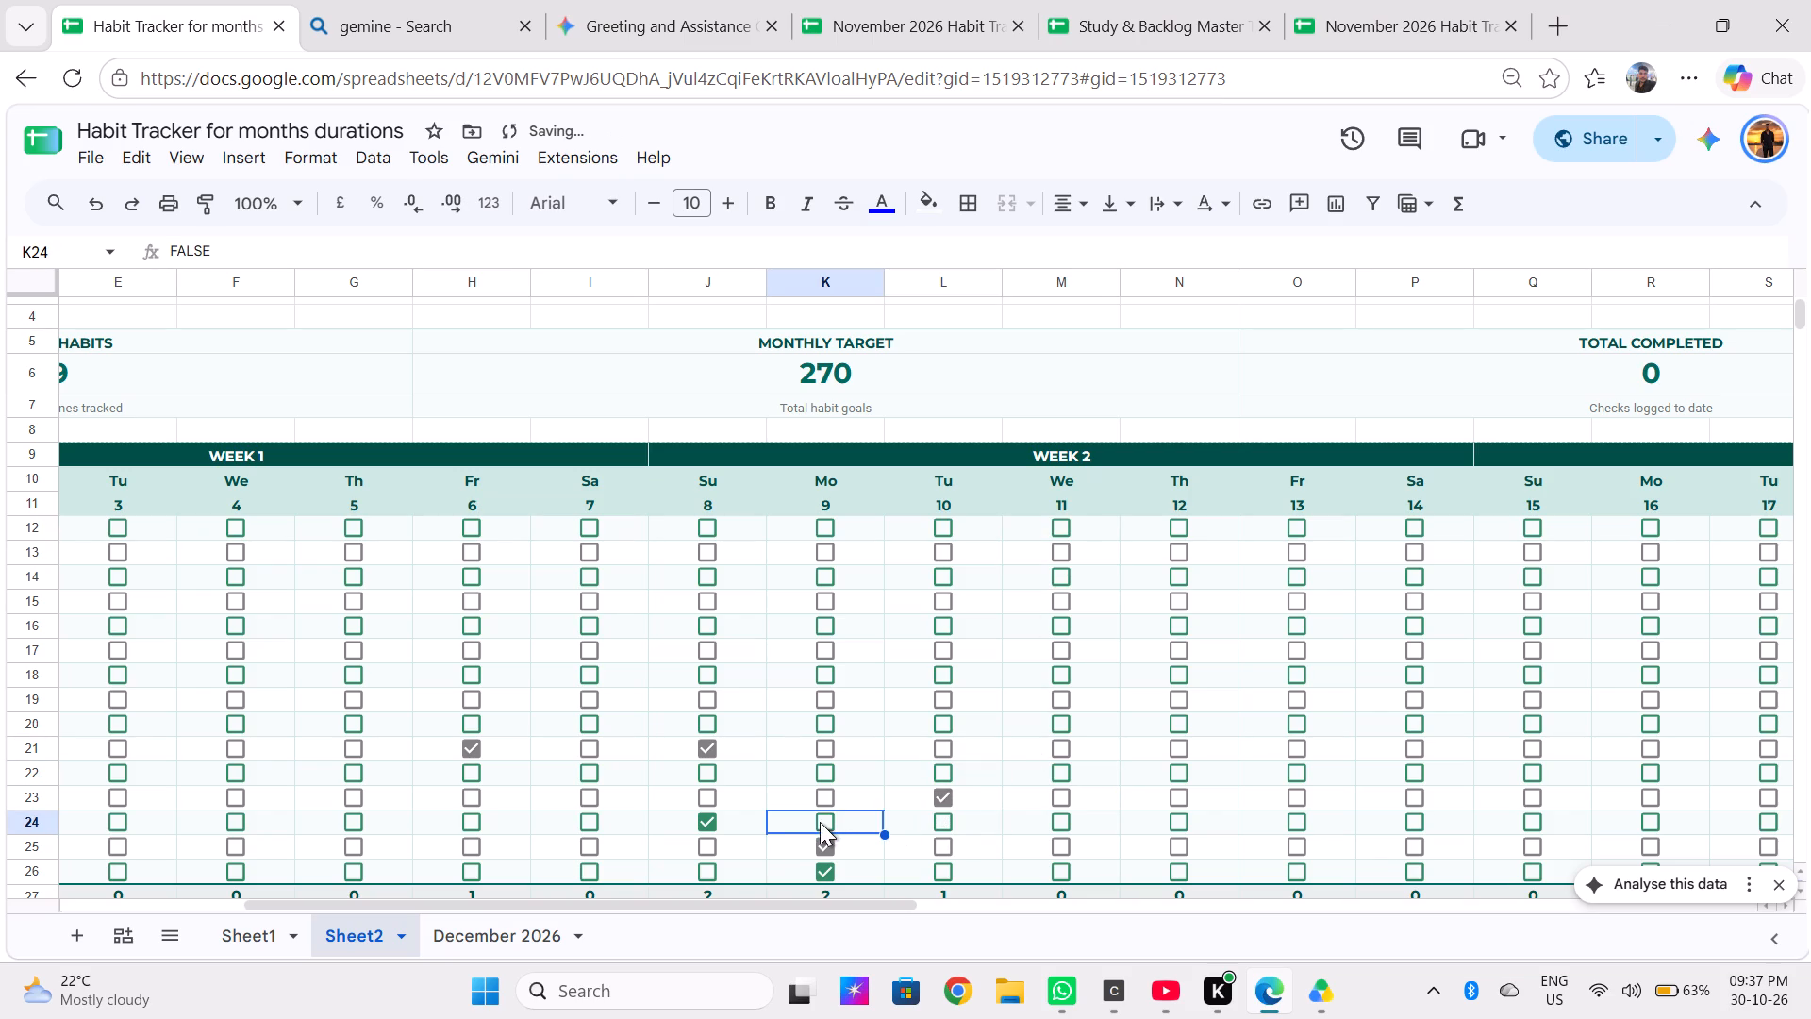
click(820, 822)
click(706, 816)
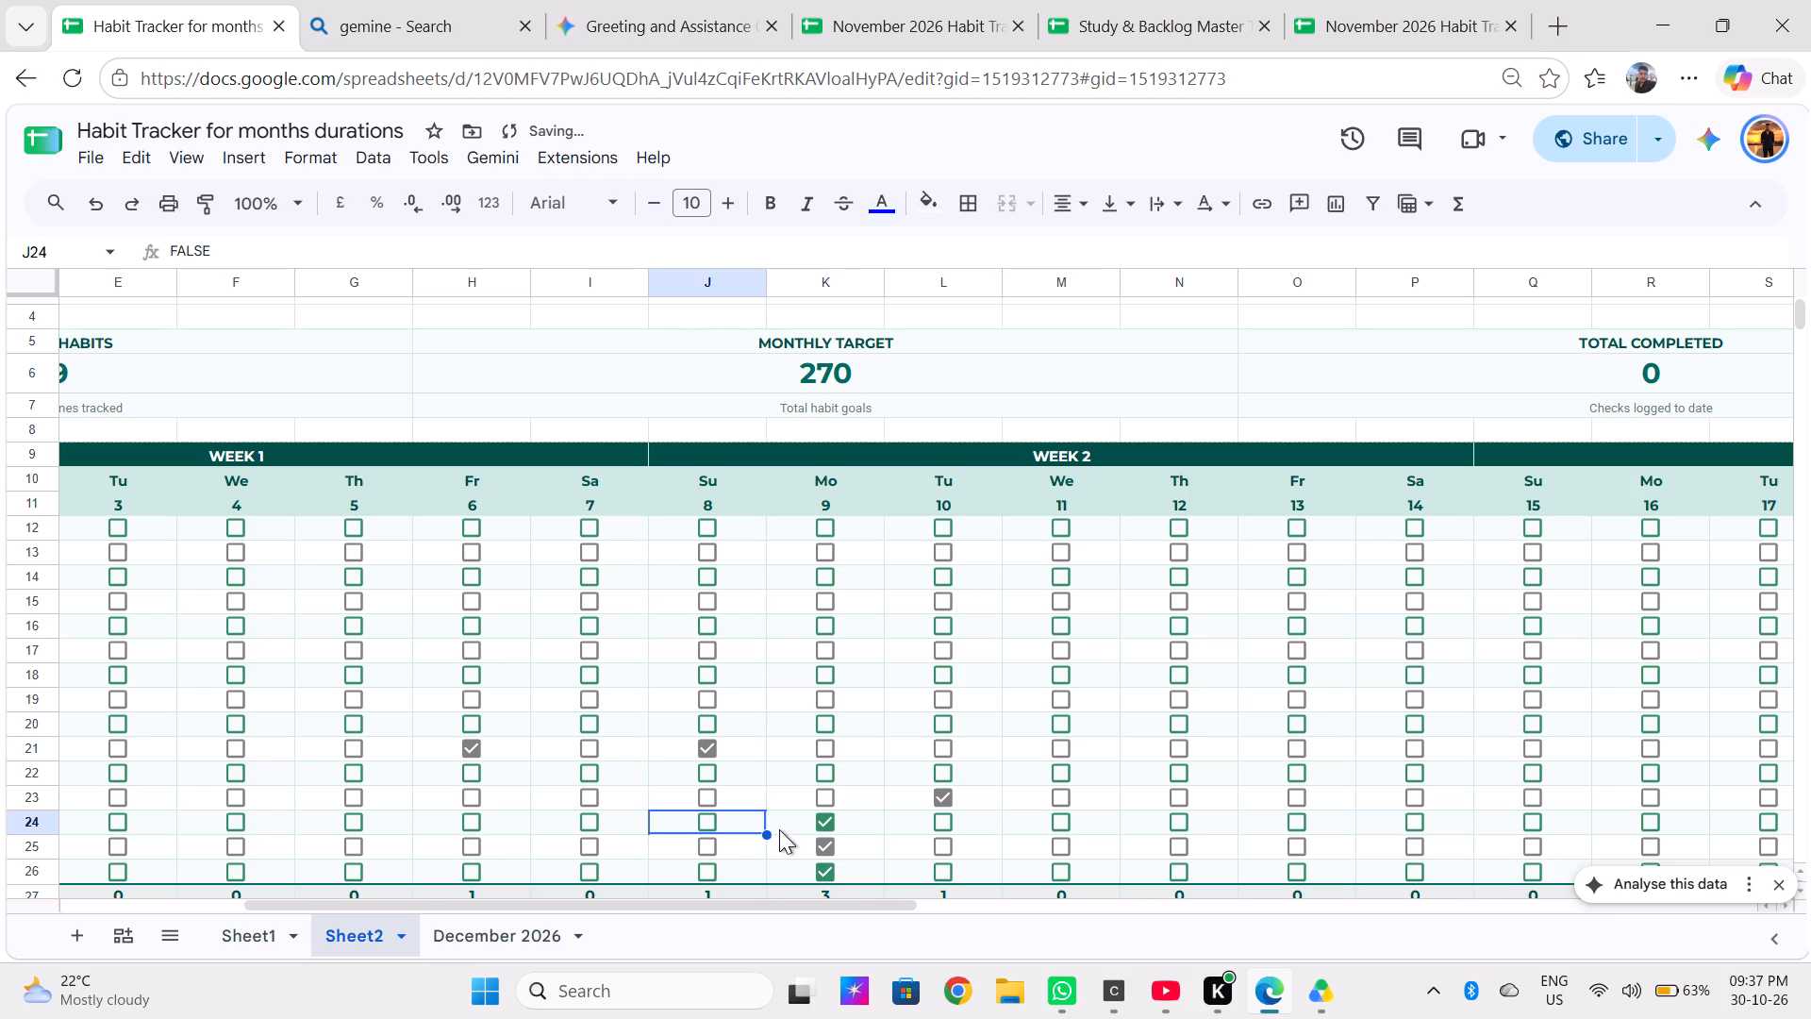
click(828, 867)
click(822, 847)
click(825, 812)
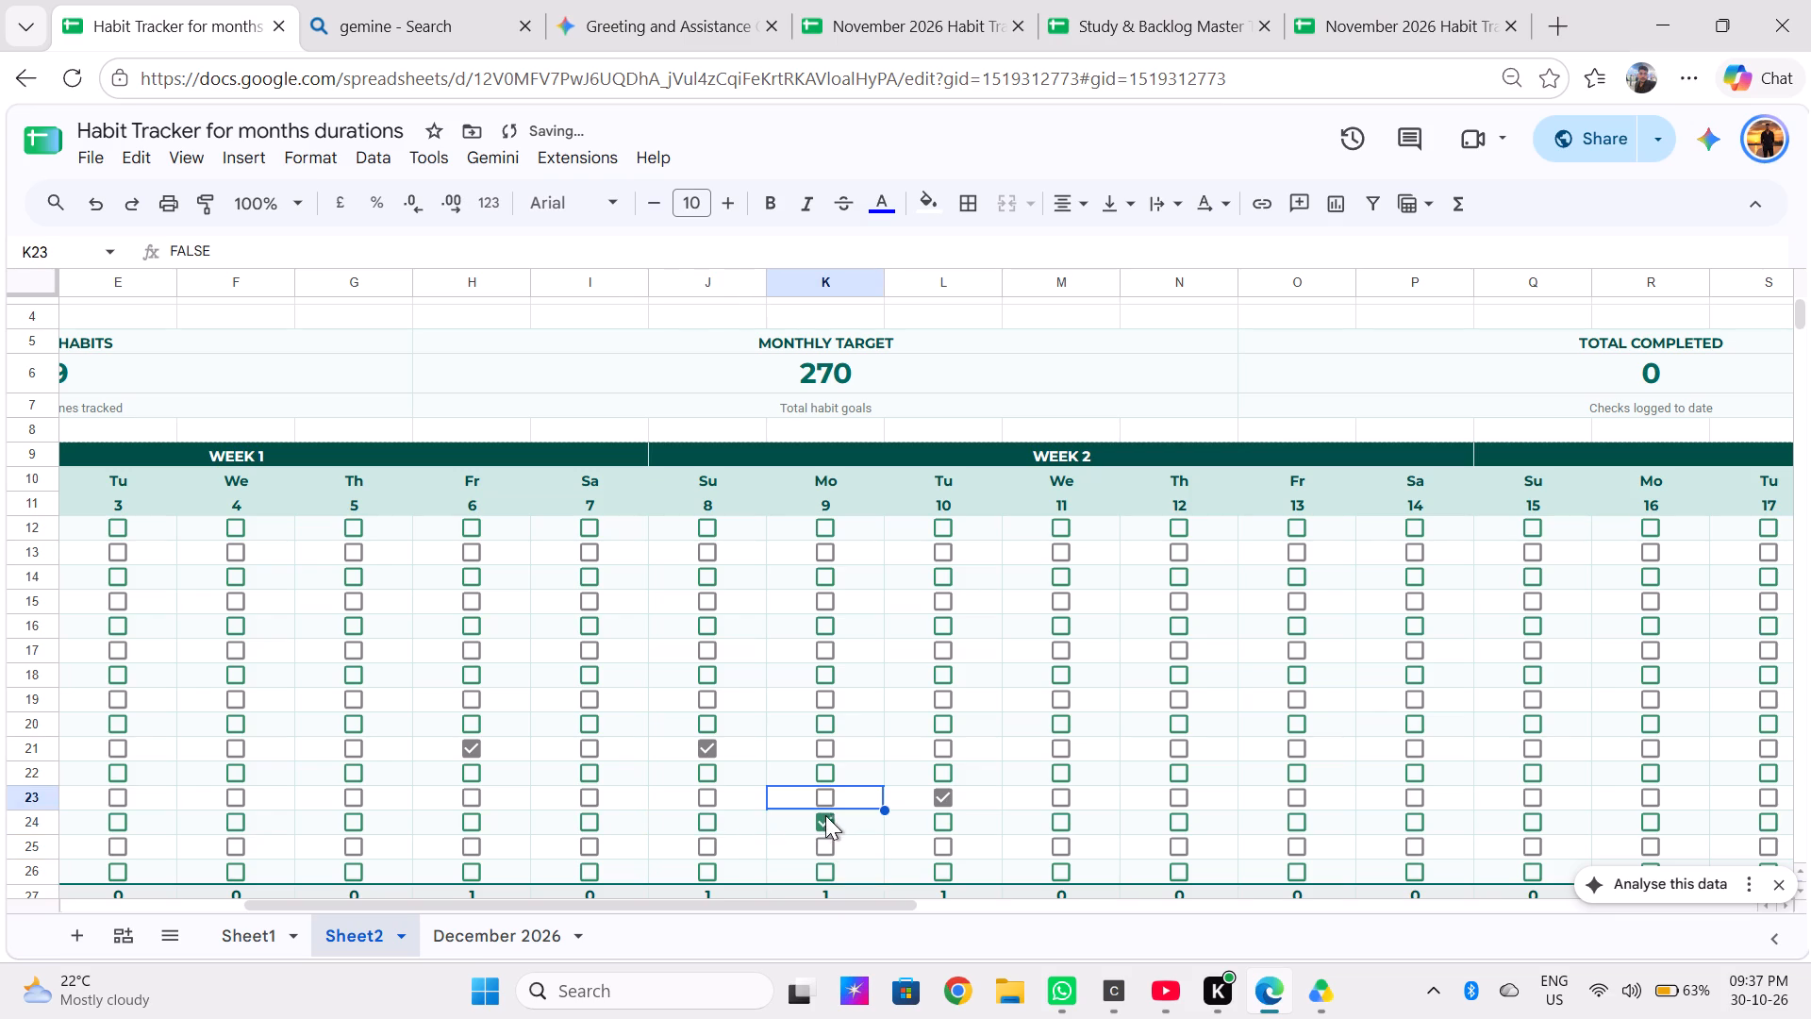
click(827, 824)
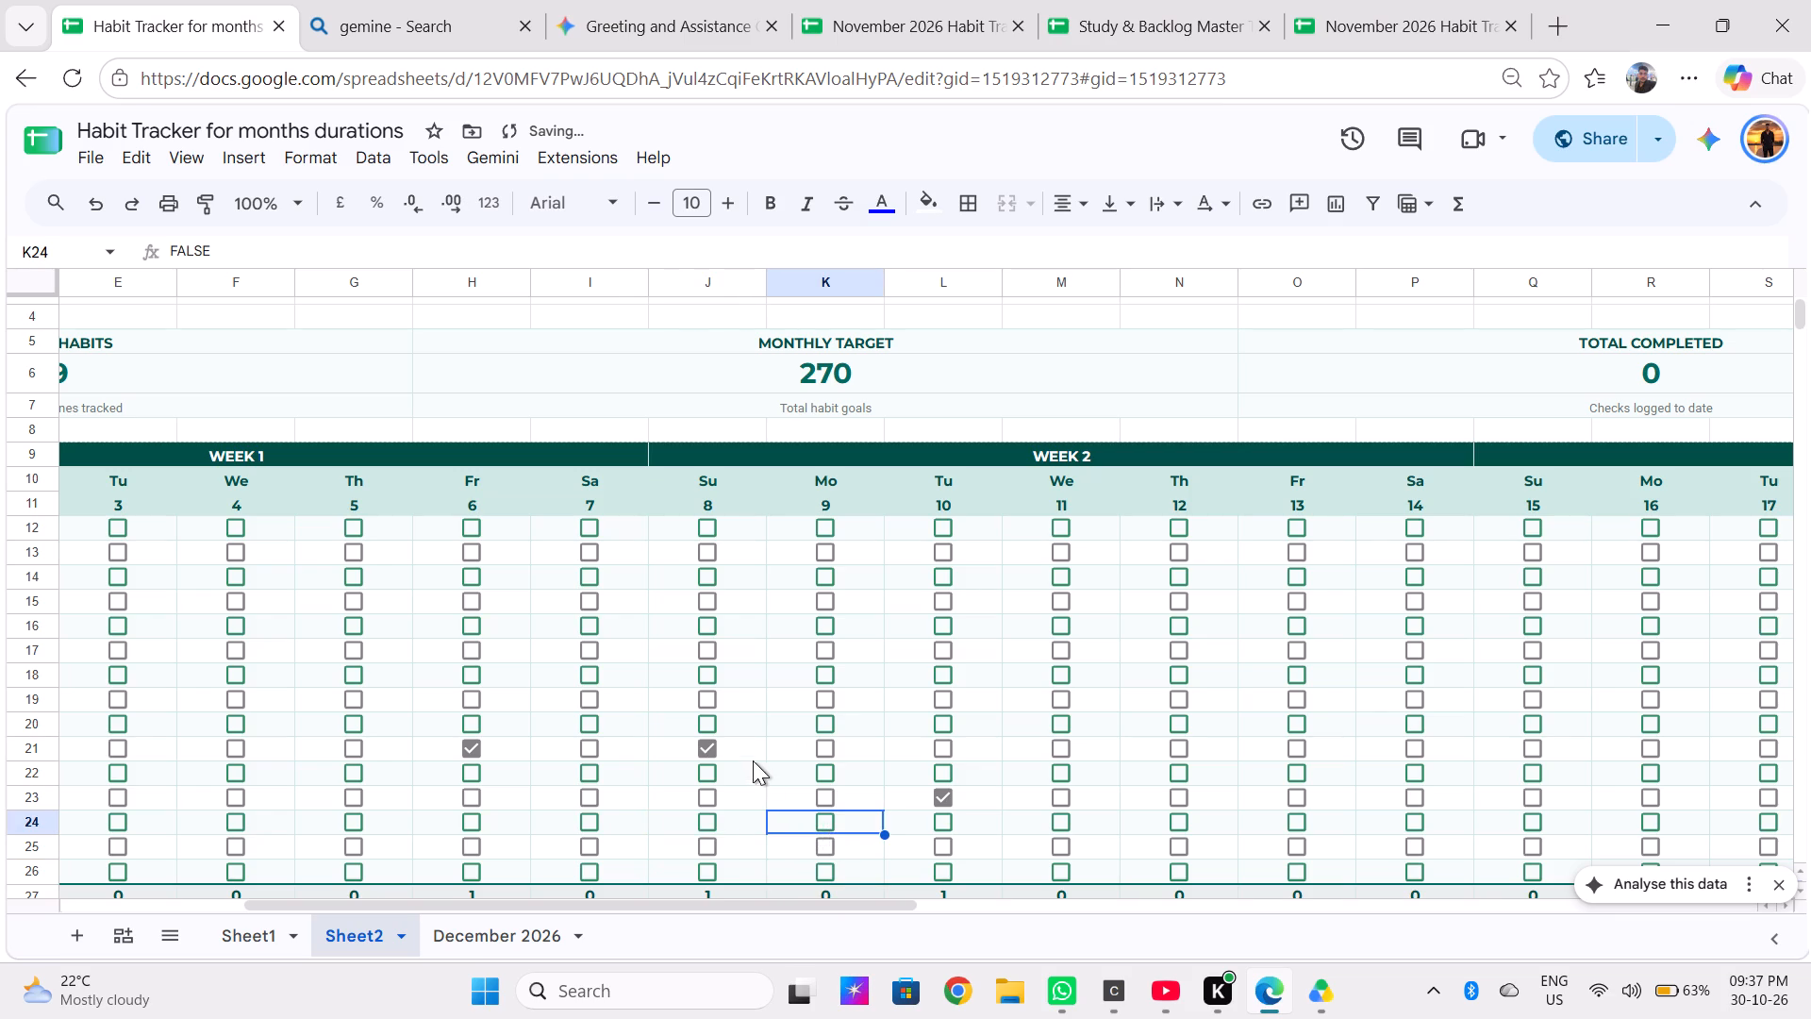
click(707, 750)
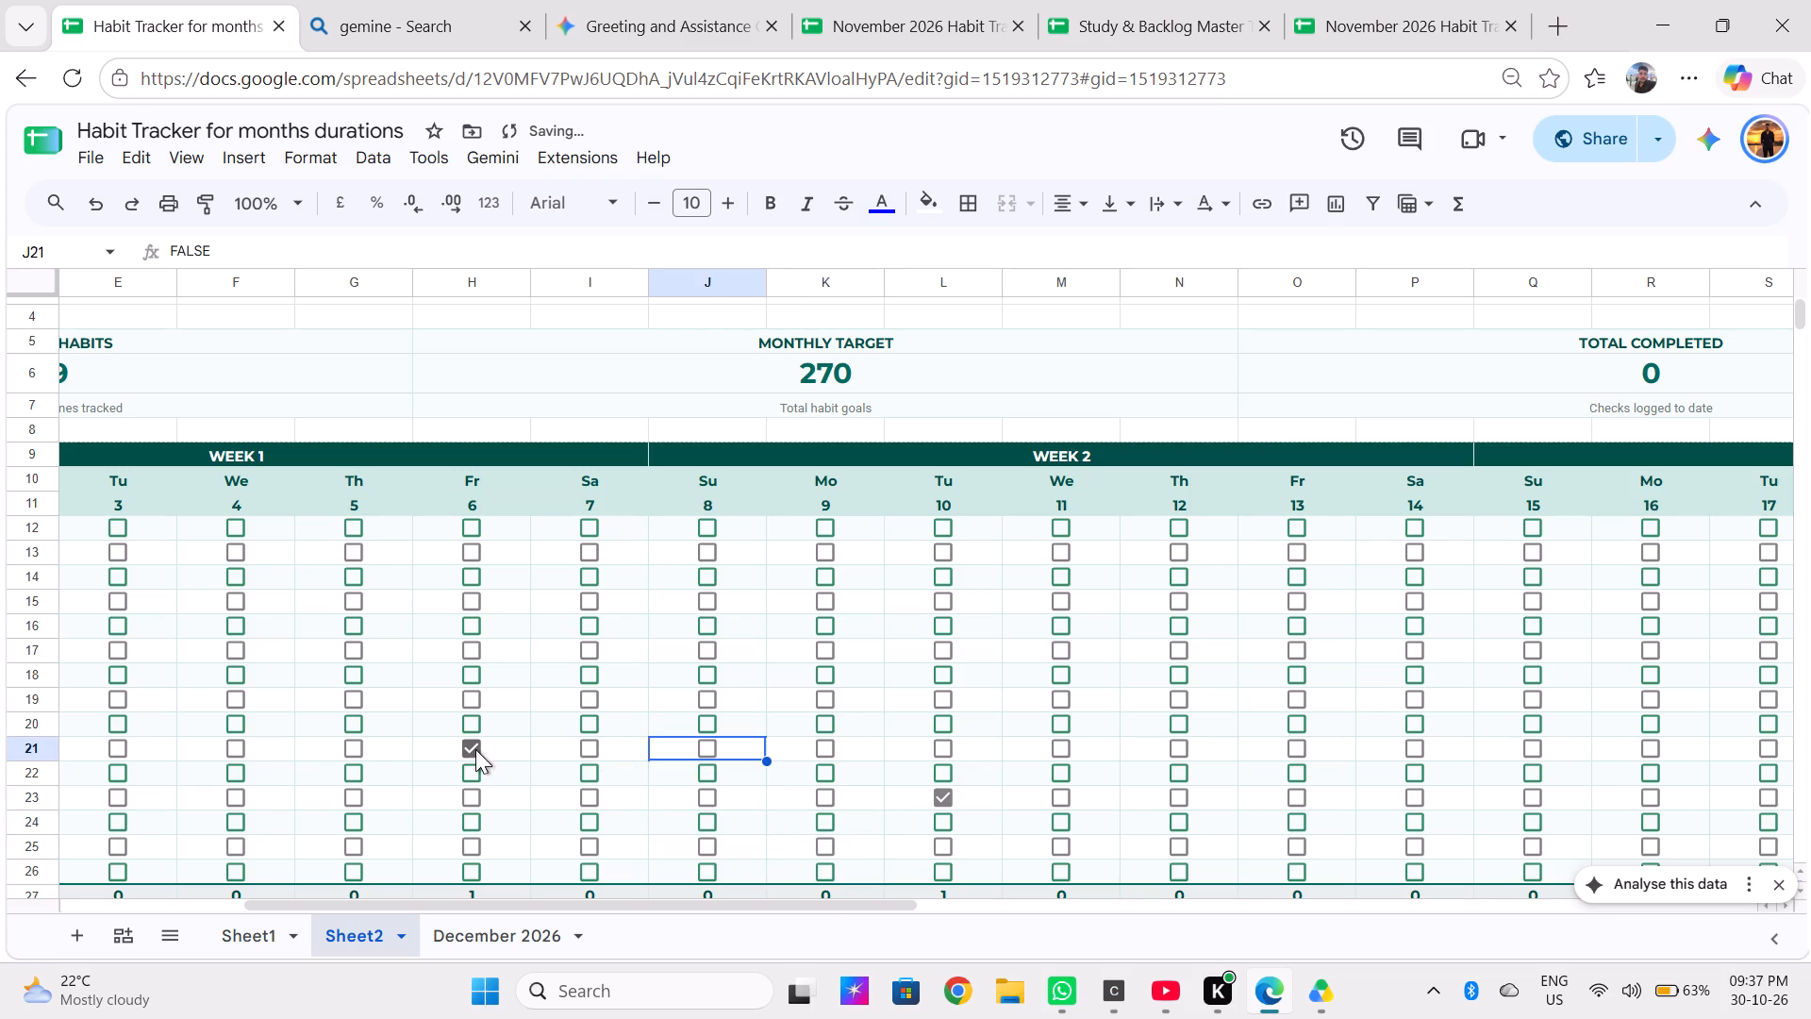
click(475, 749)
click(943, 794)
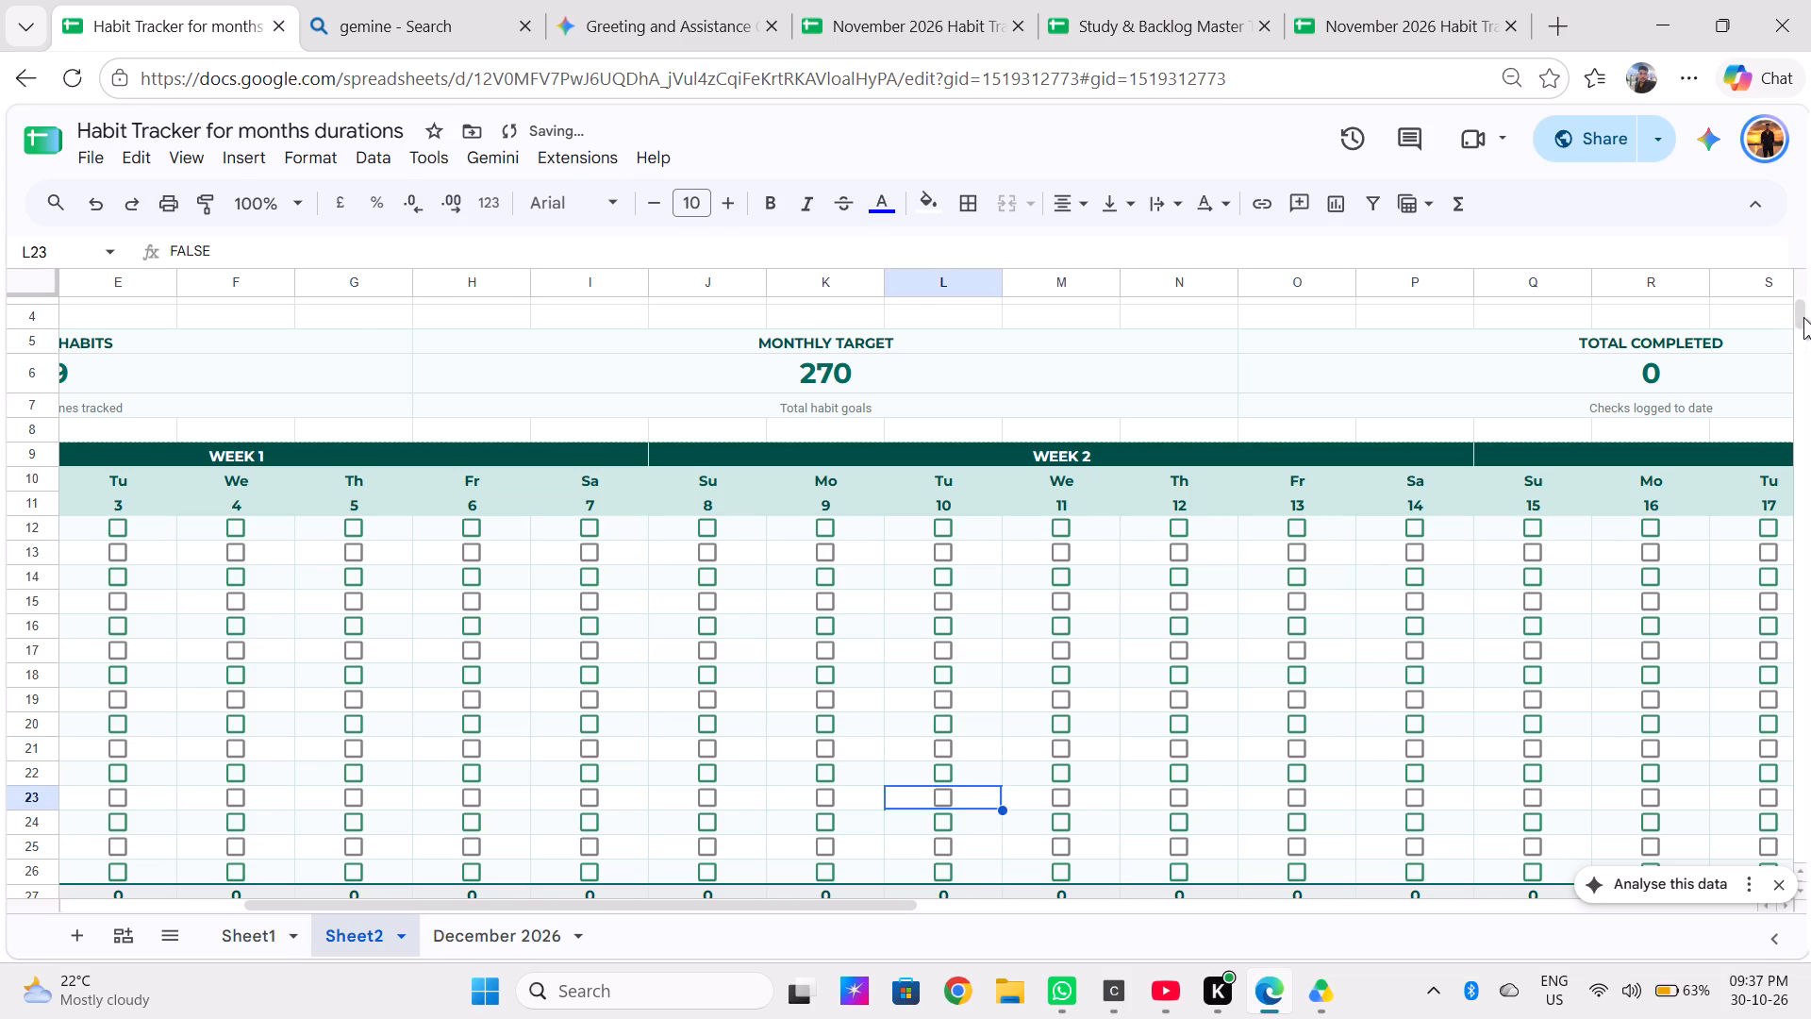
In the original November 2026 Habit Tracker, test the chart by ticking T24 to T26, S24, P24, Q24, R26, R22 and R21.
drag(1803, 317, 1796, 345)
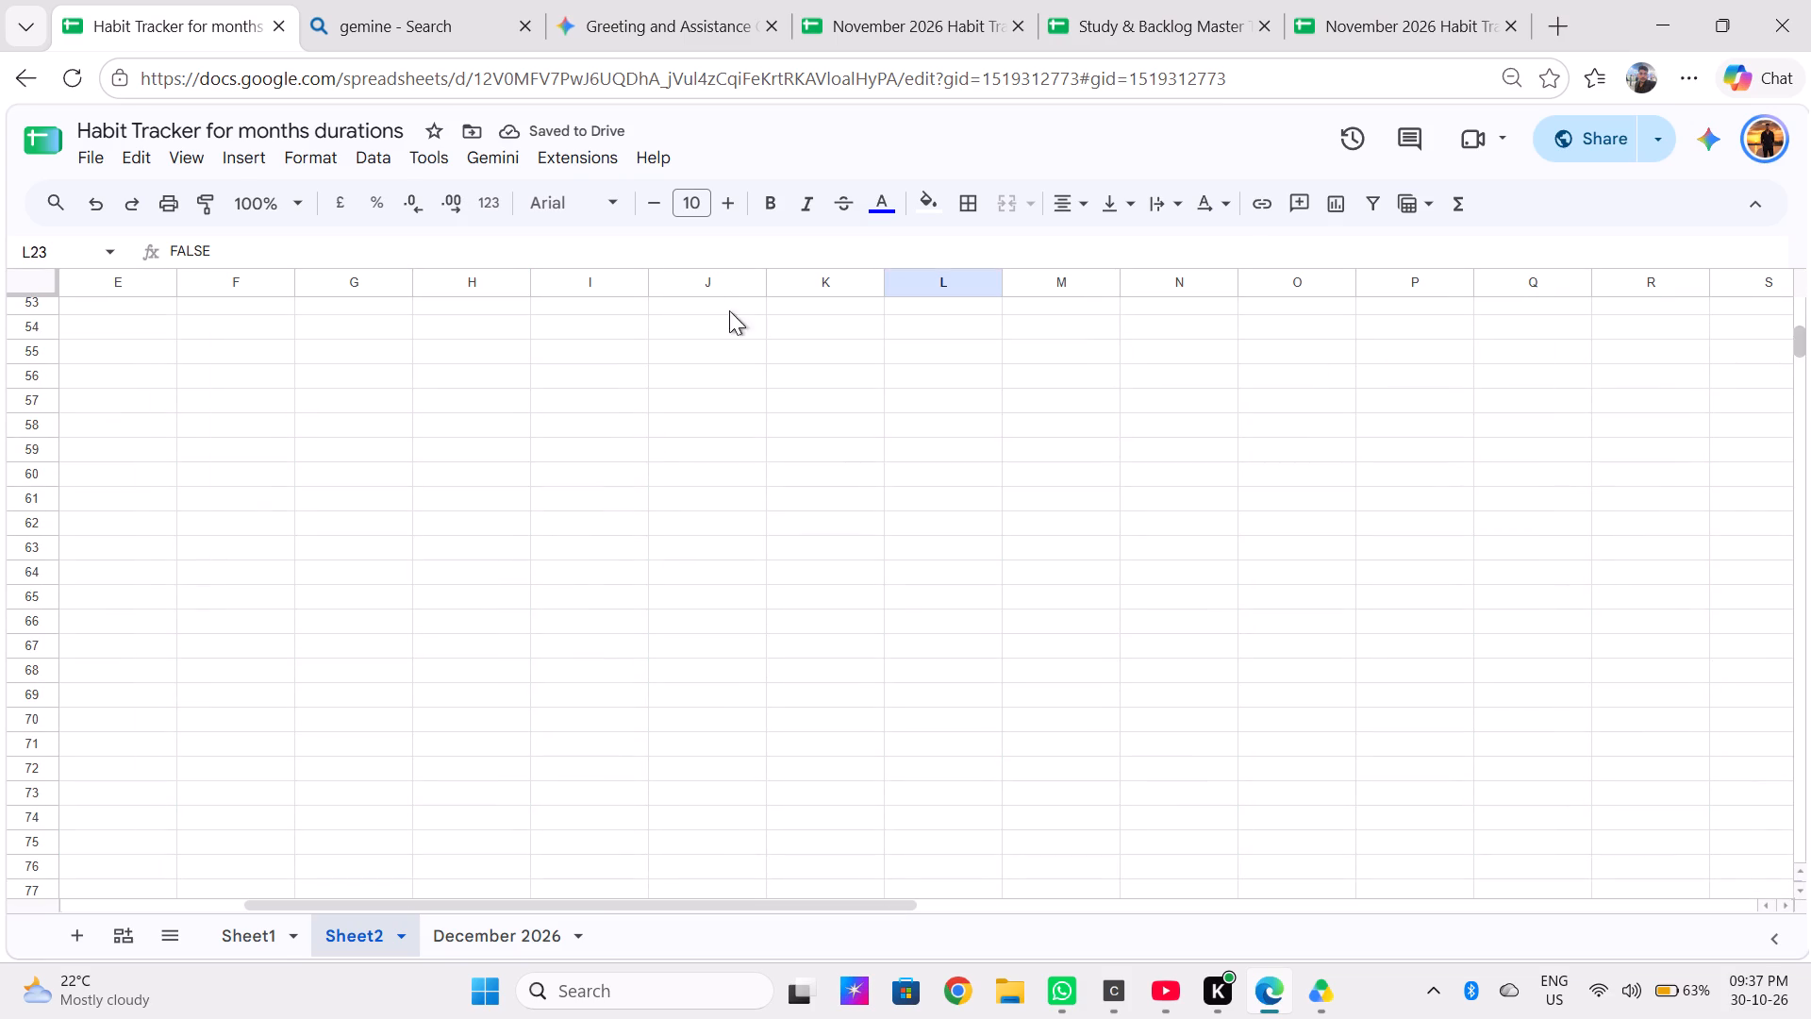
click(944, 17)
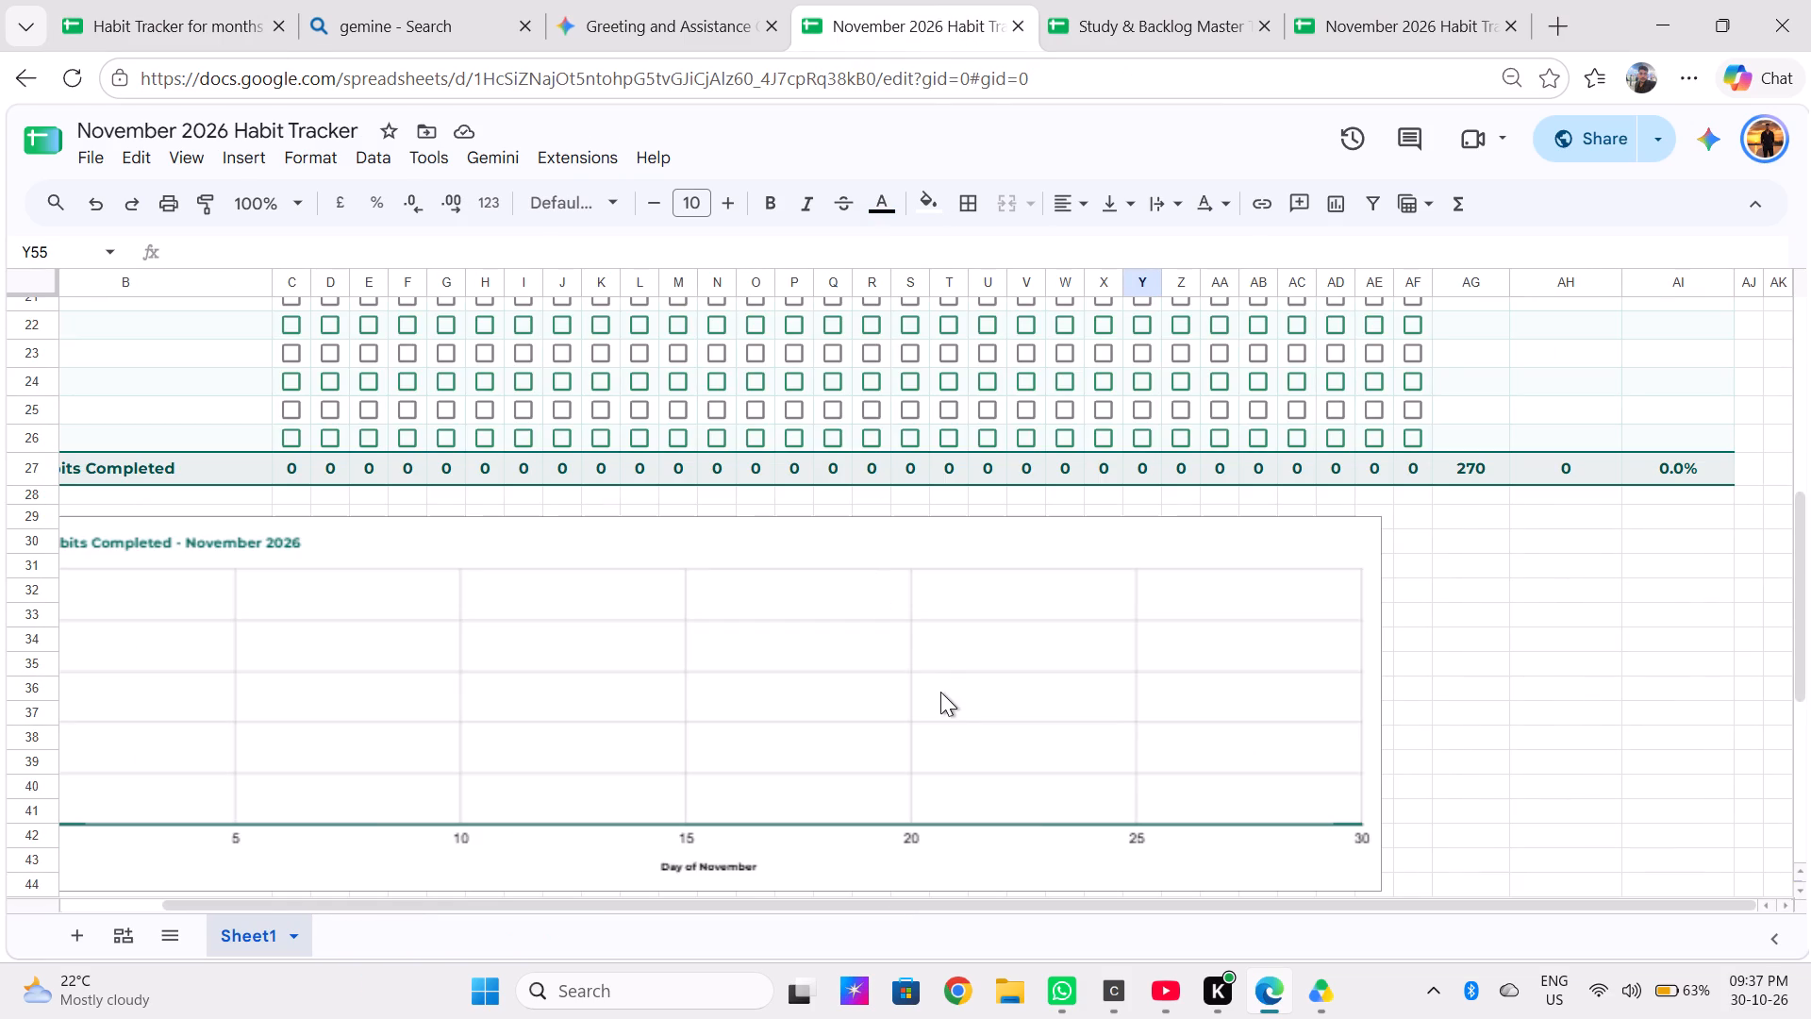
click(941, 694)
click(948, 435)
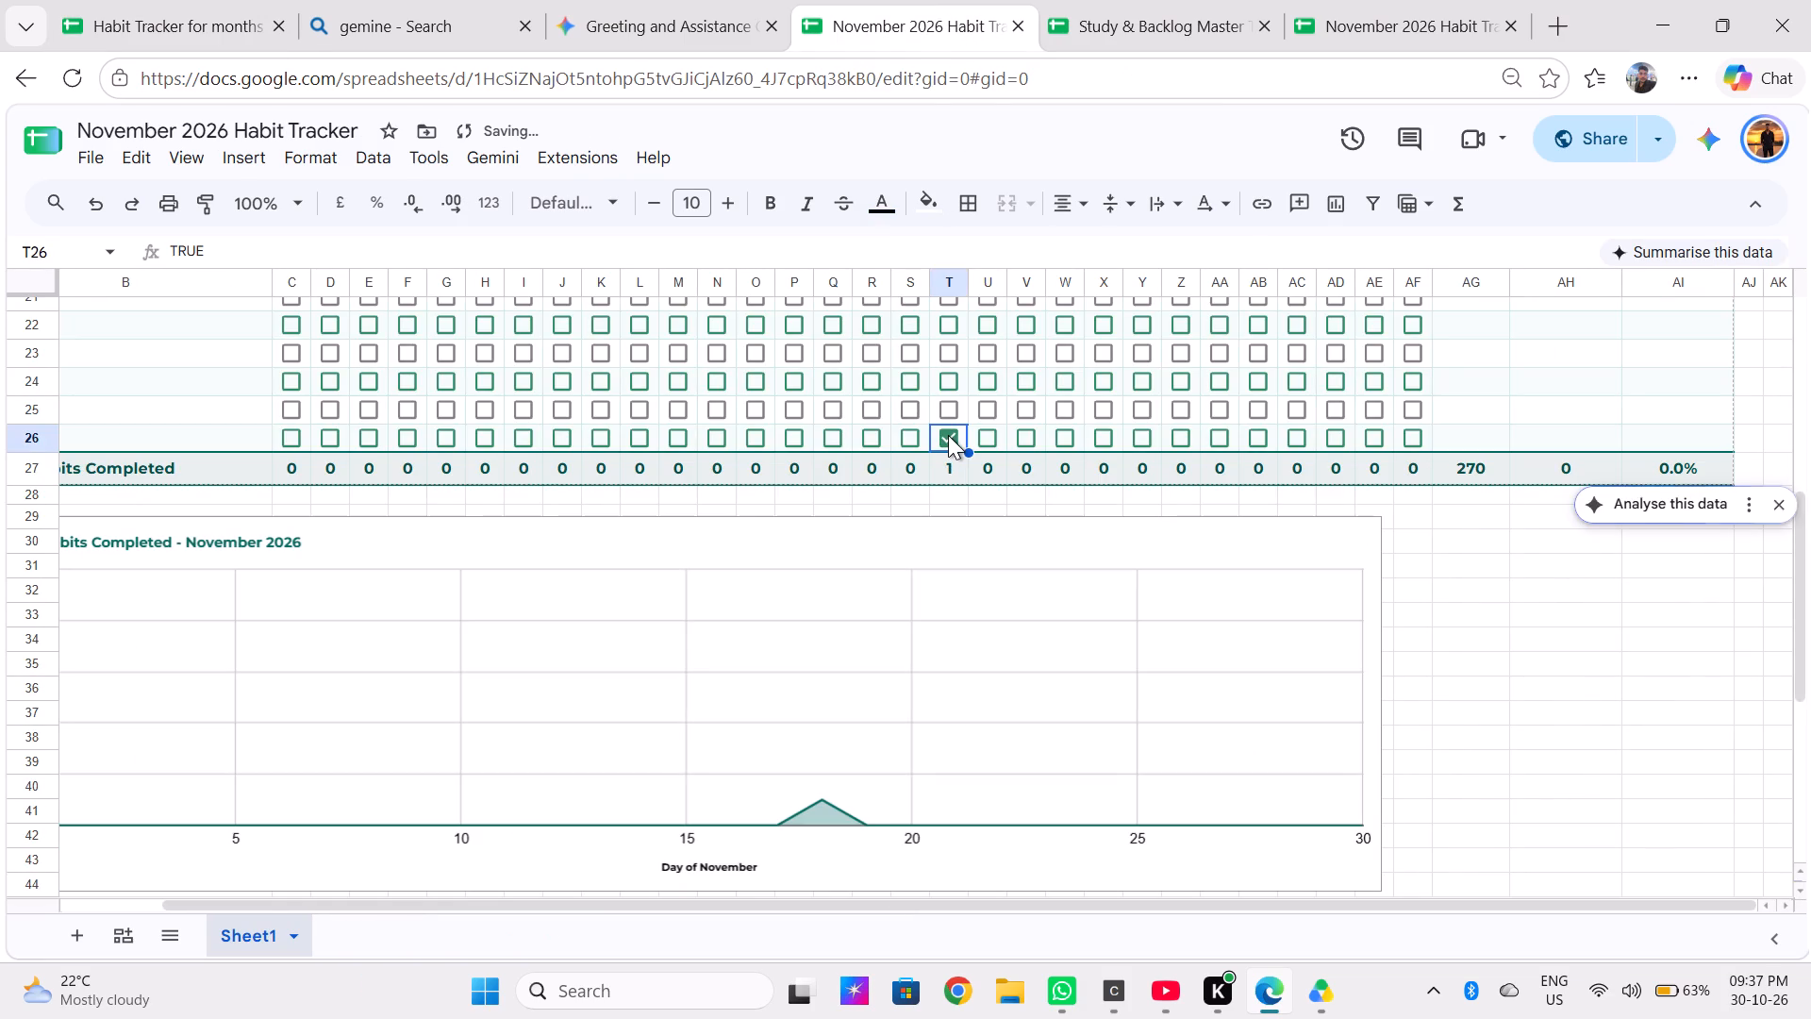
click(948, 435)
click(947, 436)
click(943, 412)
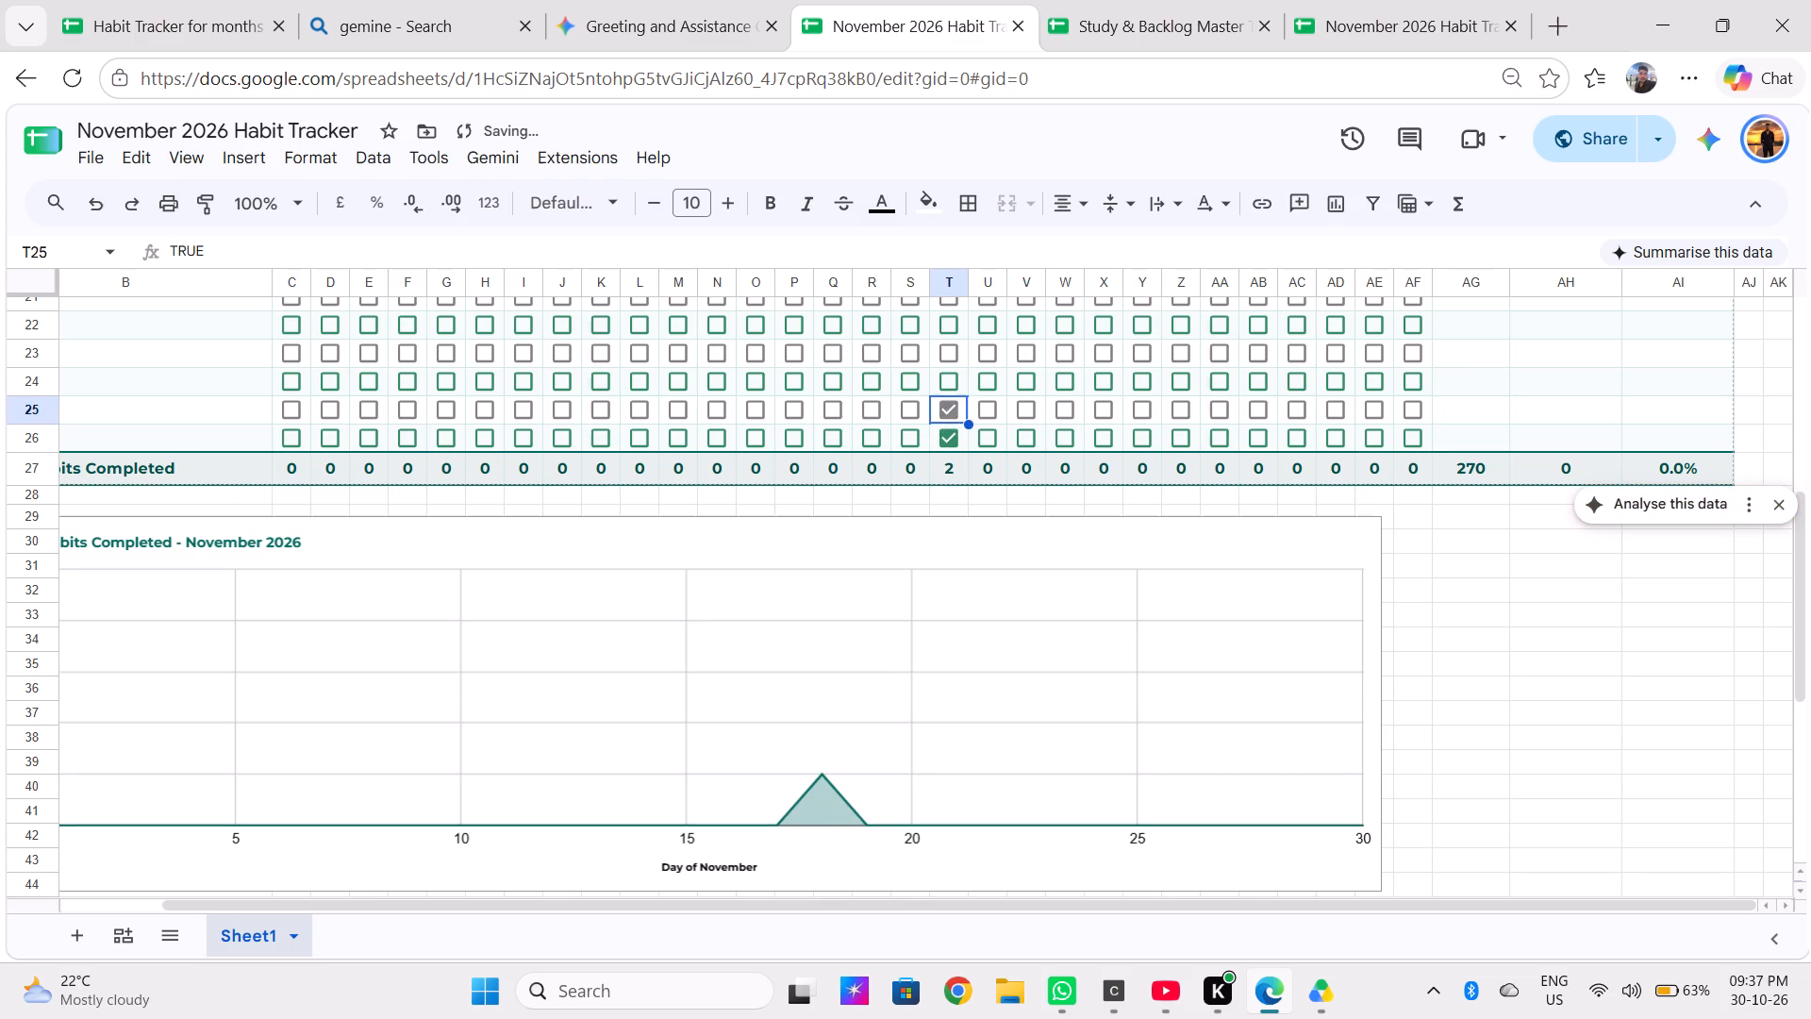
click(944, 386)
click(917, 378)
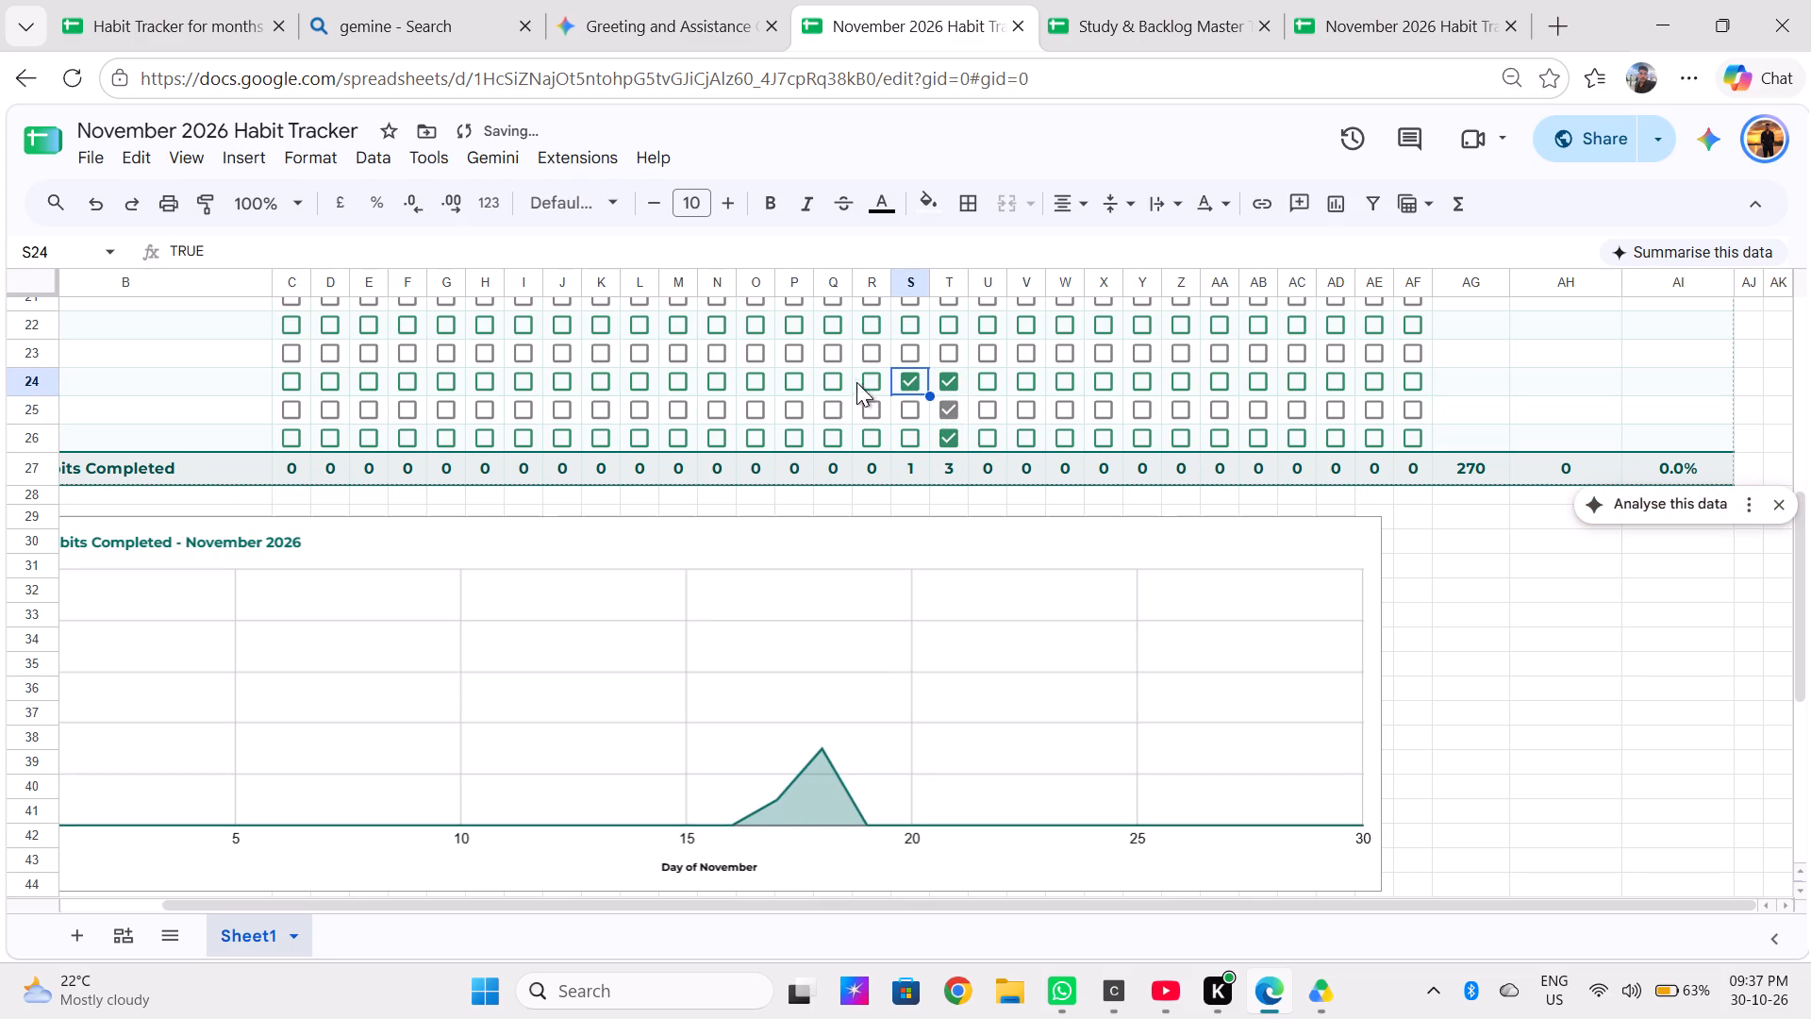
click(787, 378)
click(835, 381)
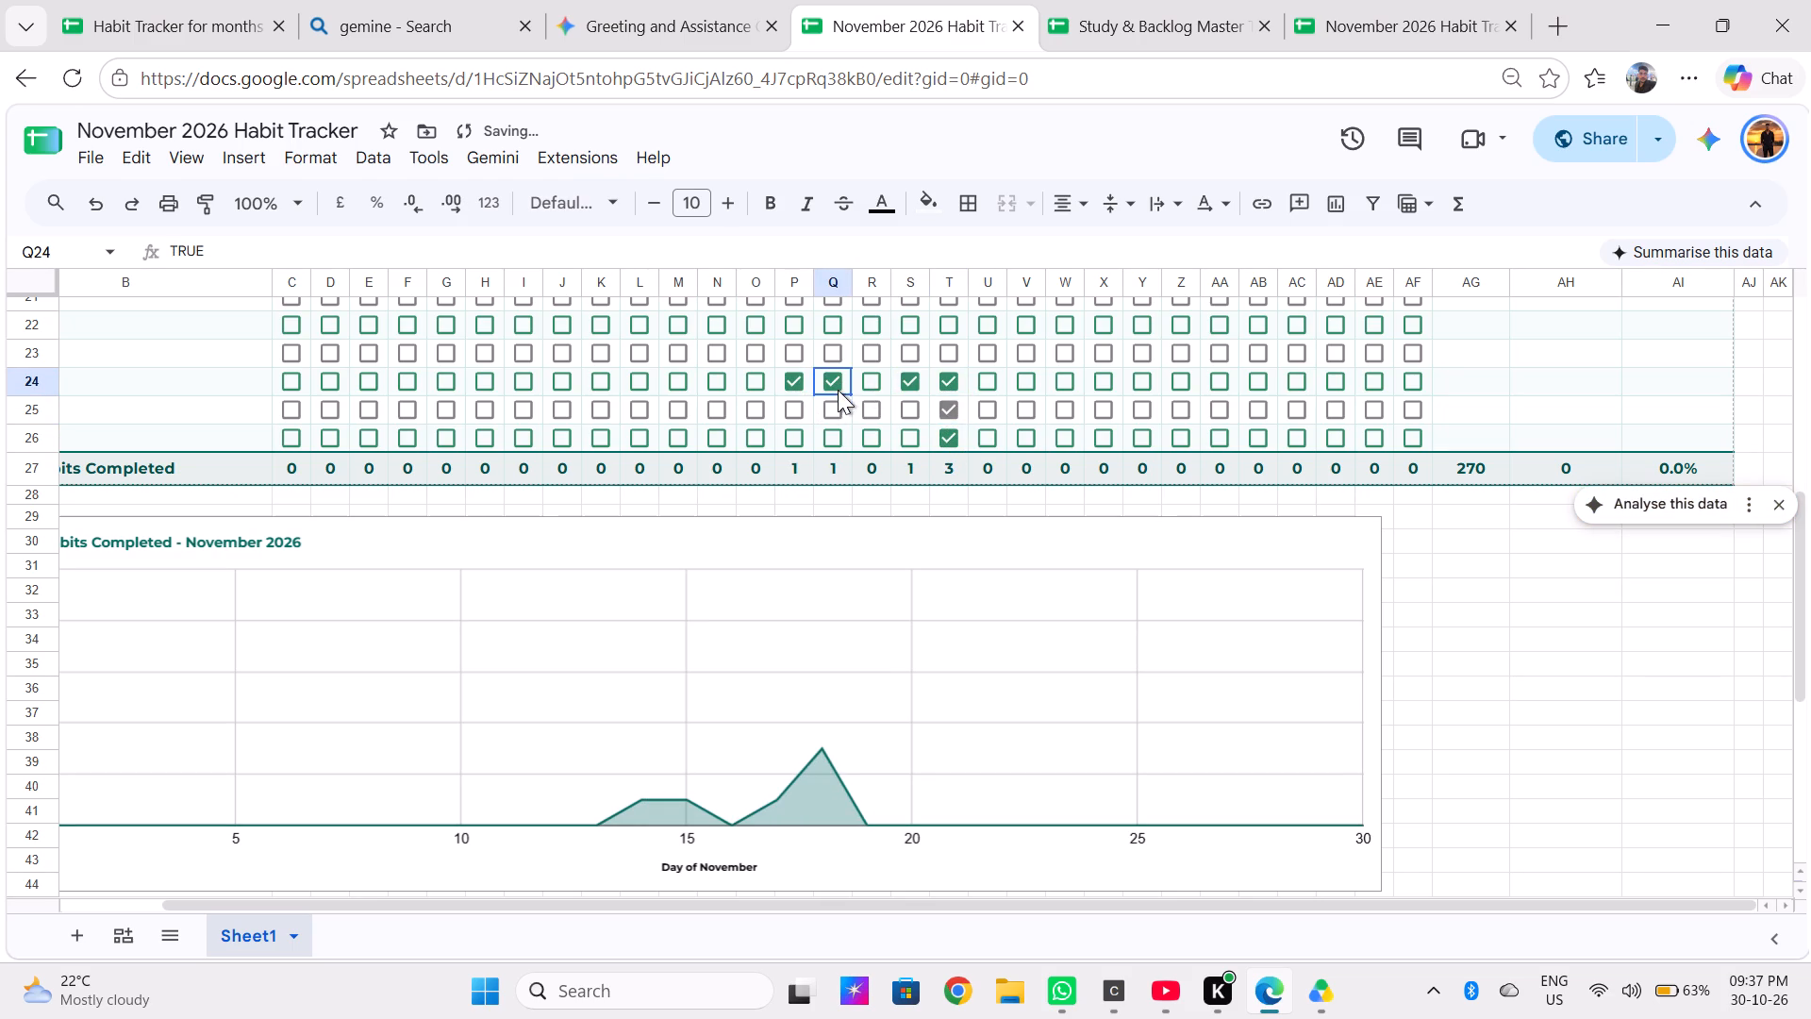
click(864, 434)
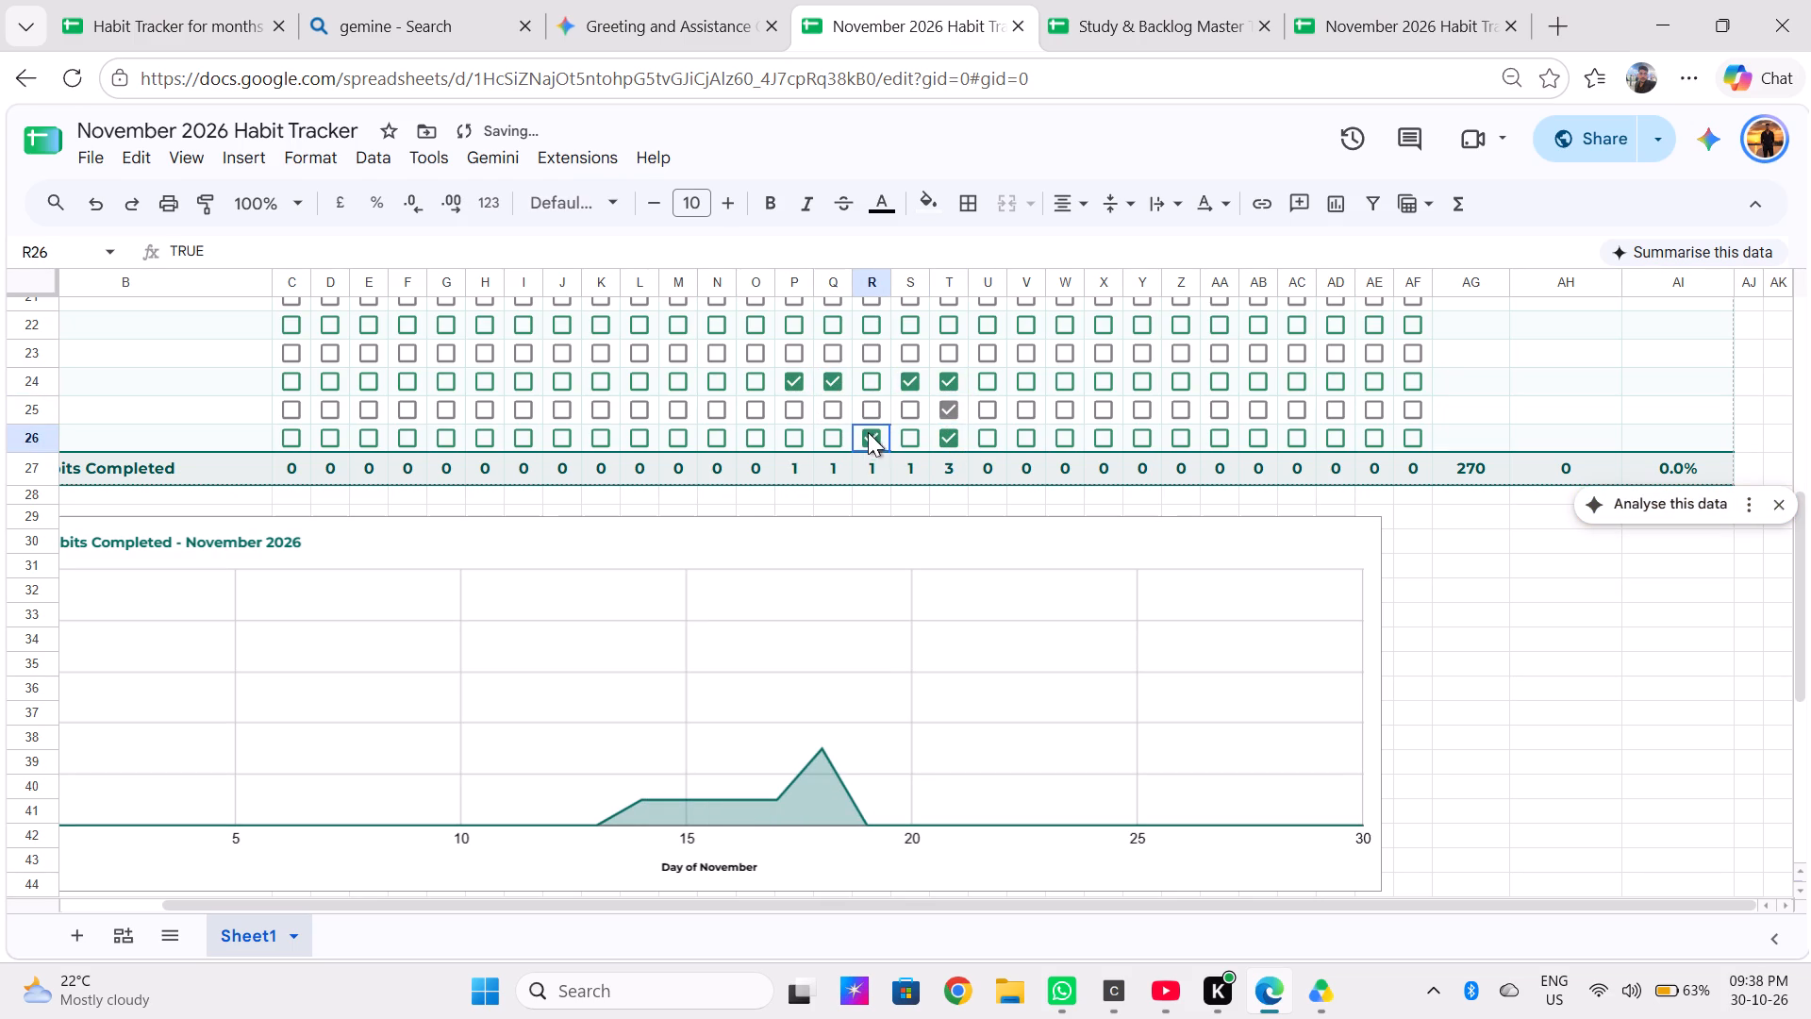
click(869, 320)
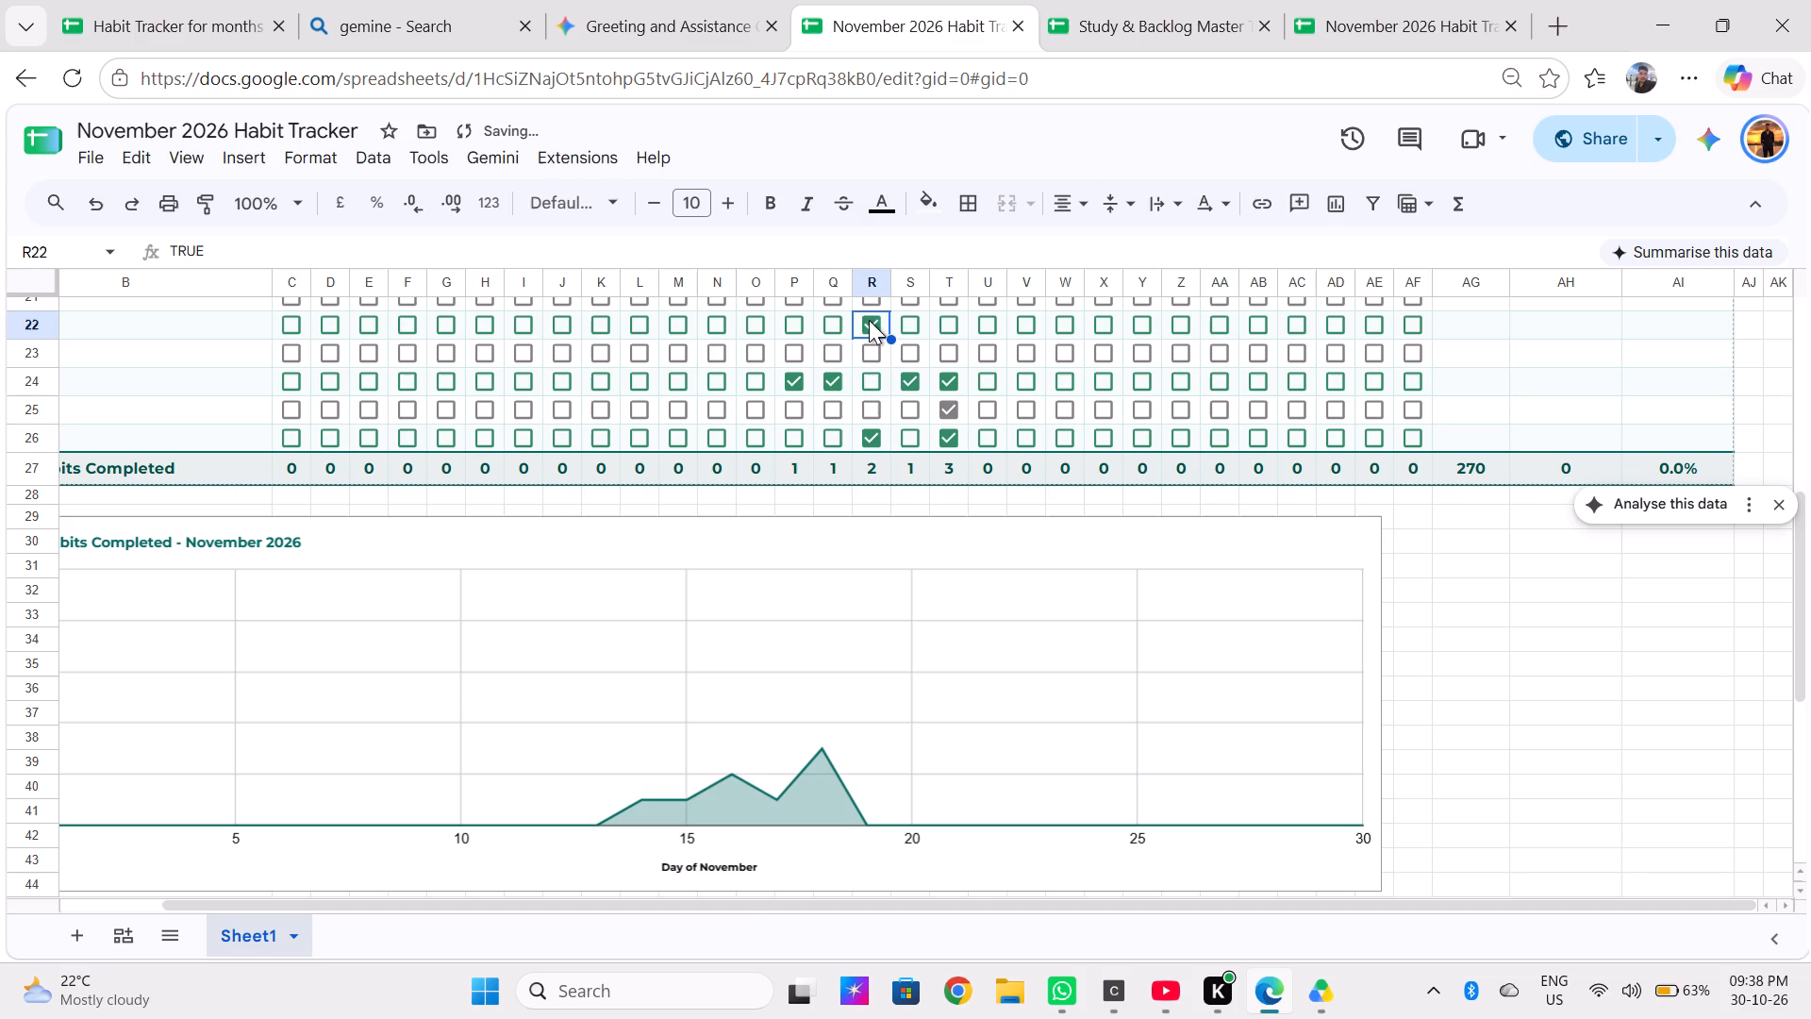
click(870, 307)
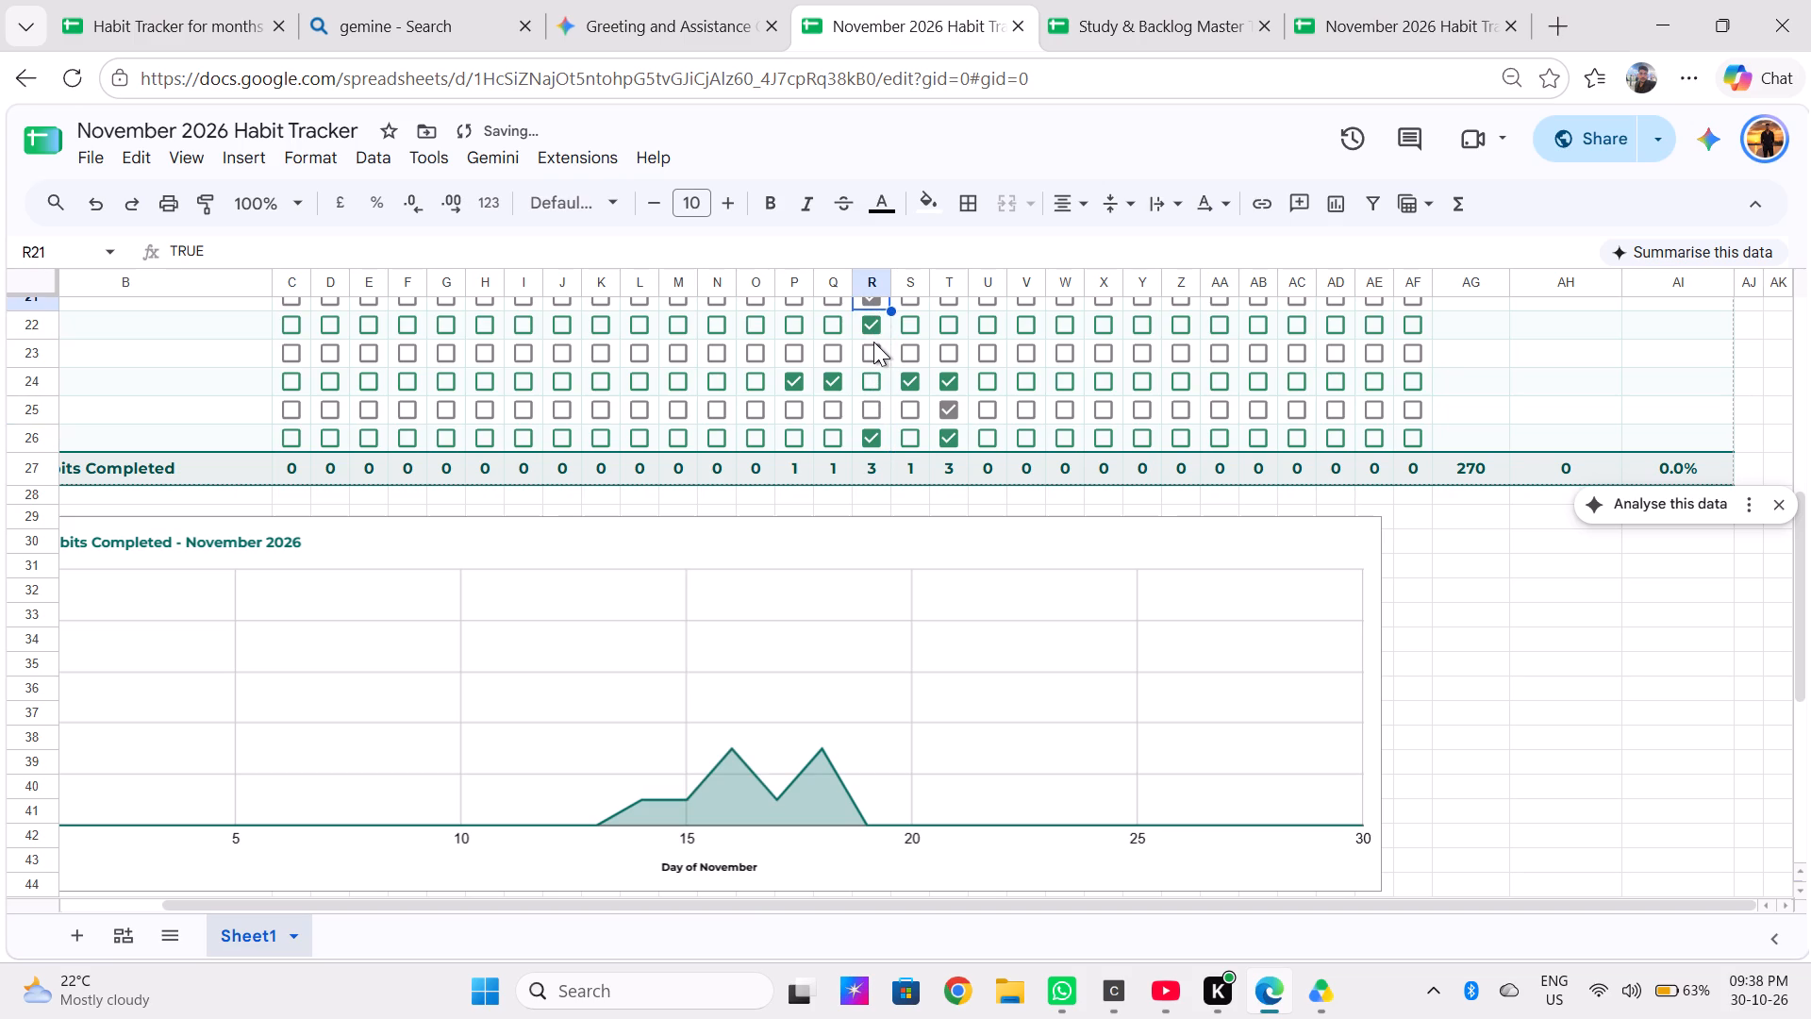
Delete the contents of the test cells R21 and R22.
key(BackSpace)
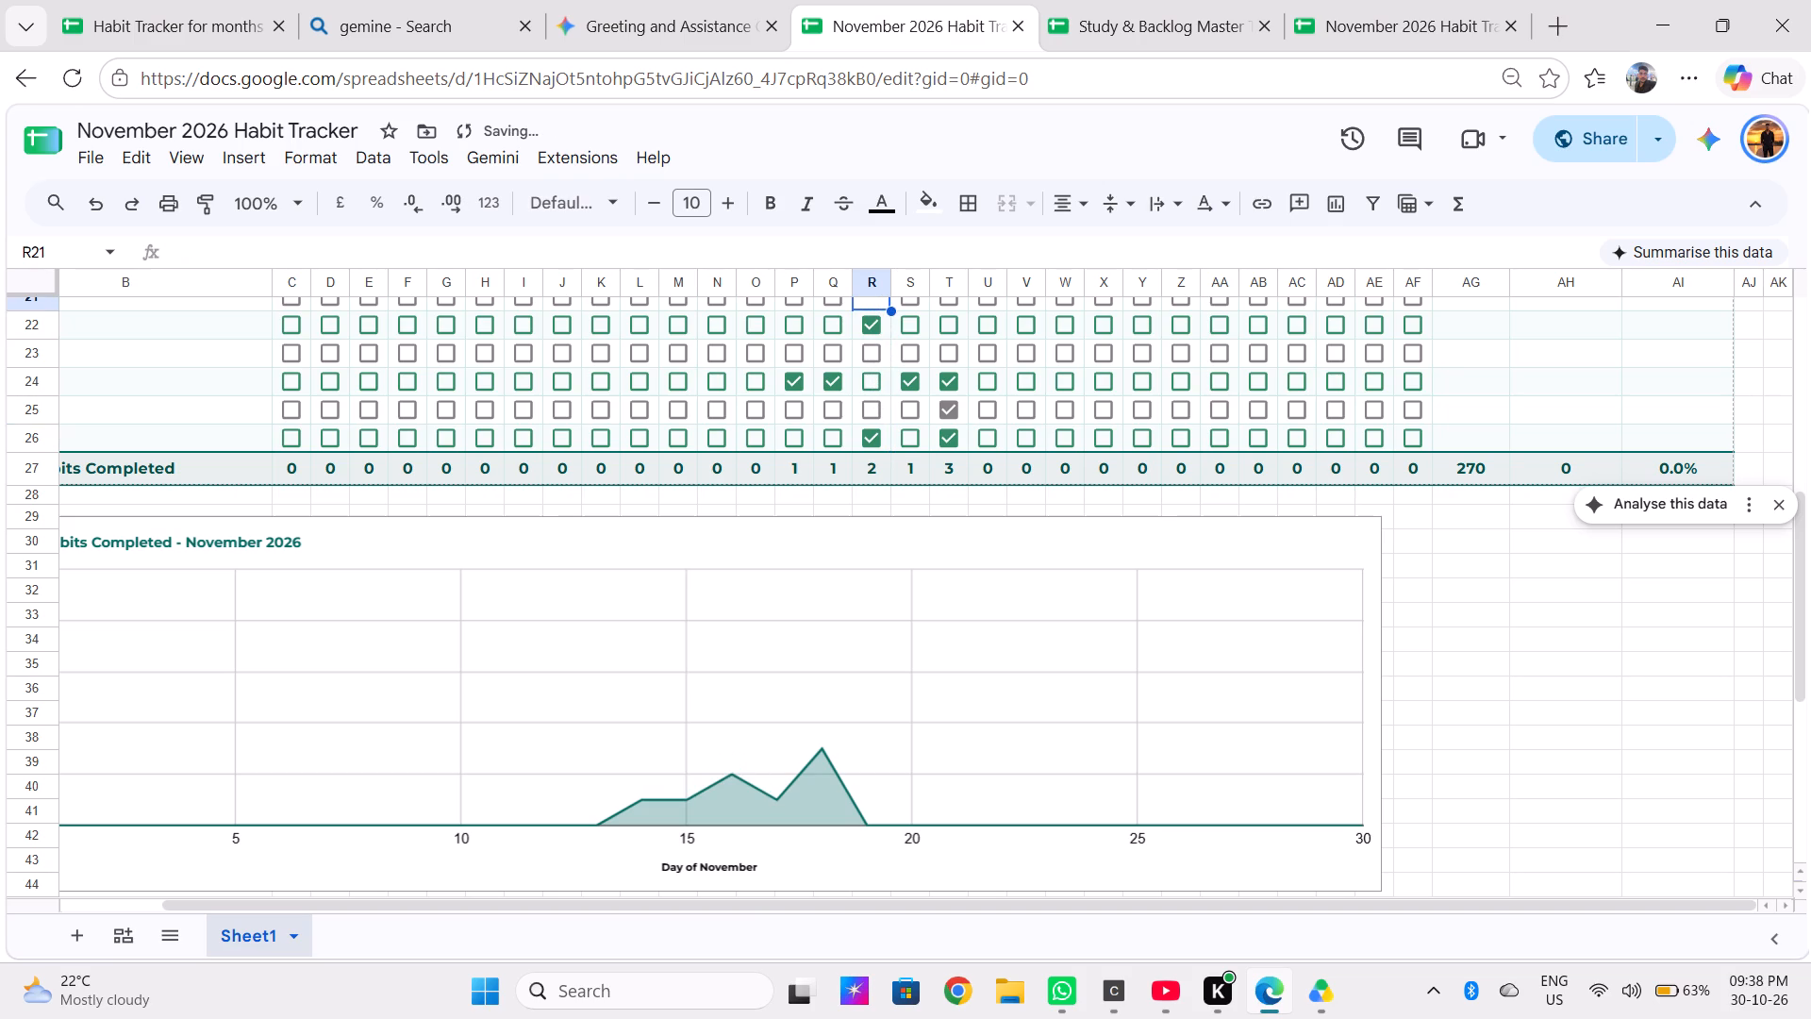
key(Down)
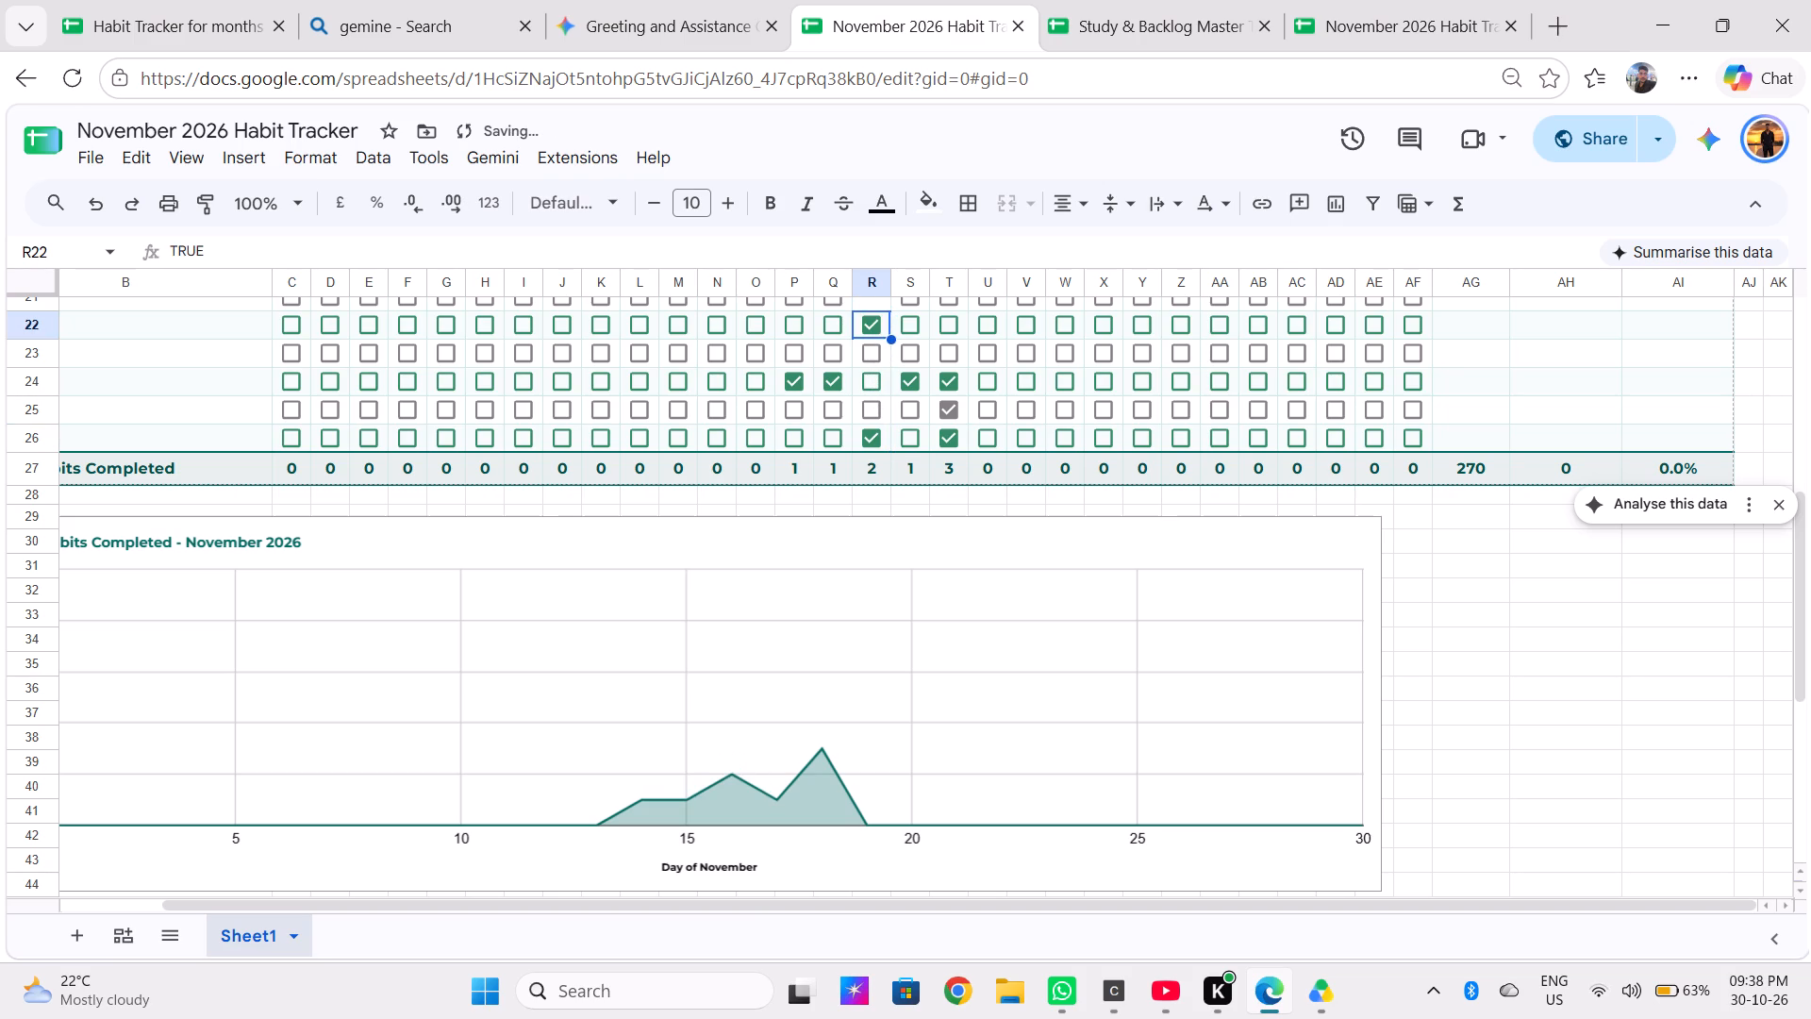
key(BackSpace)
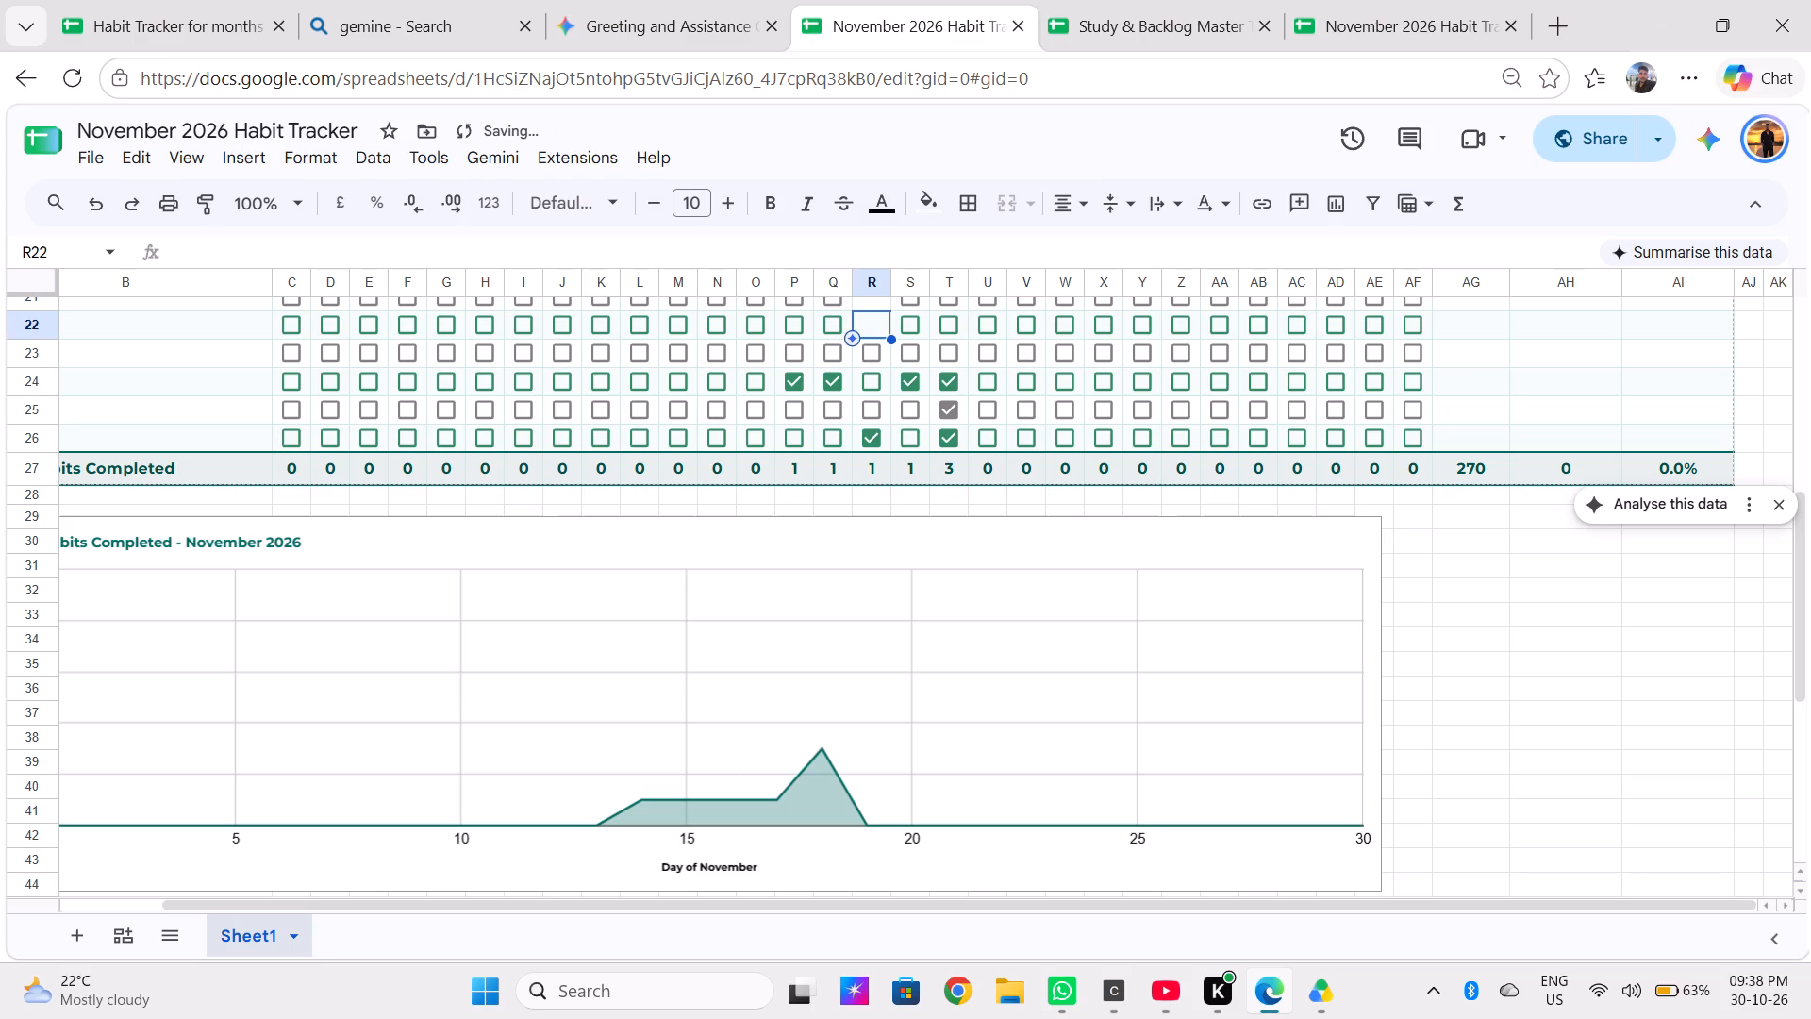
Tick R18 and fill it down to R22 to restore the deleted checkboxes, and tick T23.
drag(1800, 584, 1801, 569)
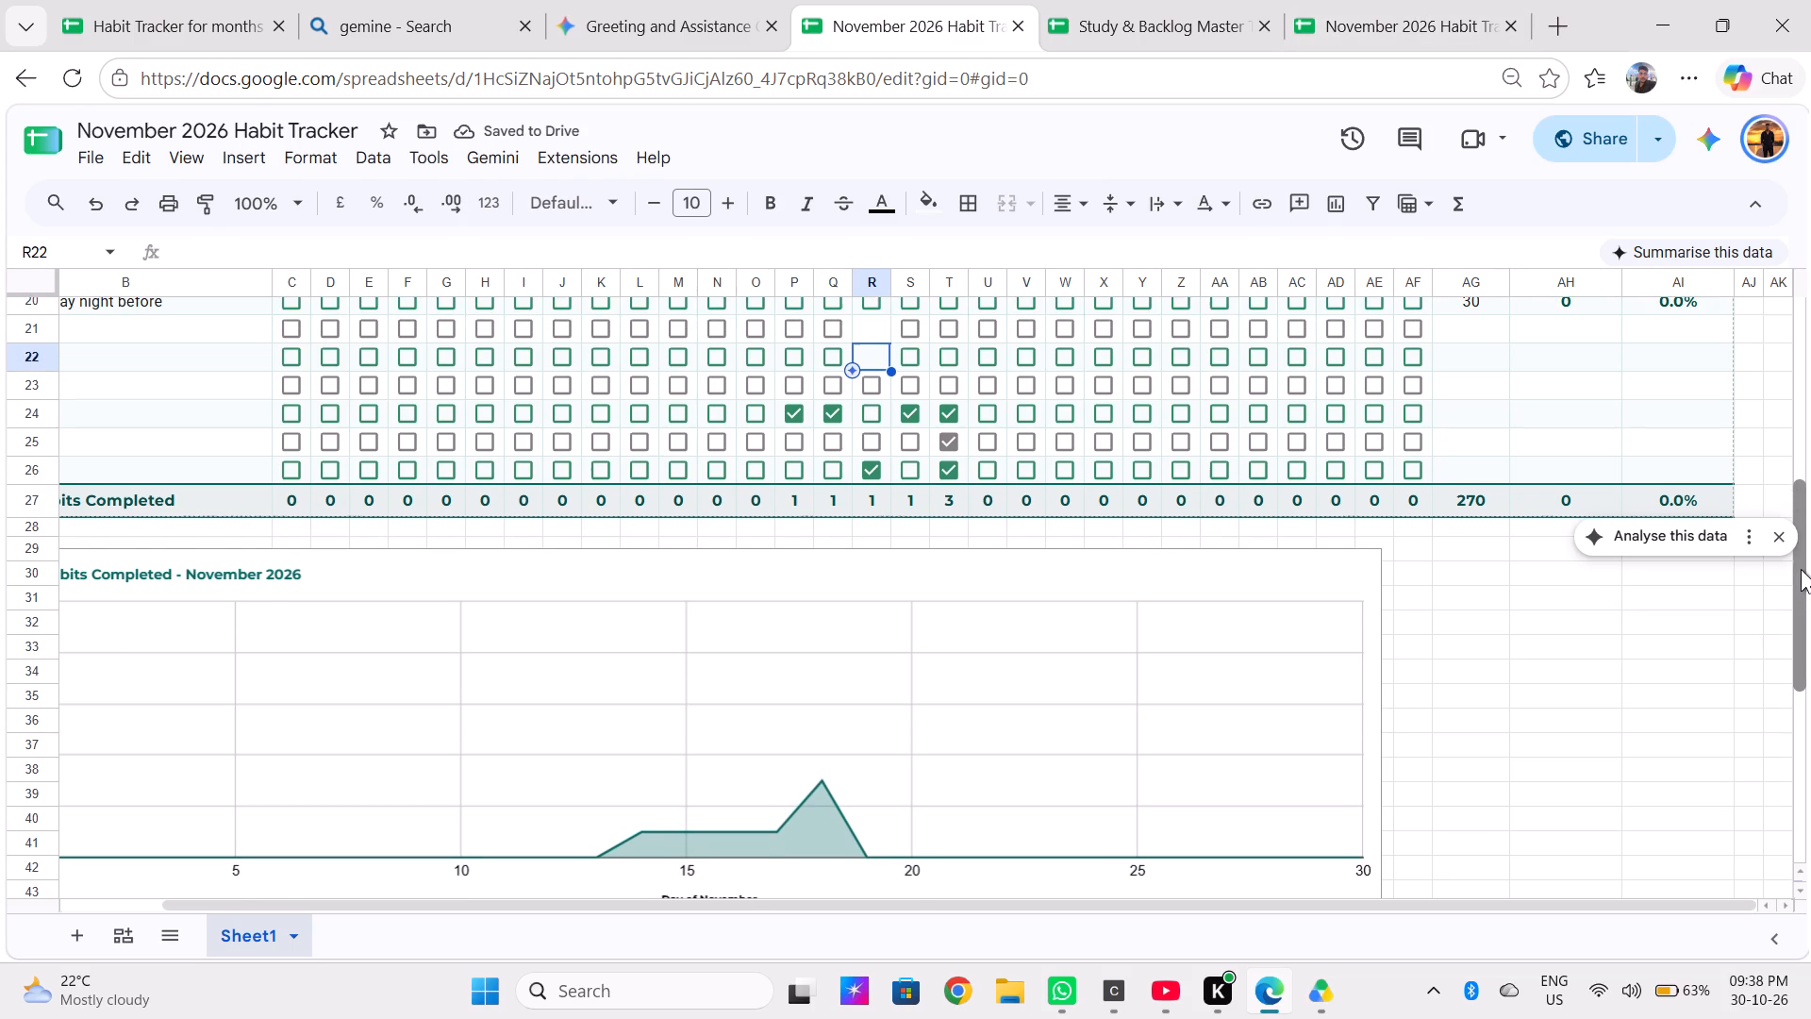
drag(1801, 569, 1801, 567)
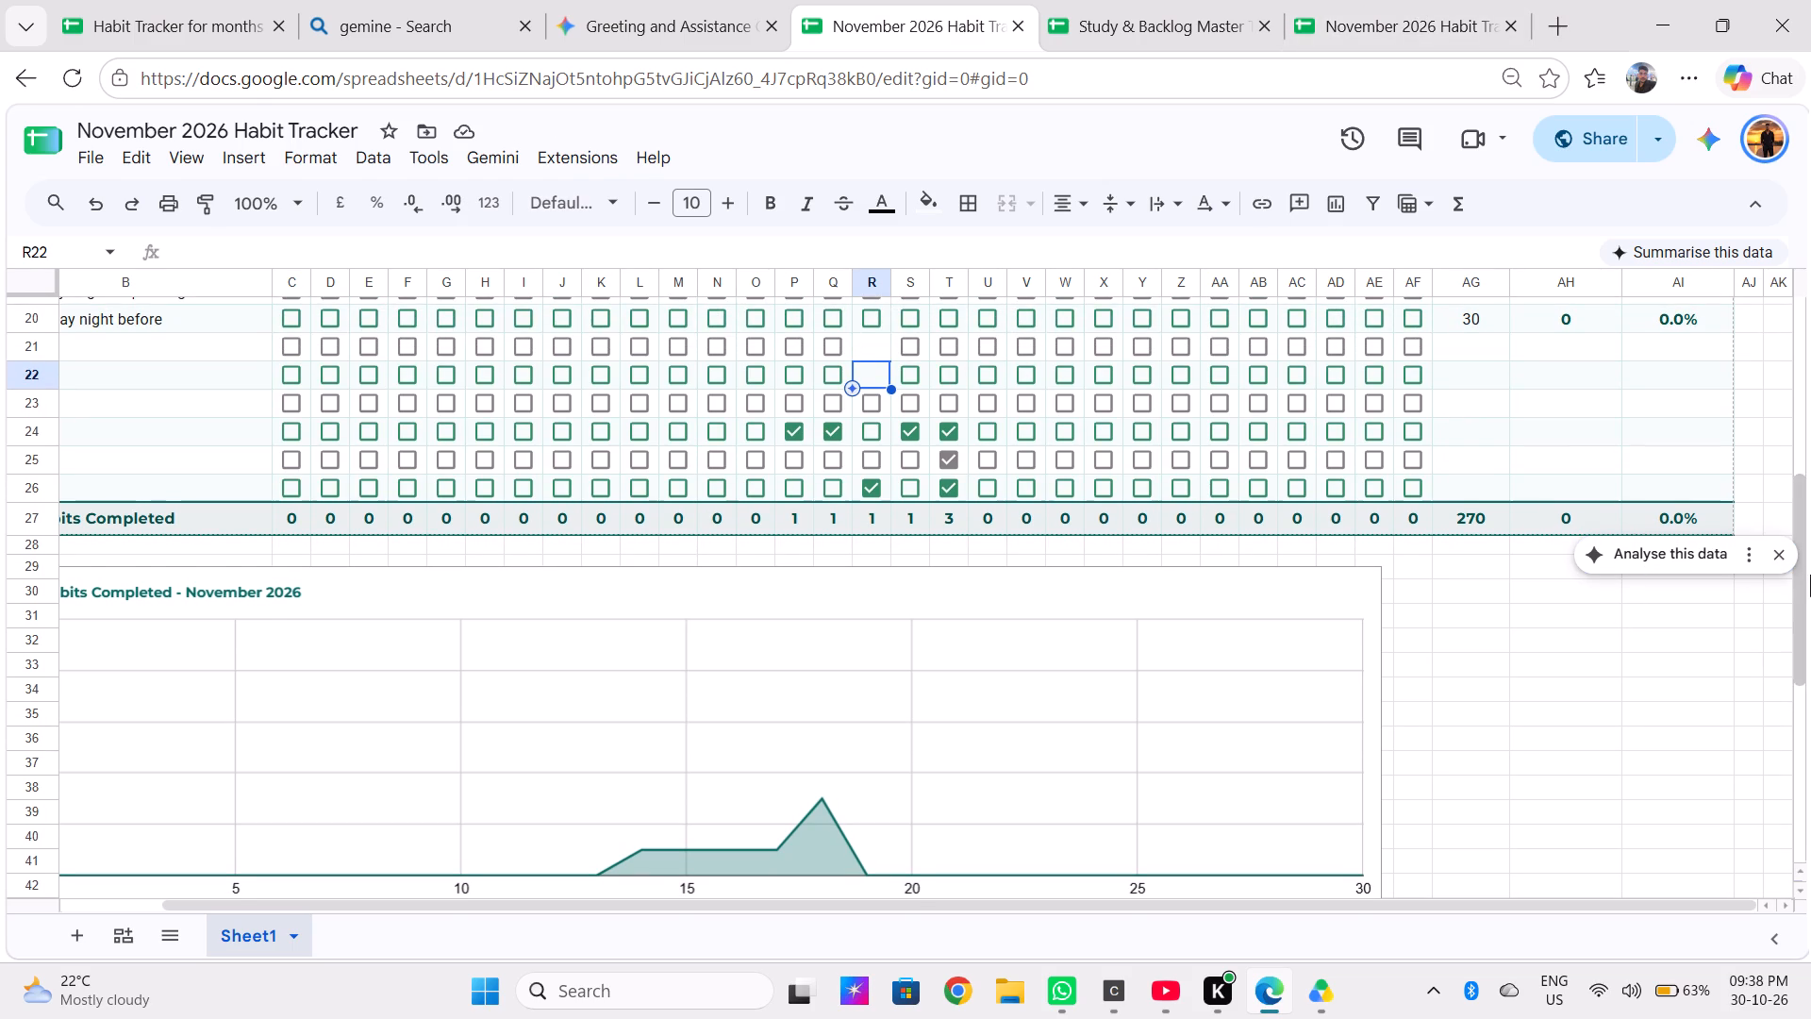
drag(1797, 582, 1800, 552)
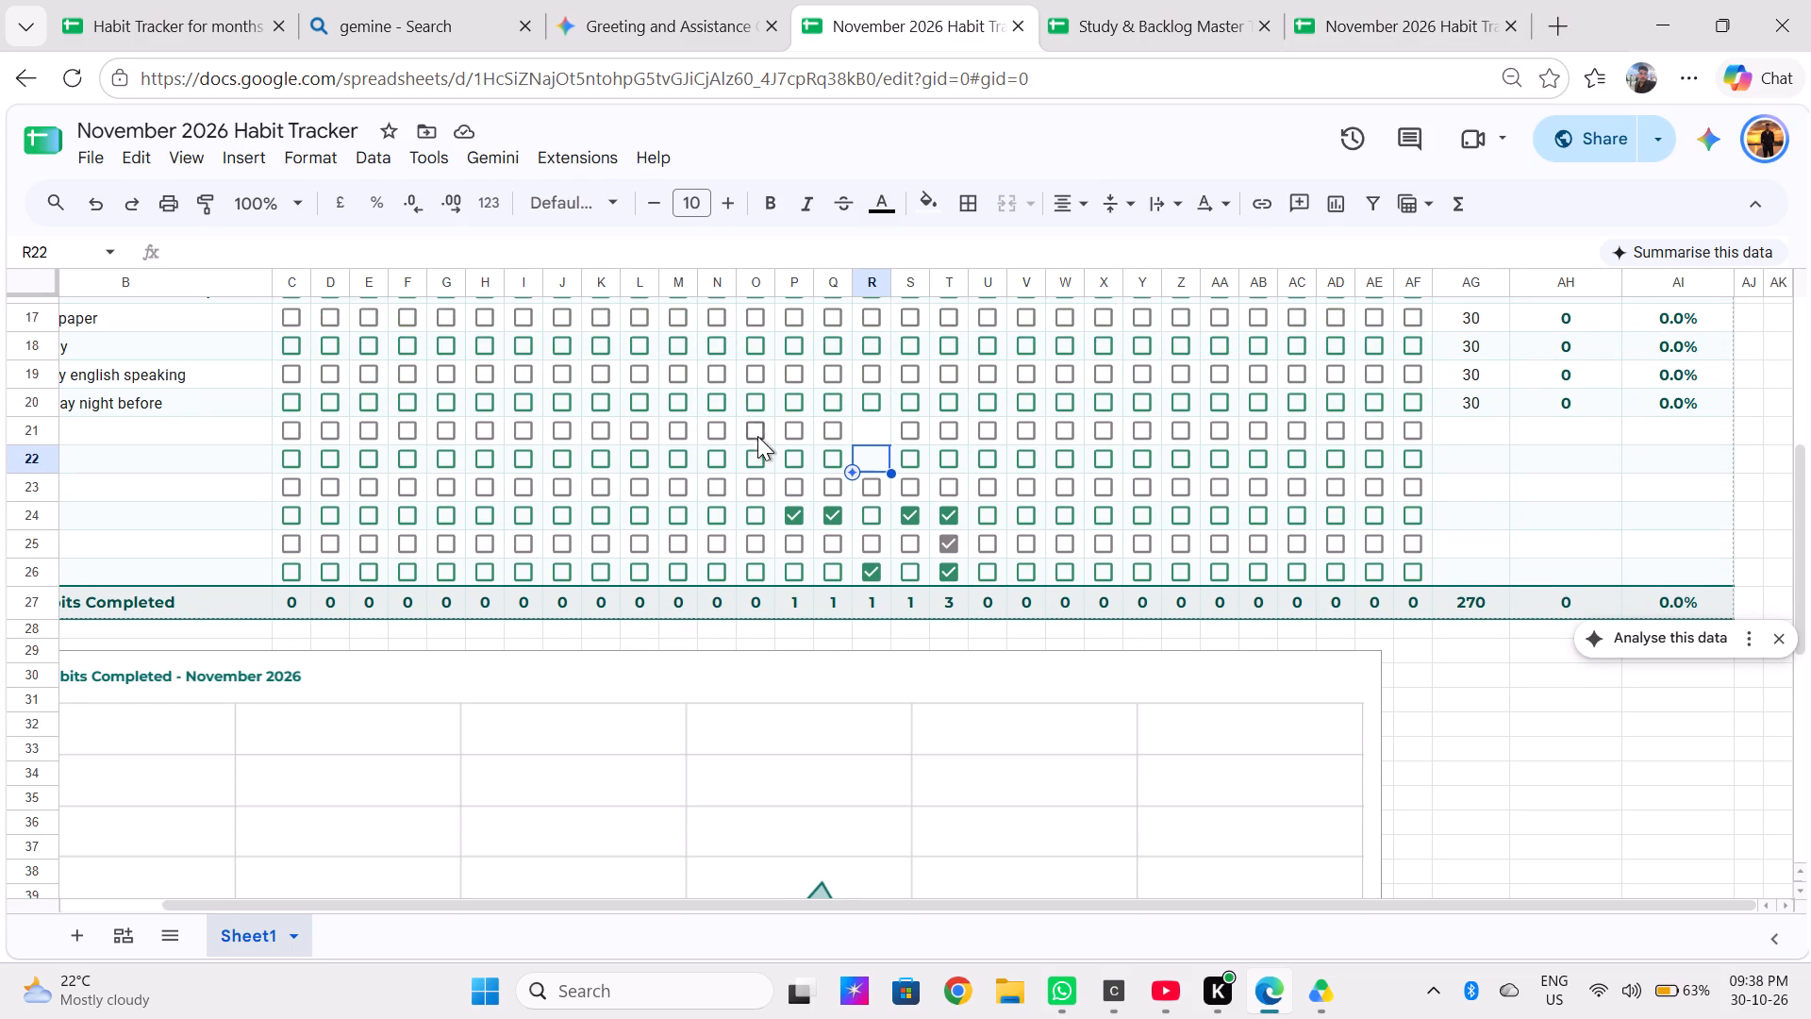
click(879, 348)
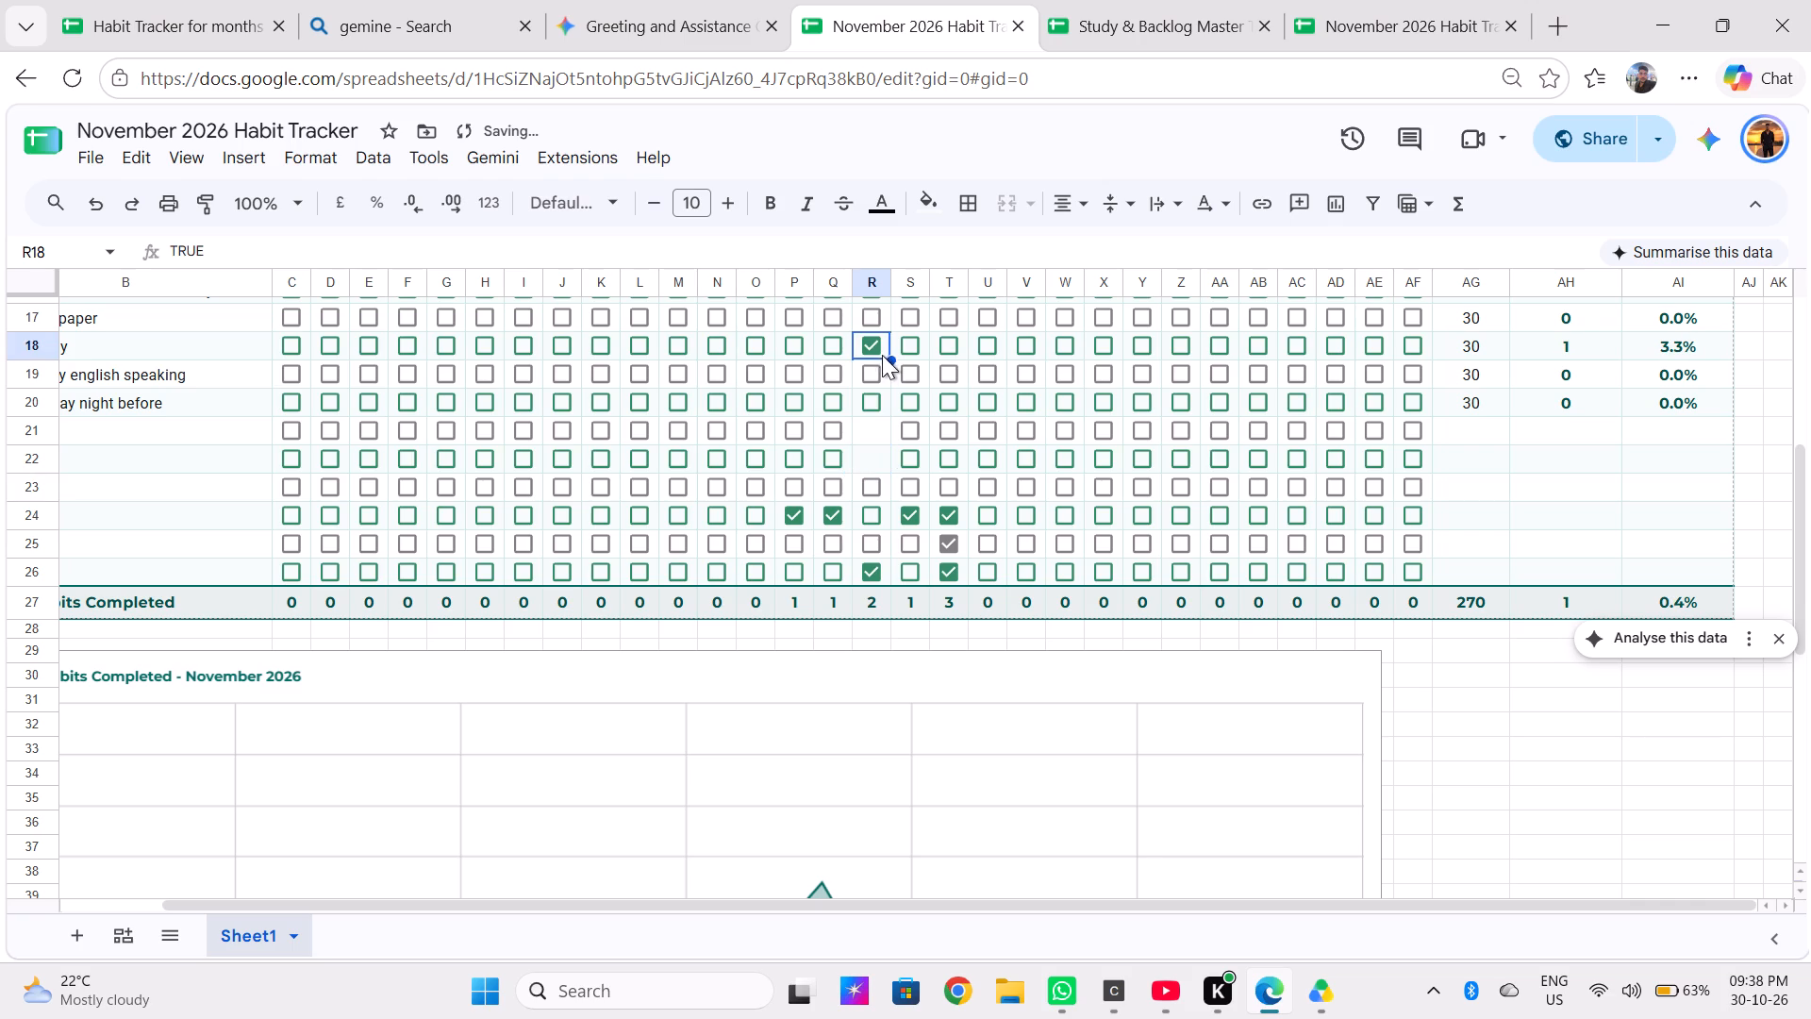
drag(892, 359, 886, 469)
click(957, 479)
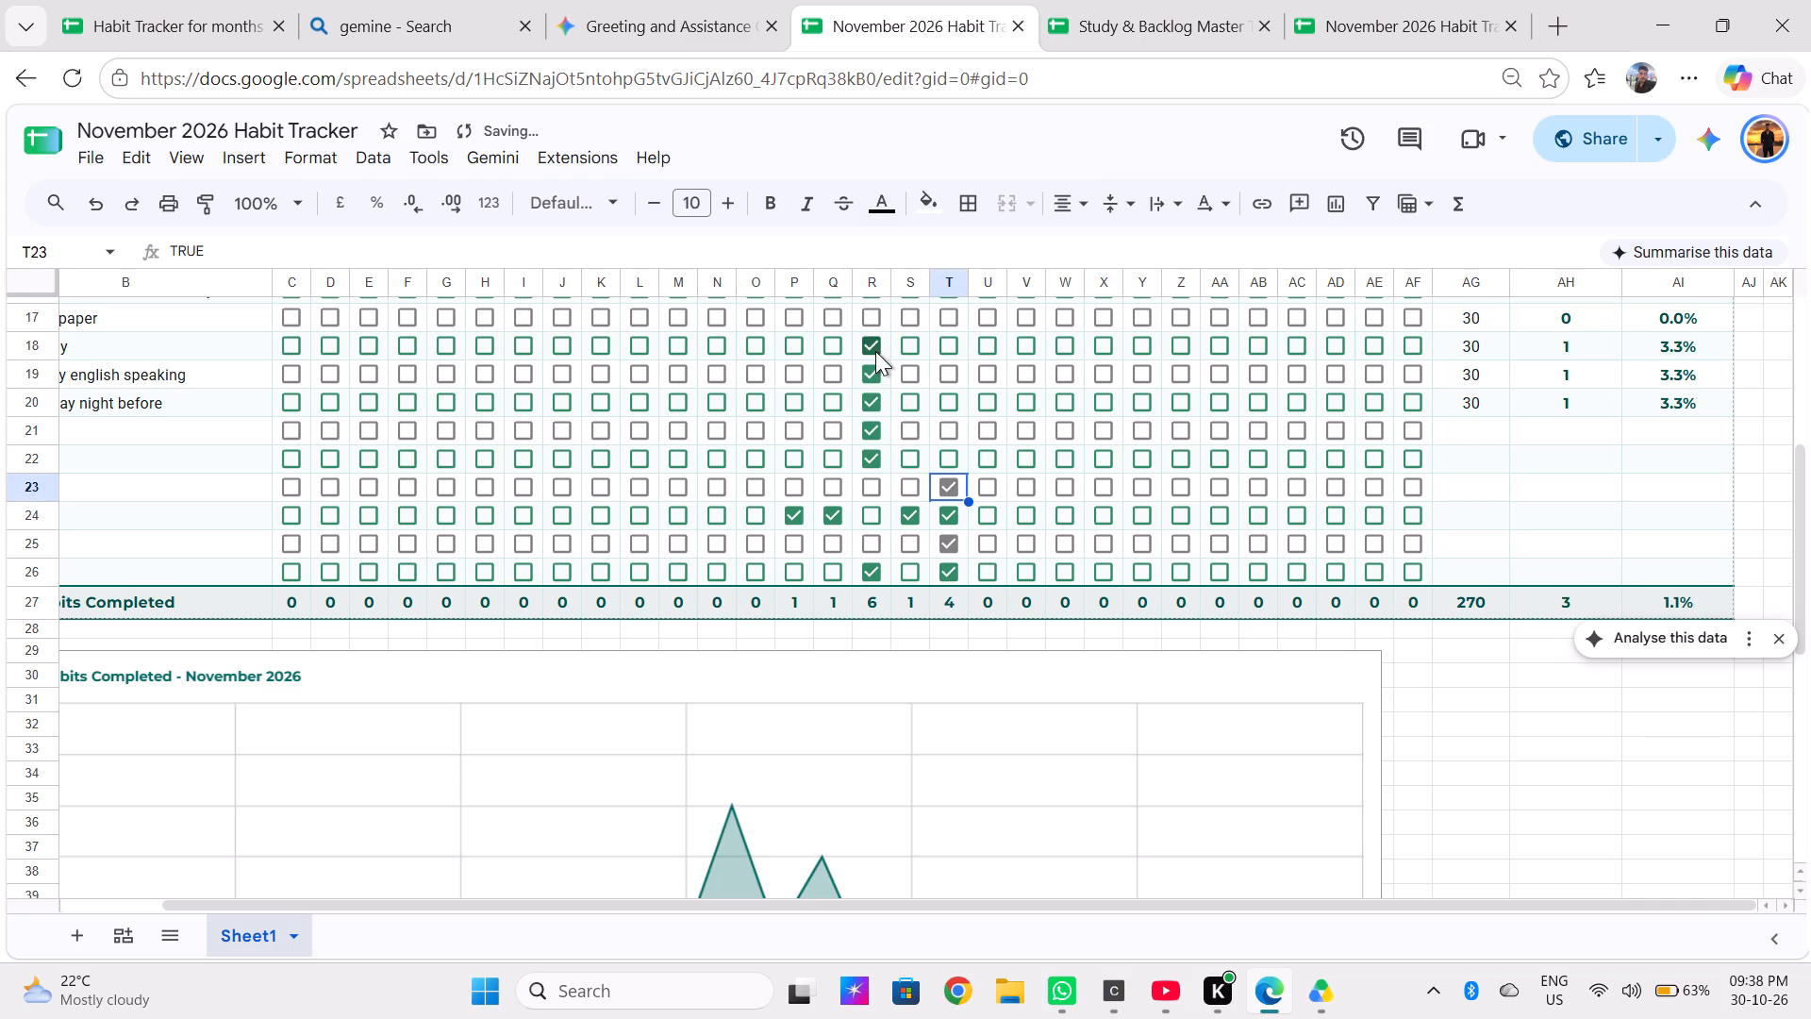
Untick the filled checkboxes R18 through R22.
click(875, 351)
click(867, 366)
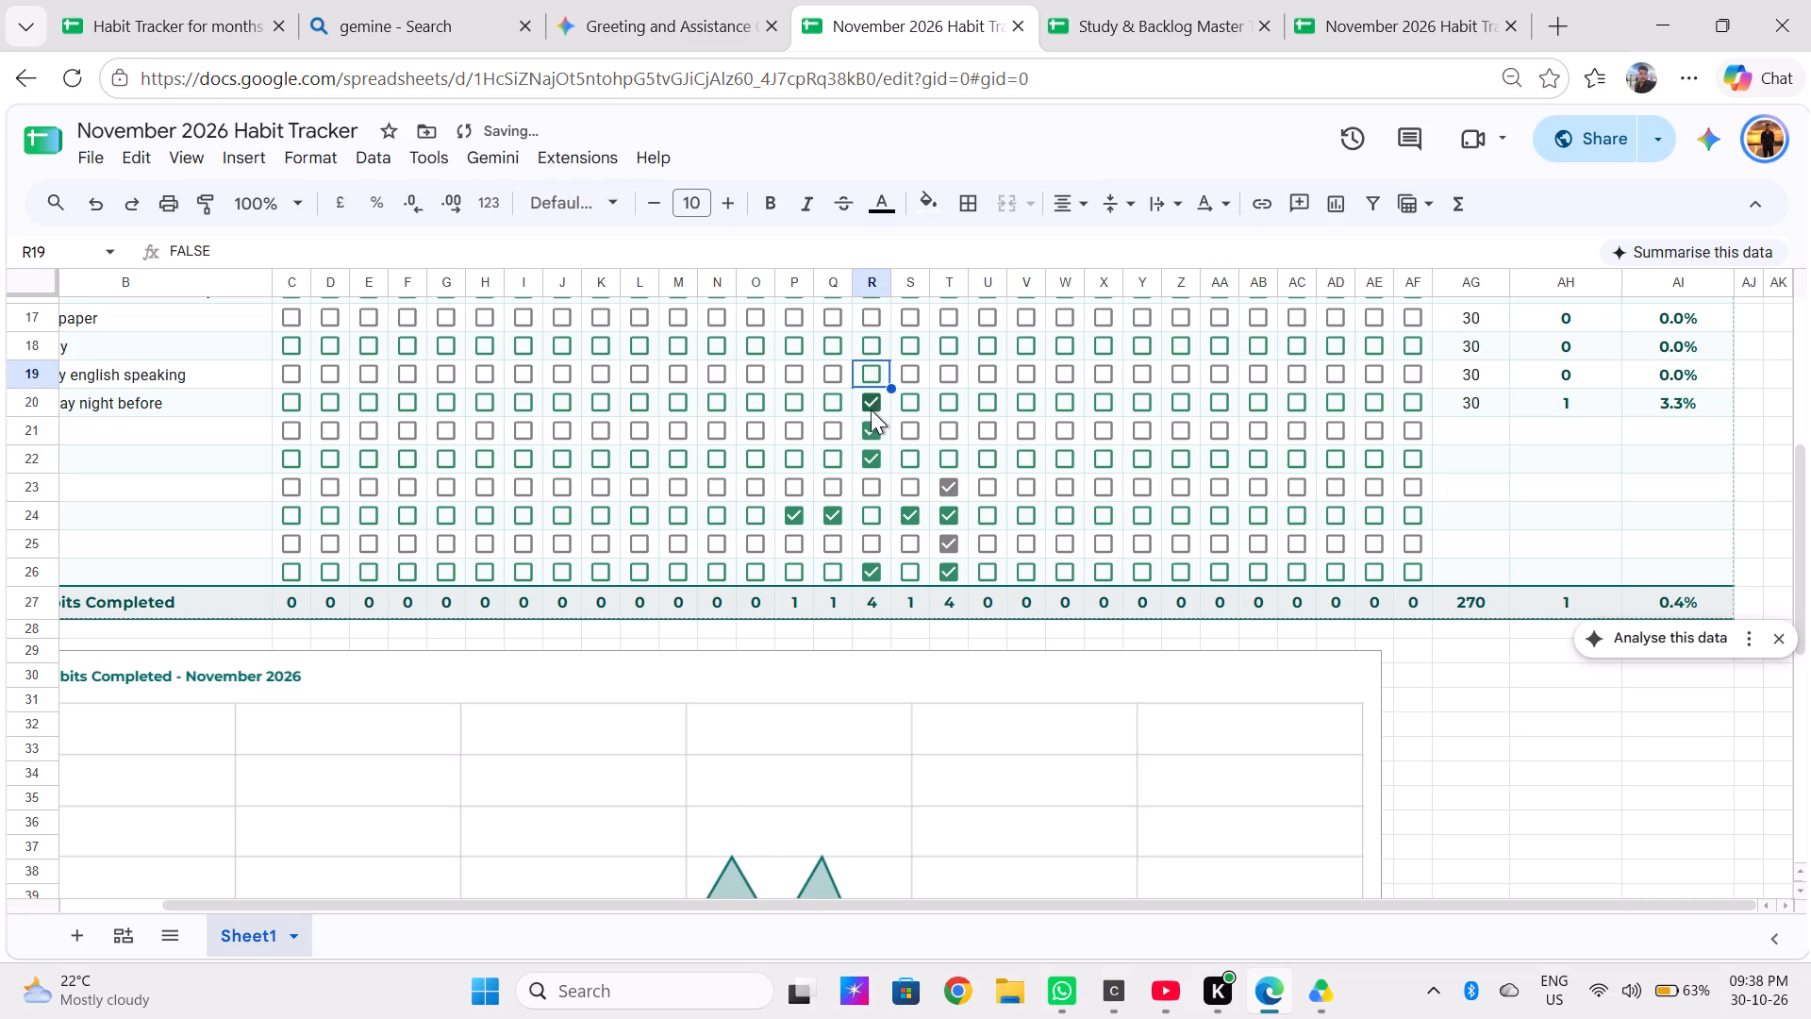
click(871, 409)
click(871, 432)
click(872, 450)
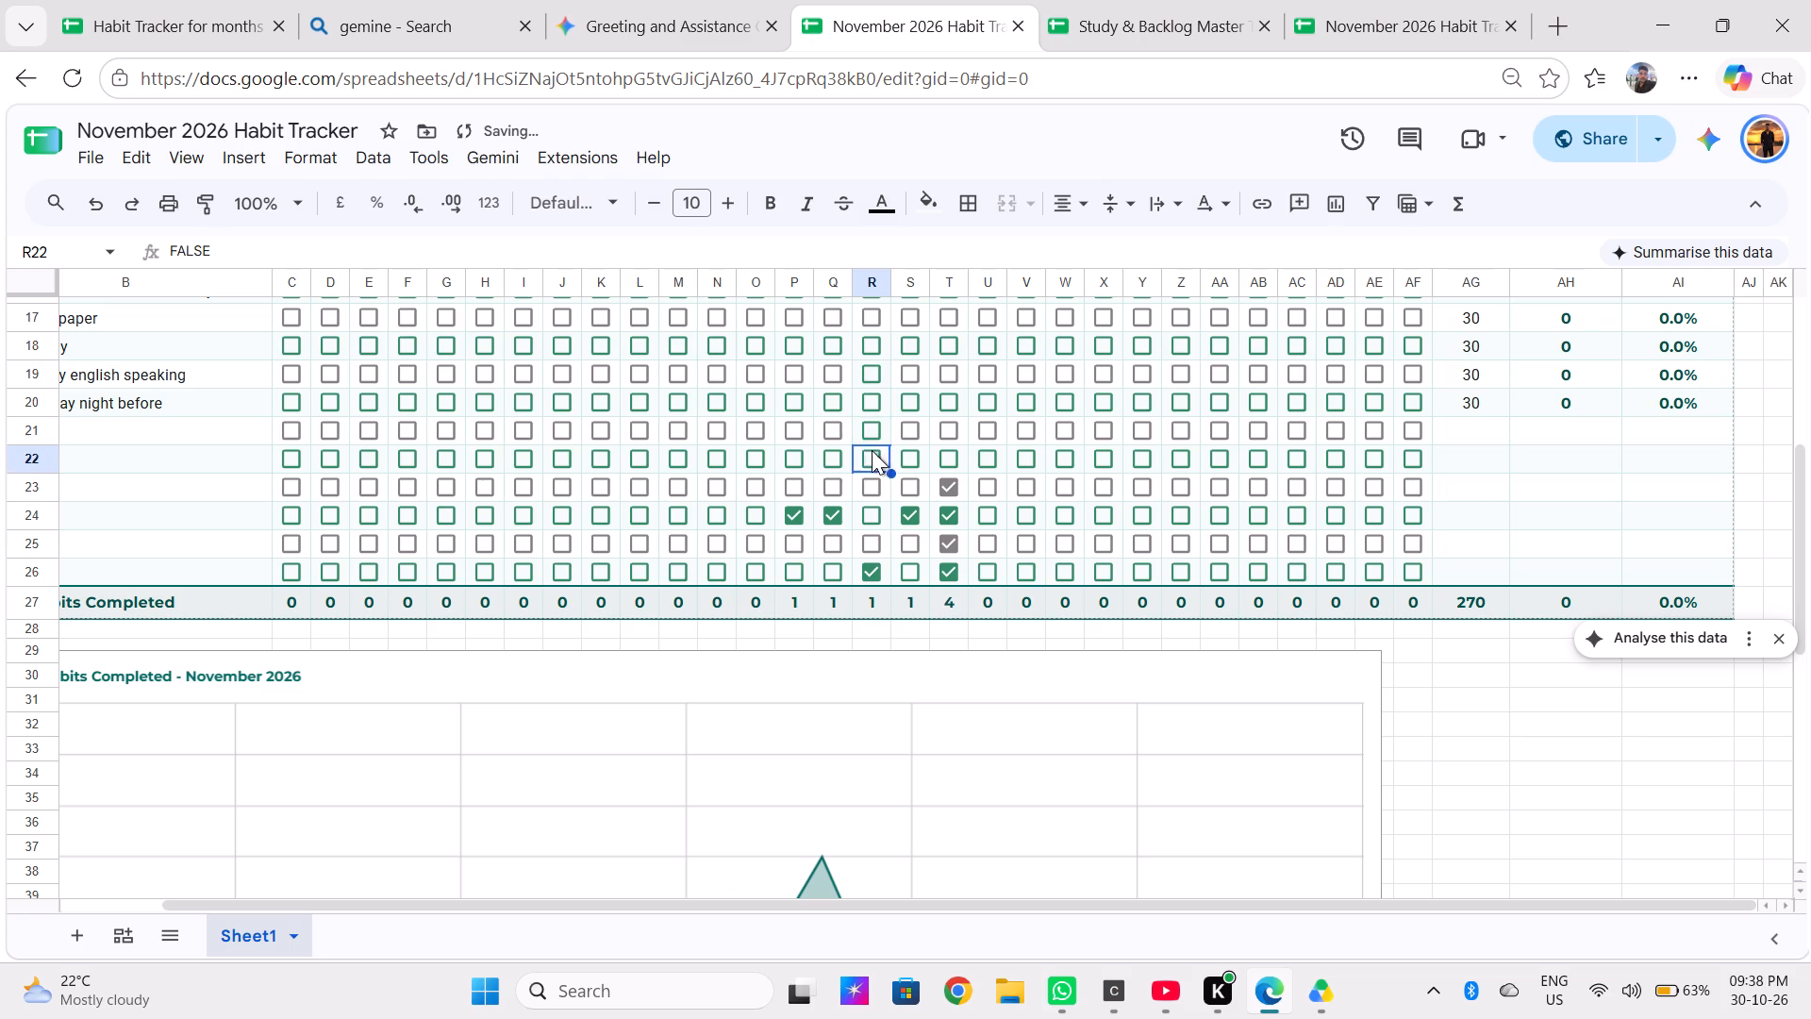
Fill the empty checkbox P21 across to S21 and P19 across to T19 to restore the rows' checkbox style.
click(778, 429)
drag(813, 441, 813, 442)
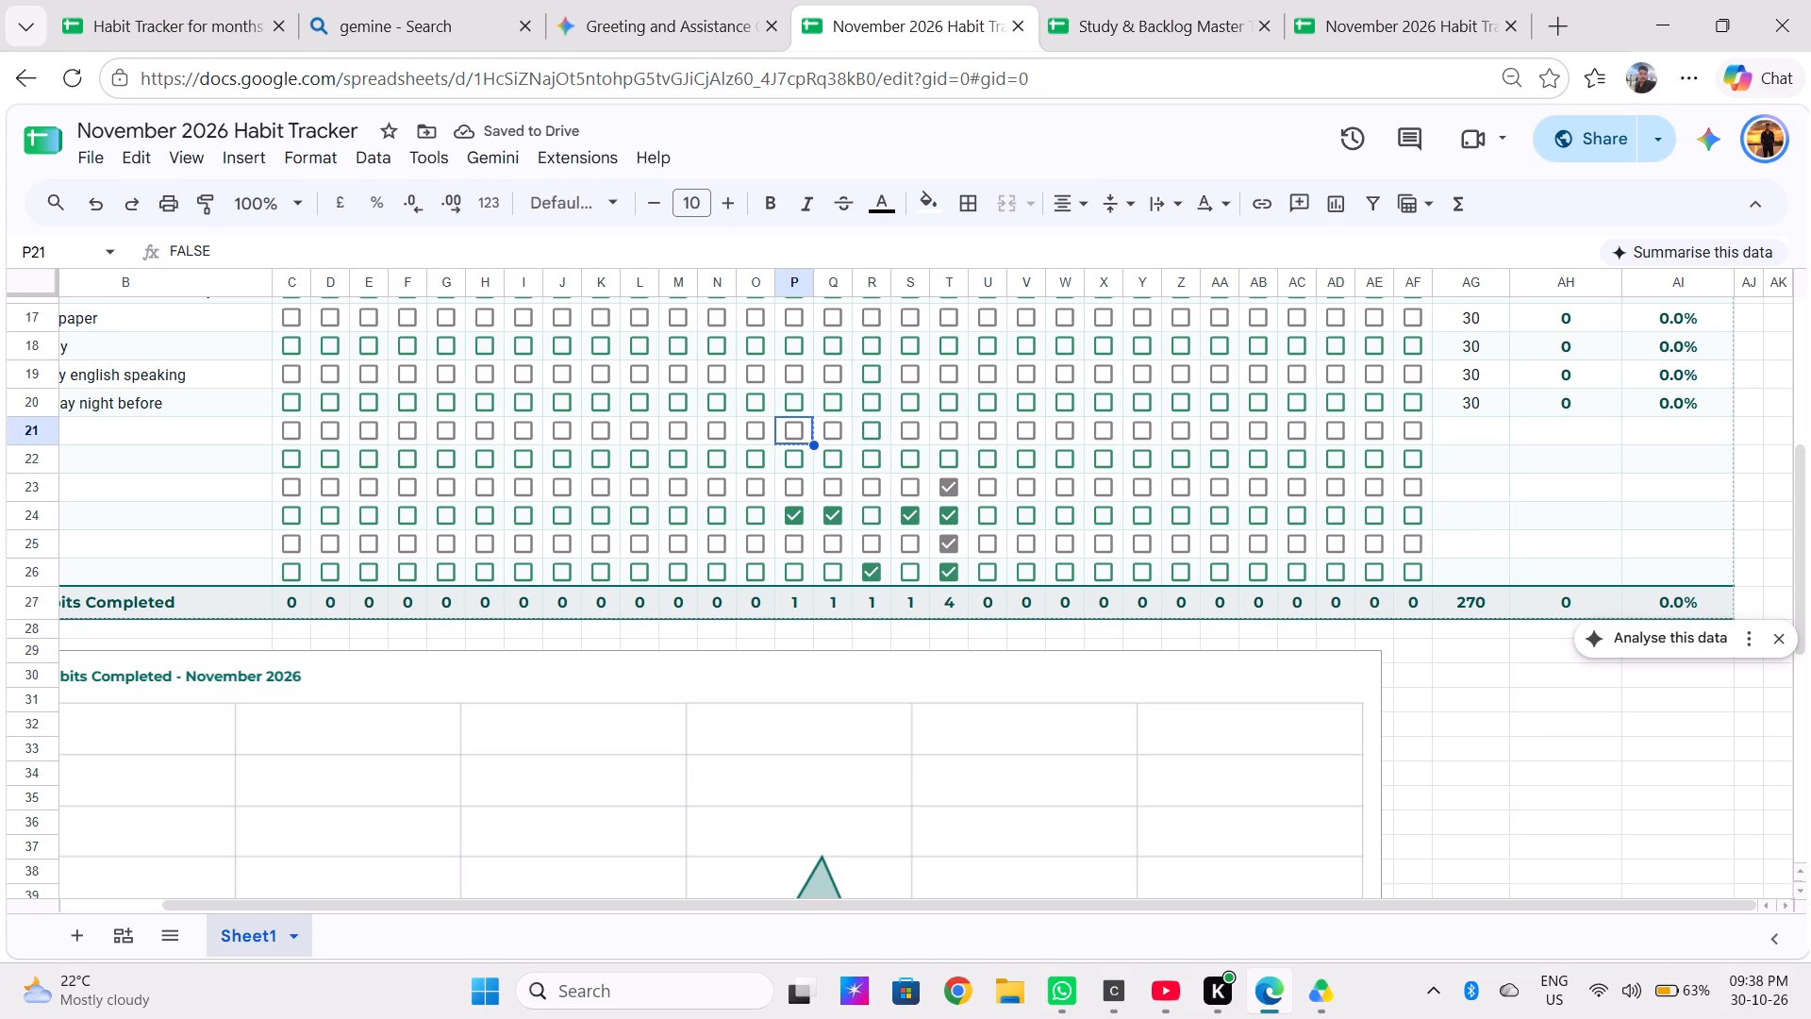
drag(813, 442, 906, 452)
click(950, 444)
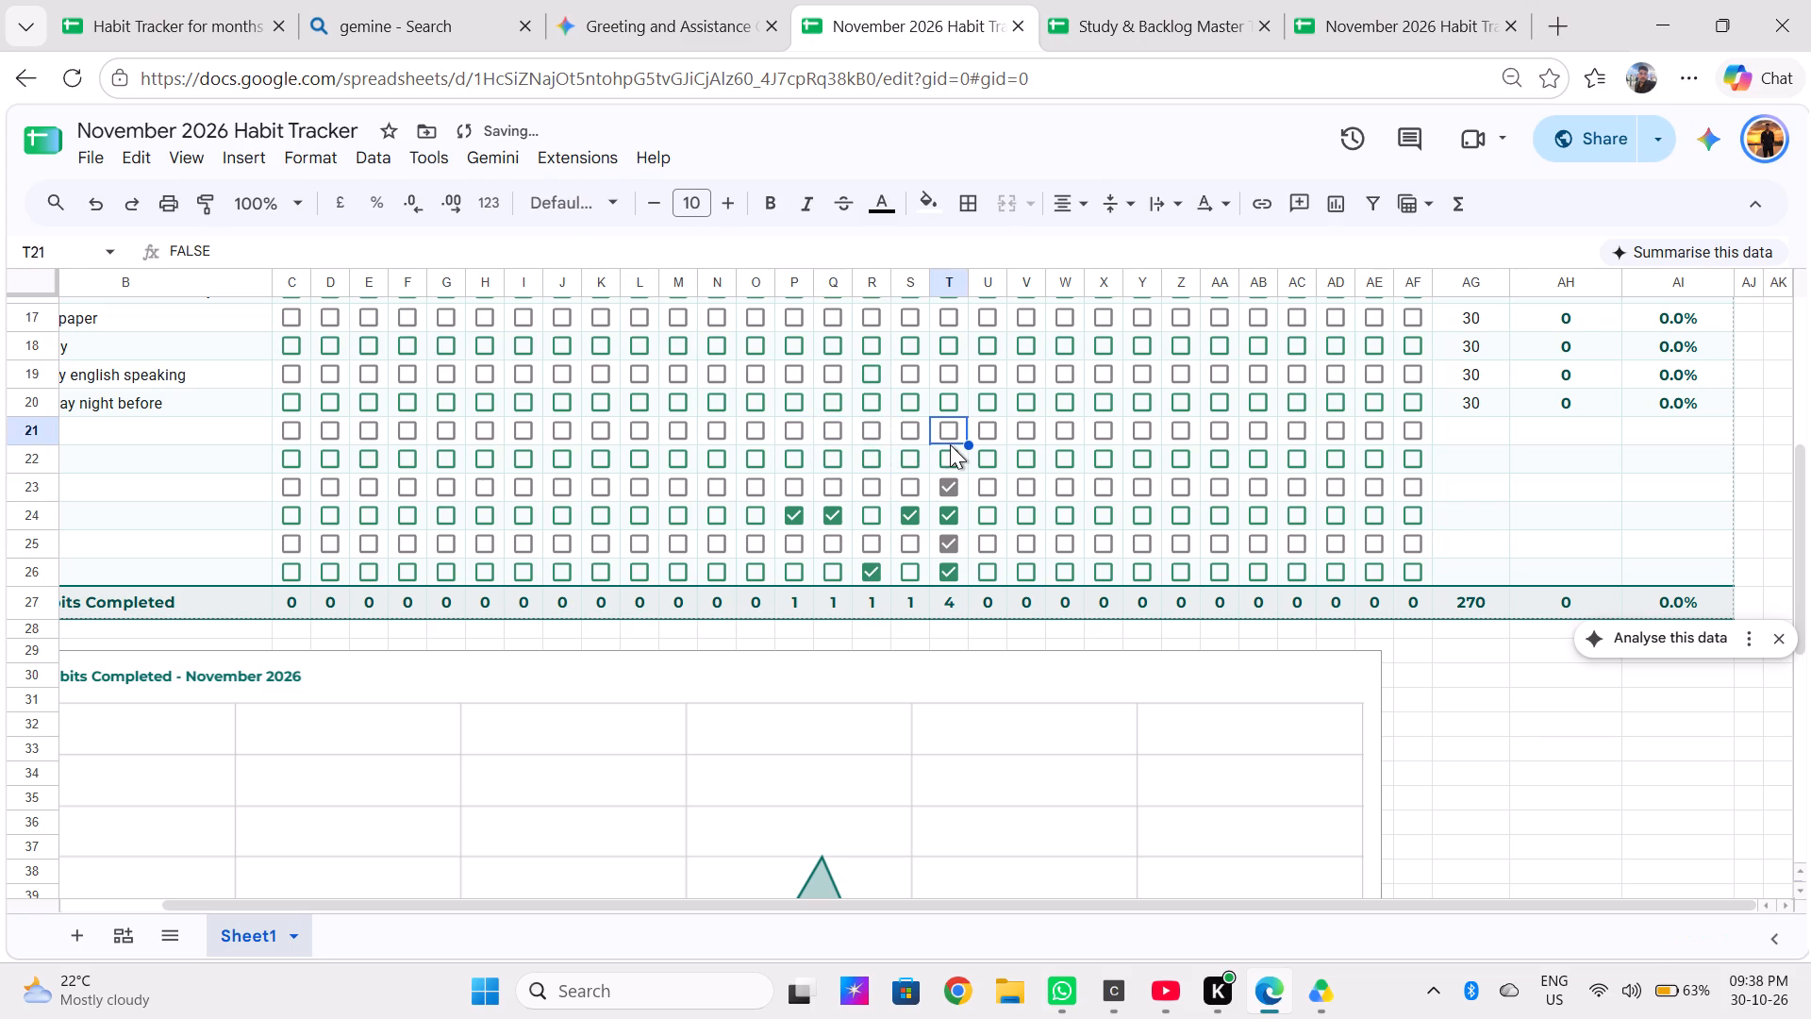
click(814, 373)
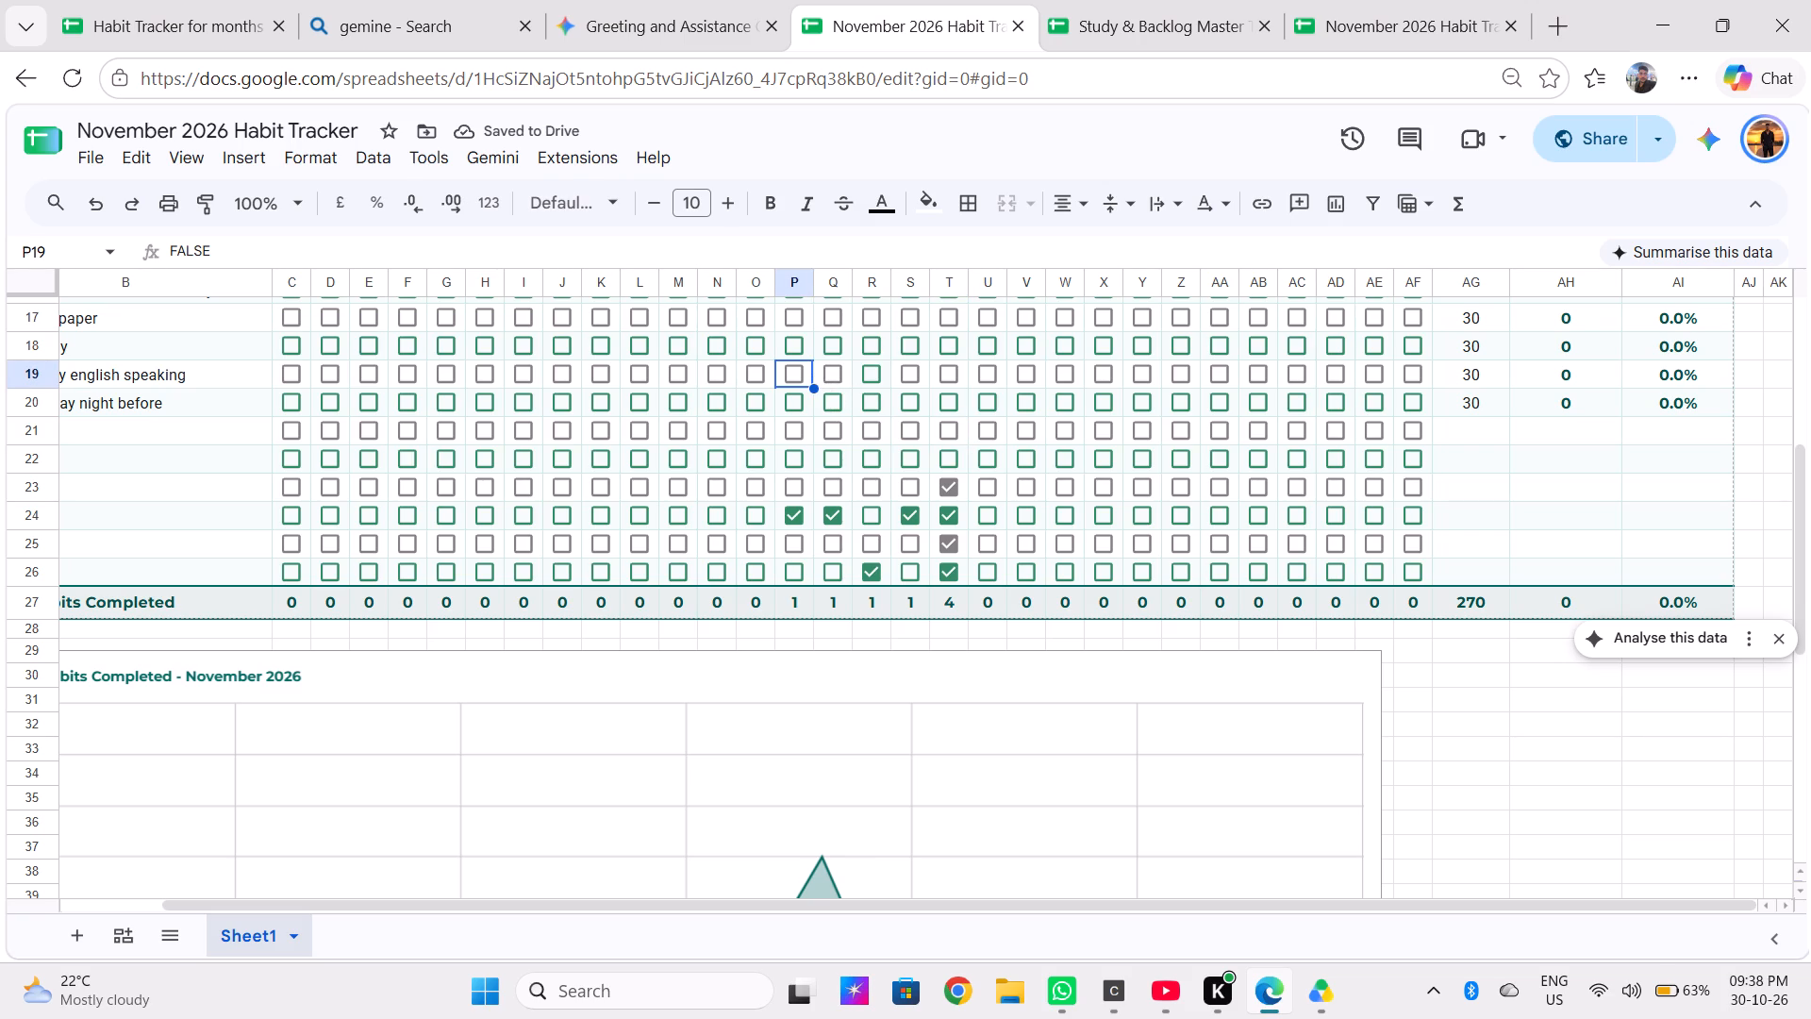
drag(814, 388, 946, 394)
Untick the remaining test checkboxes T23, T25, P24, Q24, S24, T24, R26 and T26 to clear the daily totals and chart.
click(1049, 671)
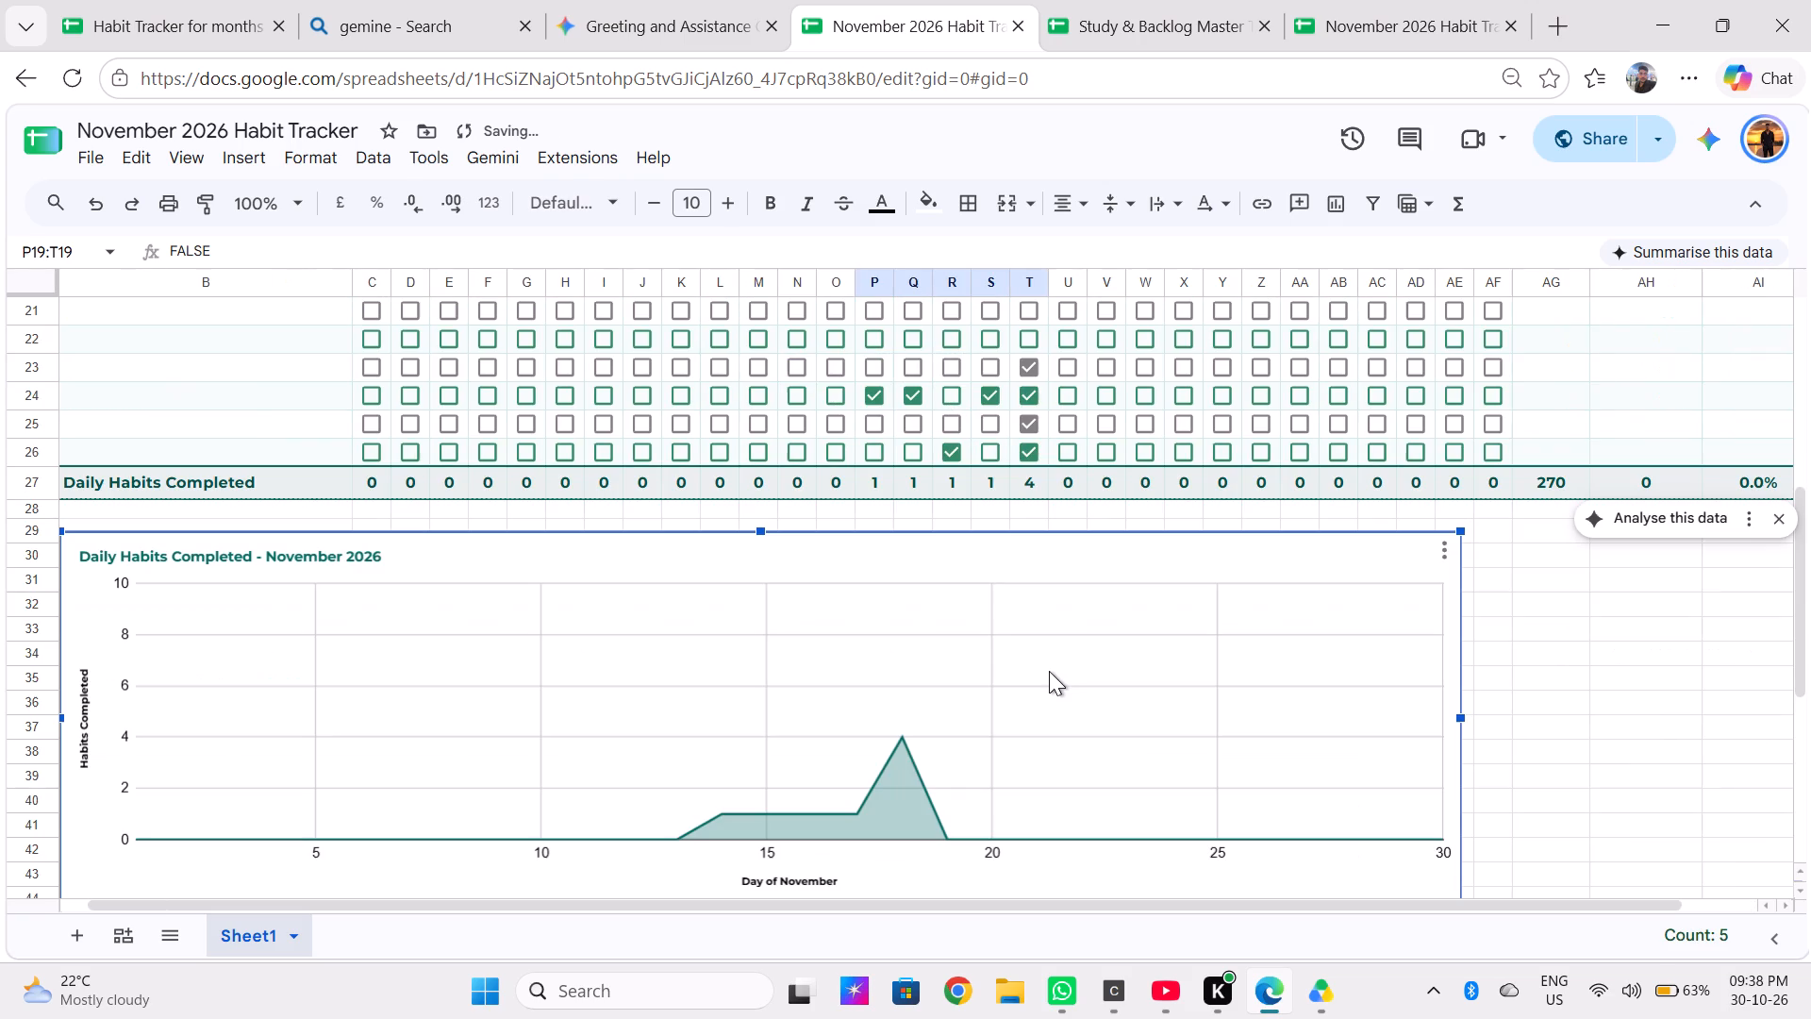
click(1025, 368)
click(993, 398)
click(1026, 426)
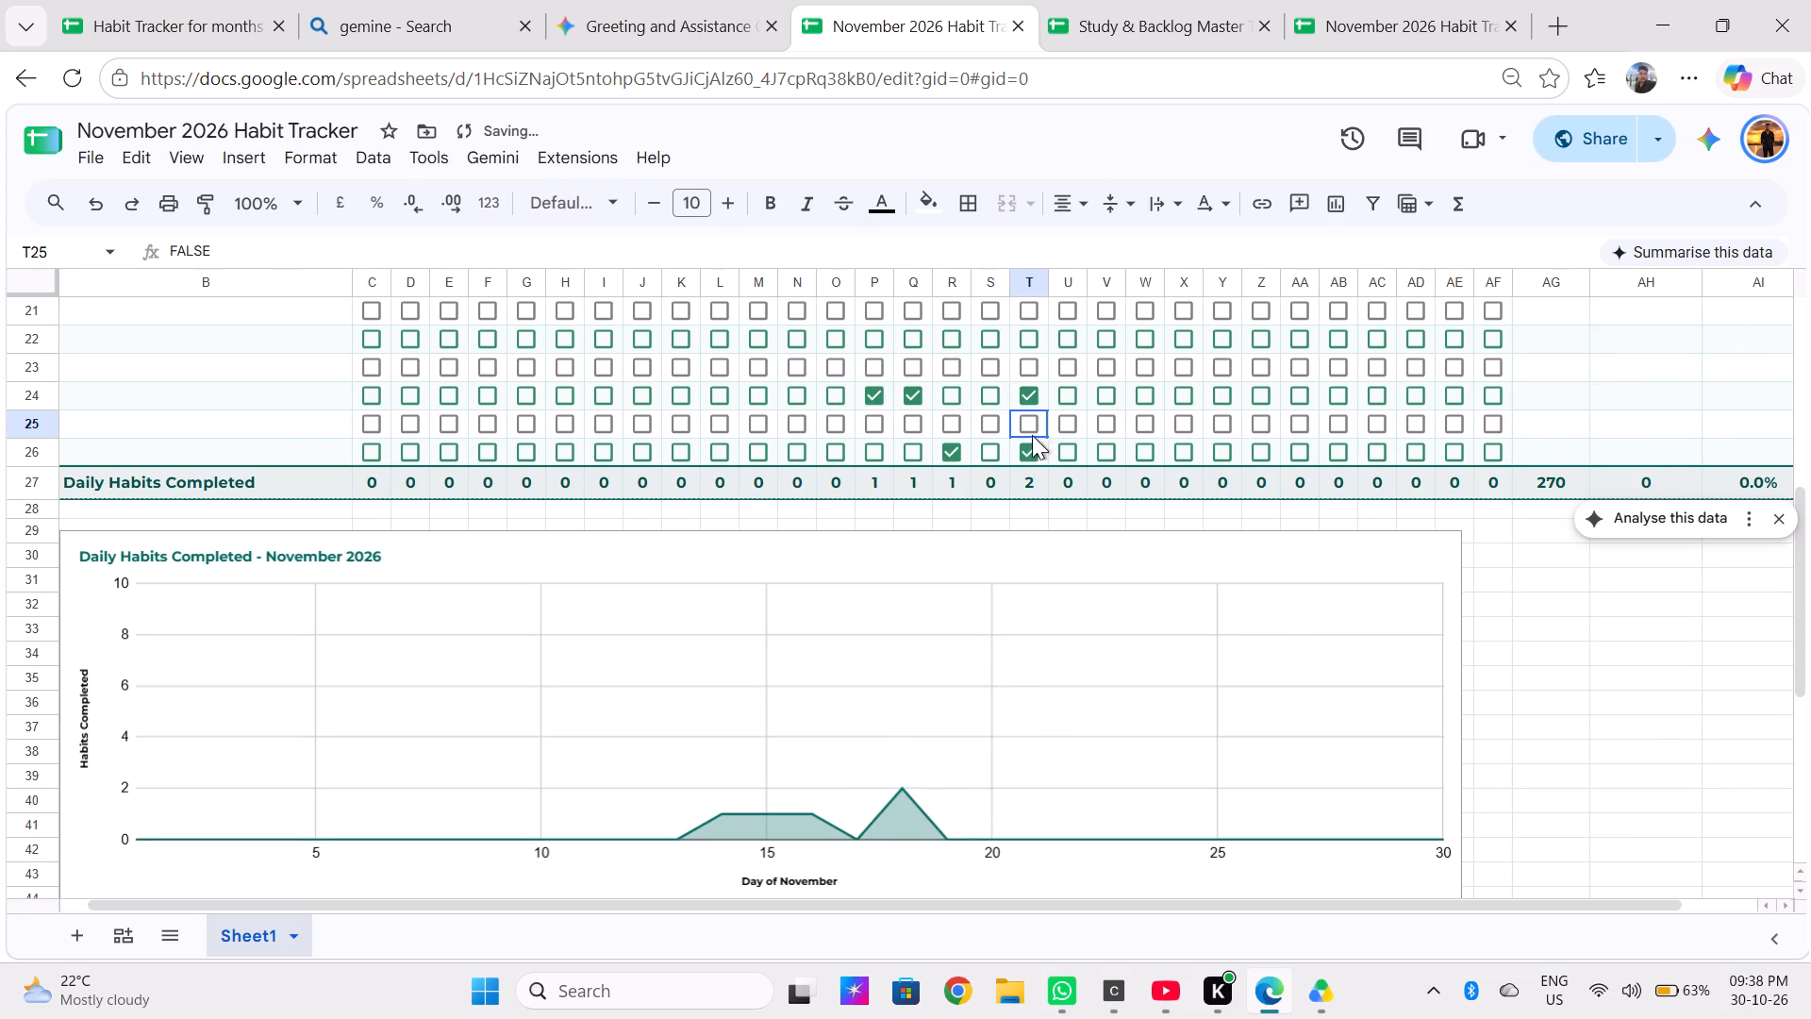
click(1029, 446)
click(954, 448)
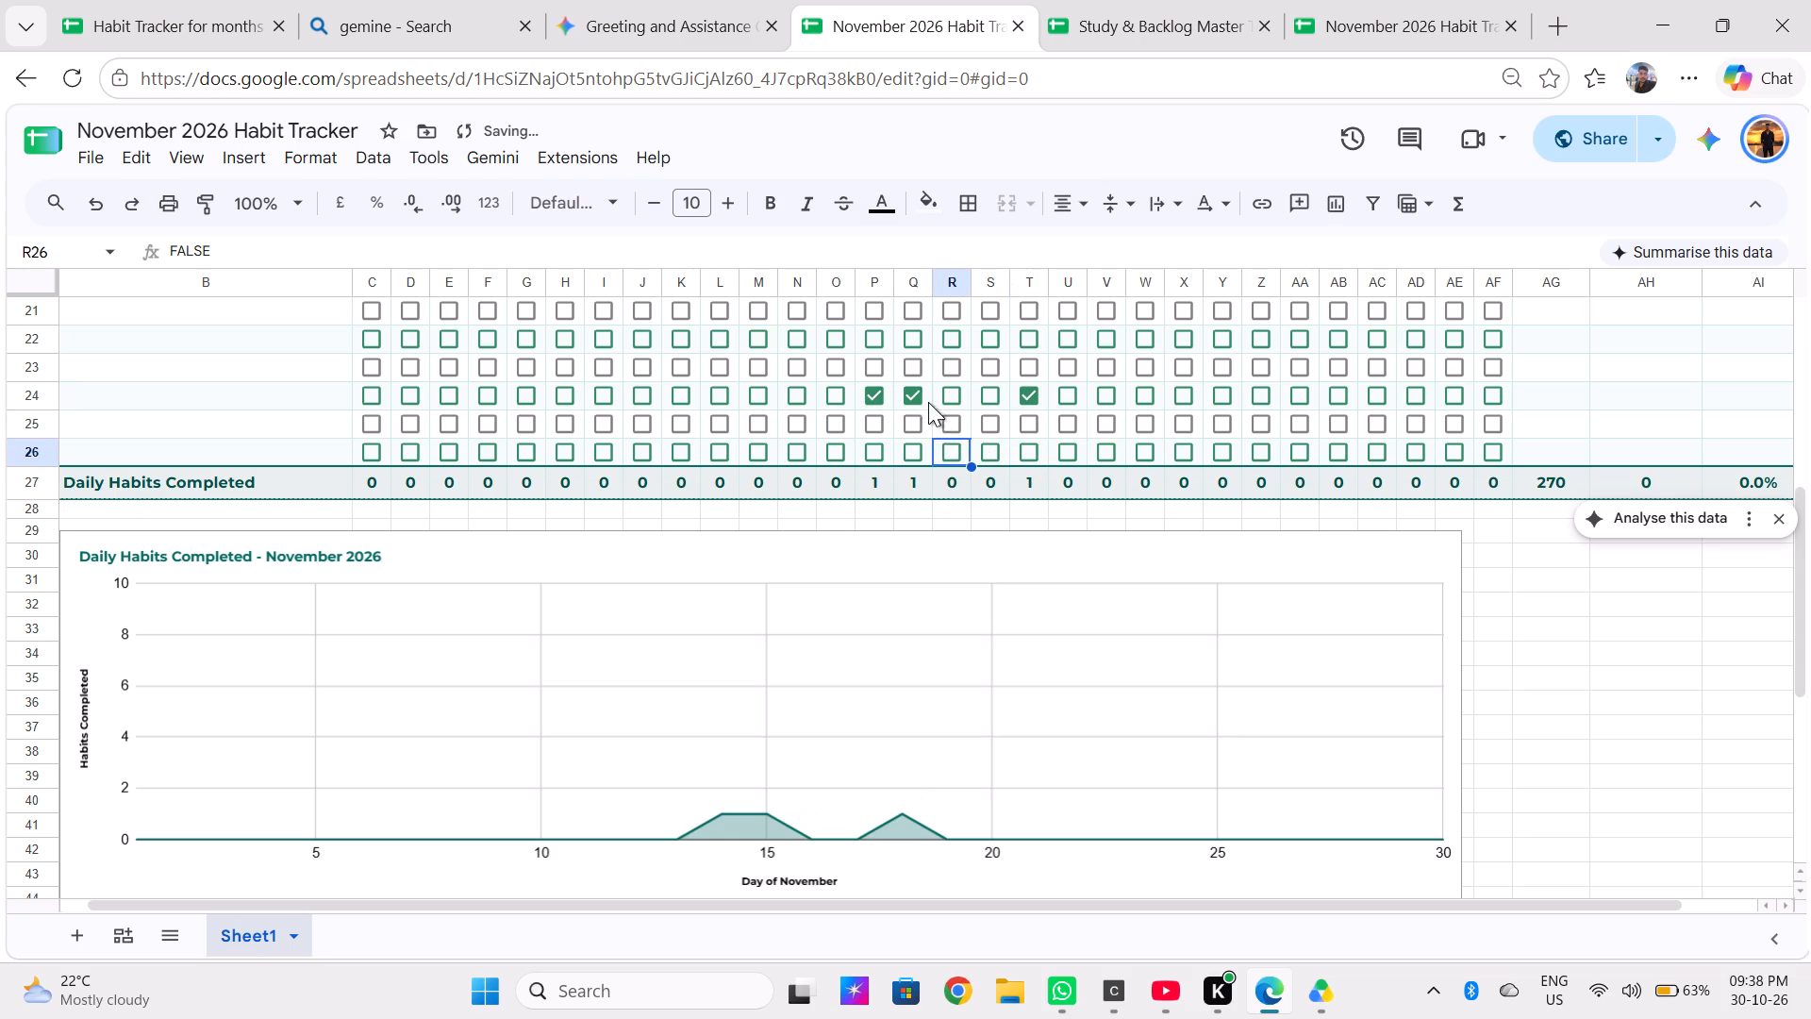
click(923, 399)
click(877, 391)
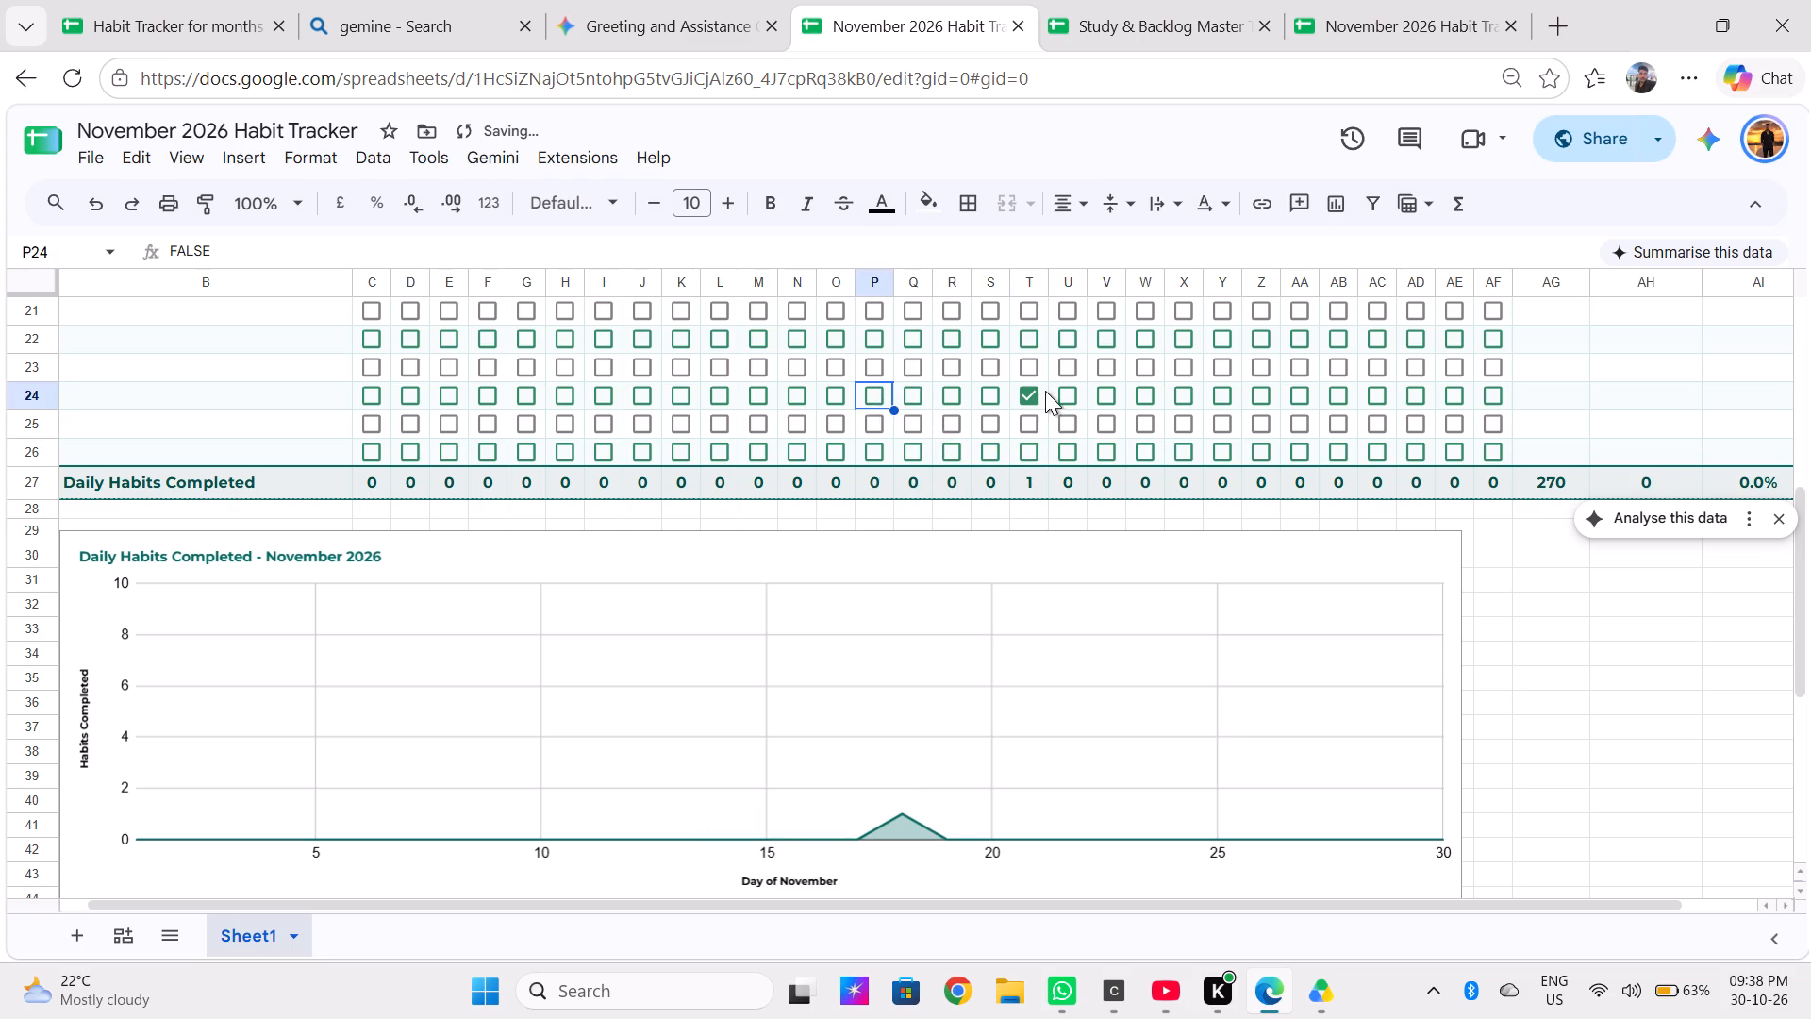
click(1031, 396)
middle_drag(611, 820, 752, 599)
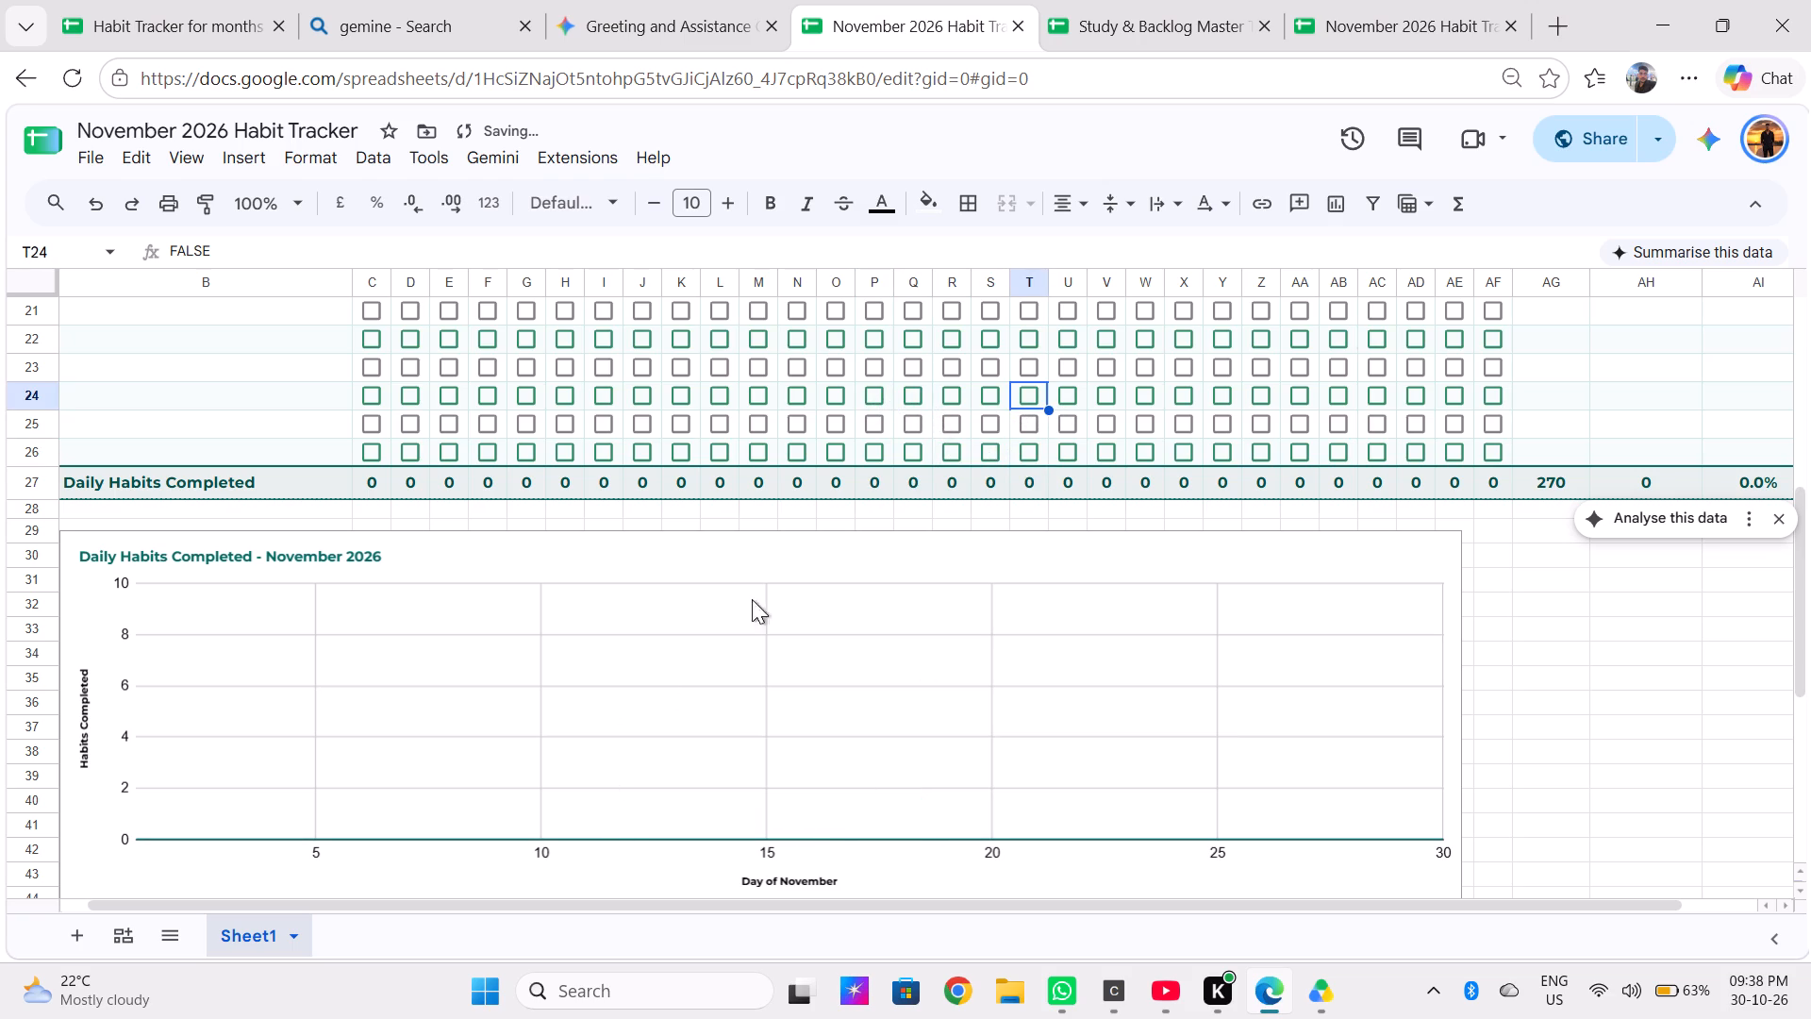
middle_drag(752, 599, 806, 566)
Switch to Google Drive and rename the Takeout folder in My Drive as tracker.
click(1325, 1003)
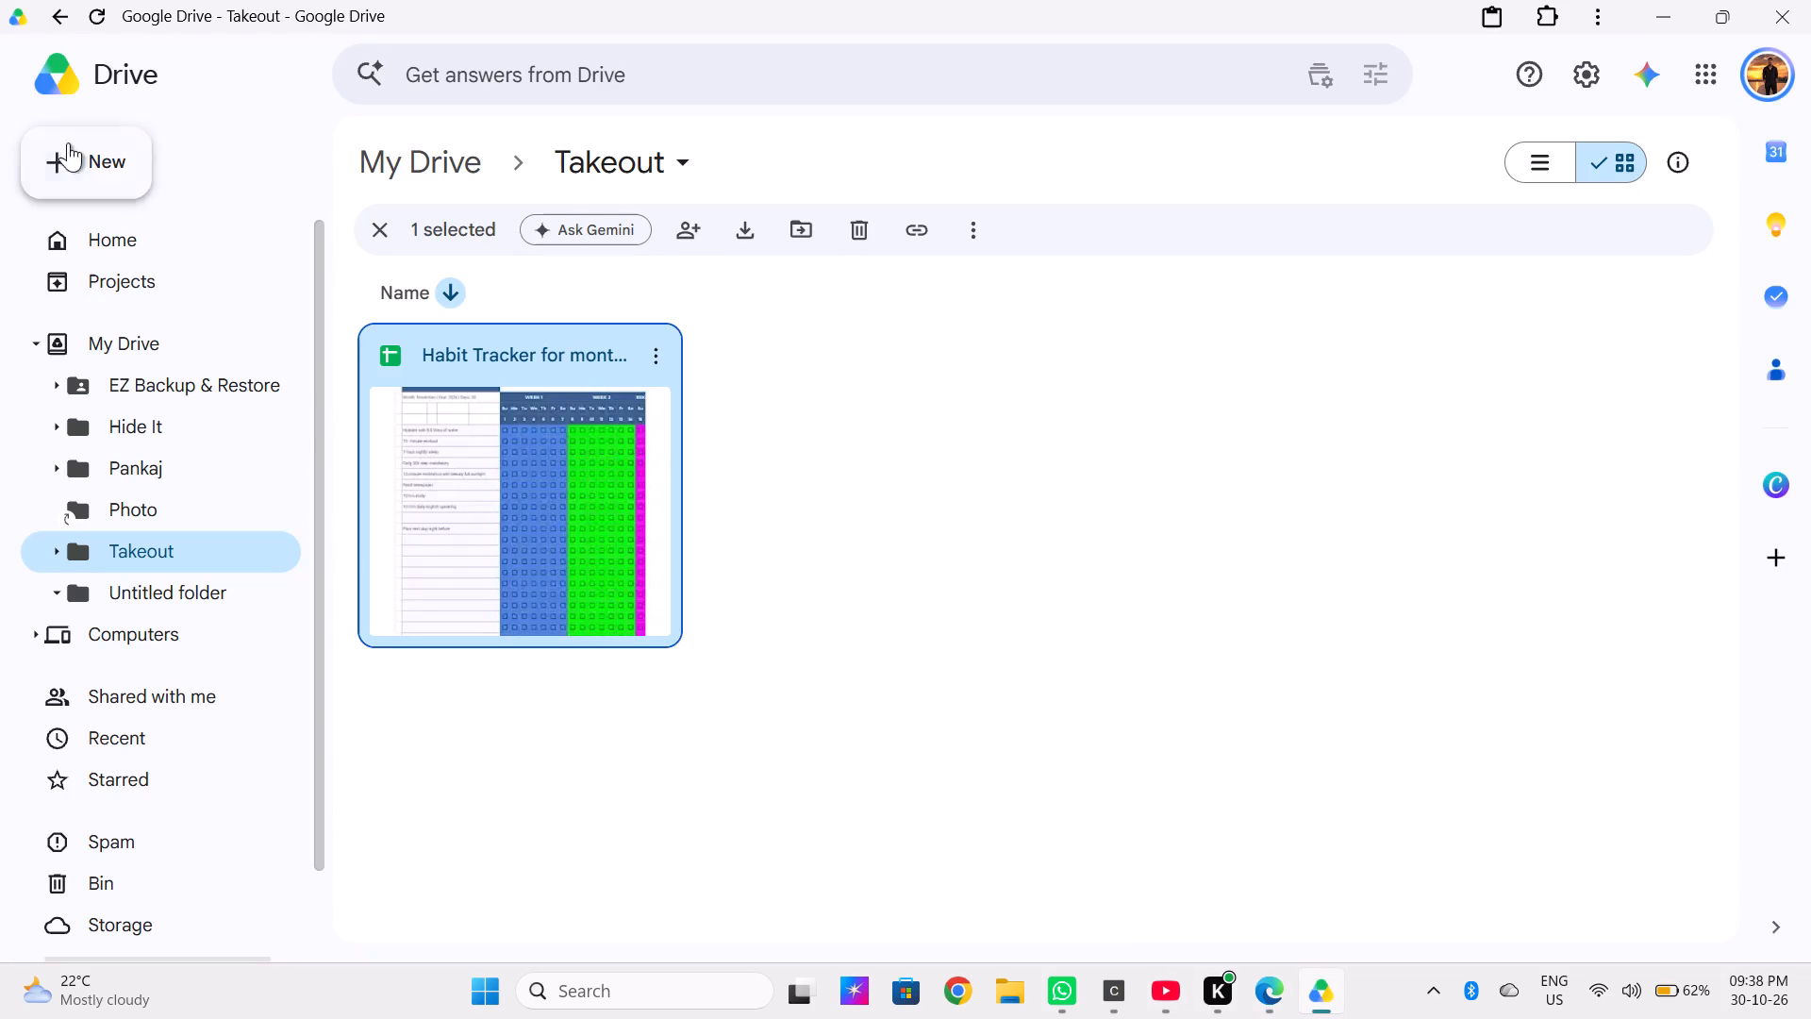
click(45, 20)
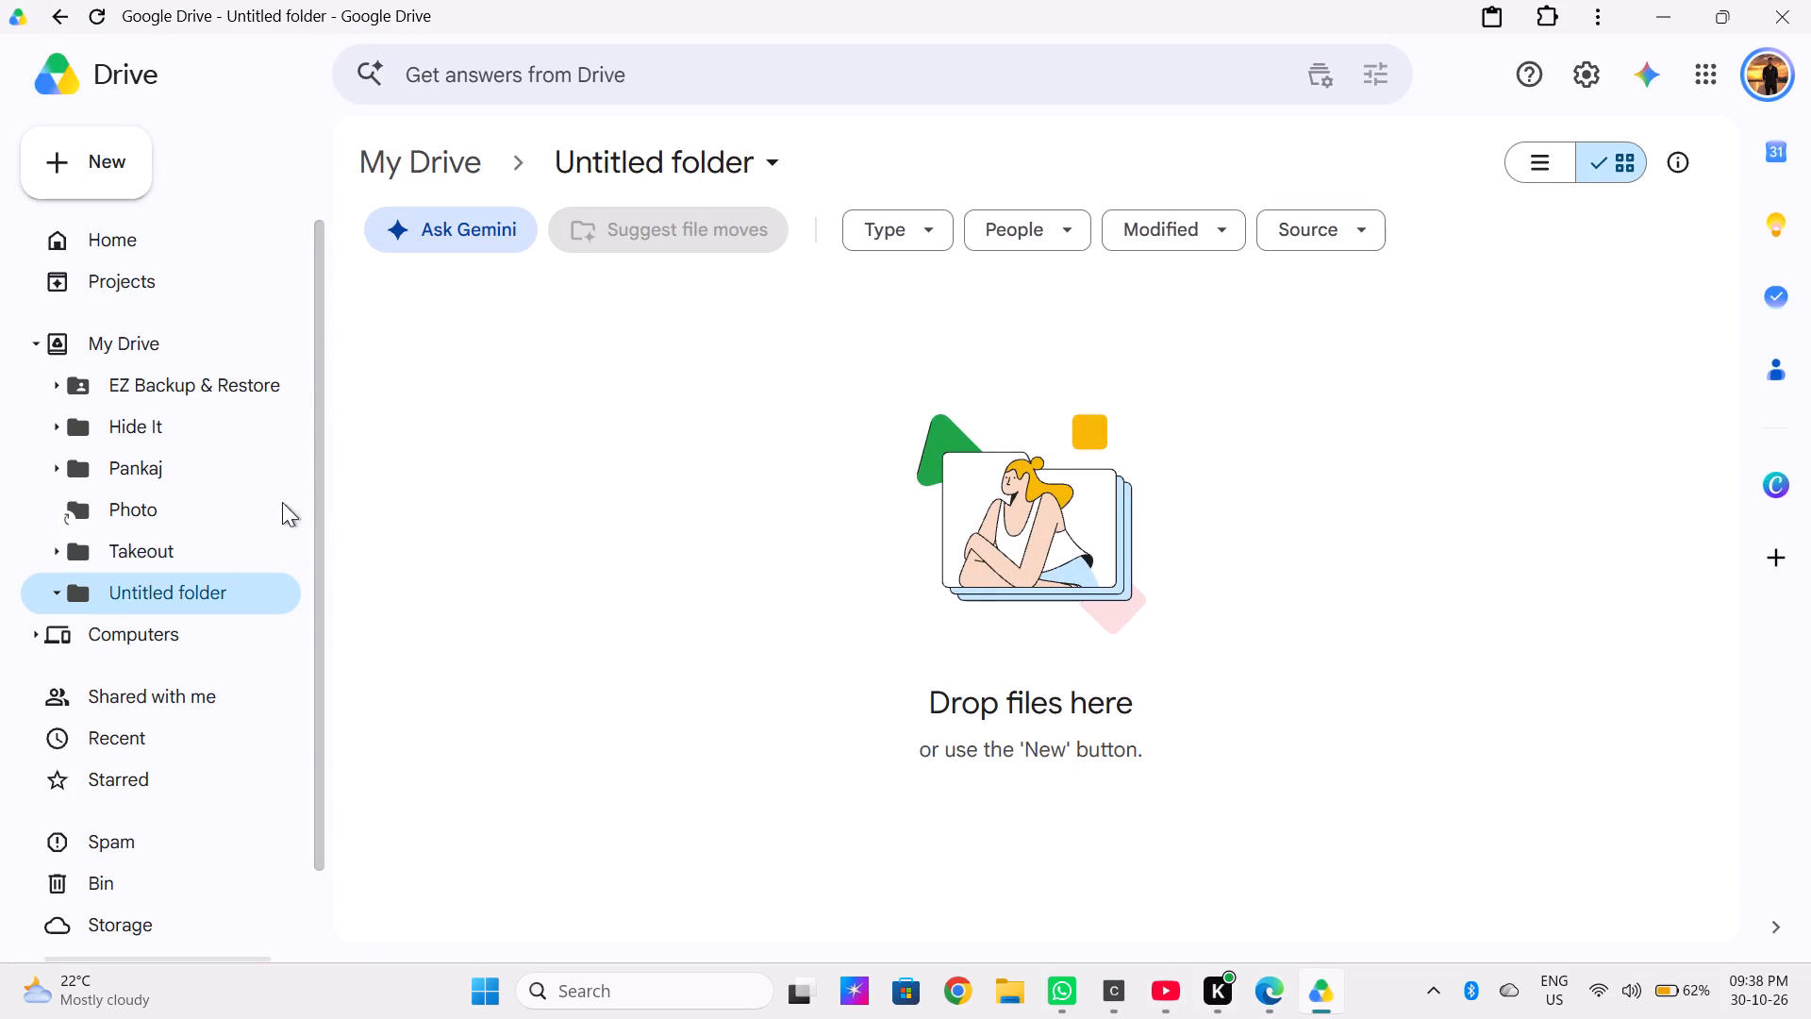
click(138, 332)
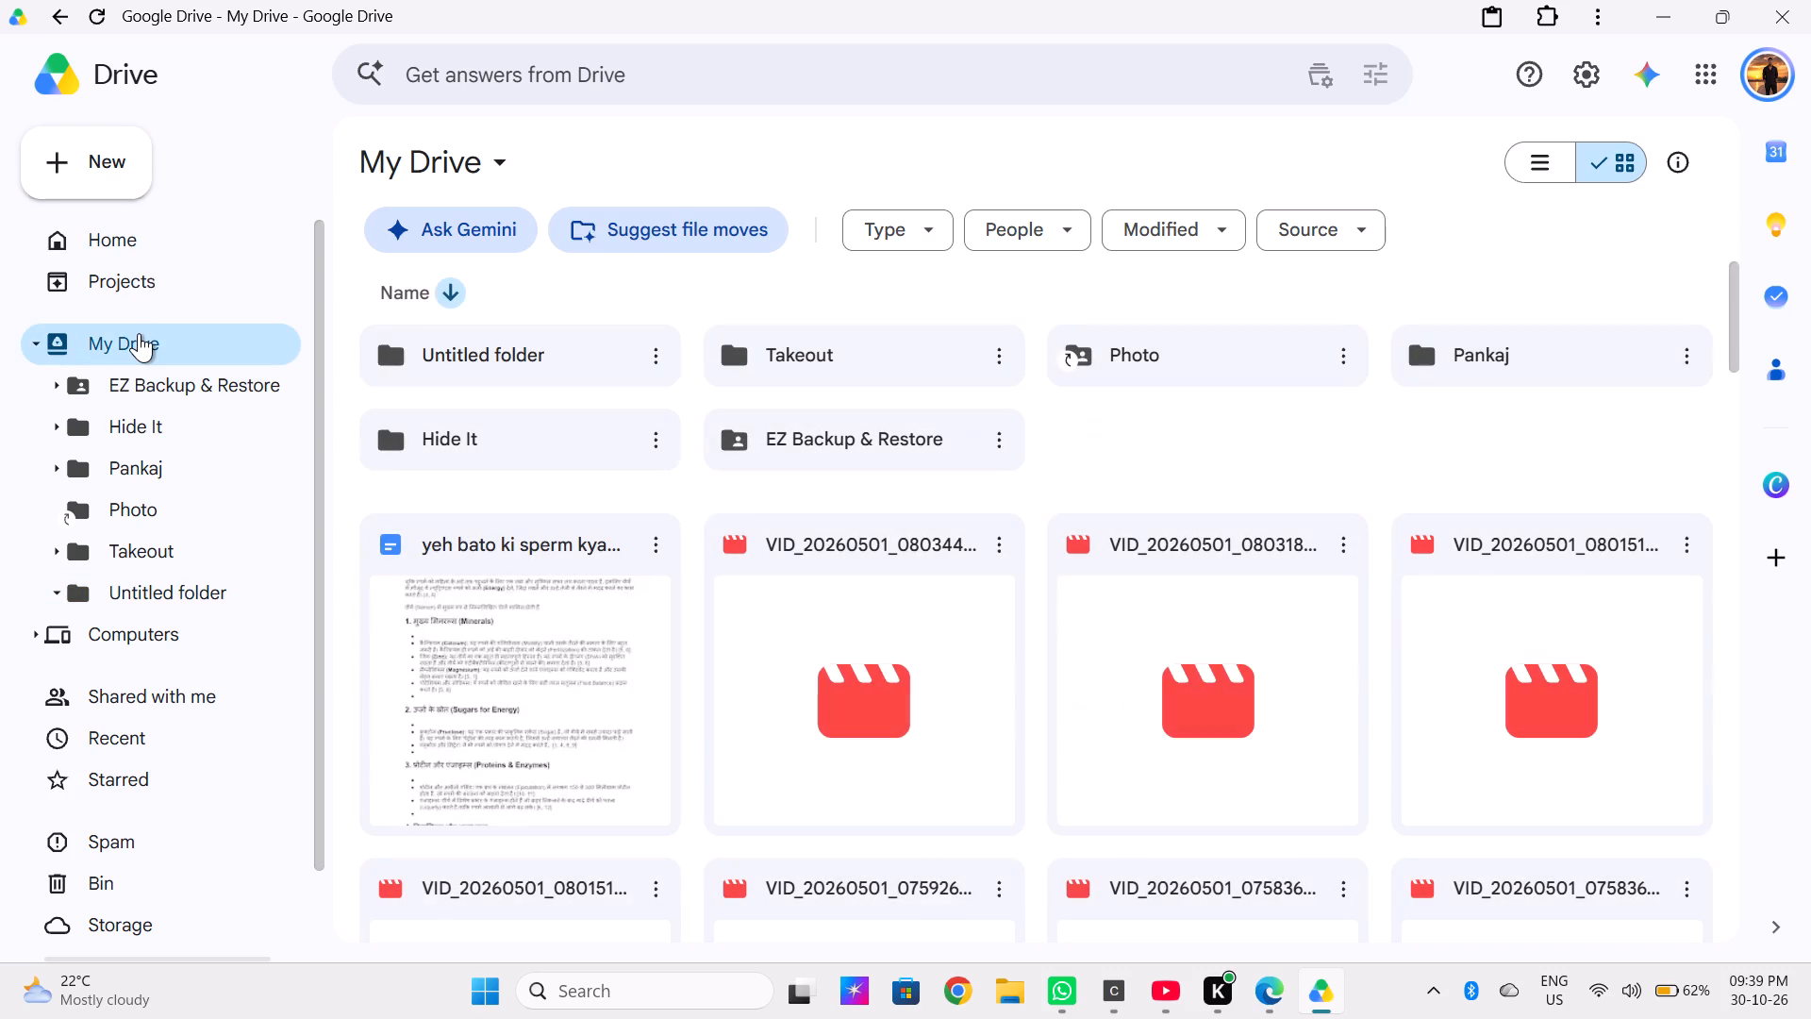
double_click(488, 371)
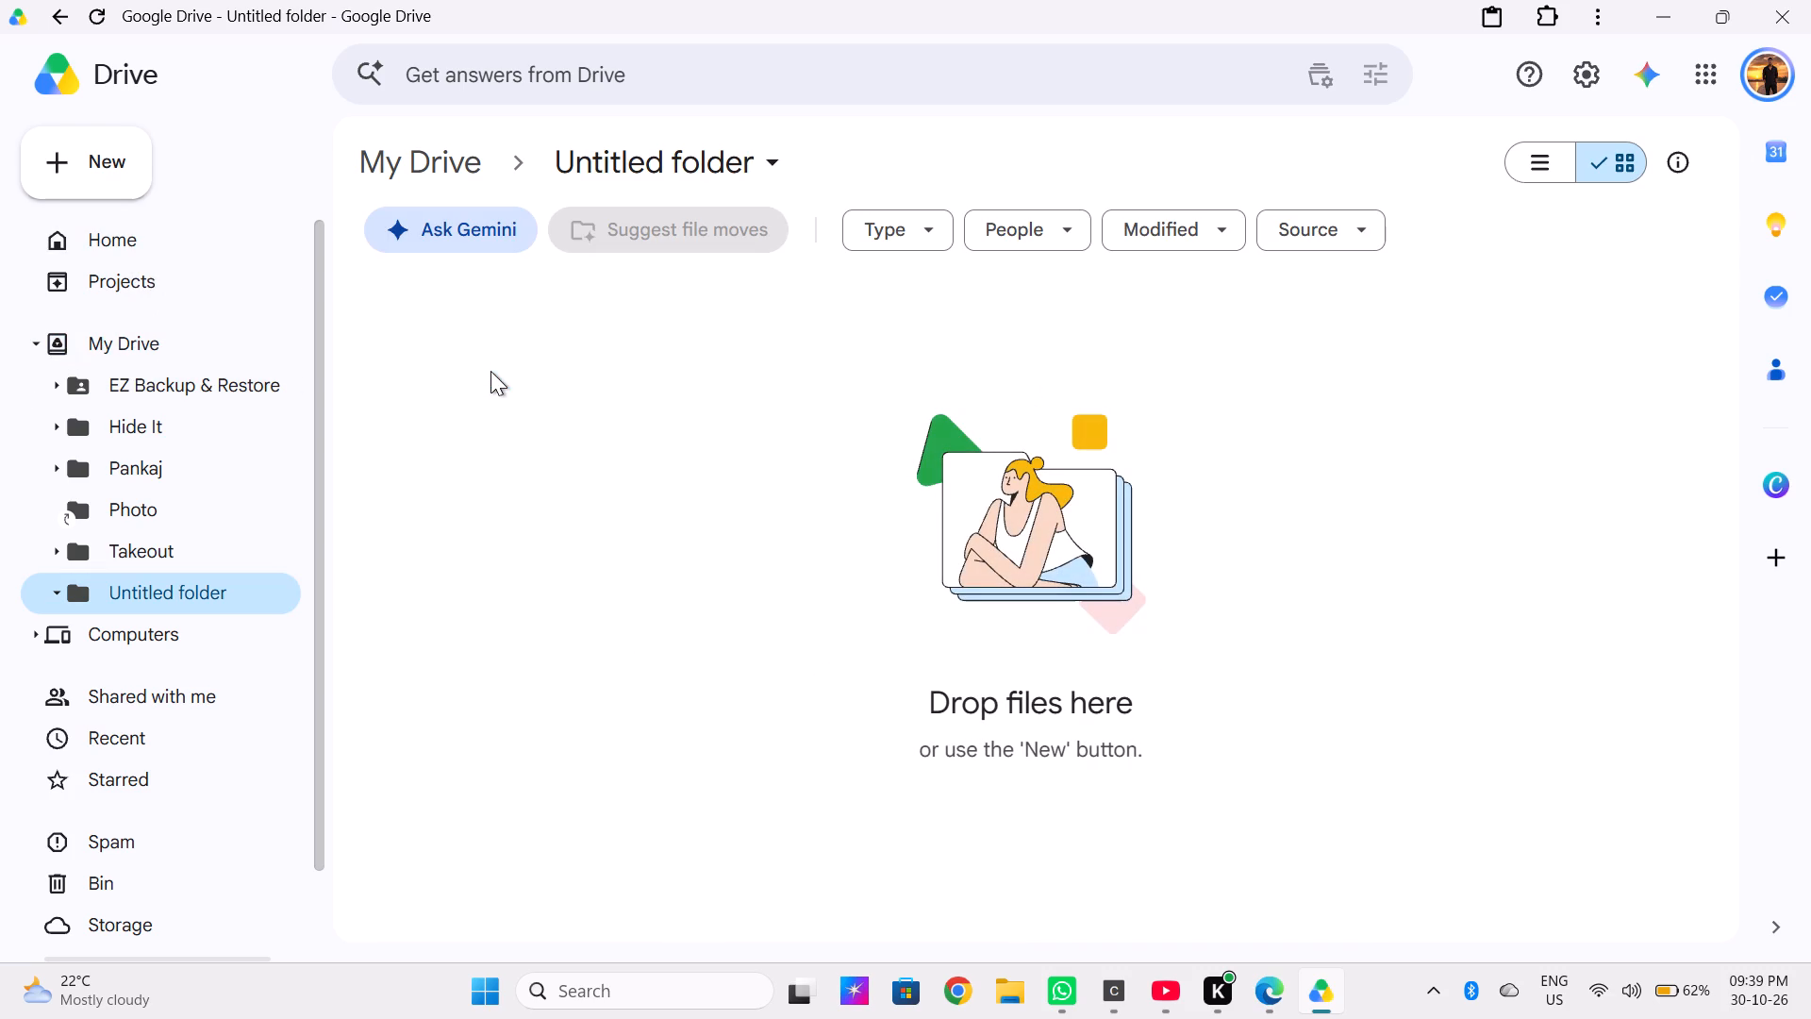
click(194, 234)
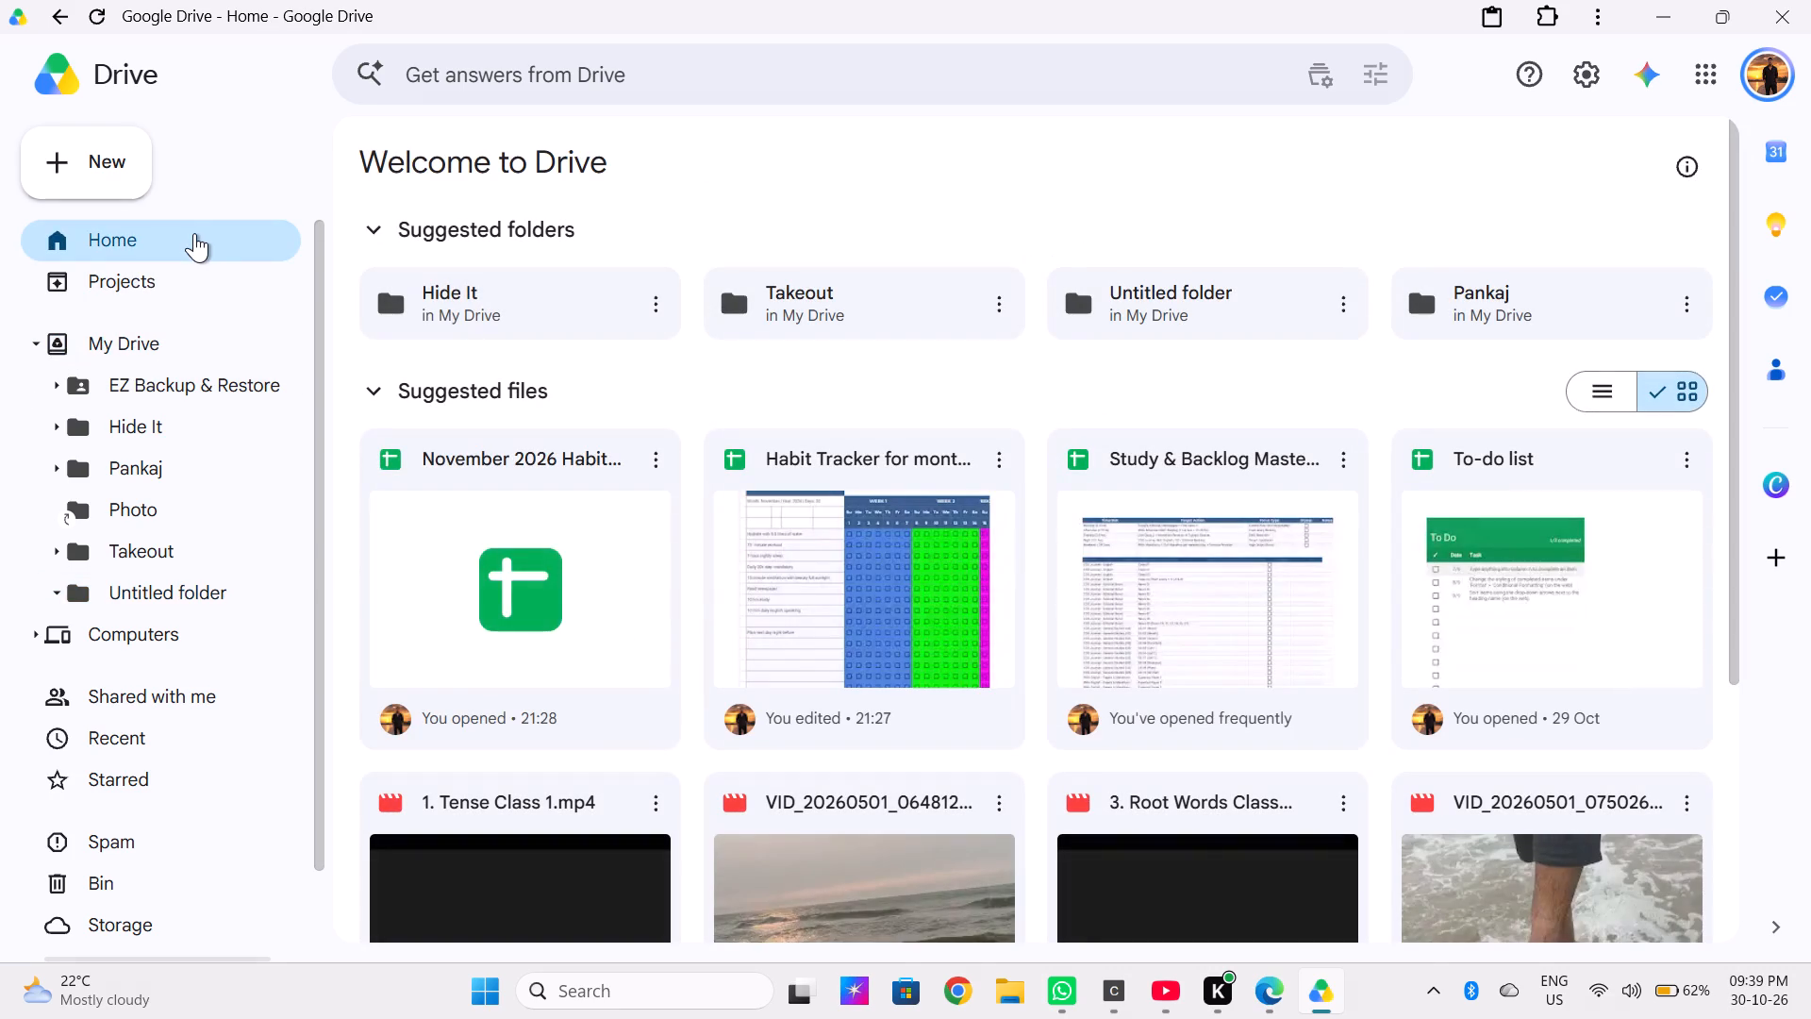
click(168, 596)
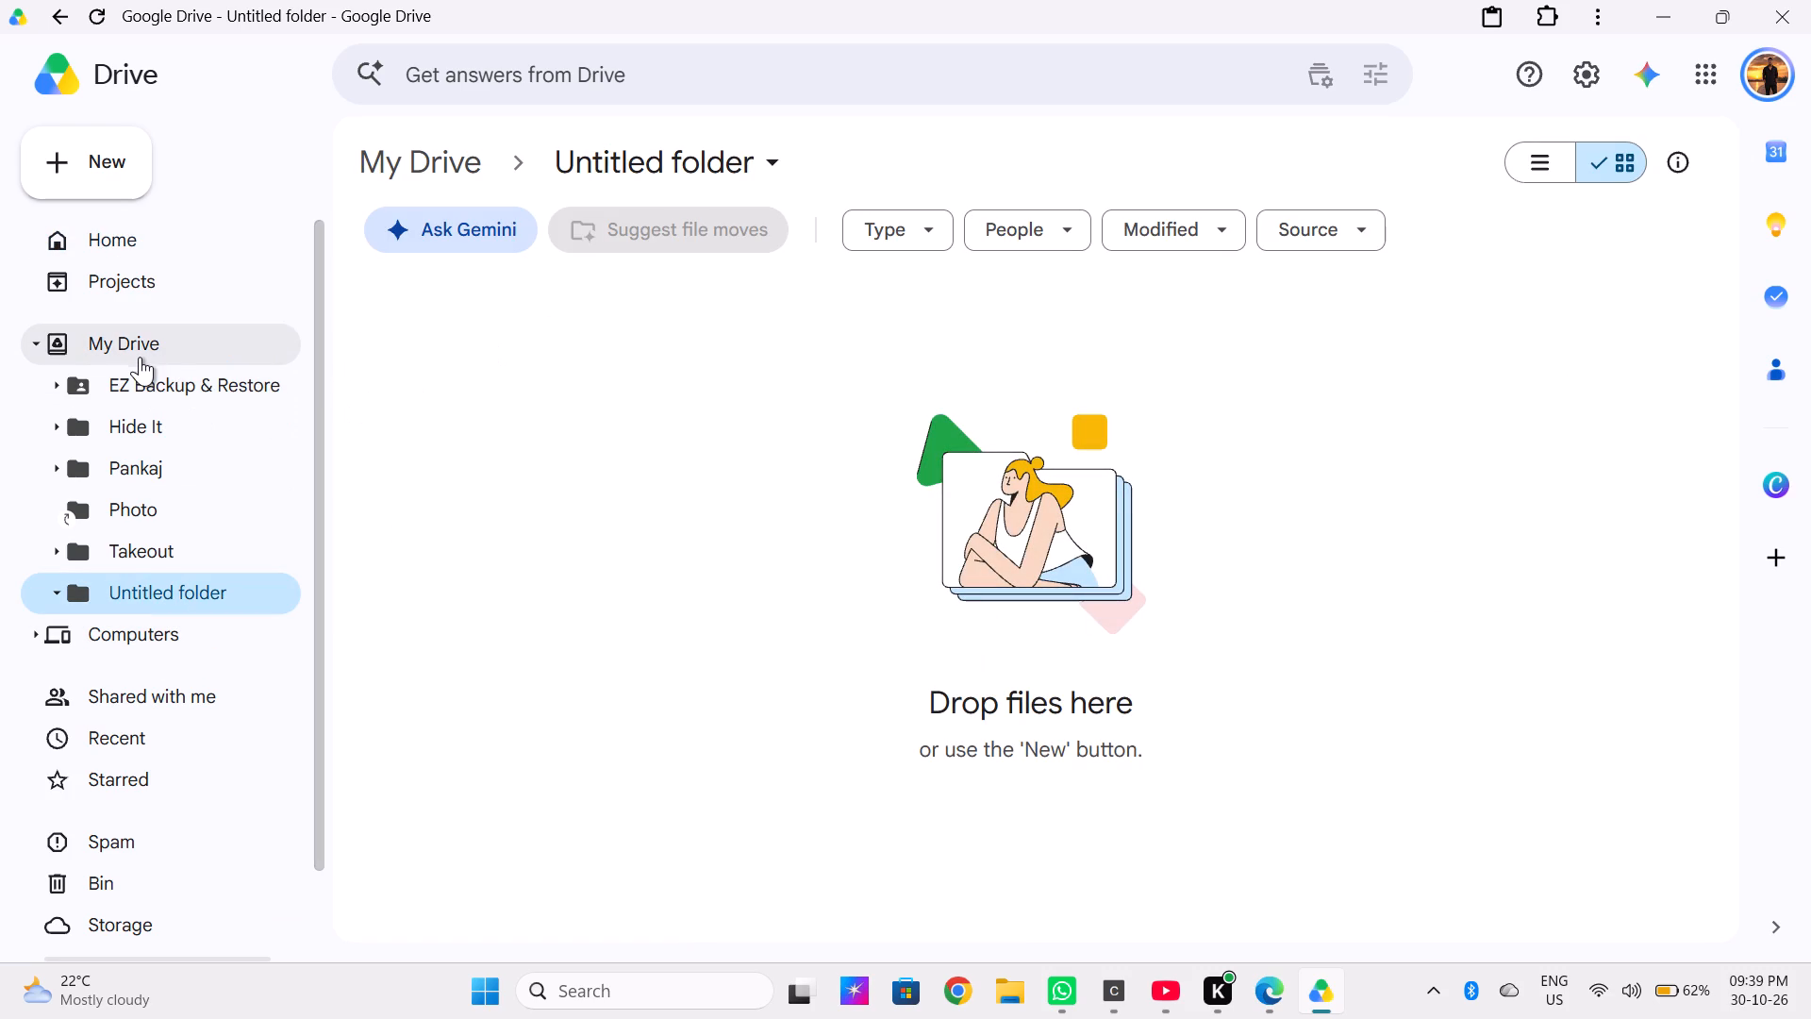
click(148, 560)
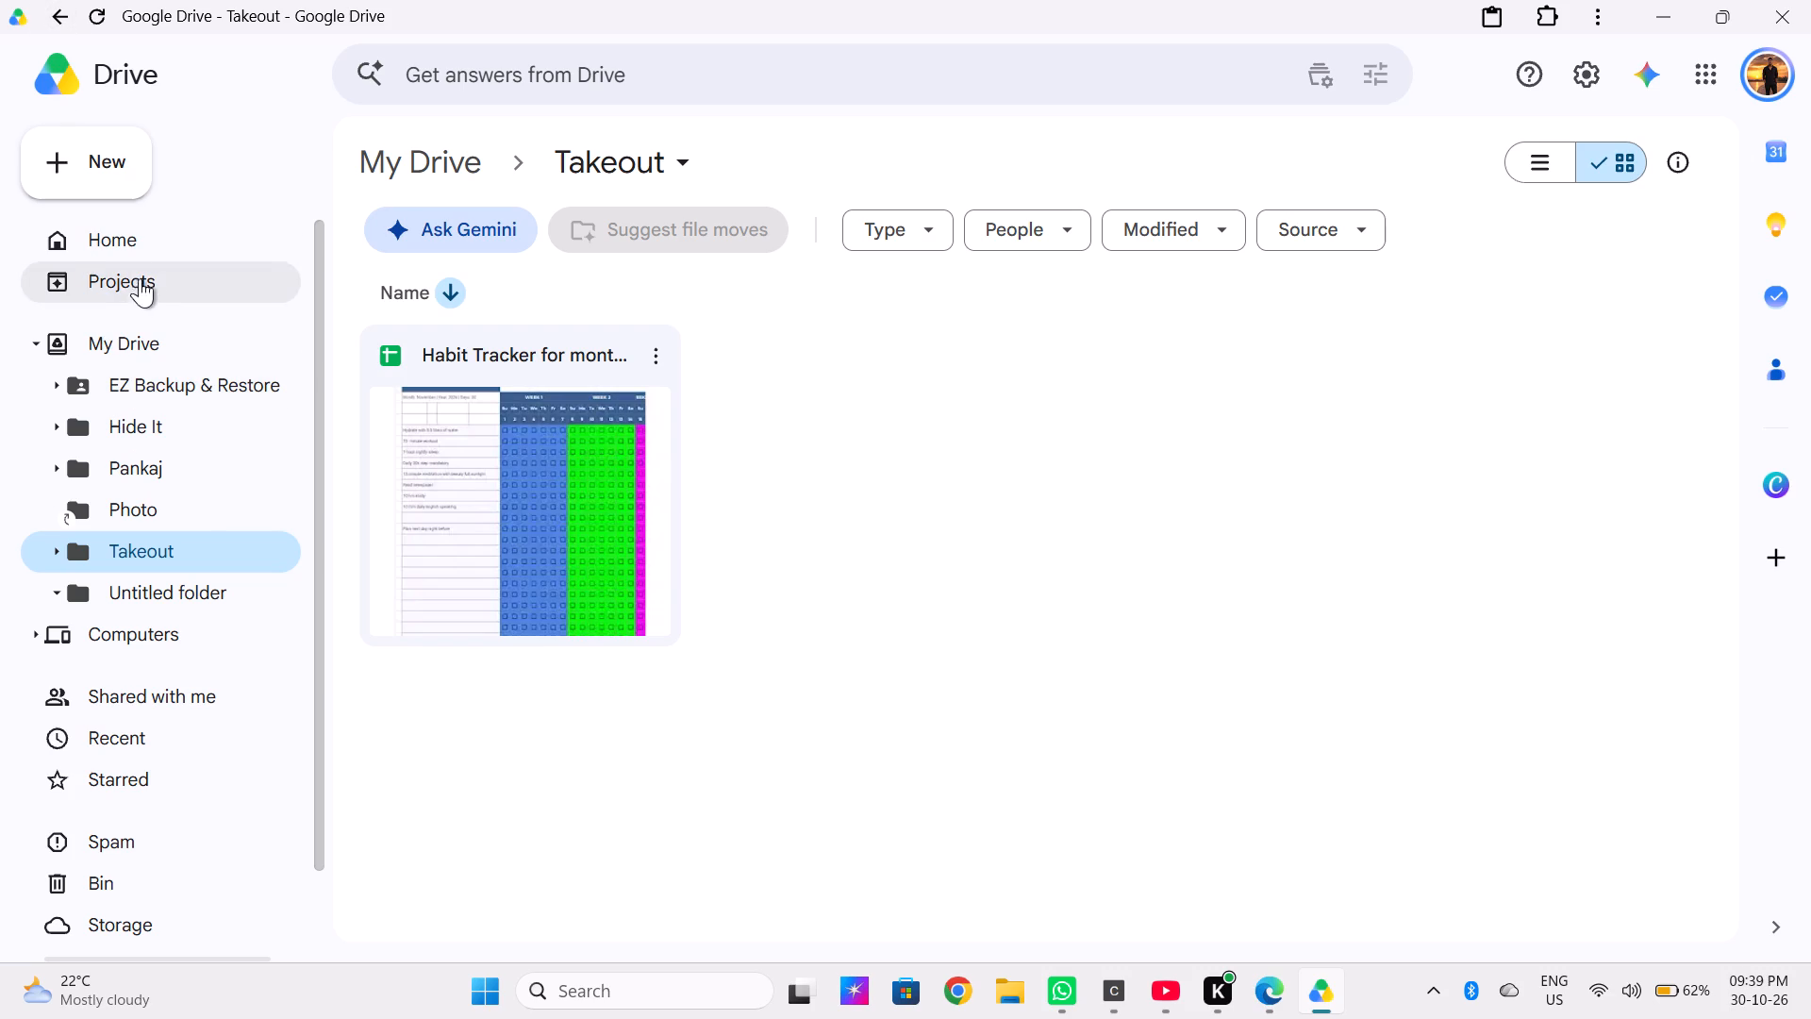
click(573, 158)
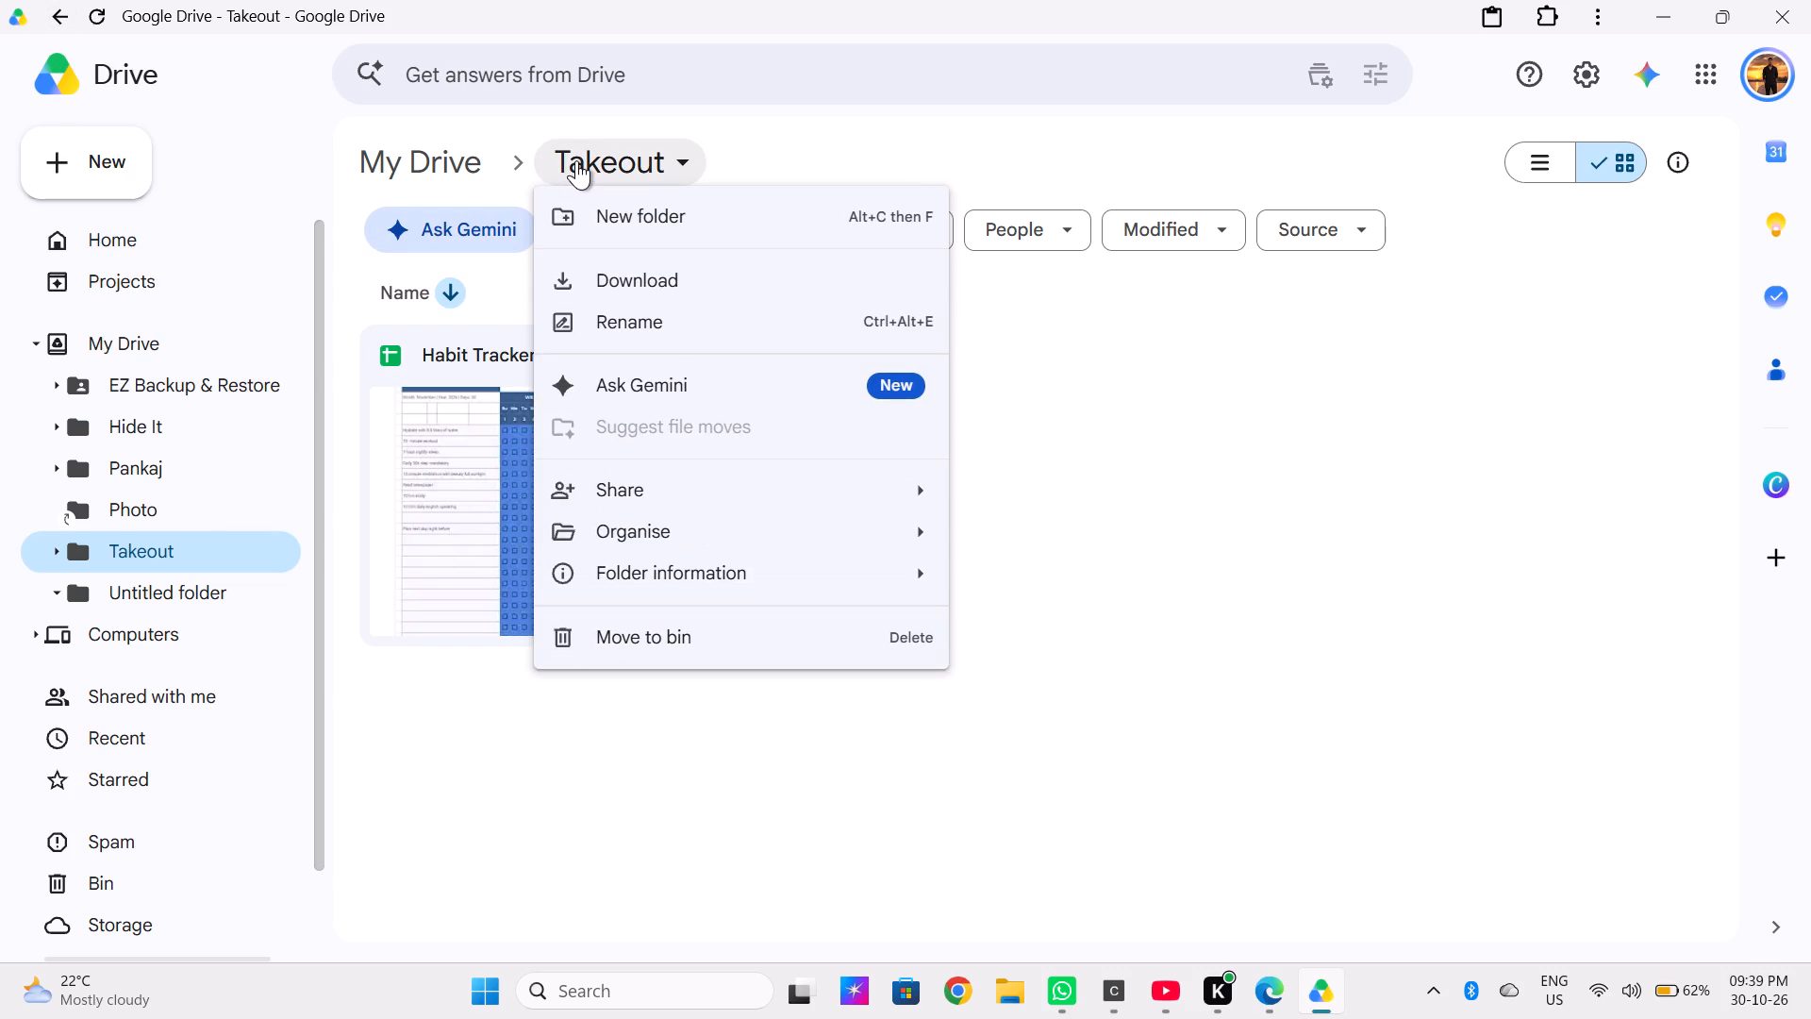
click(706, 318)
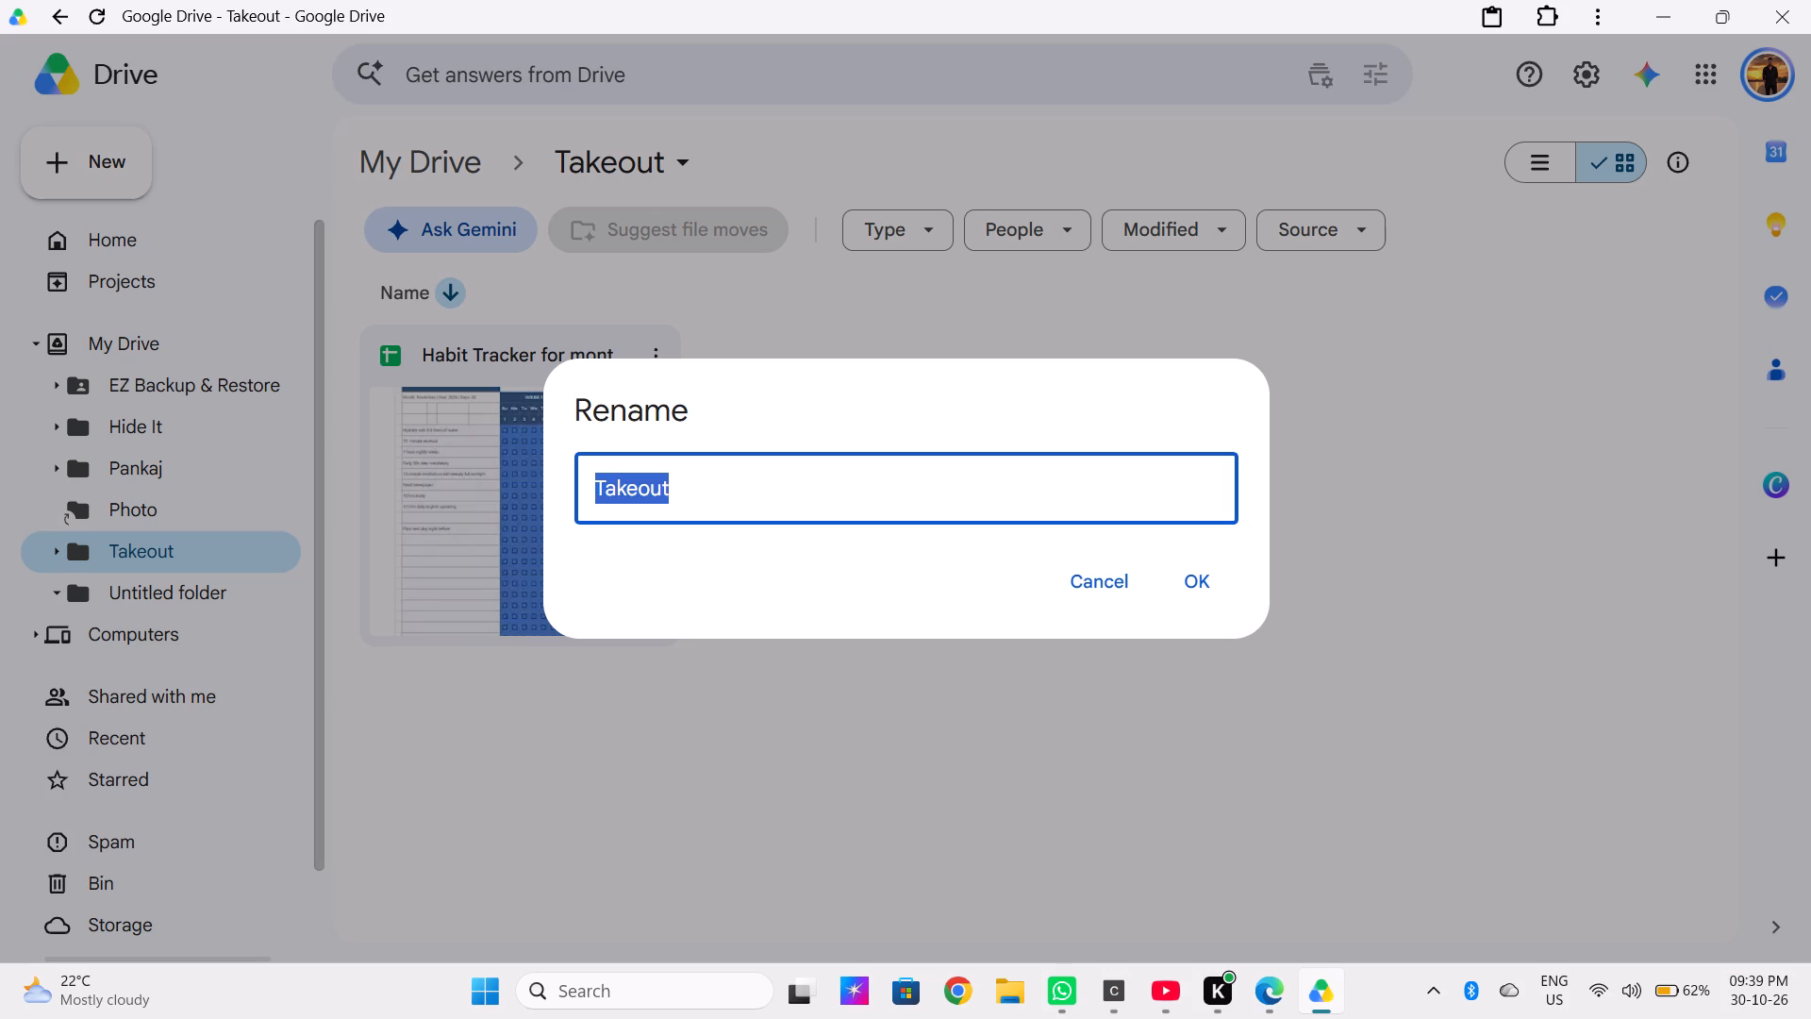
text(tracker)
key(Return)
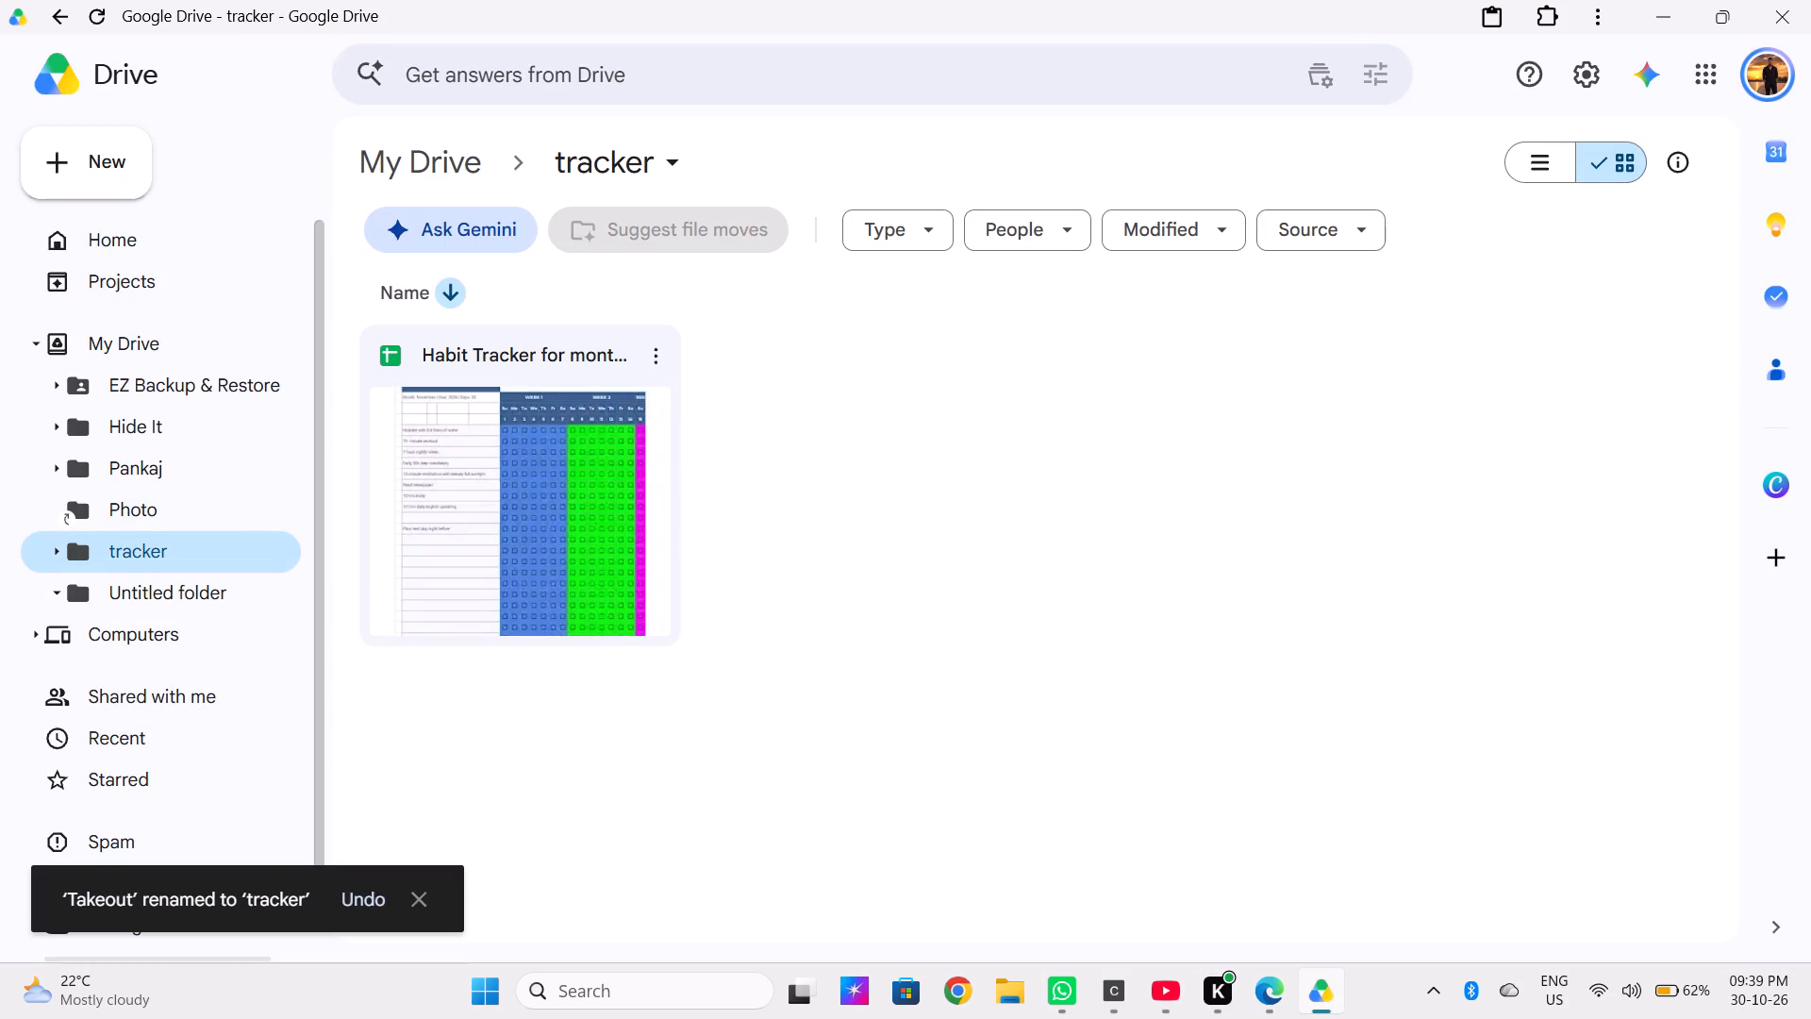
Move the November 2026 Habit Tracker and Study & Backlog Master spreadsheets from the Home suggestions into the tracker folder.
click(128, 232)
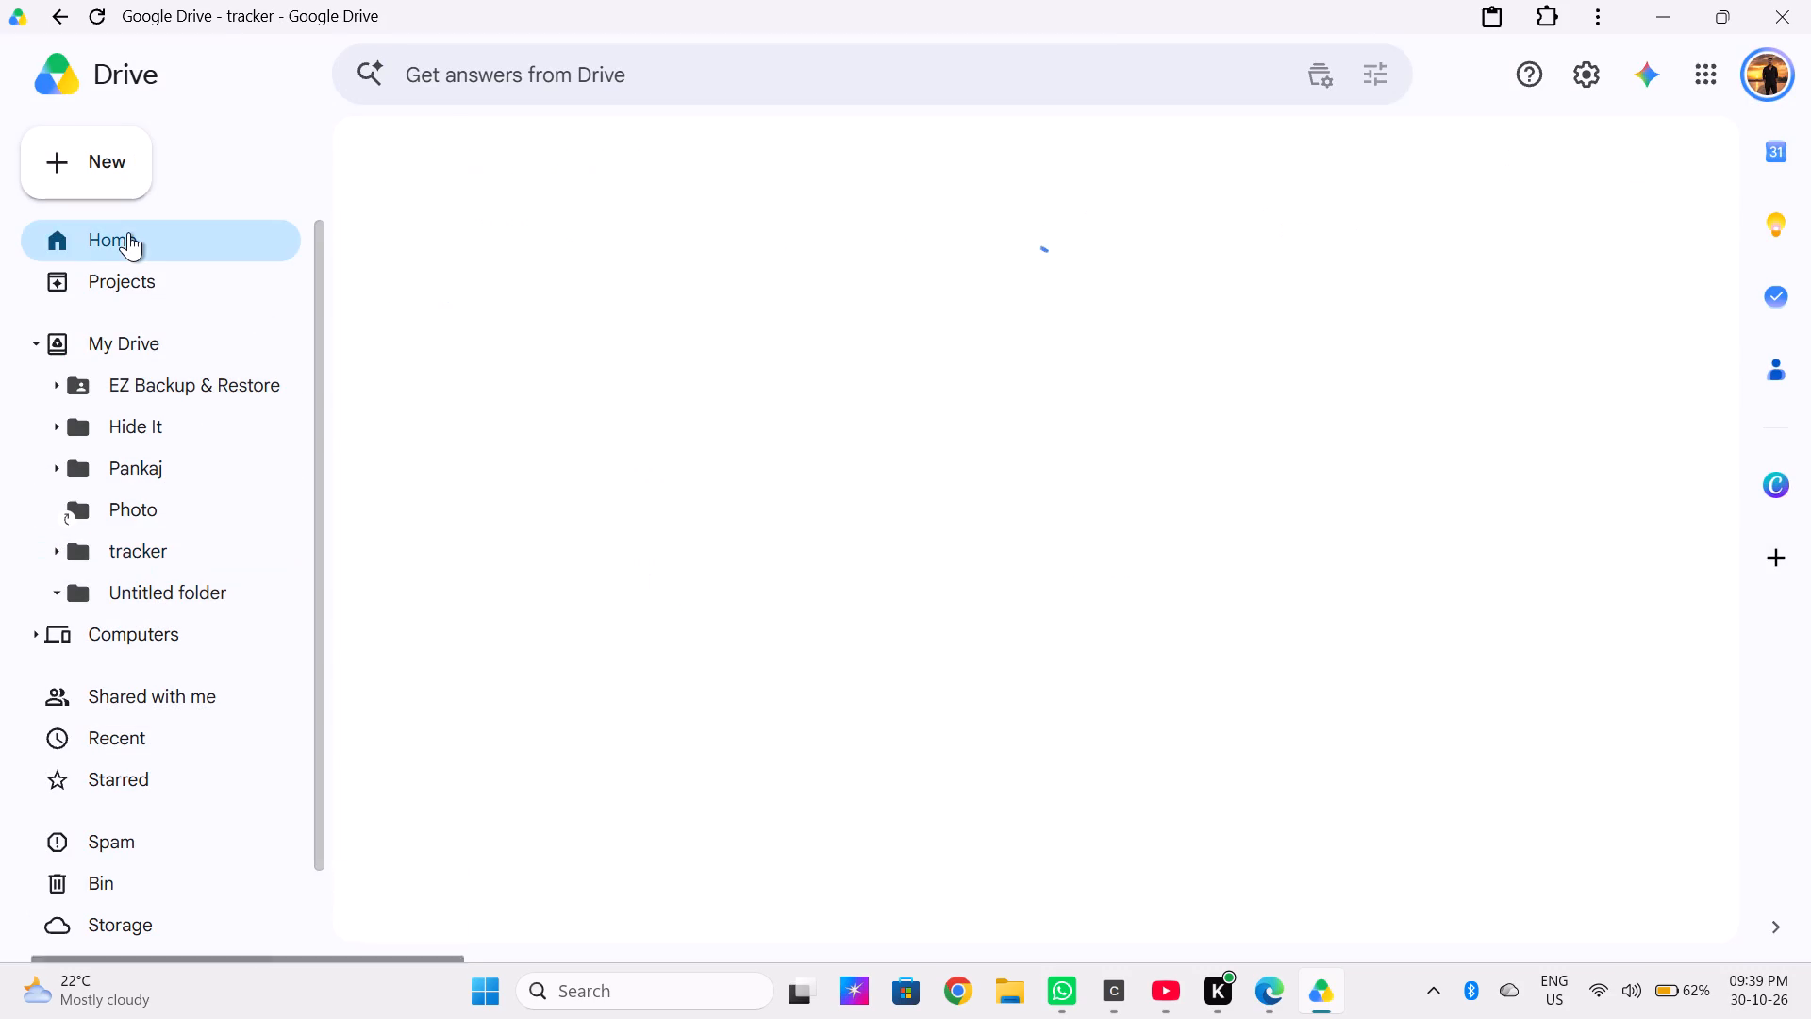
click(580, 585)
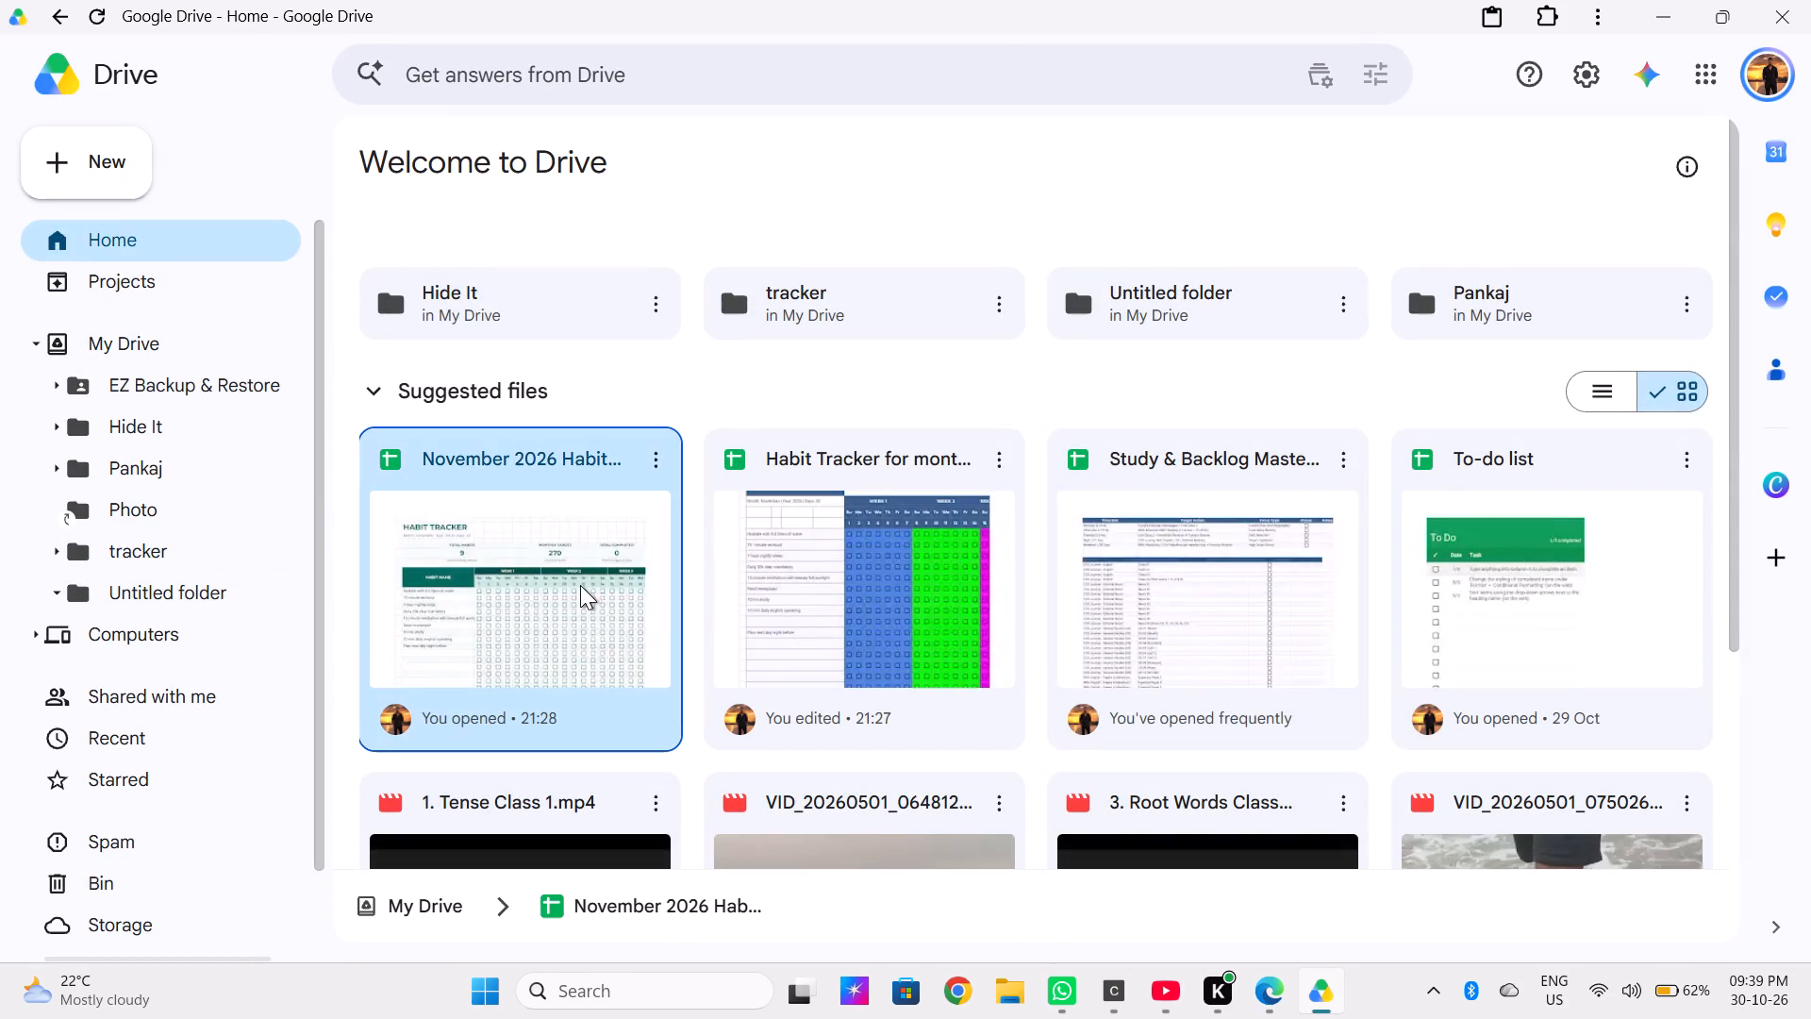
drag(553, 605, 368, 432)
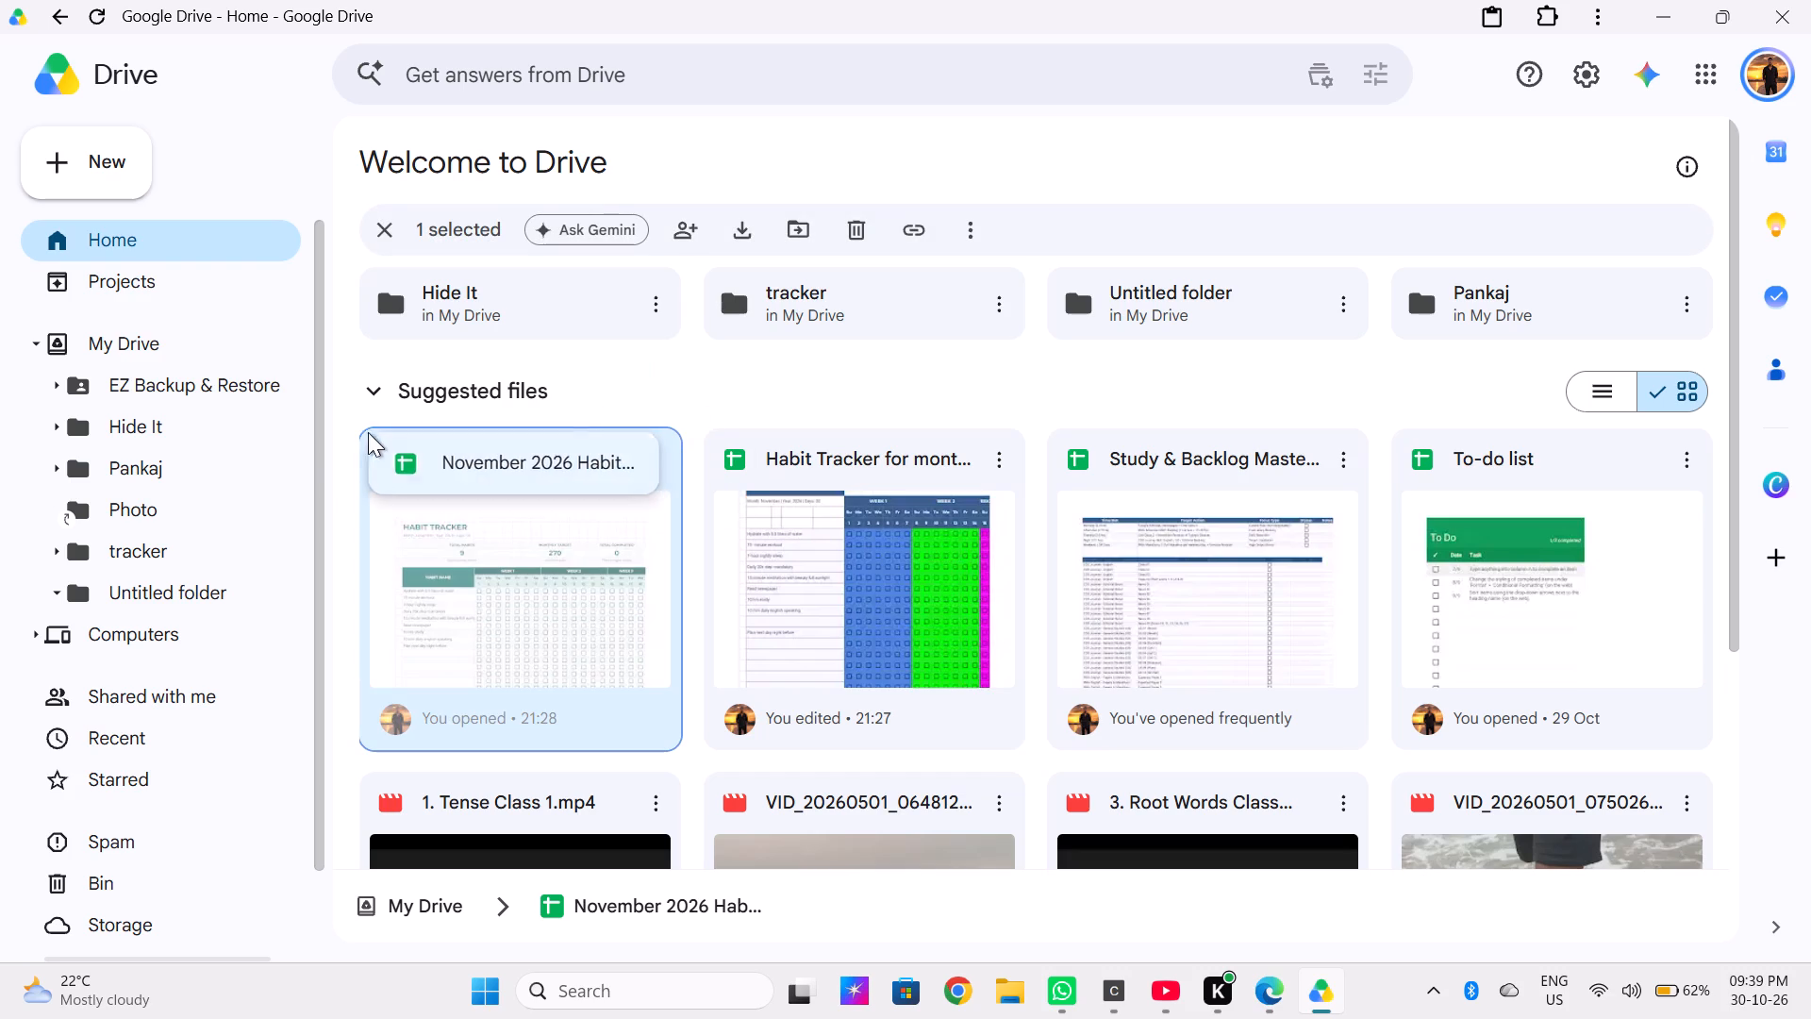
drag(368, 432, 180, 552)
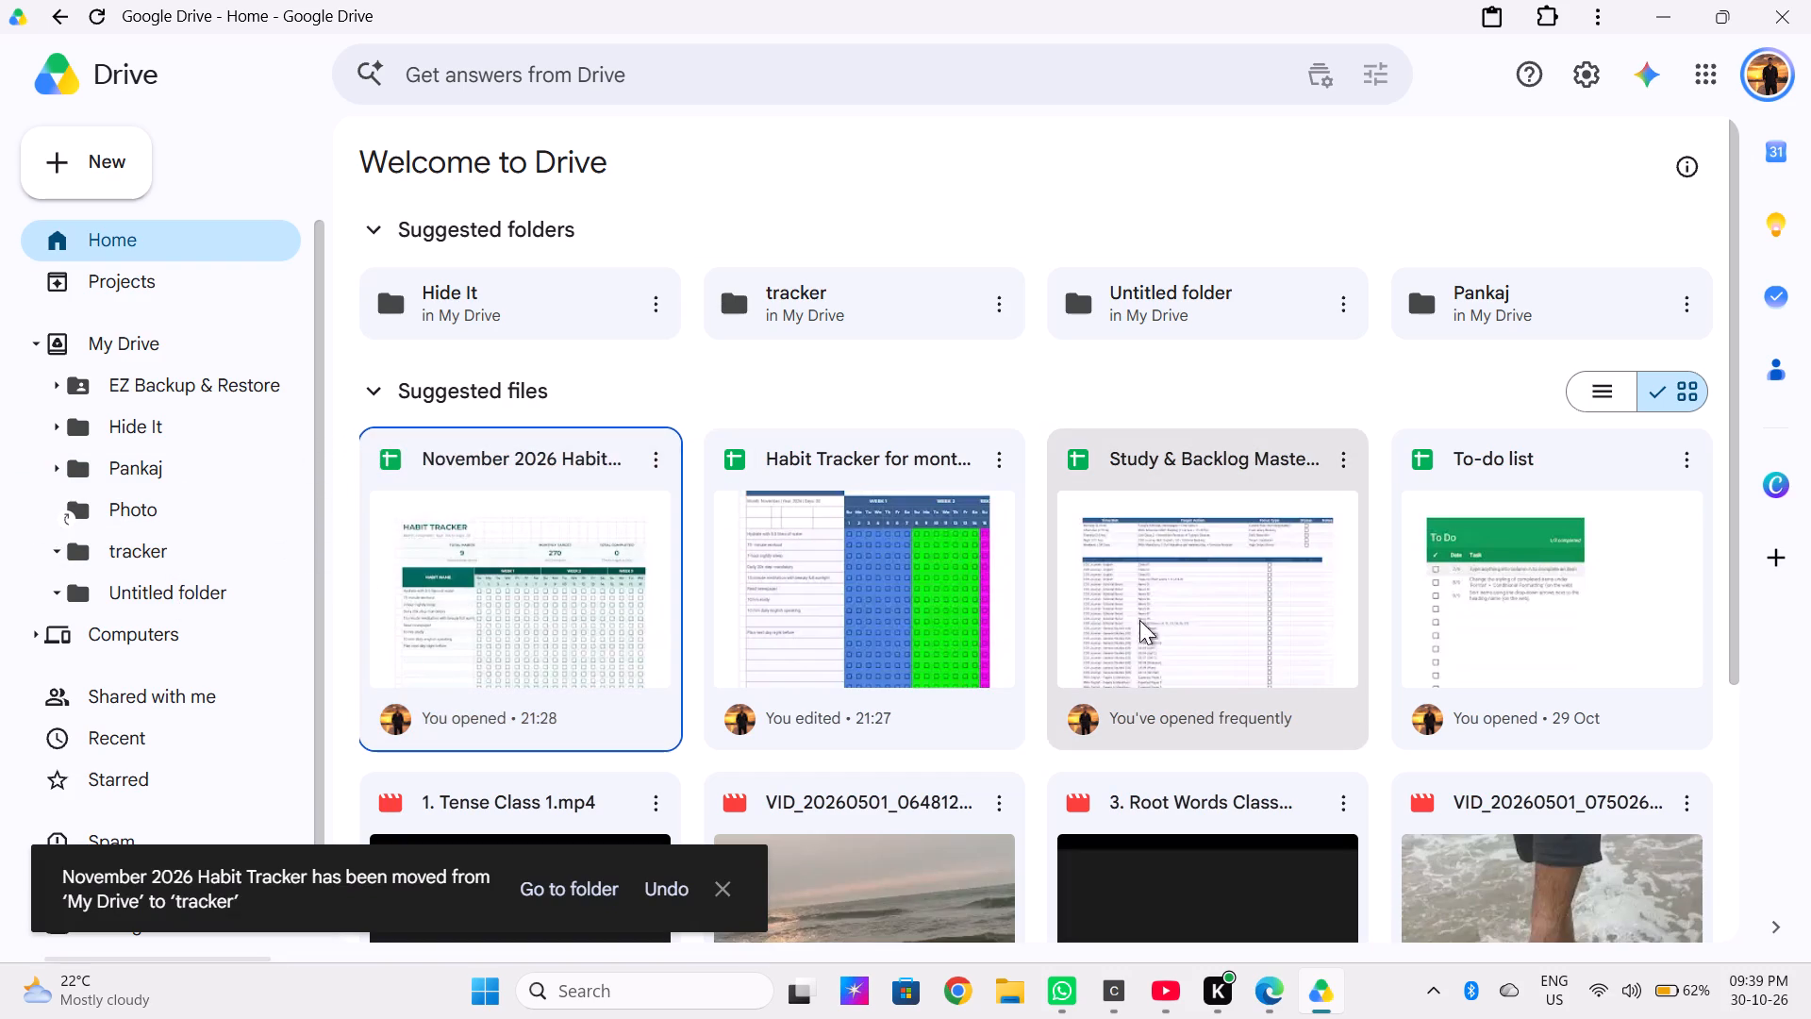
drag(1287, 597, 144, 560)
In the tracker folder, rename the November 2026 Habit Tracker spreadsheet as November 2026 Habit Tracker data 1.
double_click(170, 551)
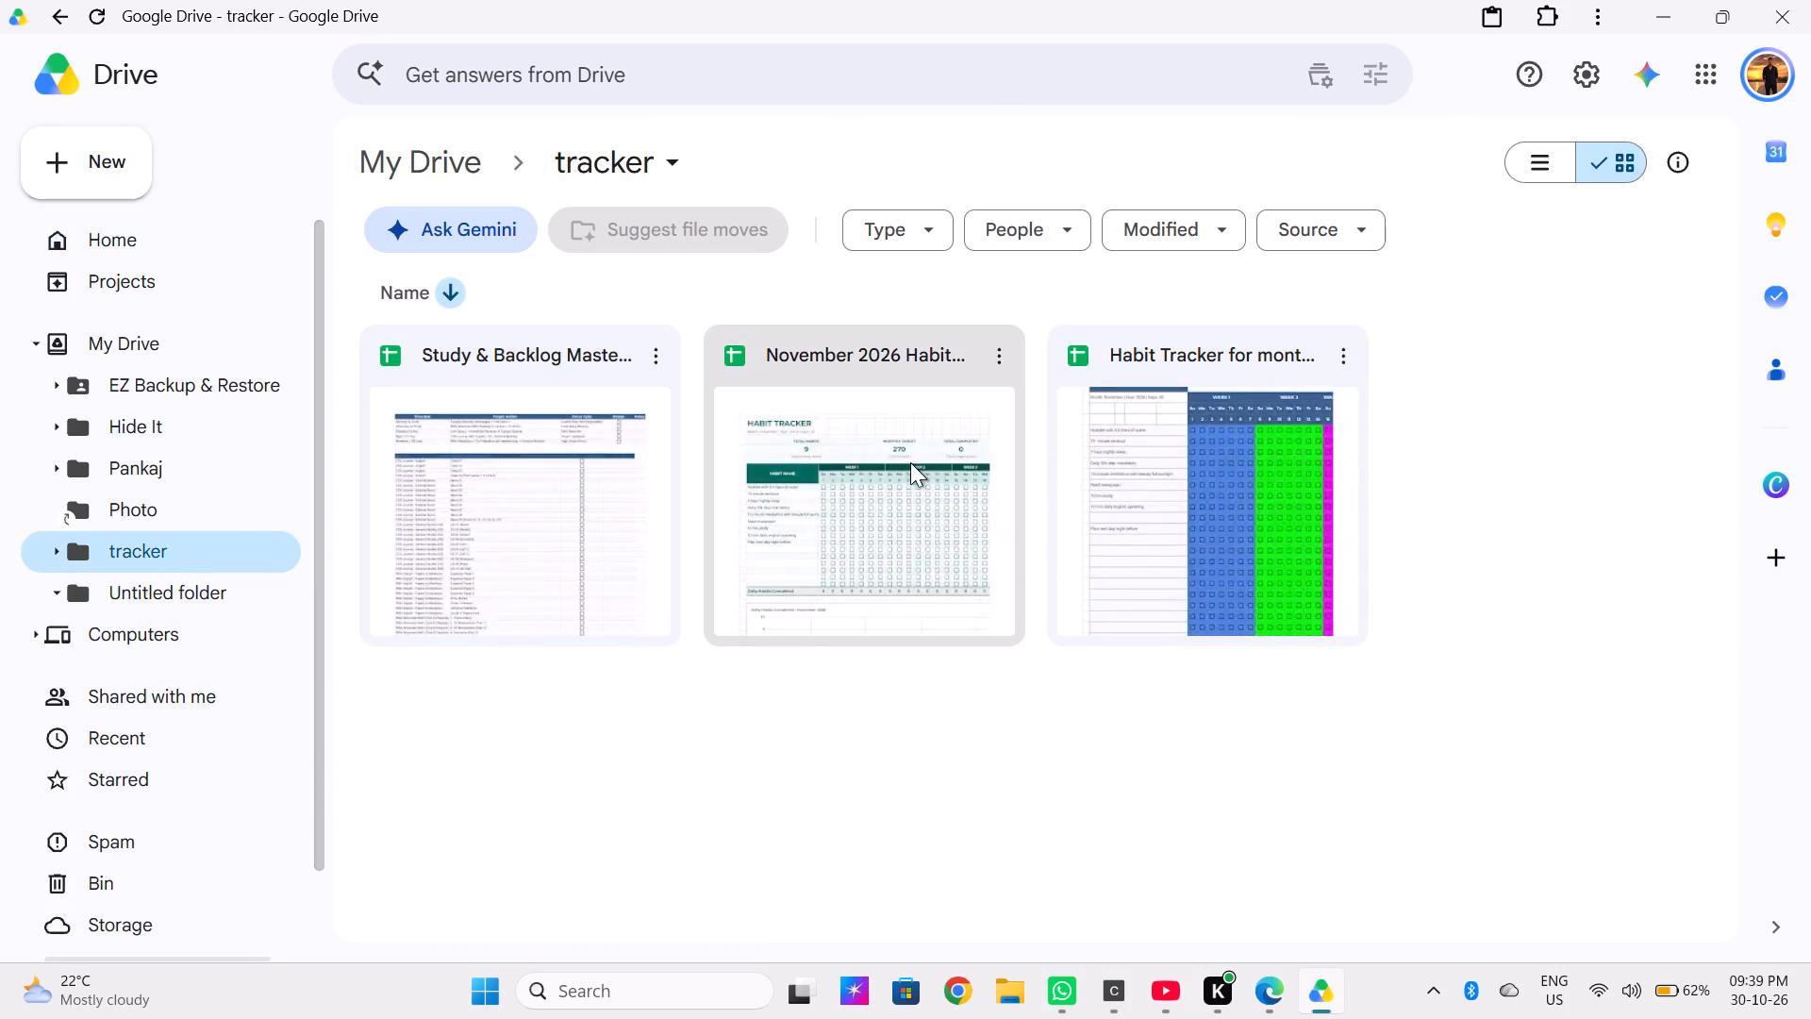
click(936, 349)
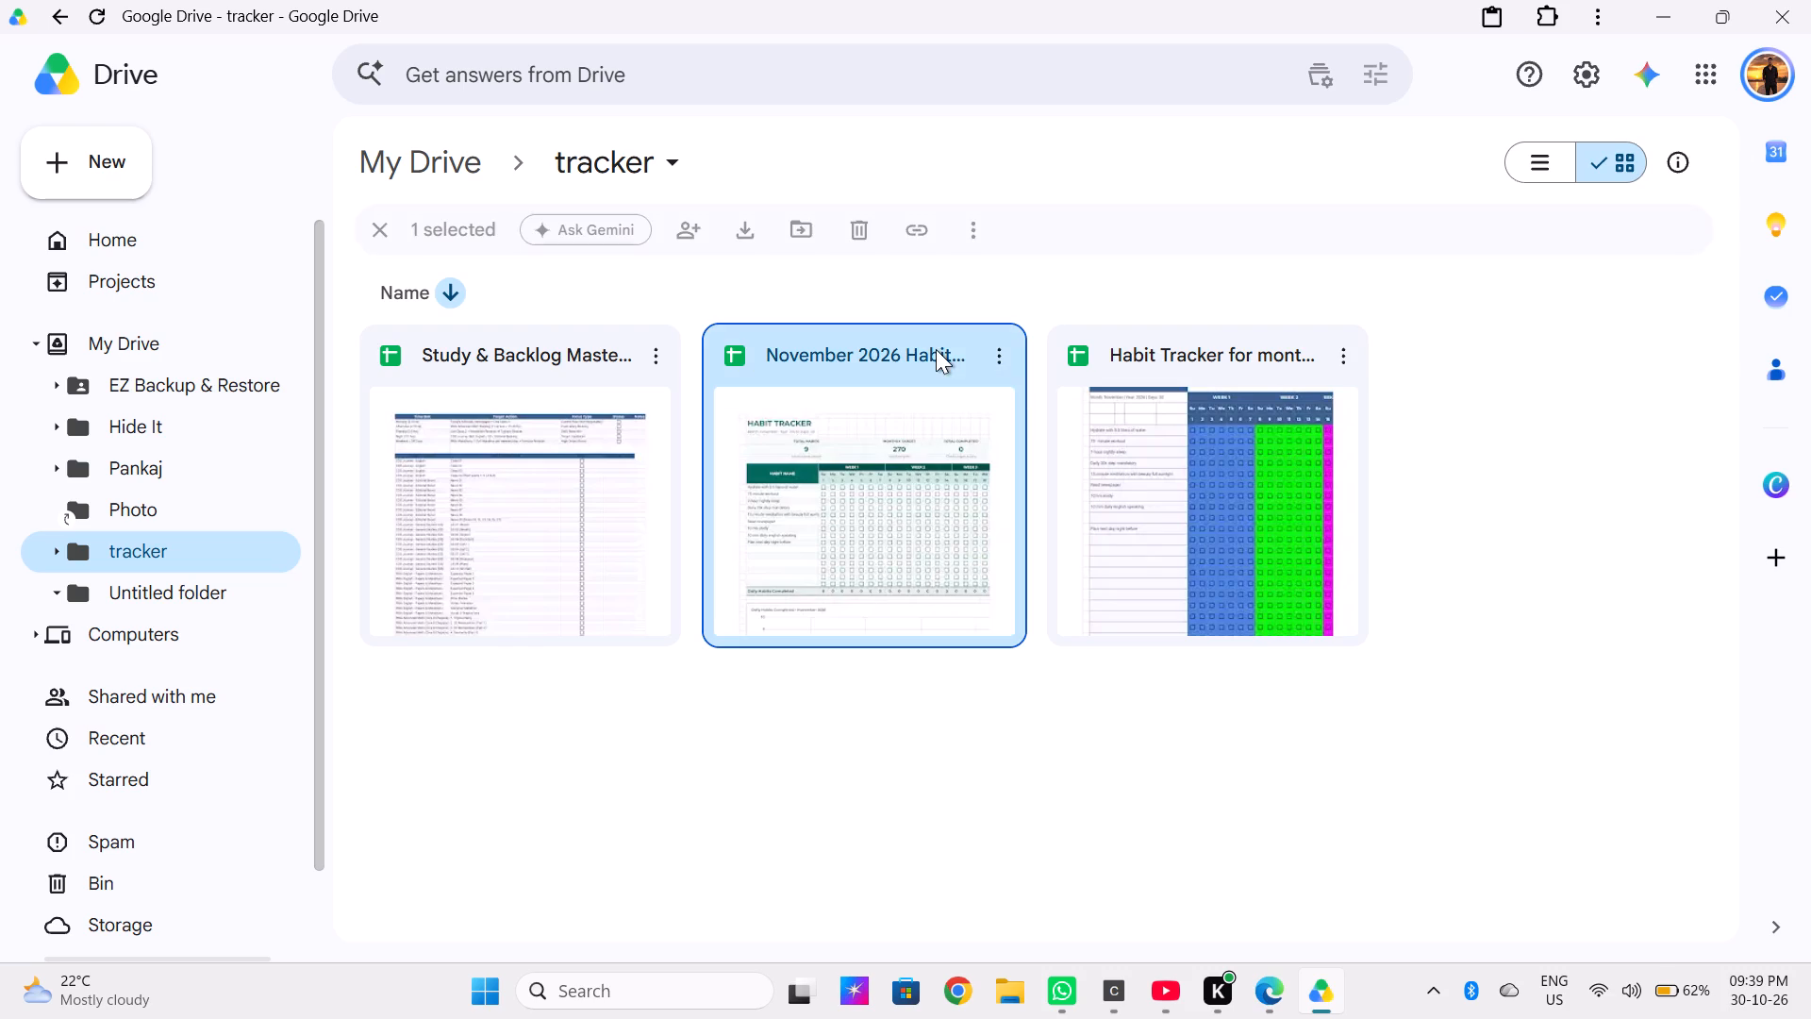
click(989, 349)
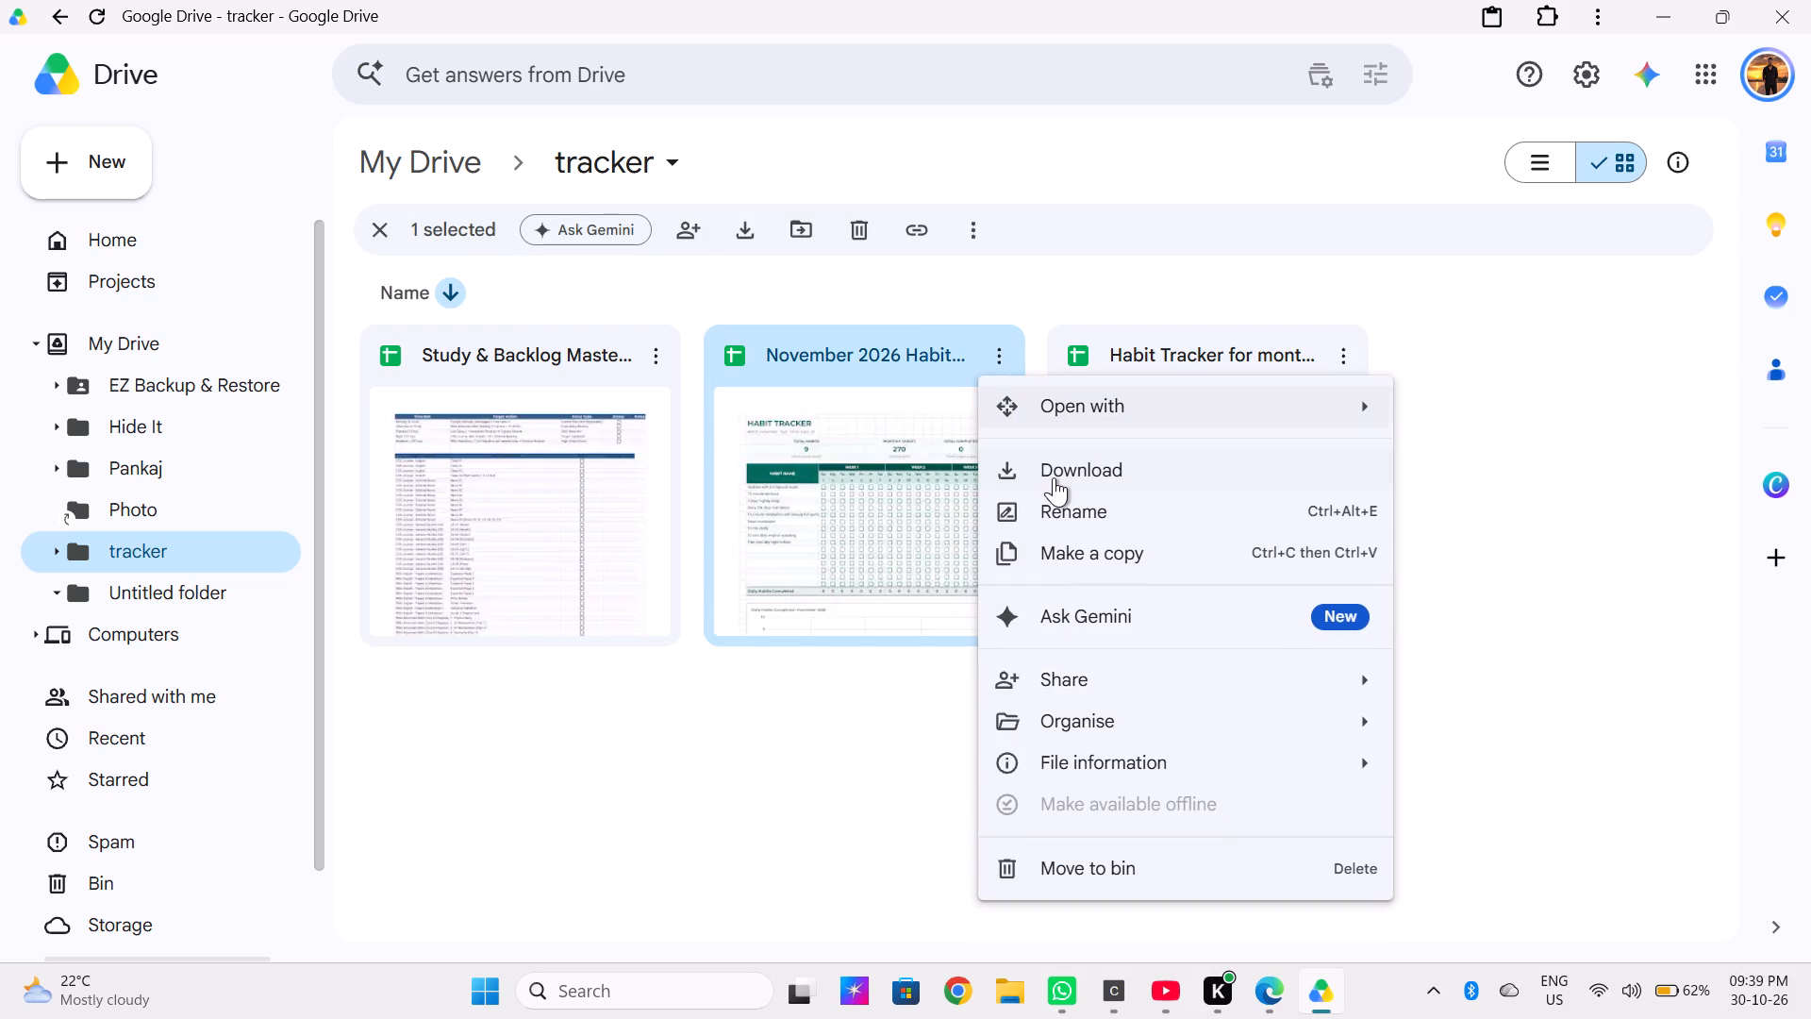
click(1053, 501)
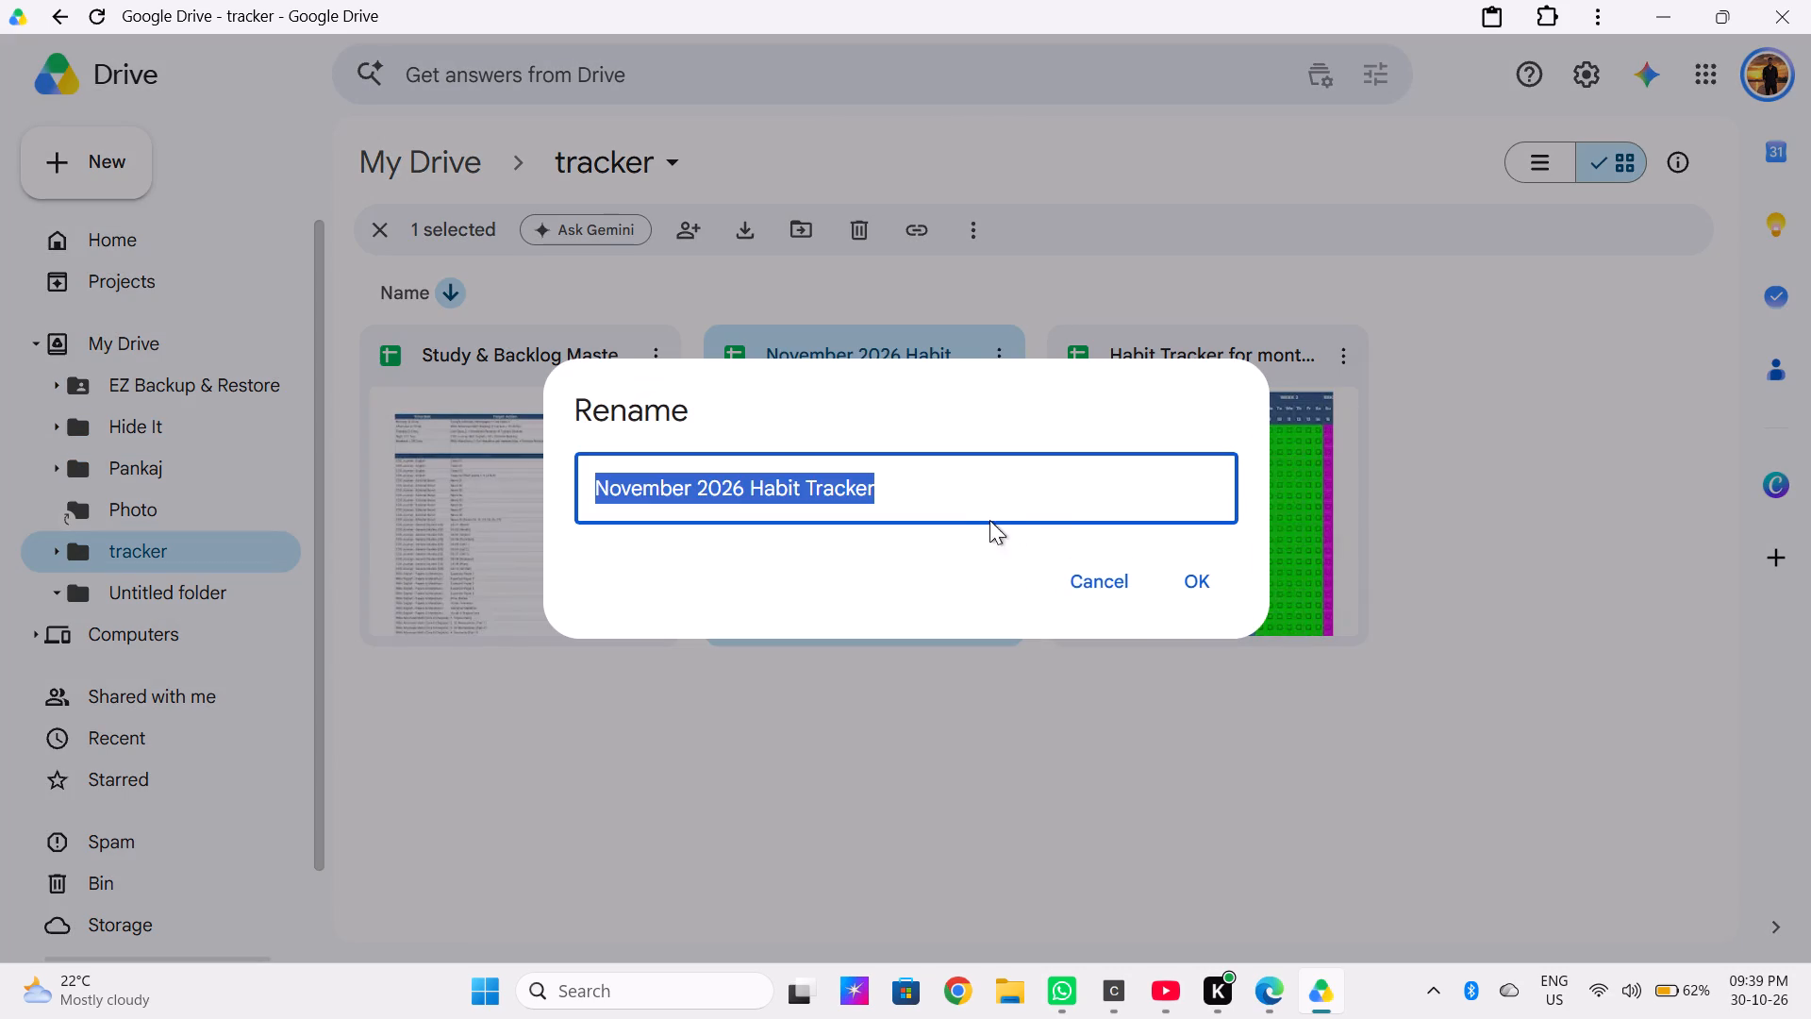
click(899, 501)
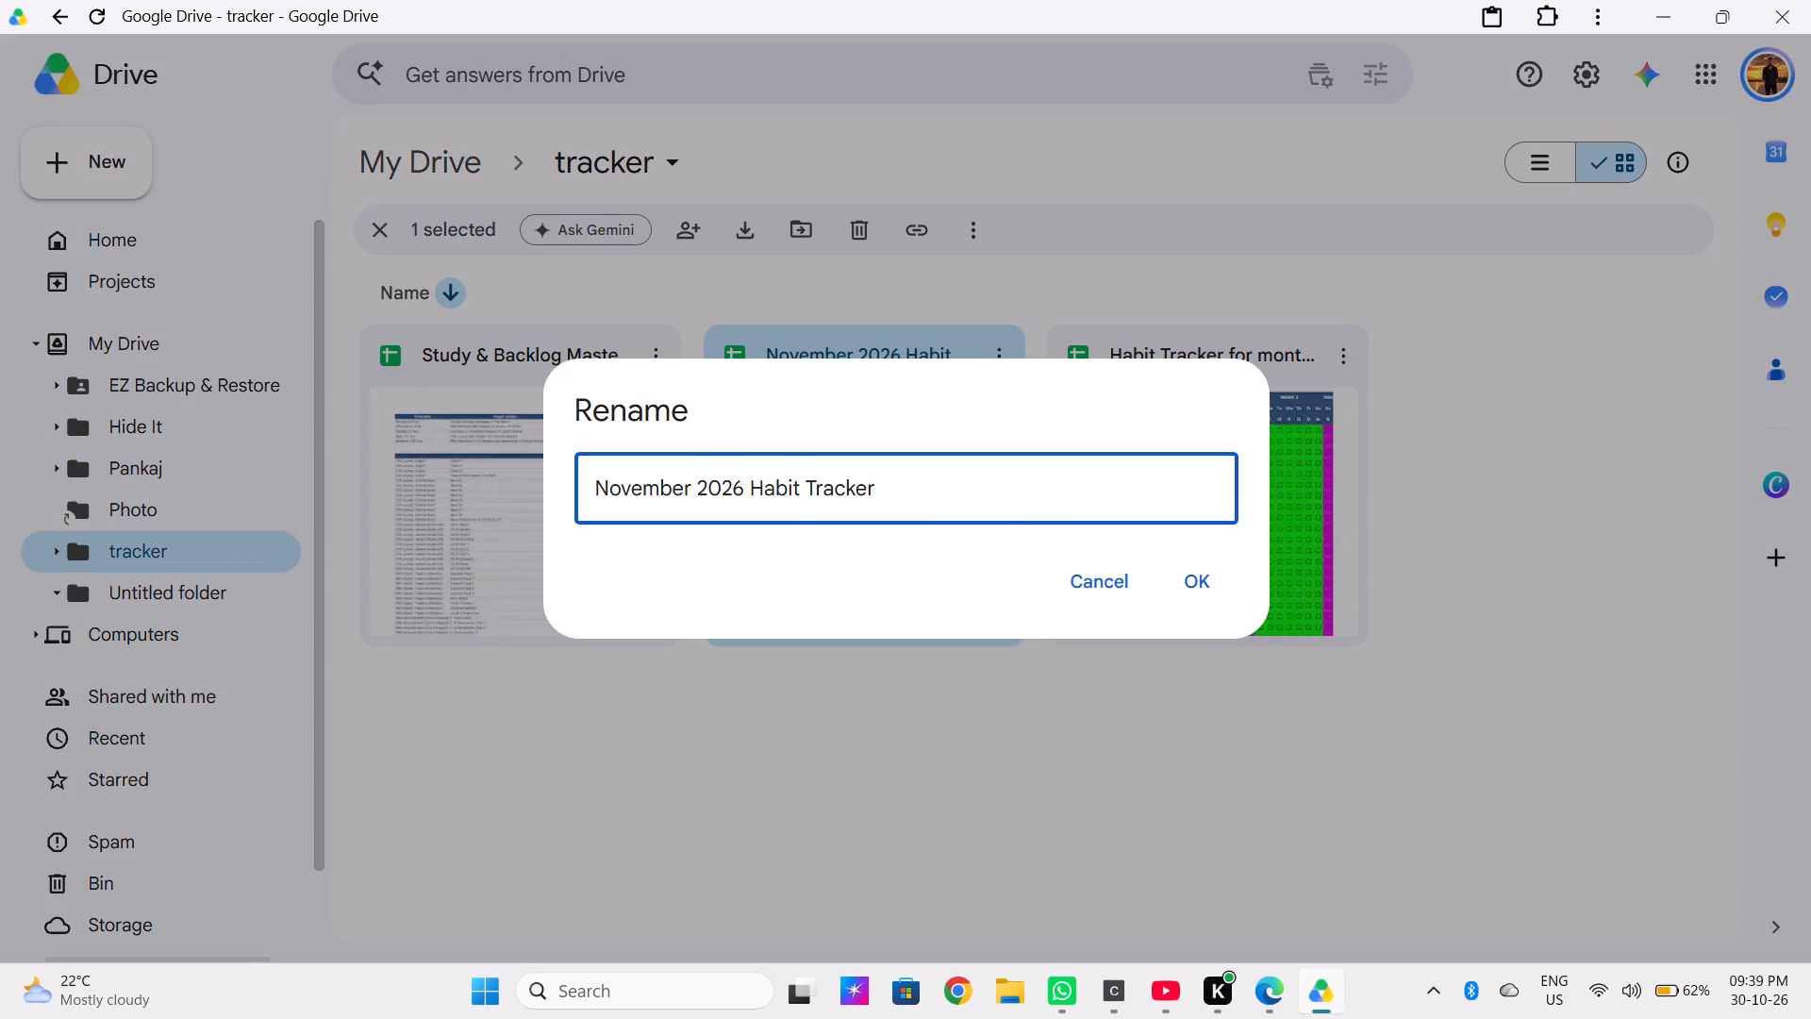
key(space)
text(data)
key(space)
key(1)
key(Return)
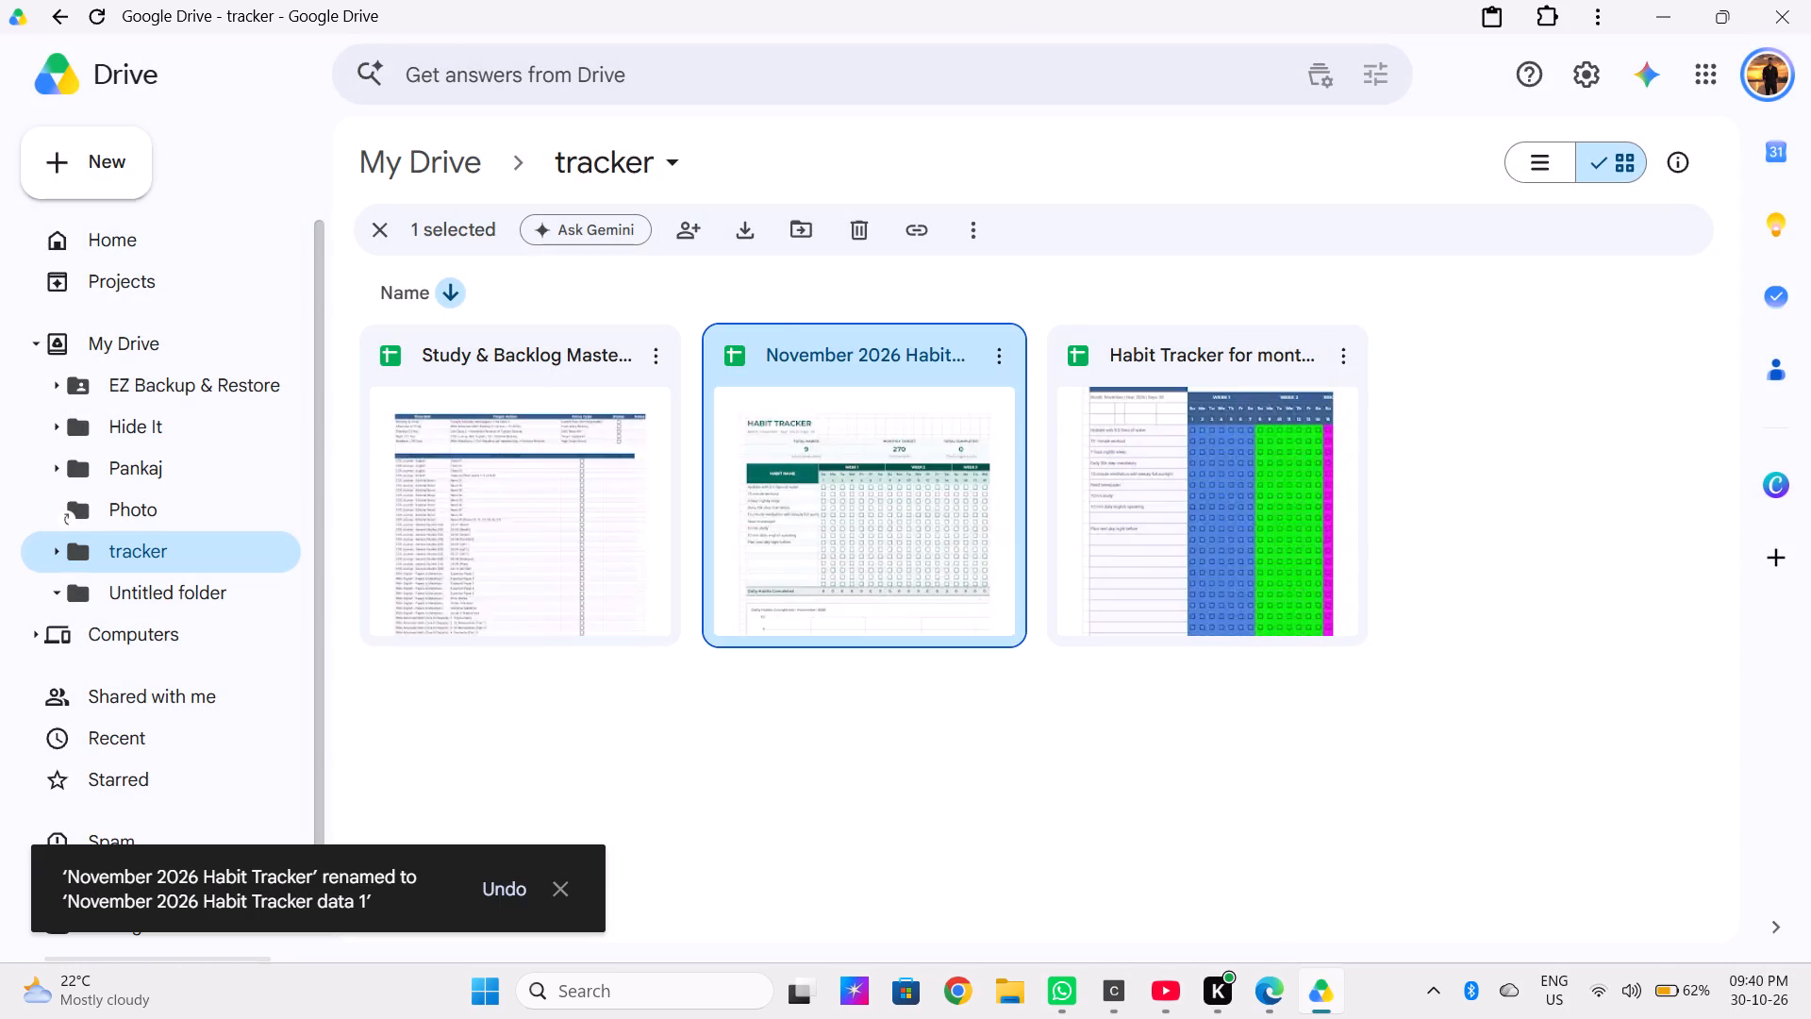
click(718, 817)
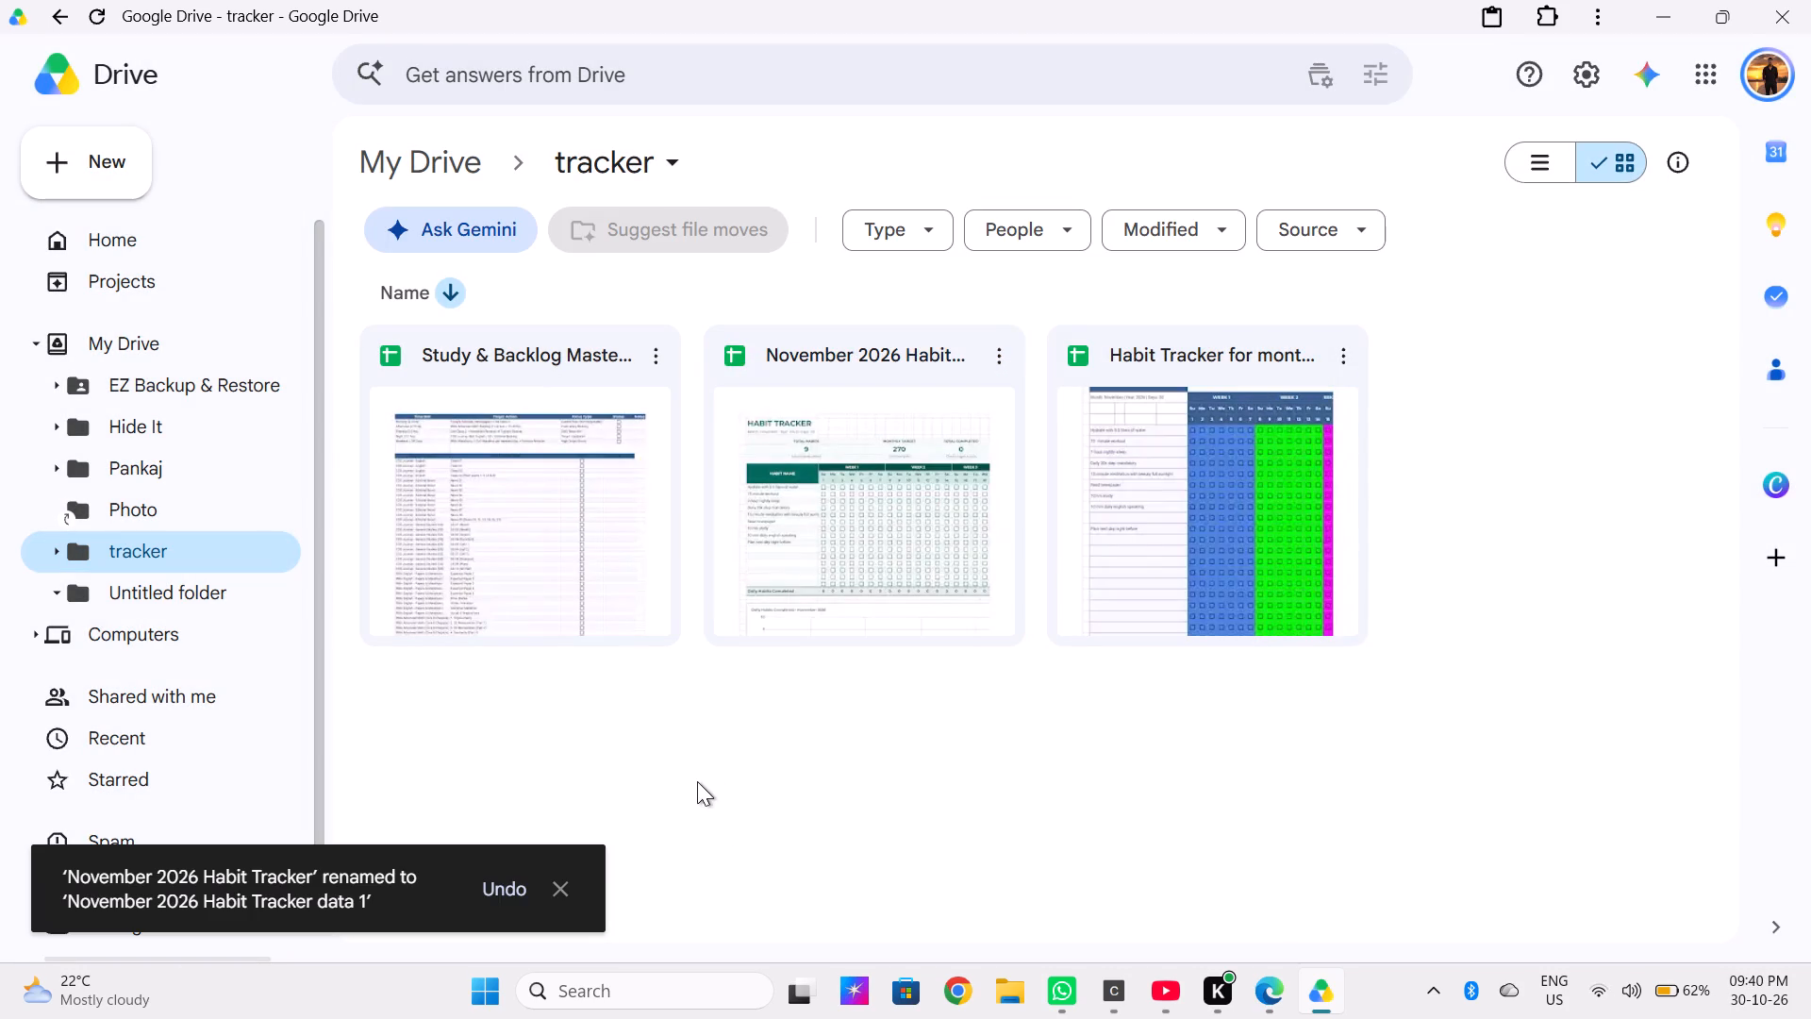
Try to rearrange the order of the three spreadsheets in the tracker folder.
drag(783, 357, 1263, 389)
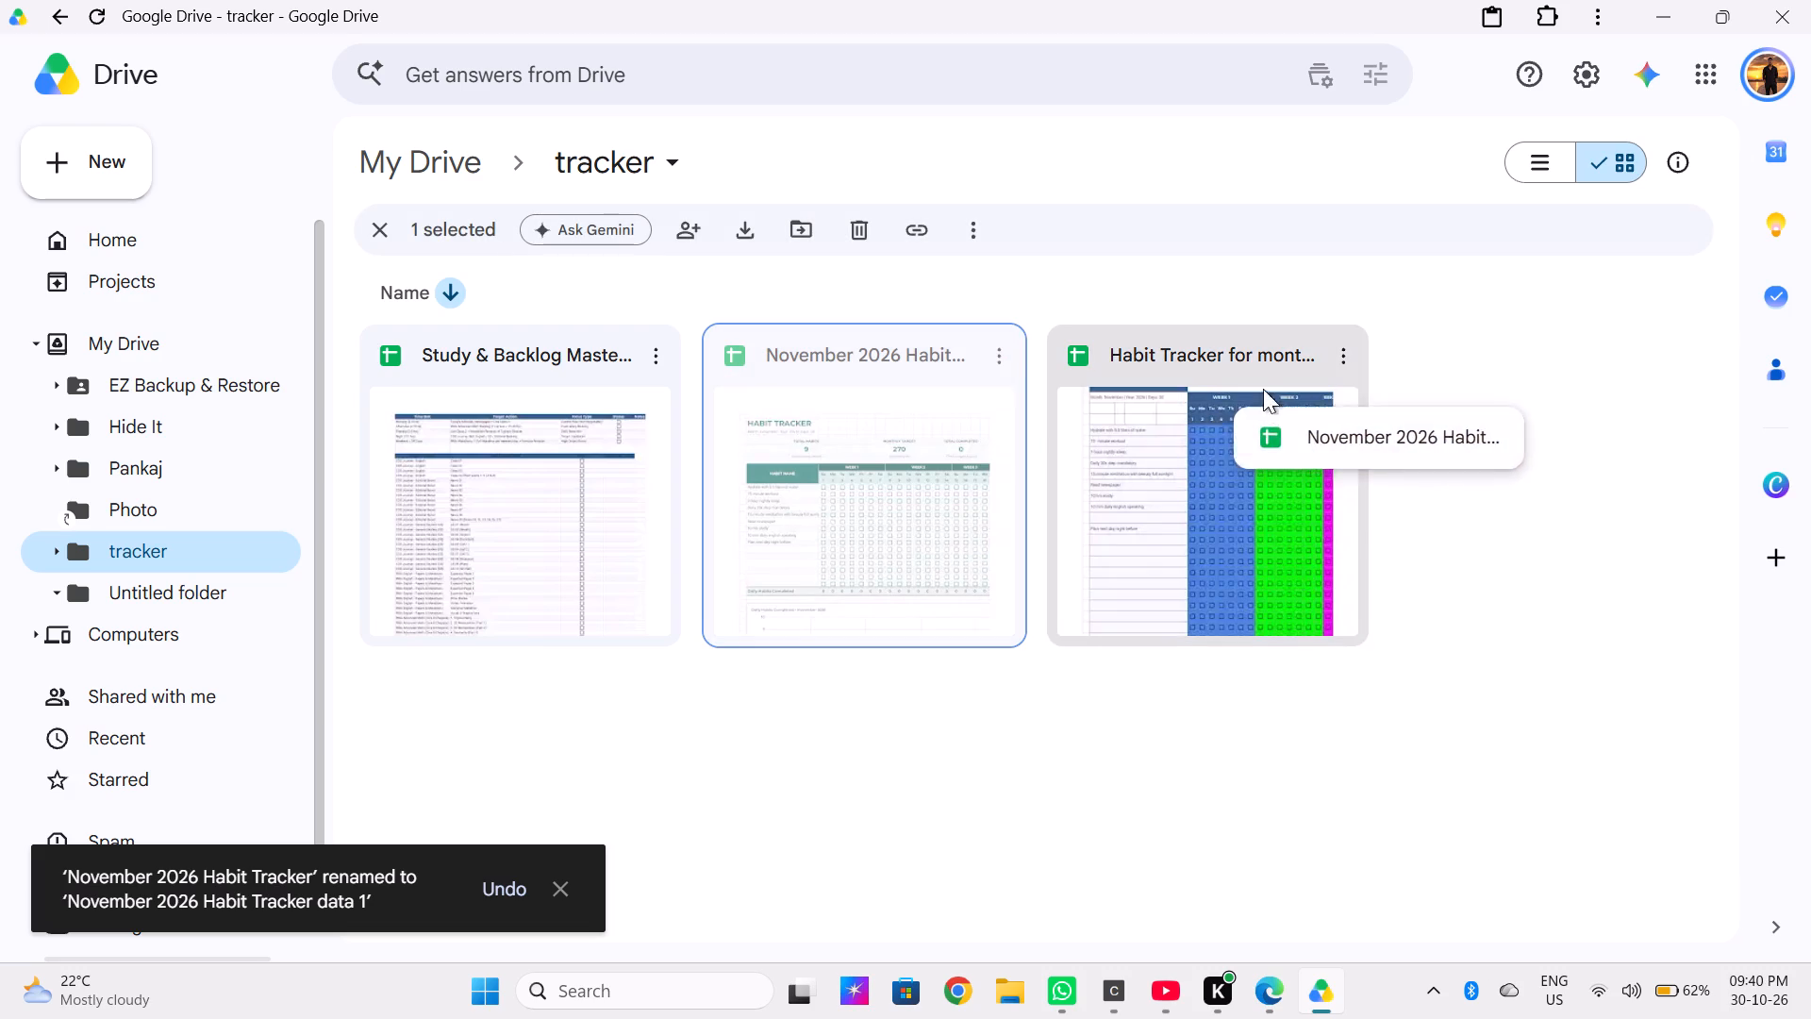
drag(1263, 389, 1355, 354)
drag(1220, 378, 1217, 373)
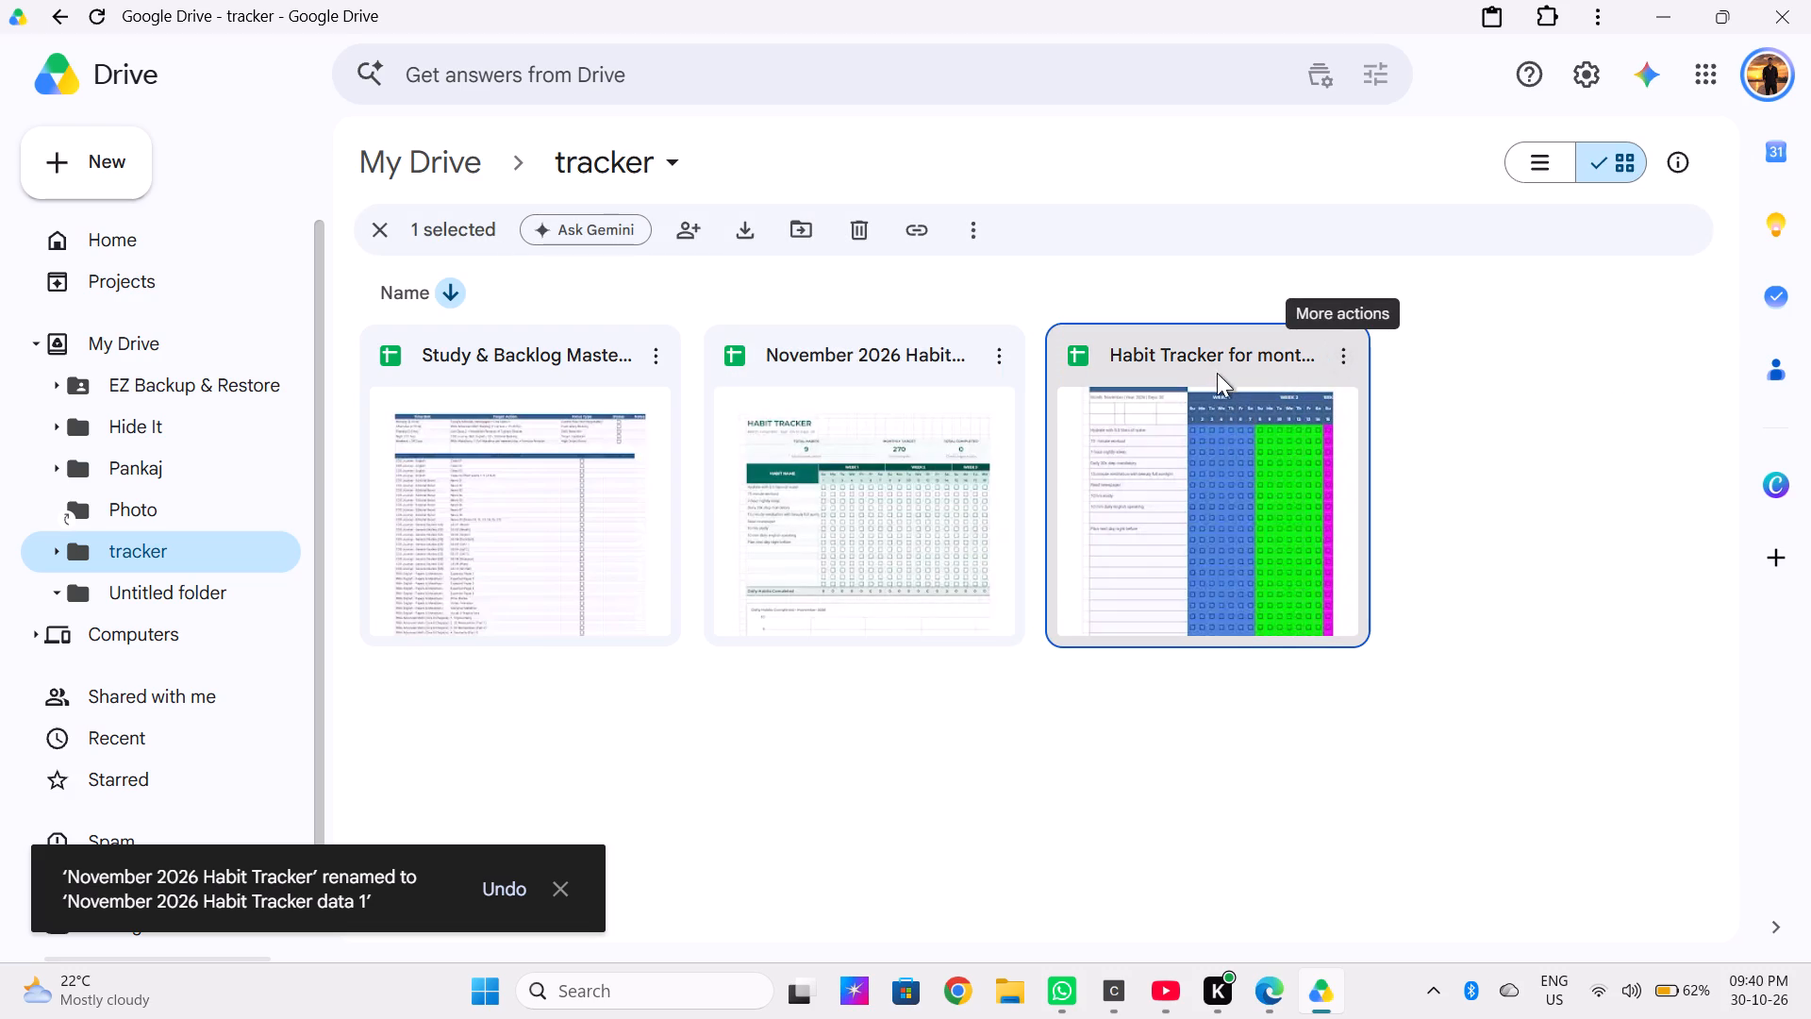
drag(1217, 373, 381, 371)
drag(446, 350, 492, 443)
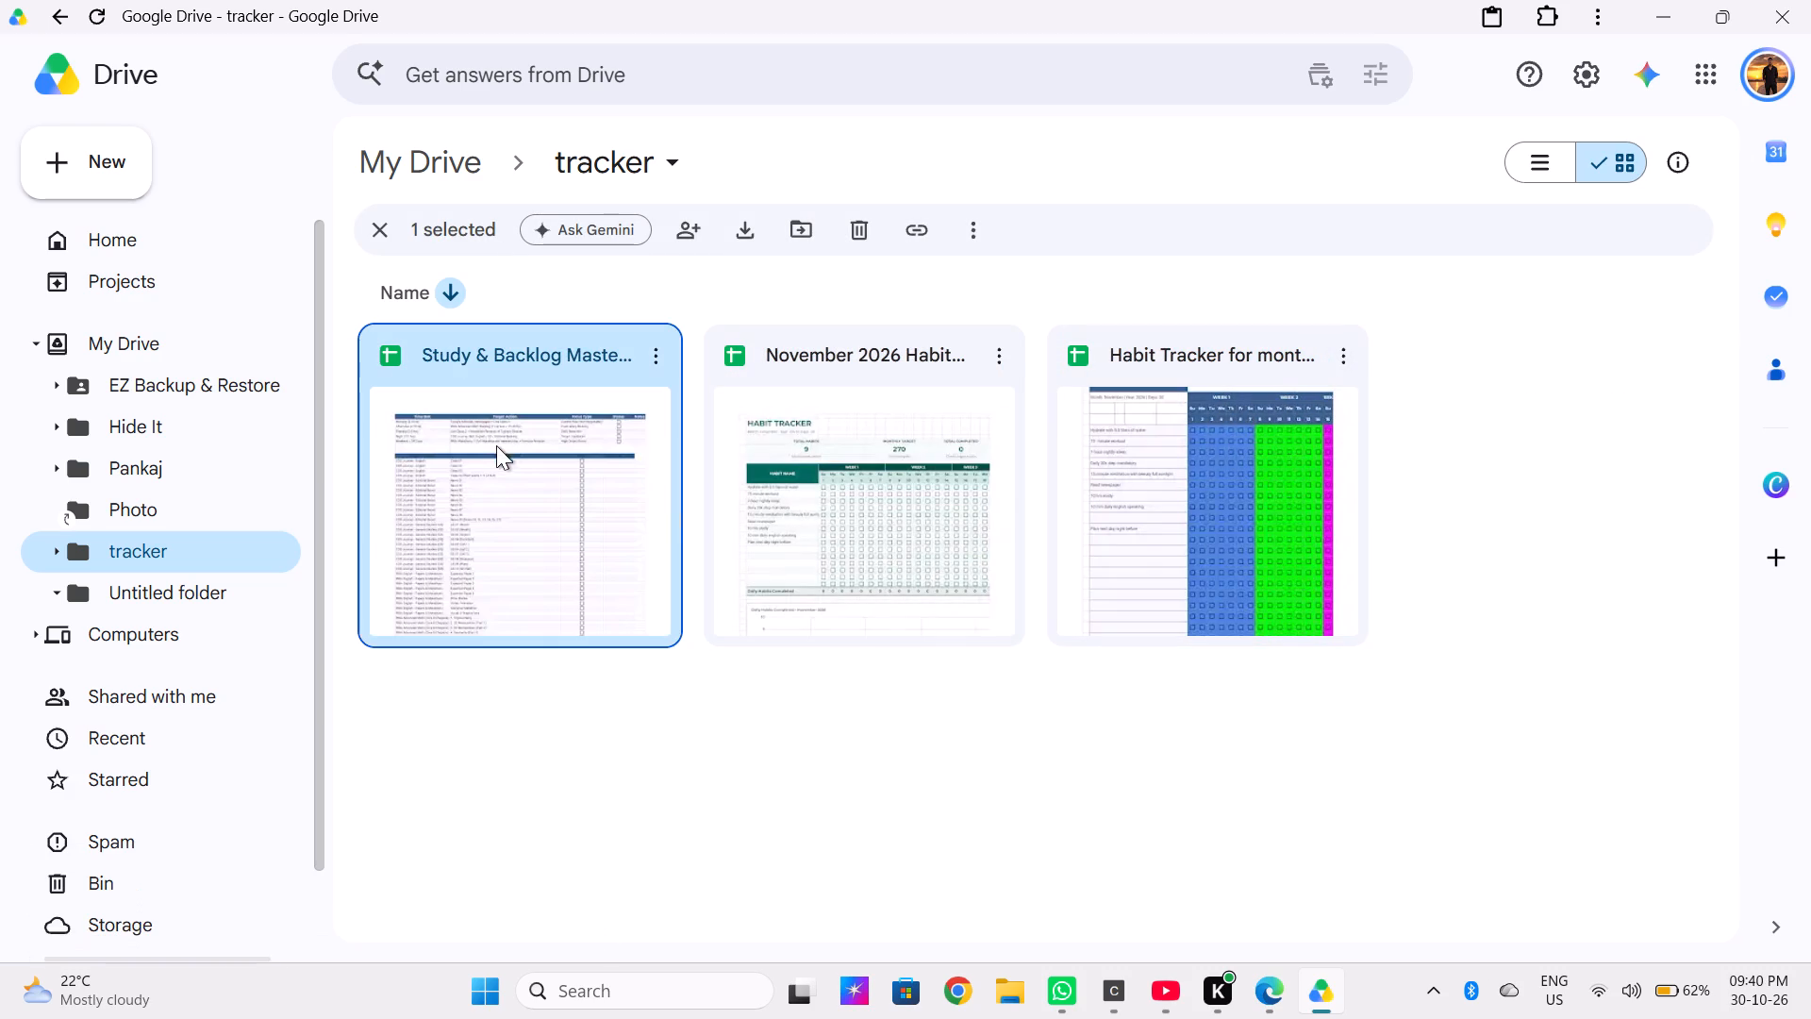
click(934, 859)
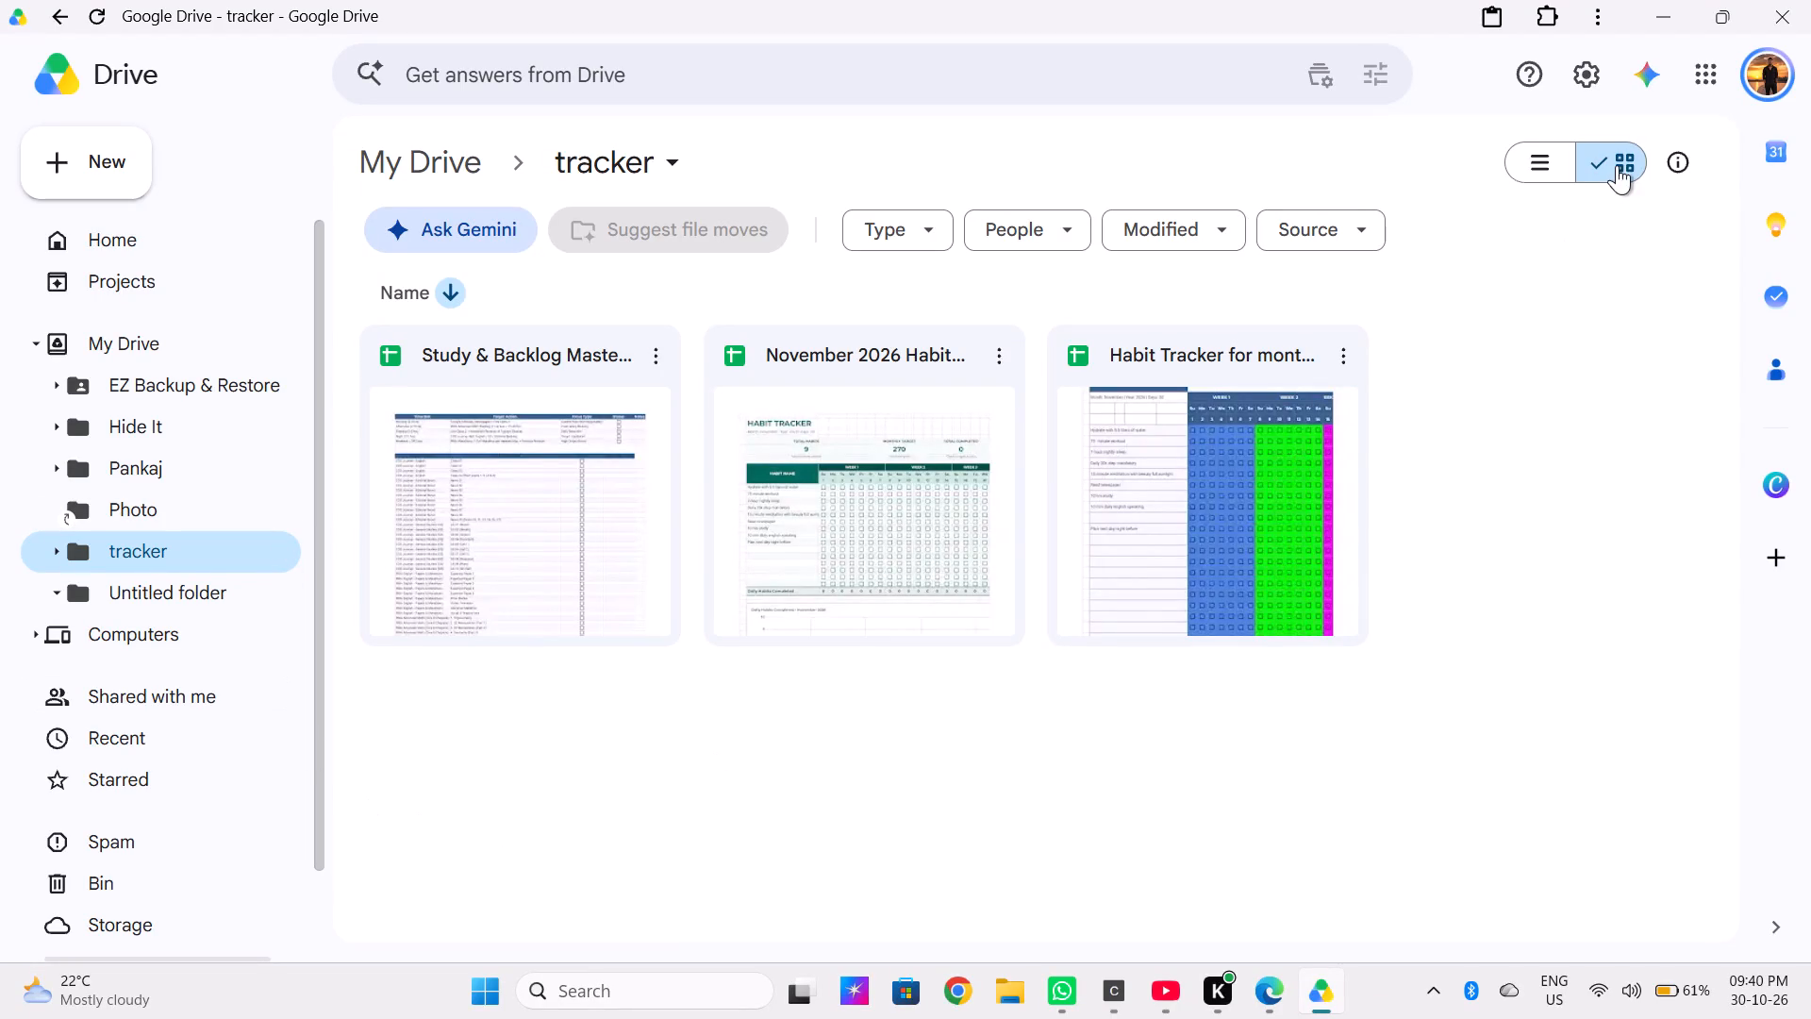
Rename the Habit Tracker for months durations spreadsheet in the tracker folder as 1.1 Habit Tracker for months durations.
click(1335, 361)
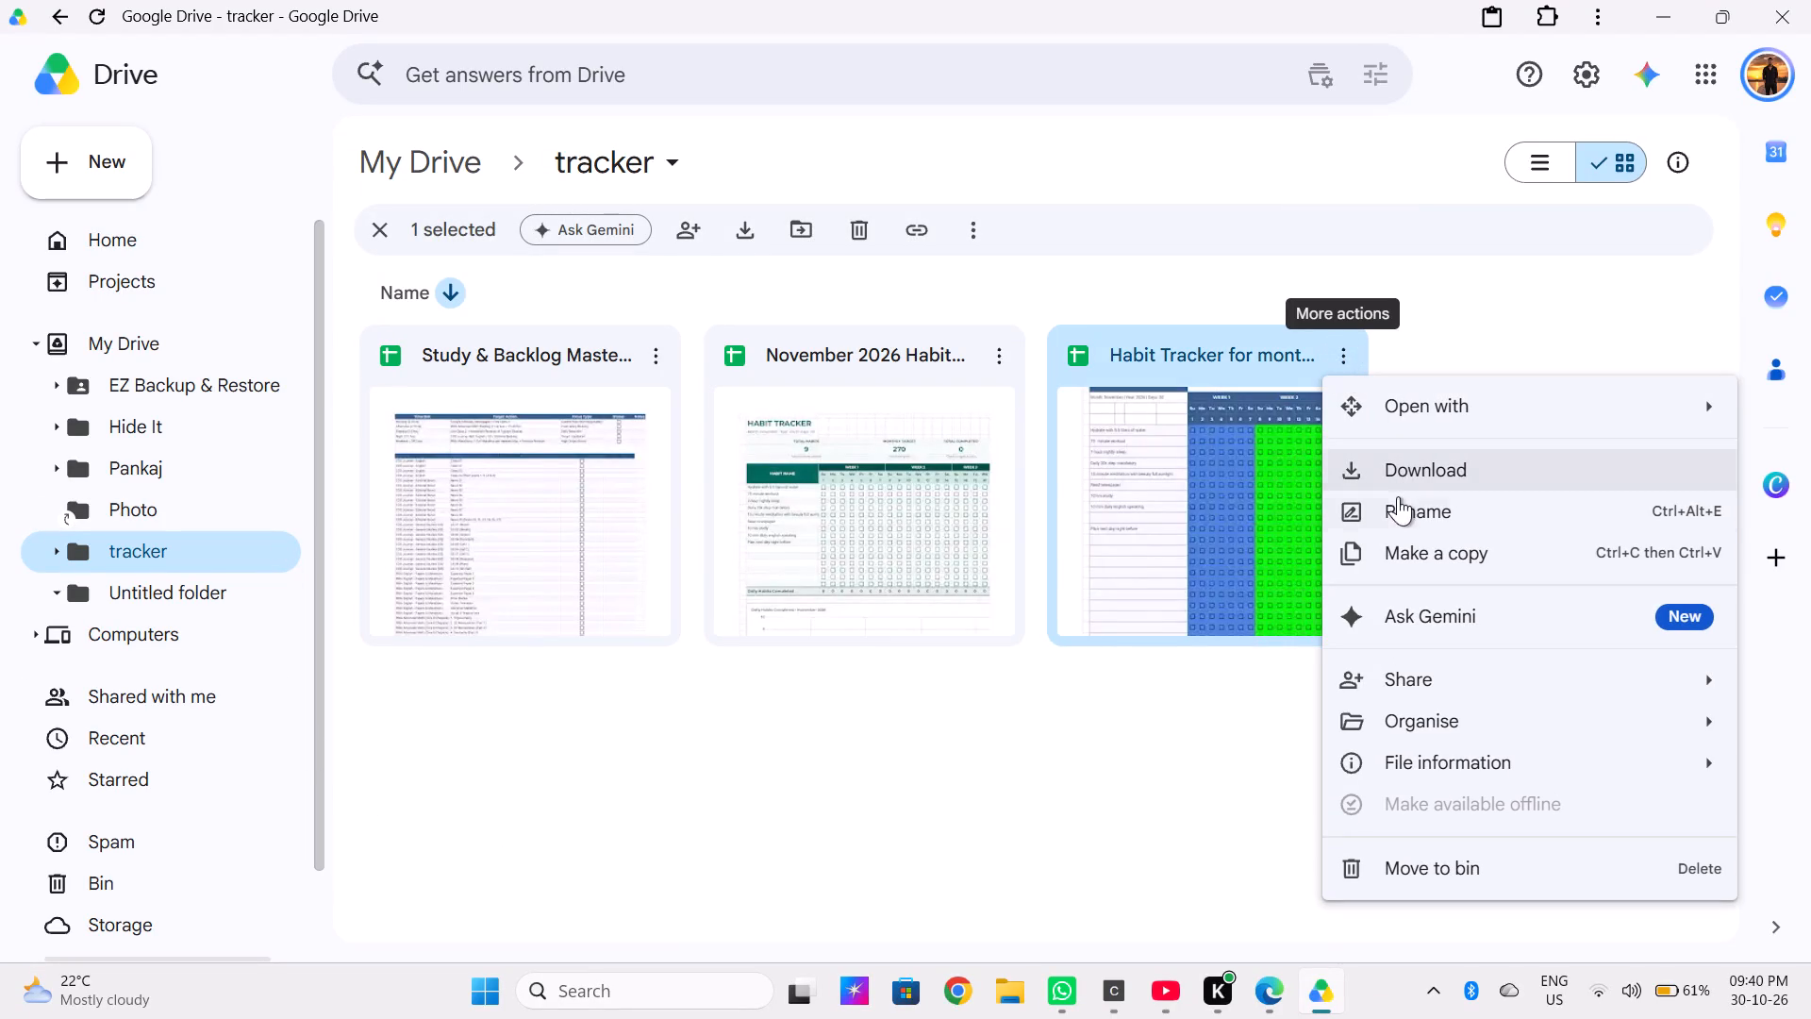
click(1395, 505)
click(640, 469)
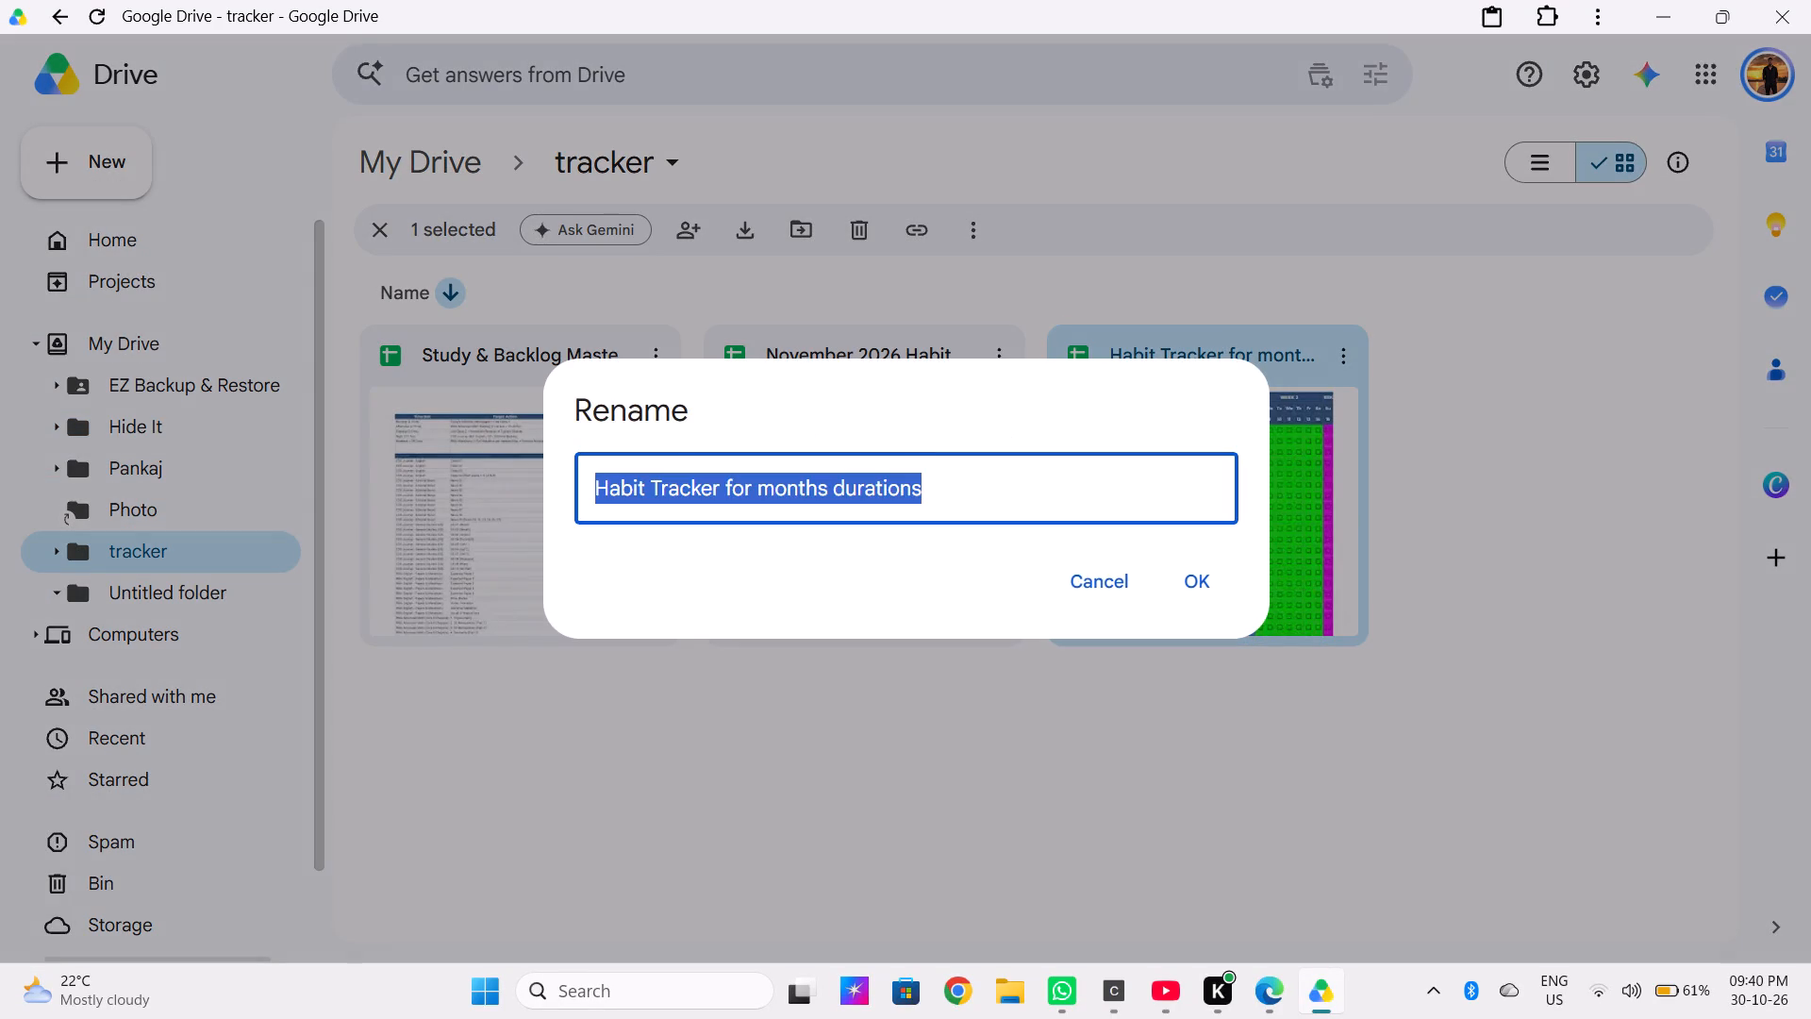
click(640, 481)
key(Left)
key(Left)
key(Left)
key(Left)
key(Left)
key(Left)
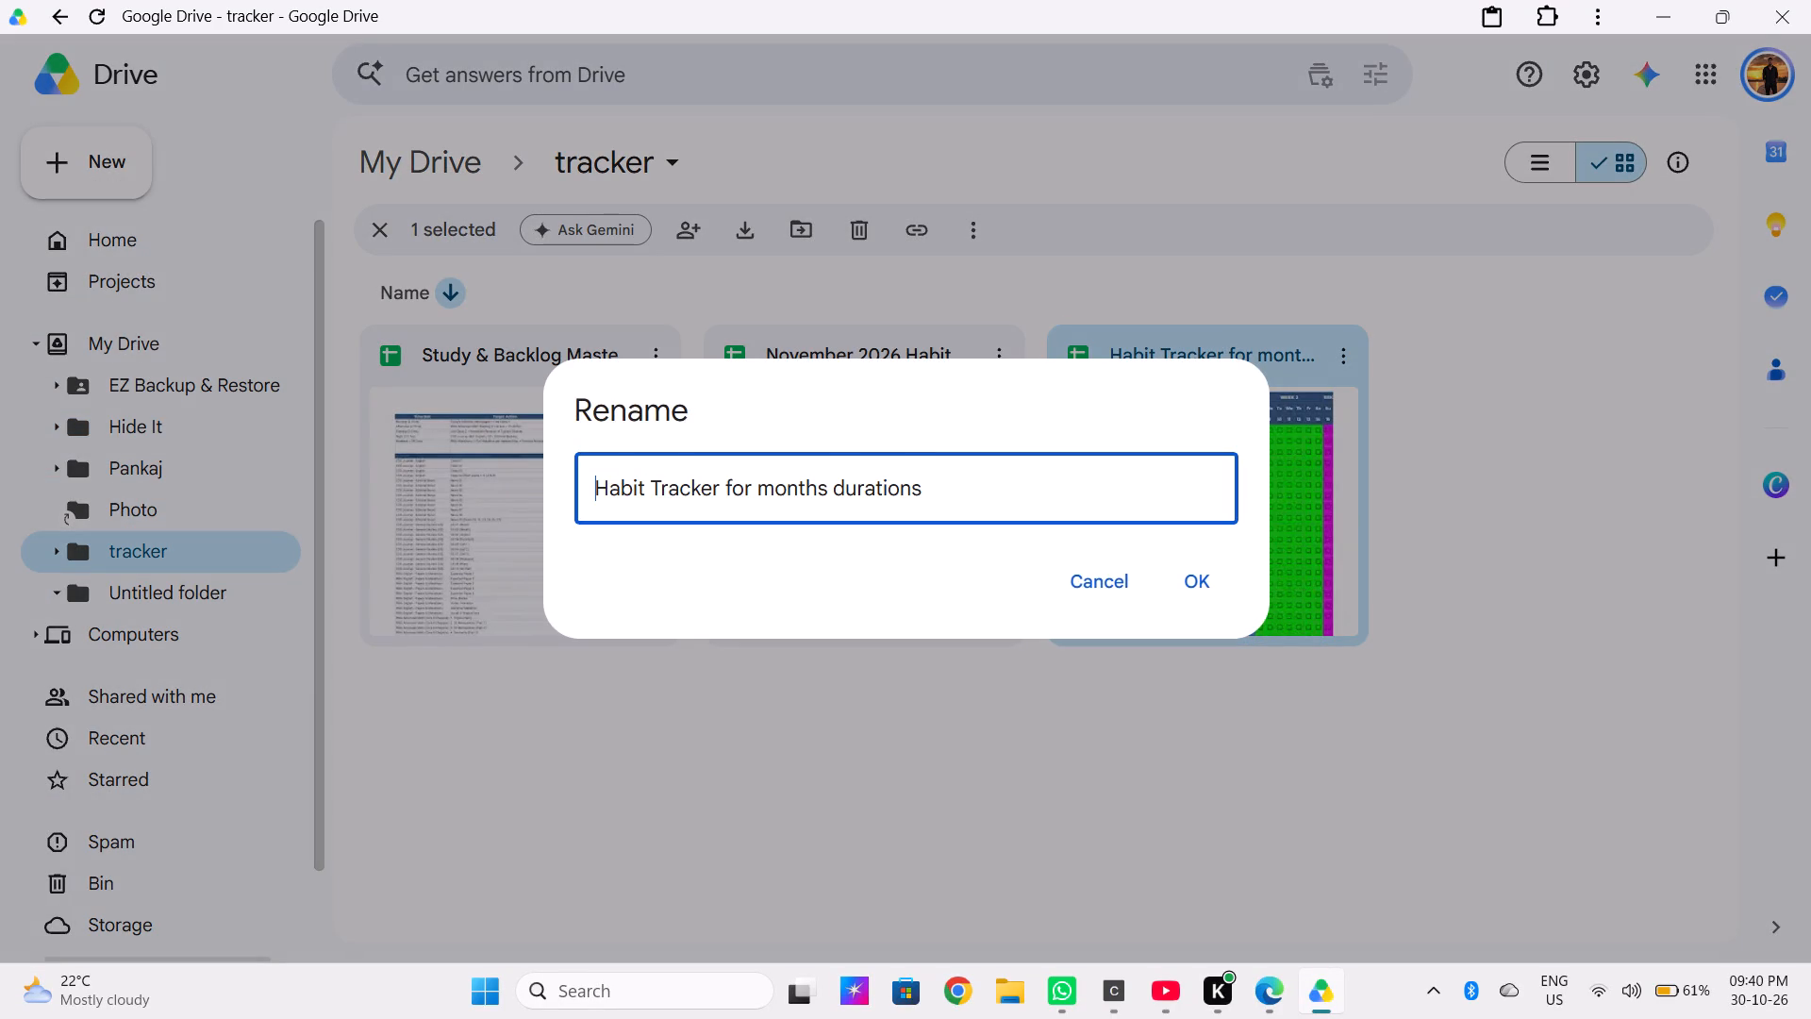
text(1.1)
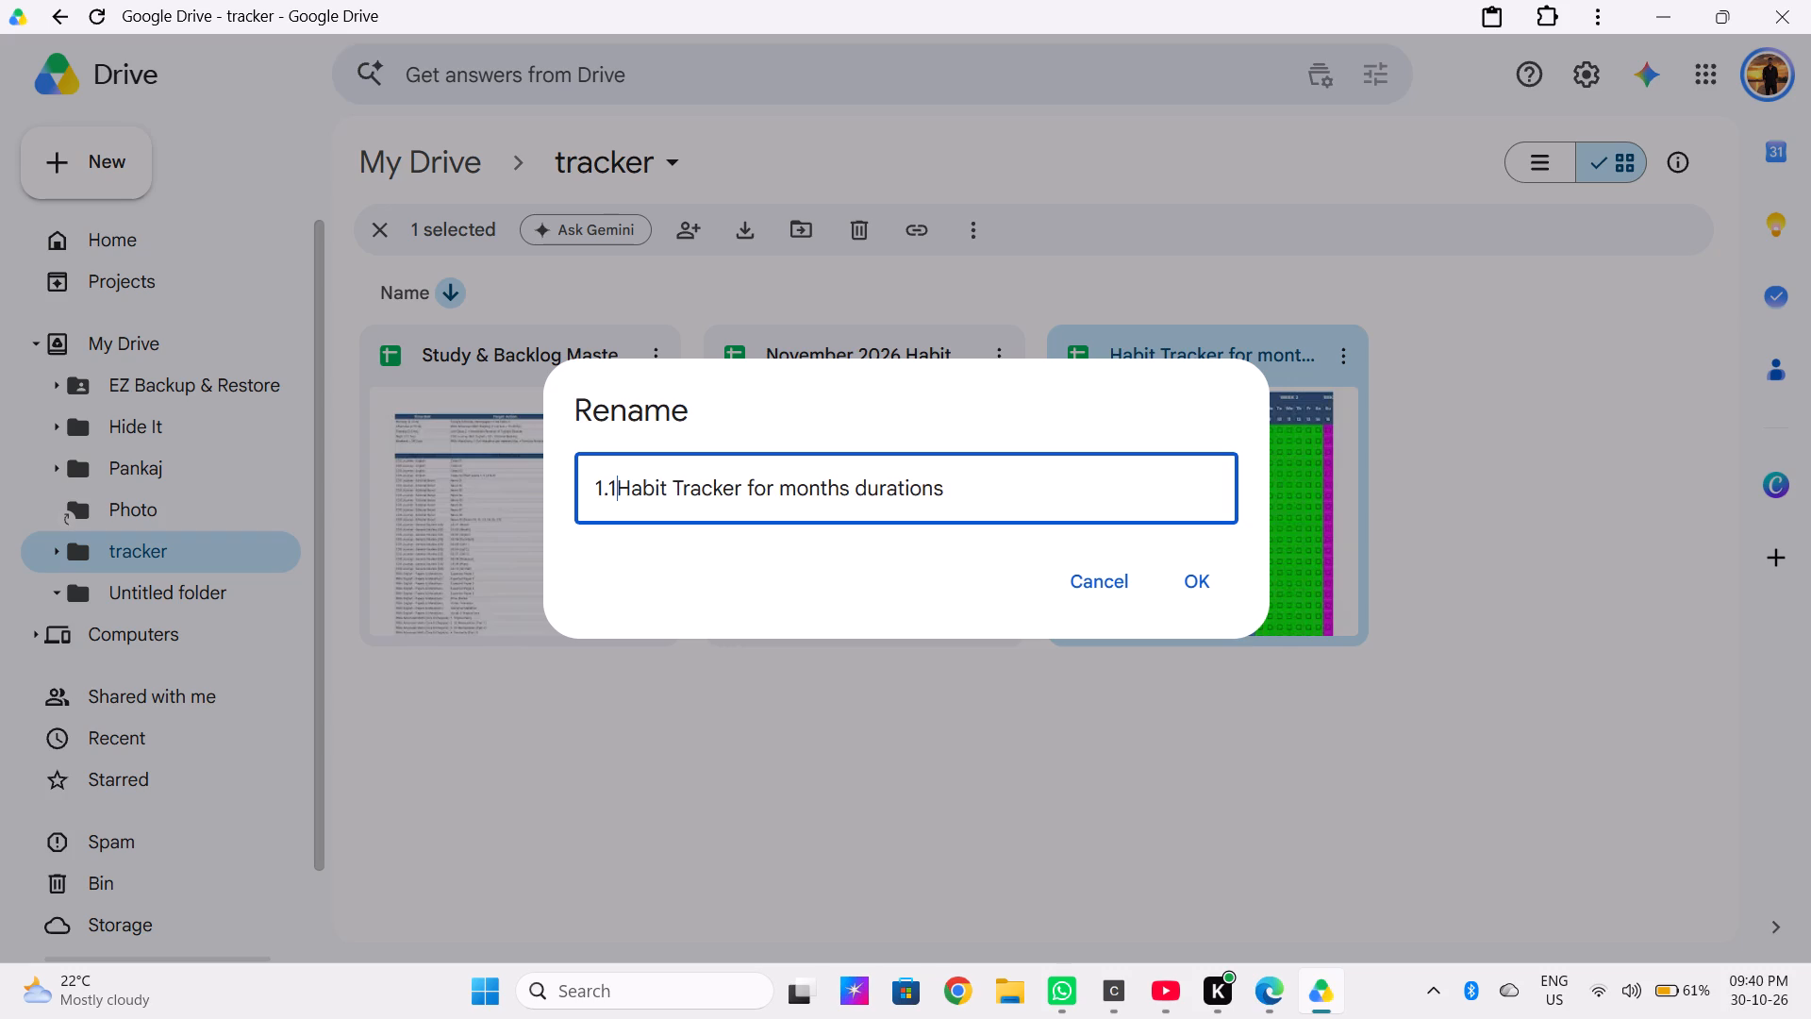
key(space)
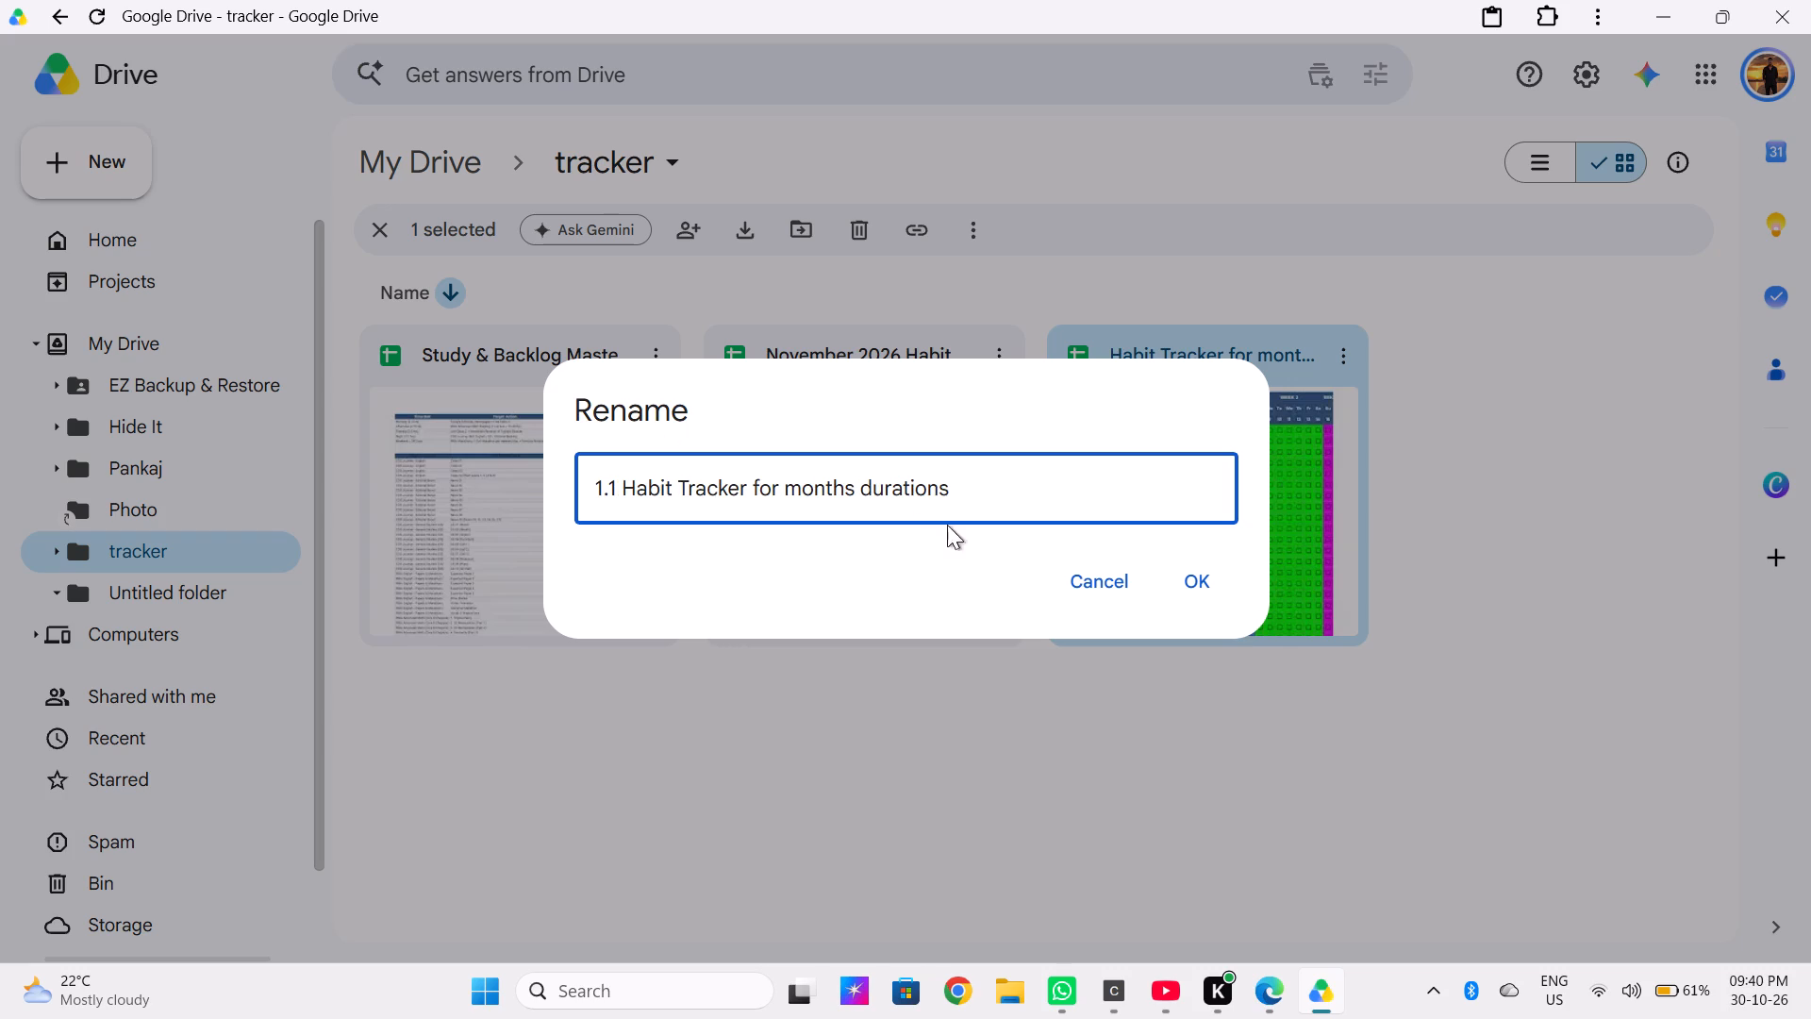
click(1196, 593)
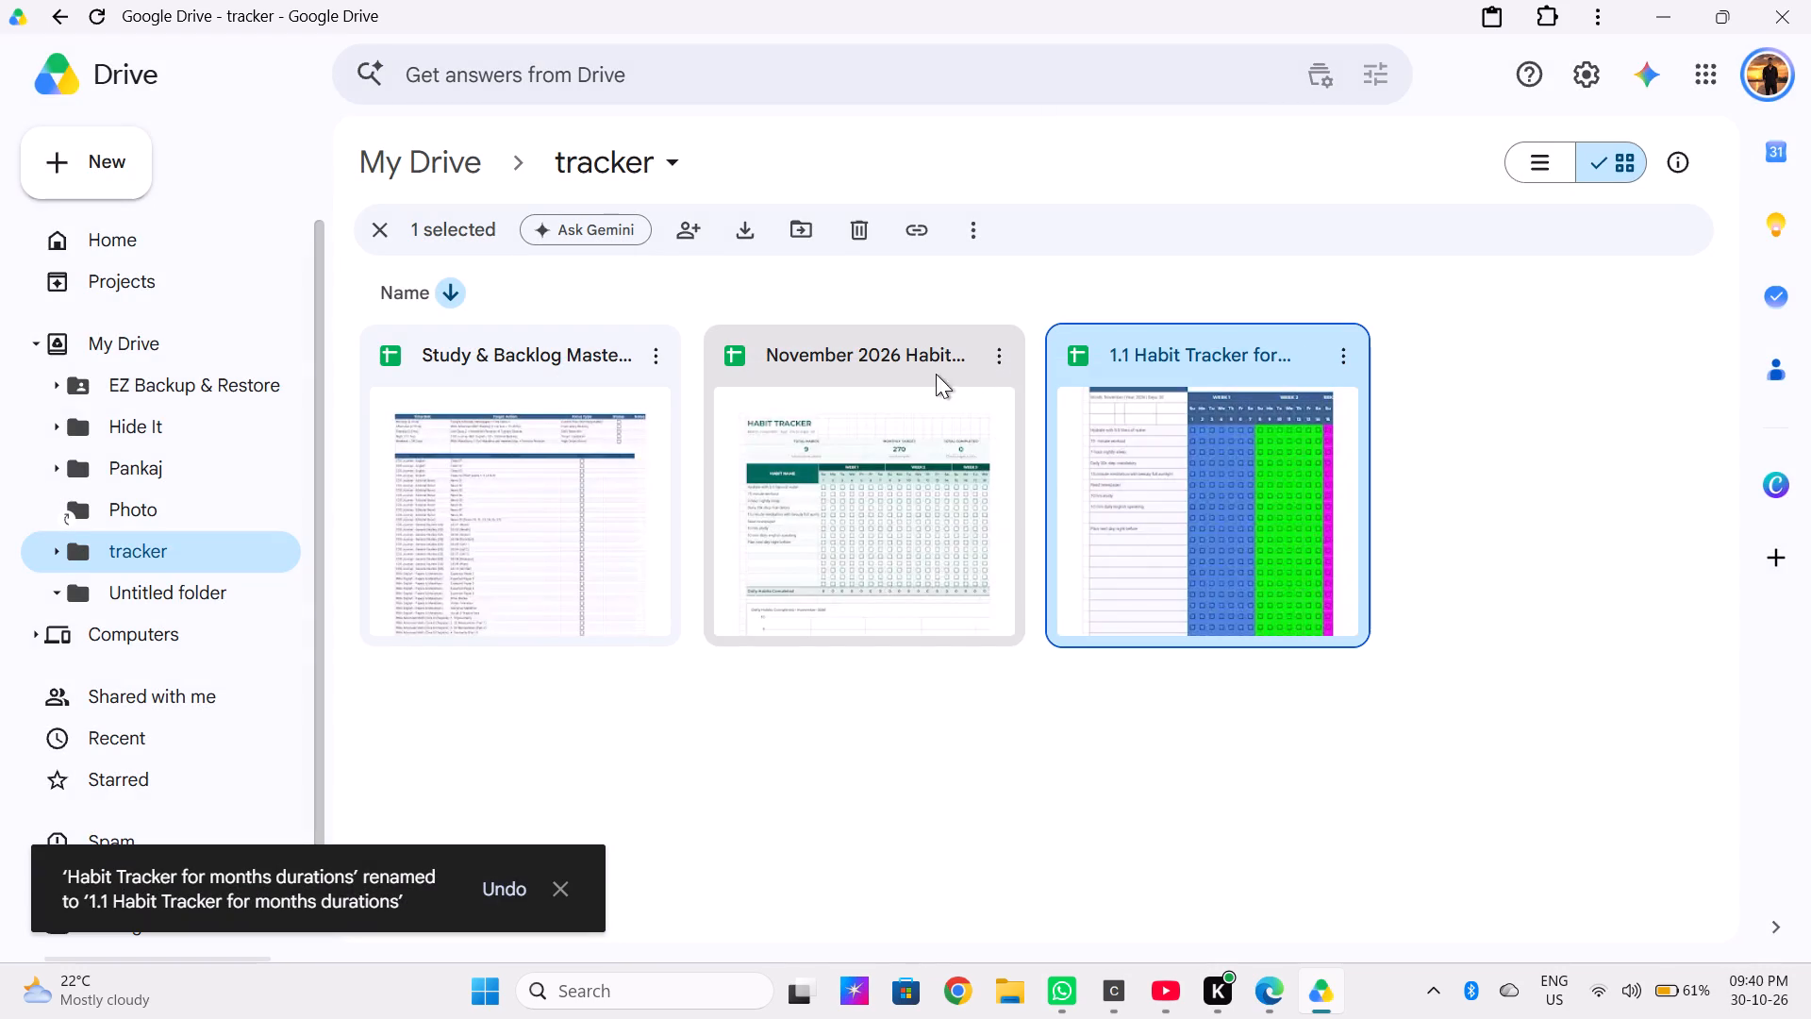
Rename the November 2026 Habit Tracker data 1 spreadsheet as 1.2 November 2026 Habit Tracker data 1.
click(989, 349)
click(992, 357)
click(997, 357)
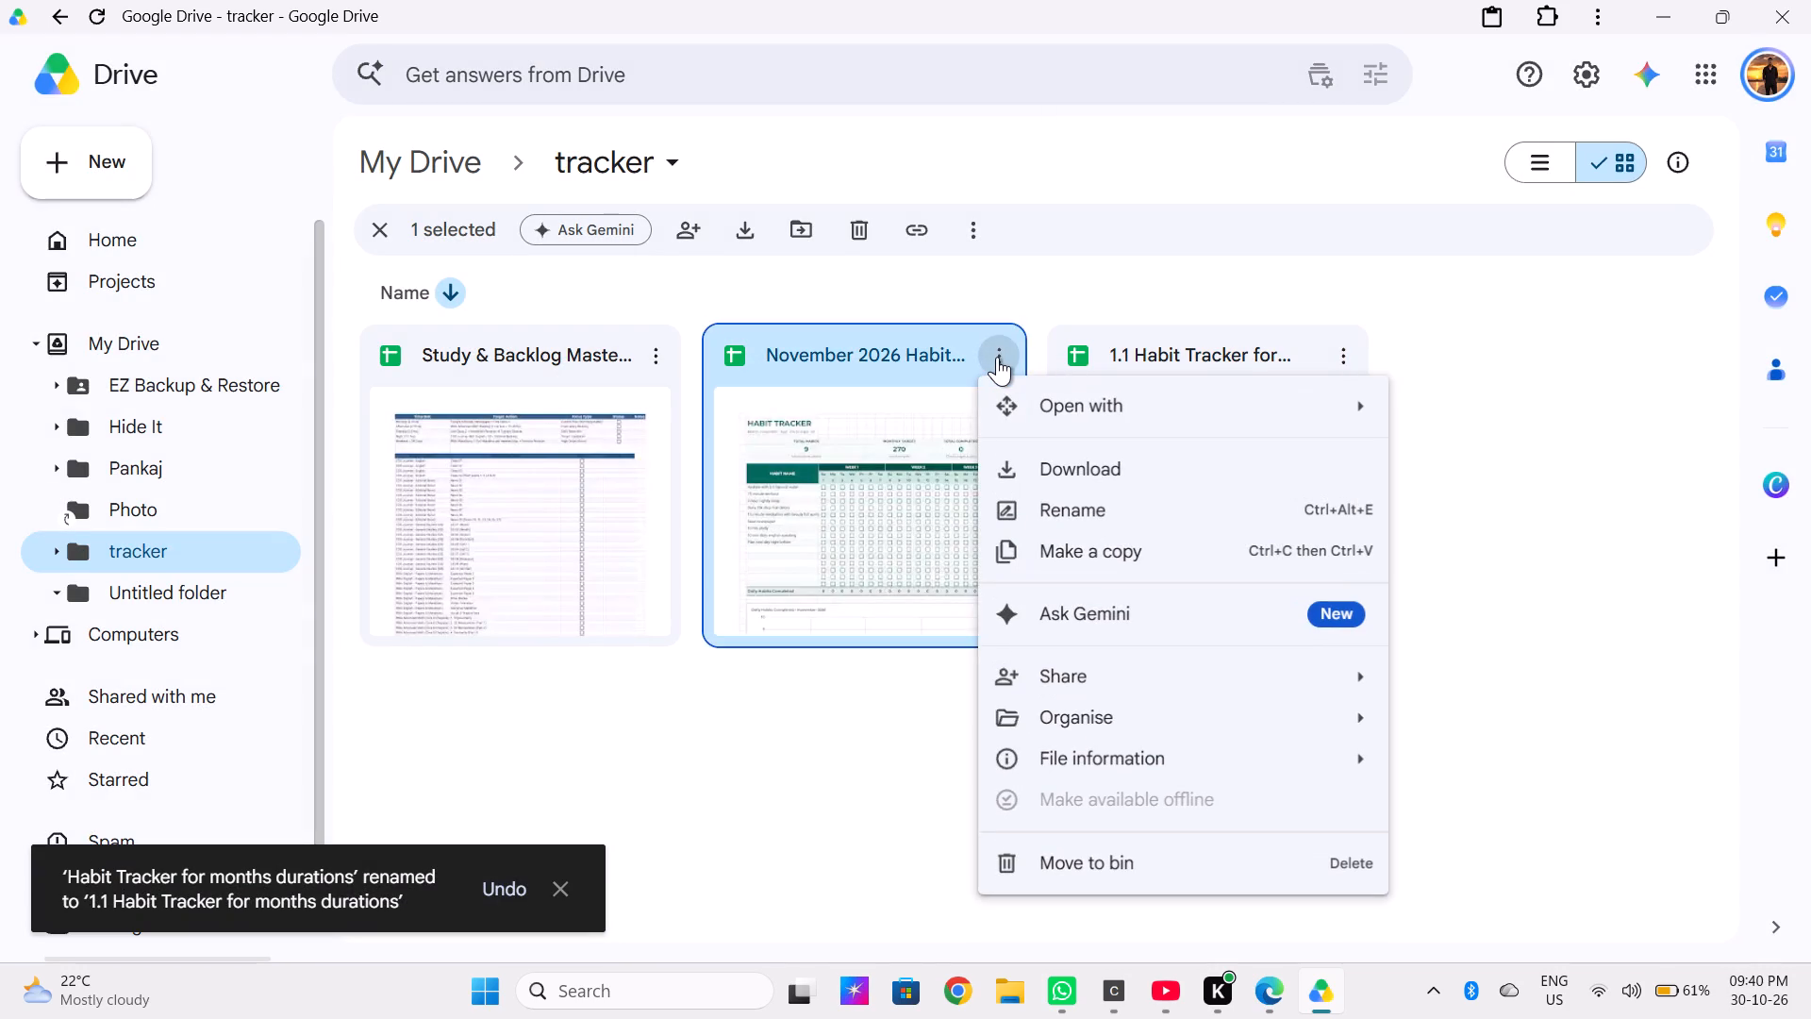
click(1082, 504)
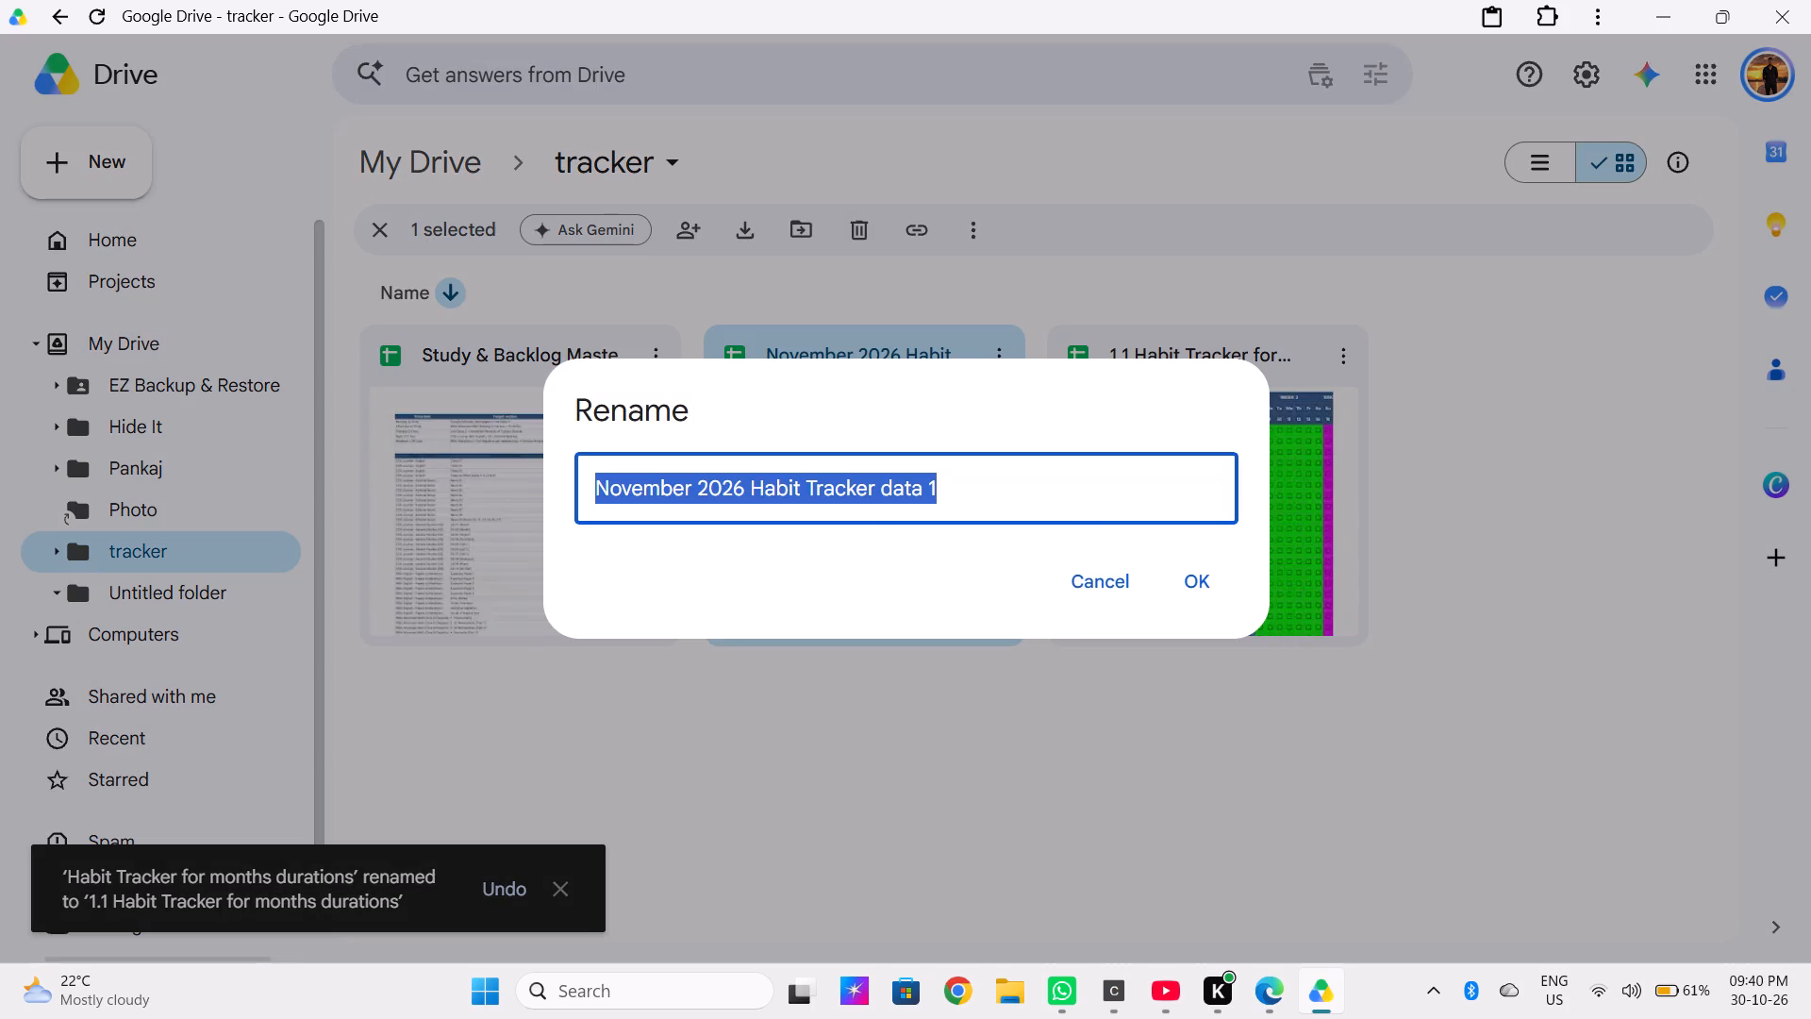
click(619, 488)
key(Left)
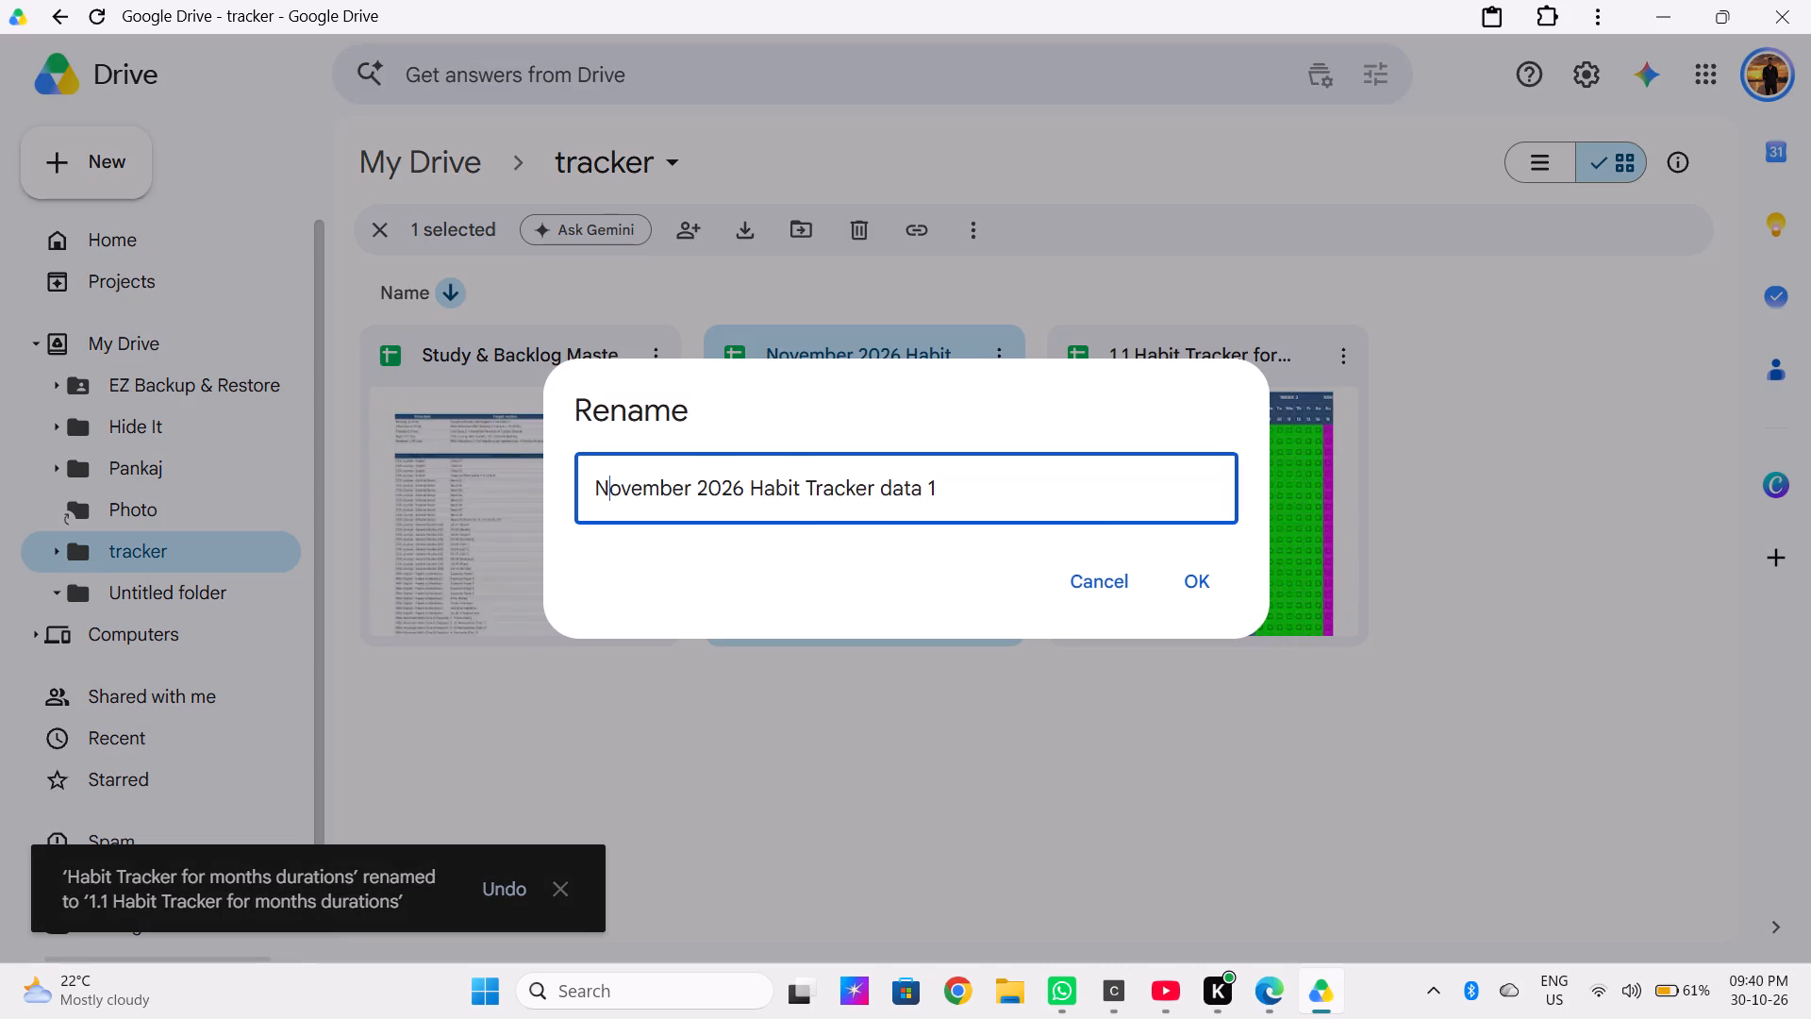
key(Left)
text(1.2)
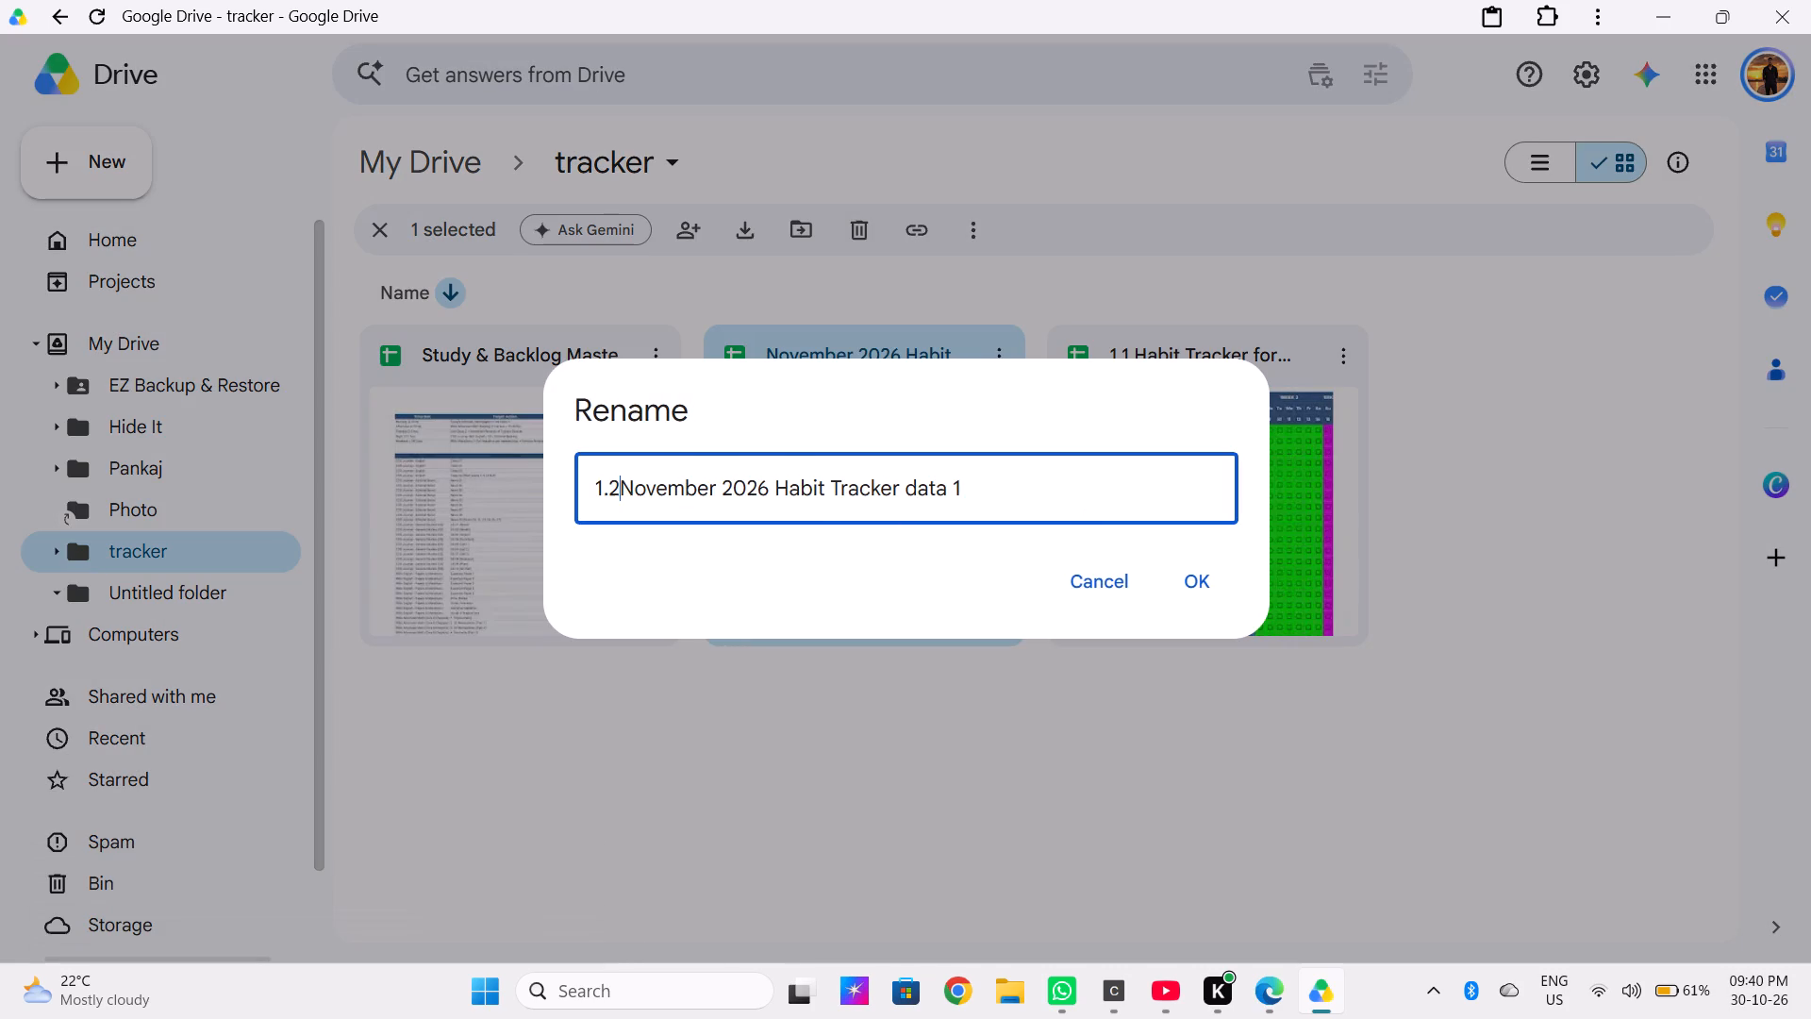
key(space)
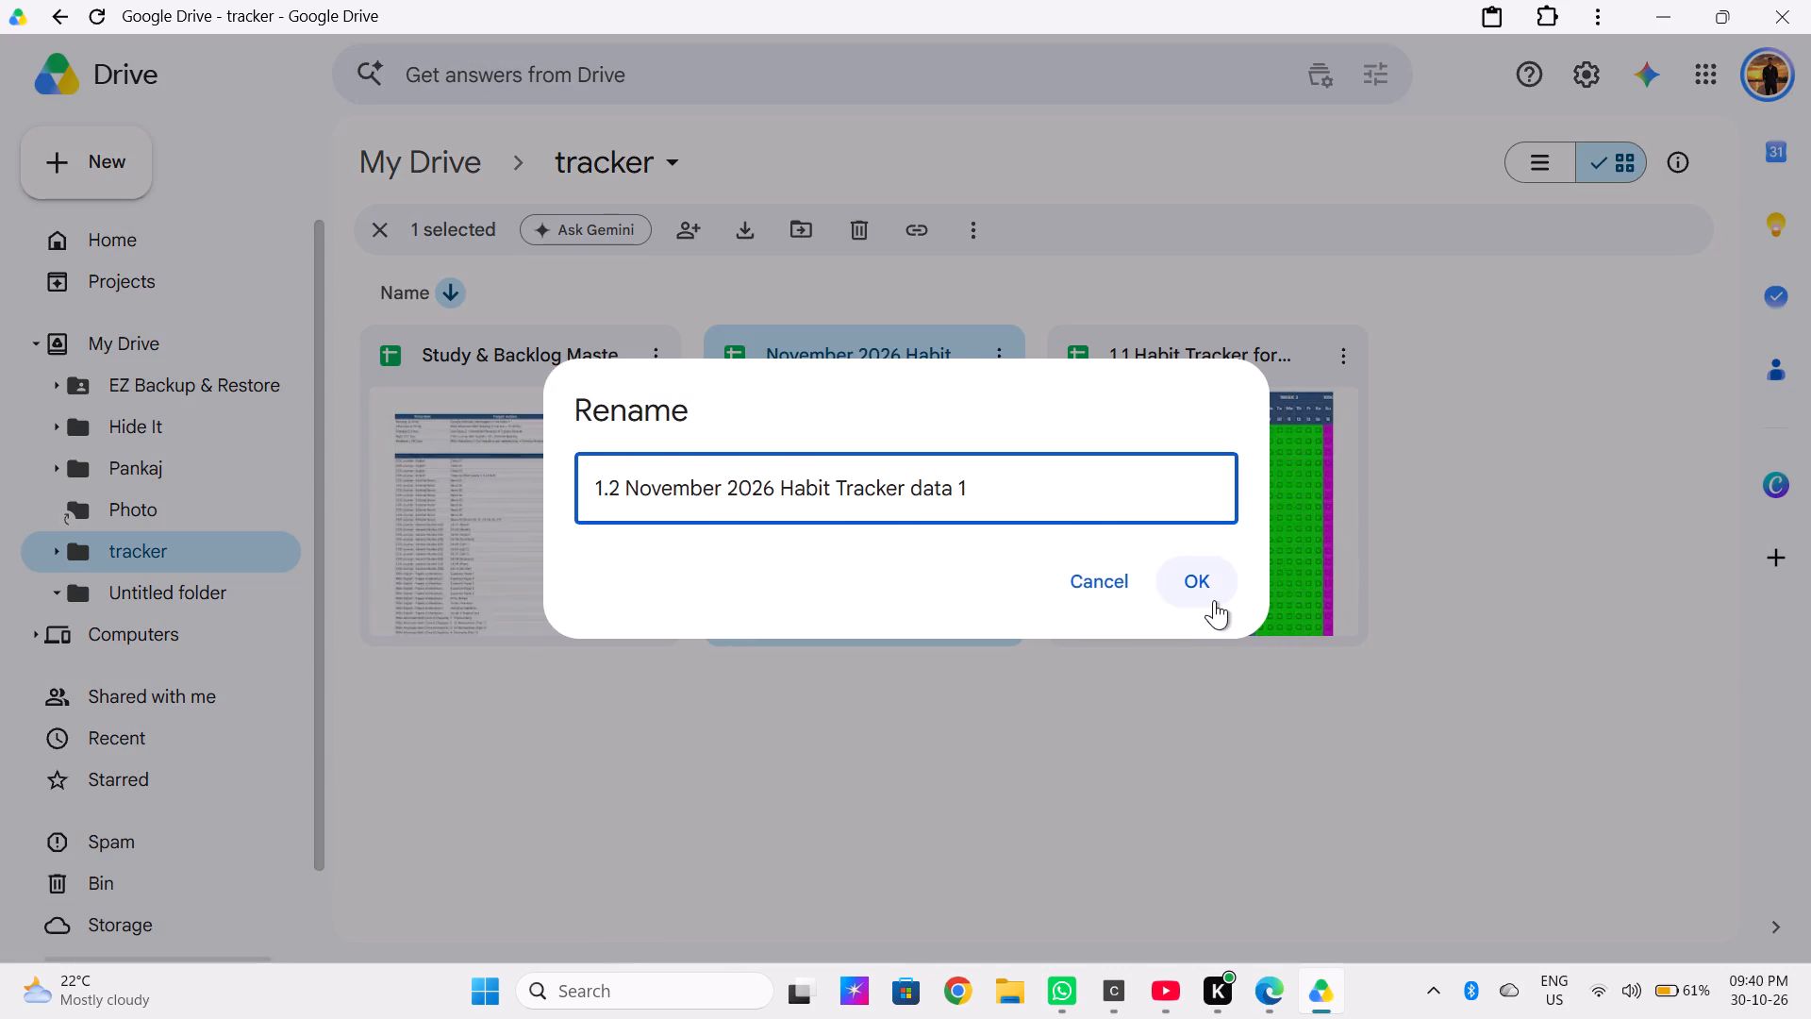
click(1214, 600)
Rename the Study & Backlog Master Tracker (CDS & SSC) spreadsheet as 2. Study & Backlog Master Tracker.
click(443, 332)
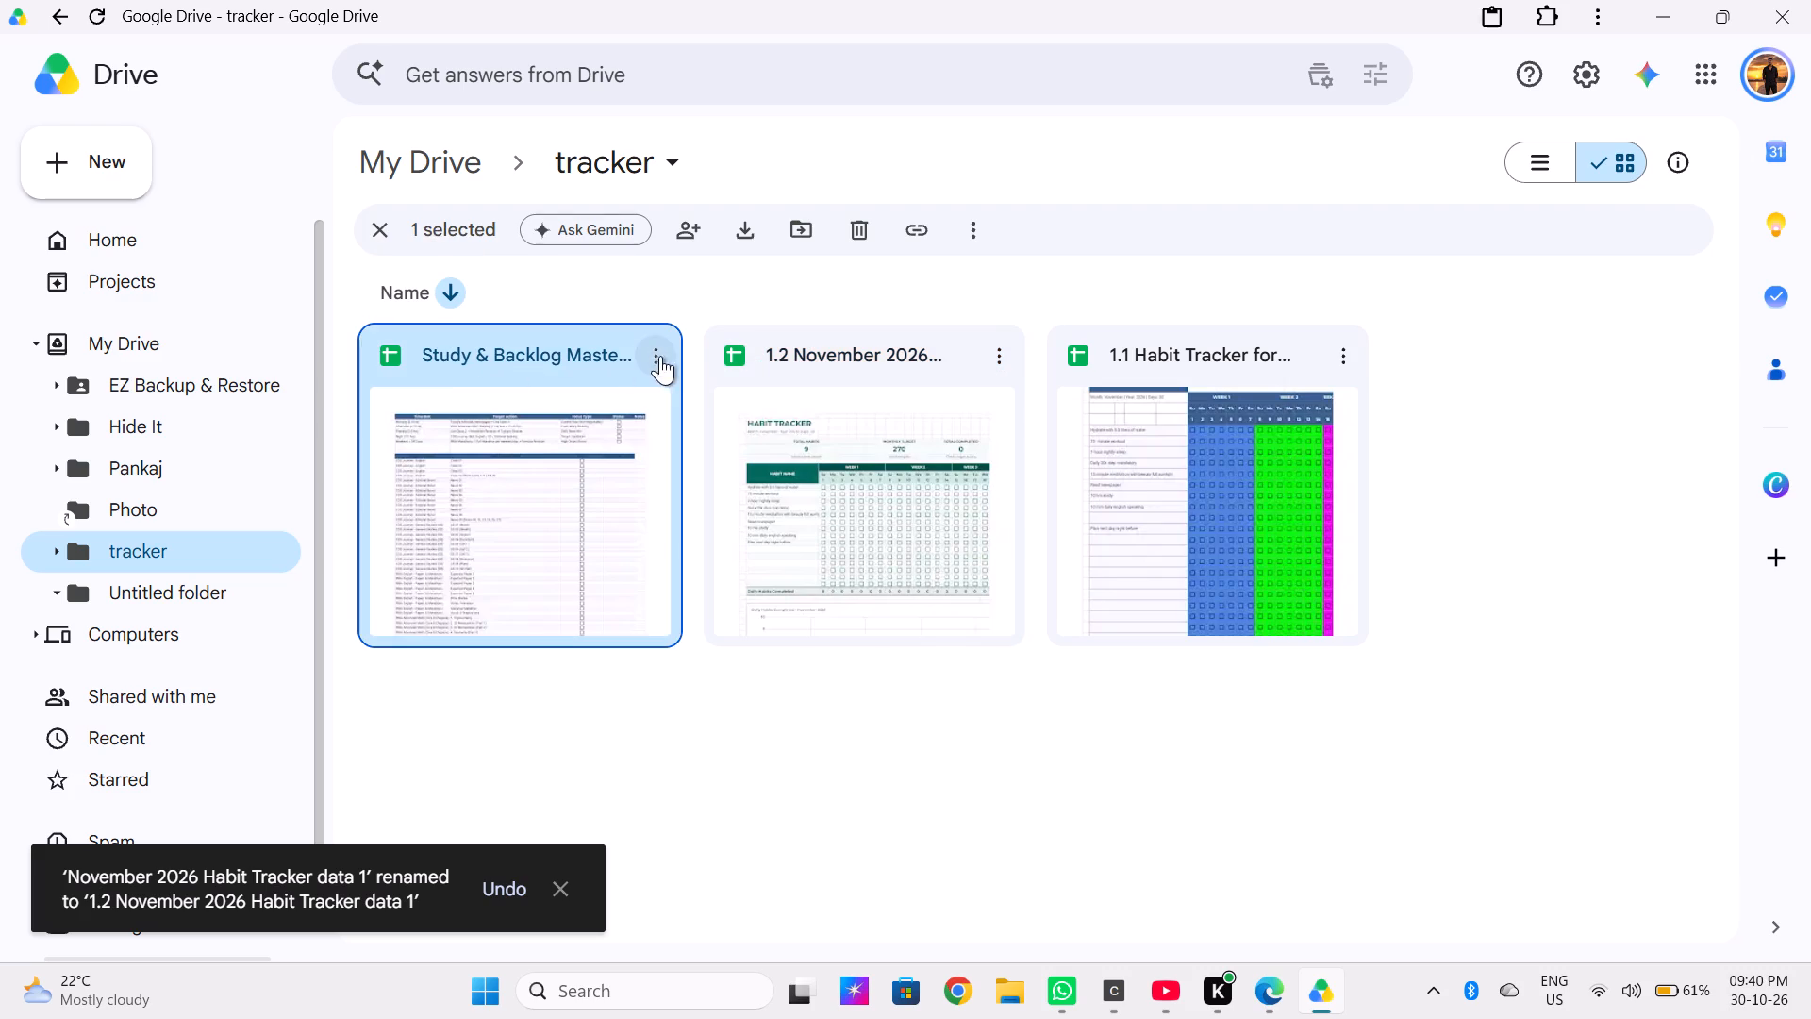
click(660, 356)
click(724, 509)
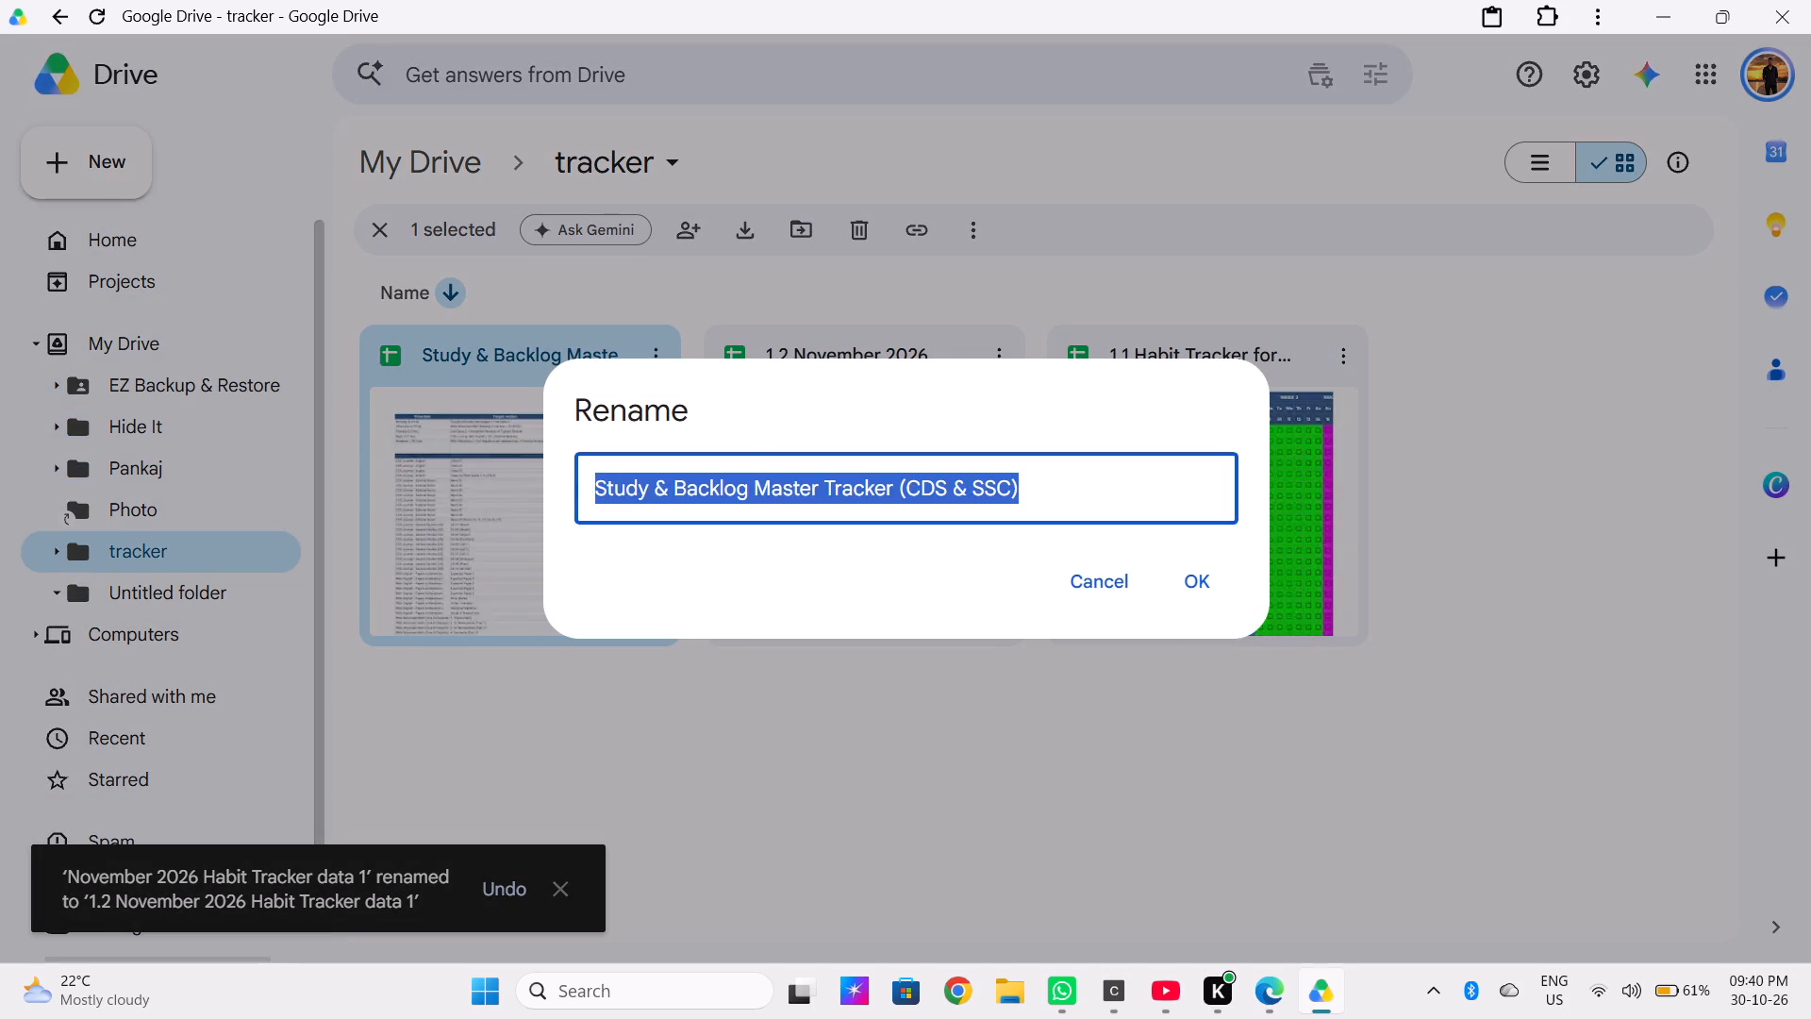
click(667, 492)
drag(1038, 492, 939, 507)
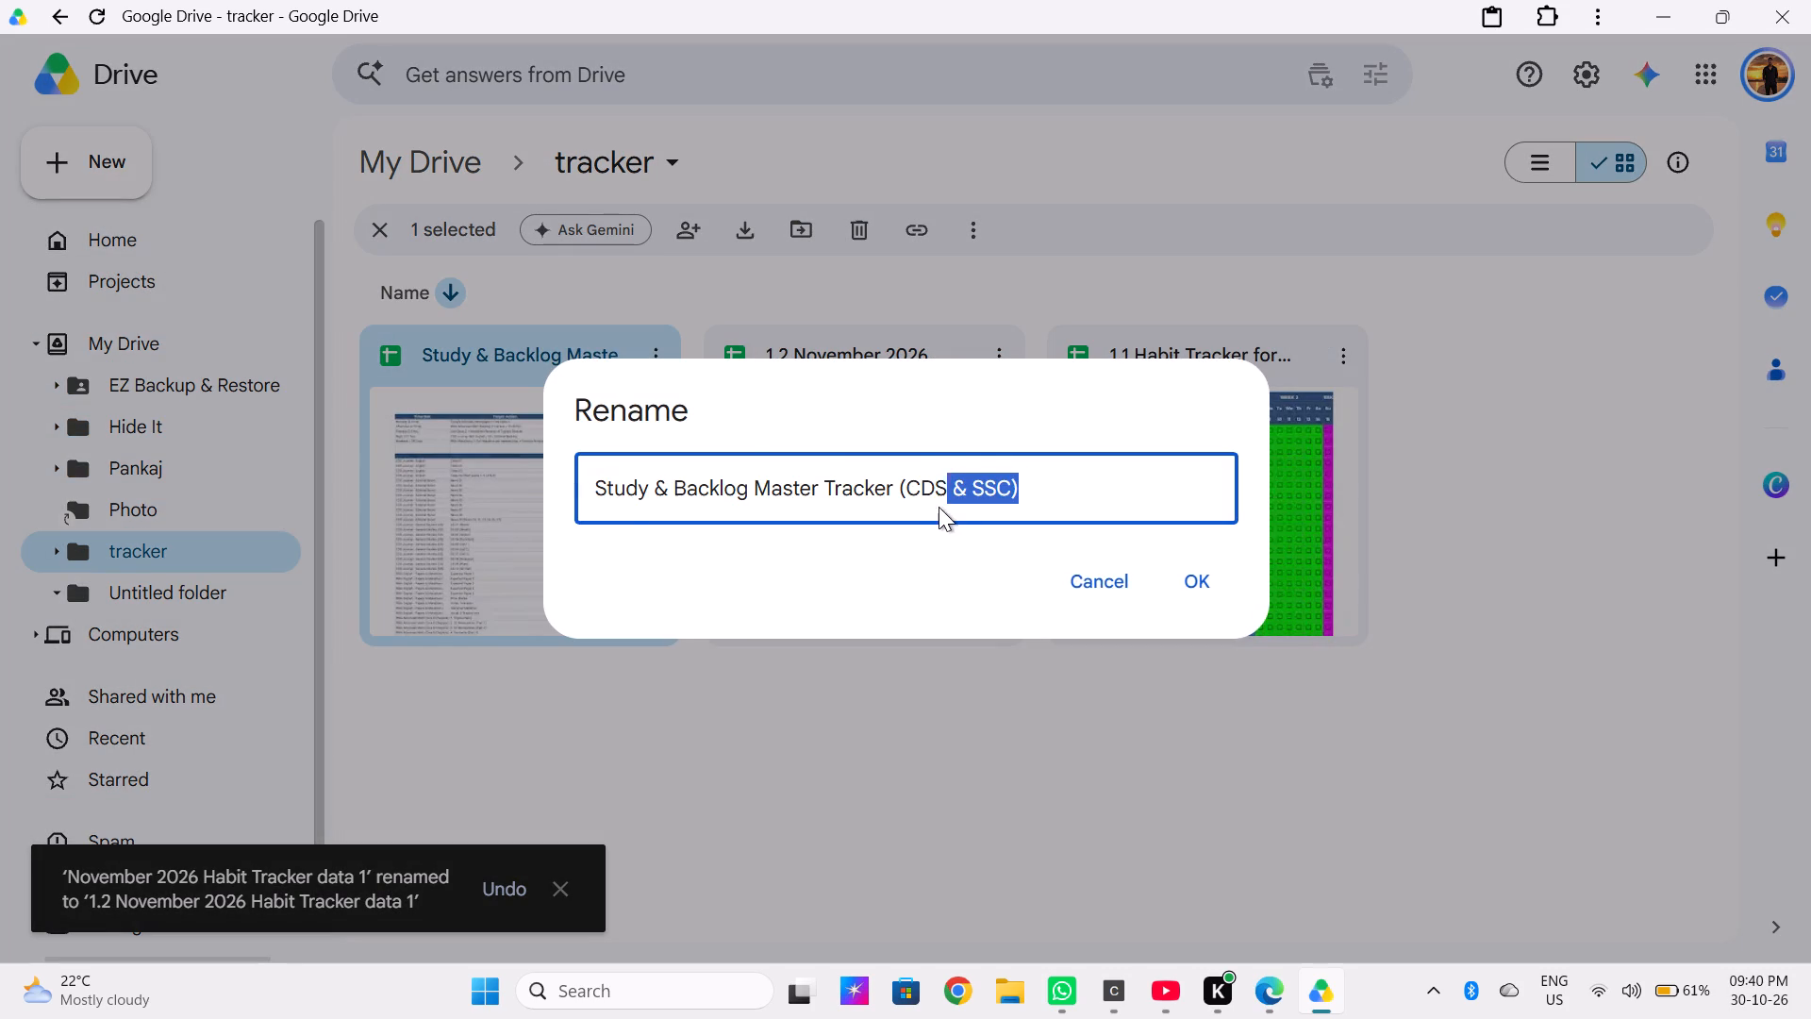
drag(939, 507, 895, 513)
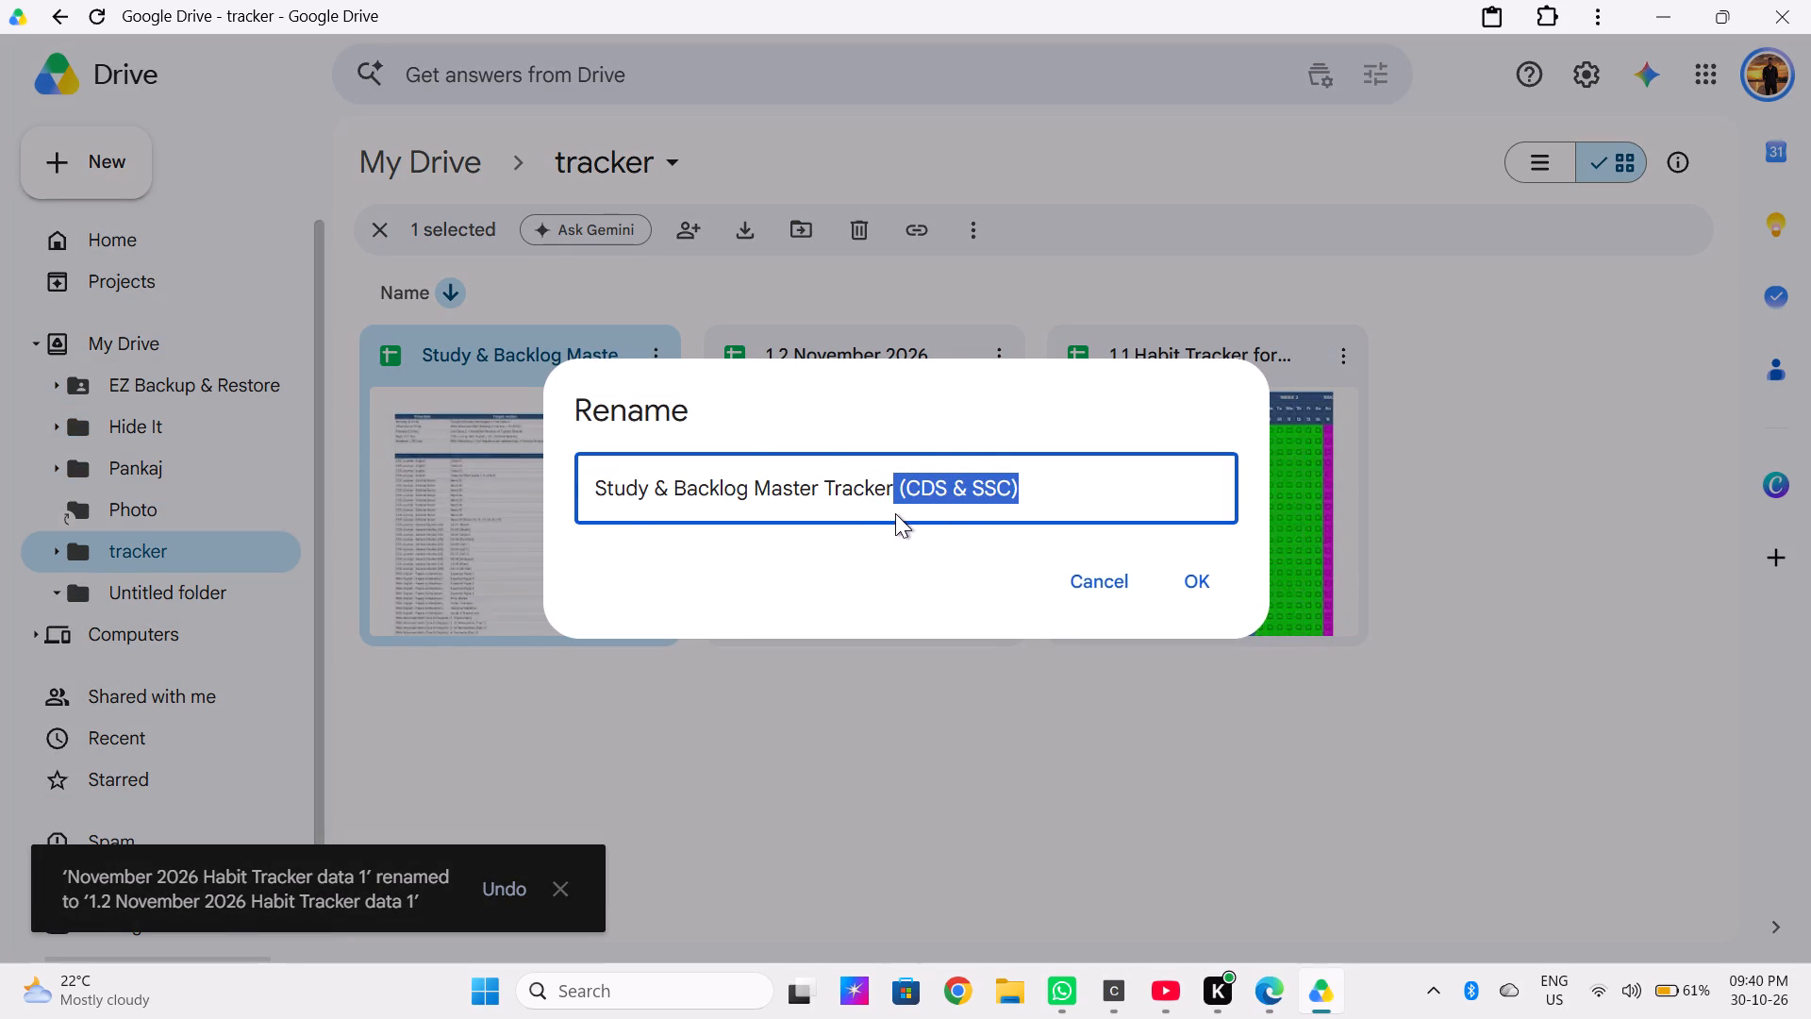
key(BackSpace)
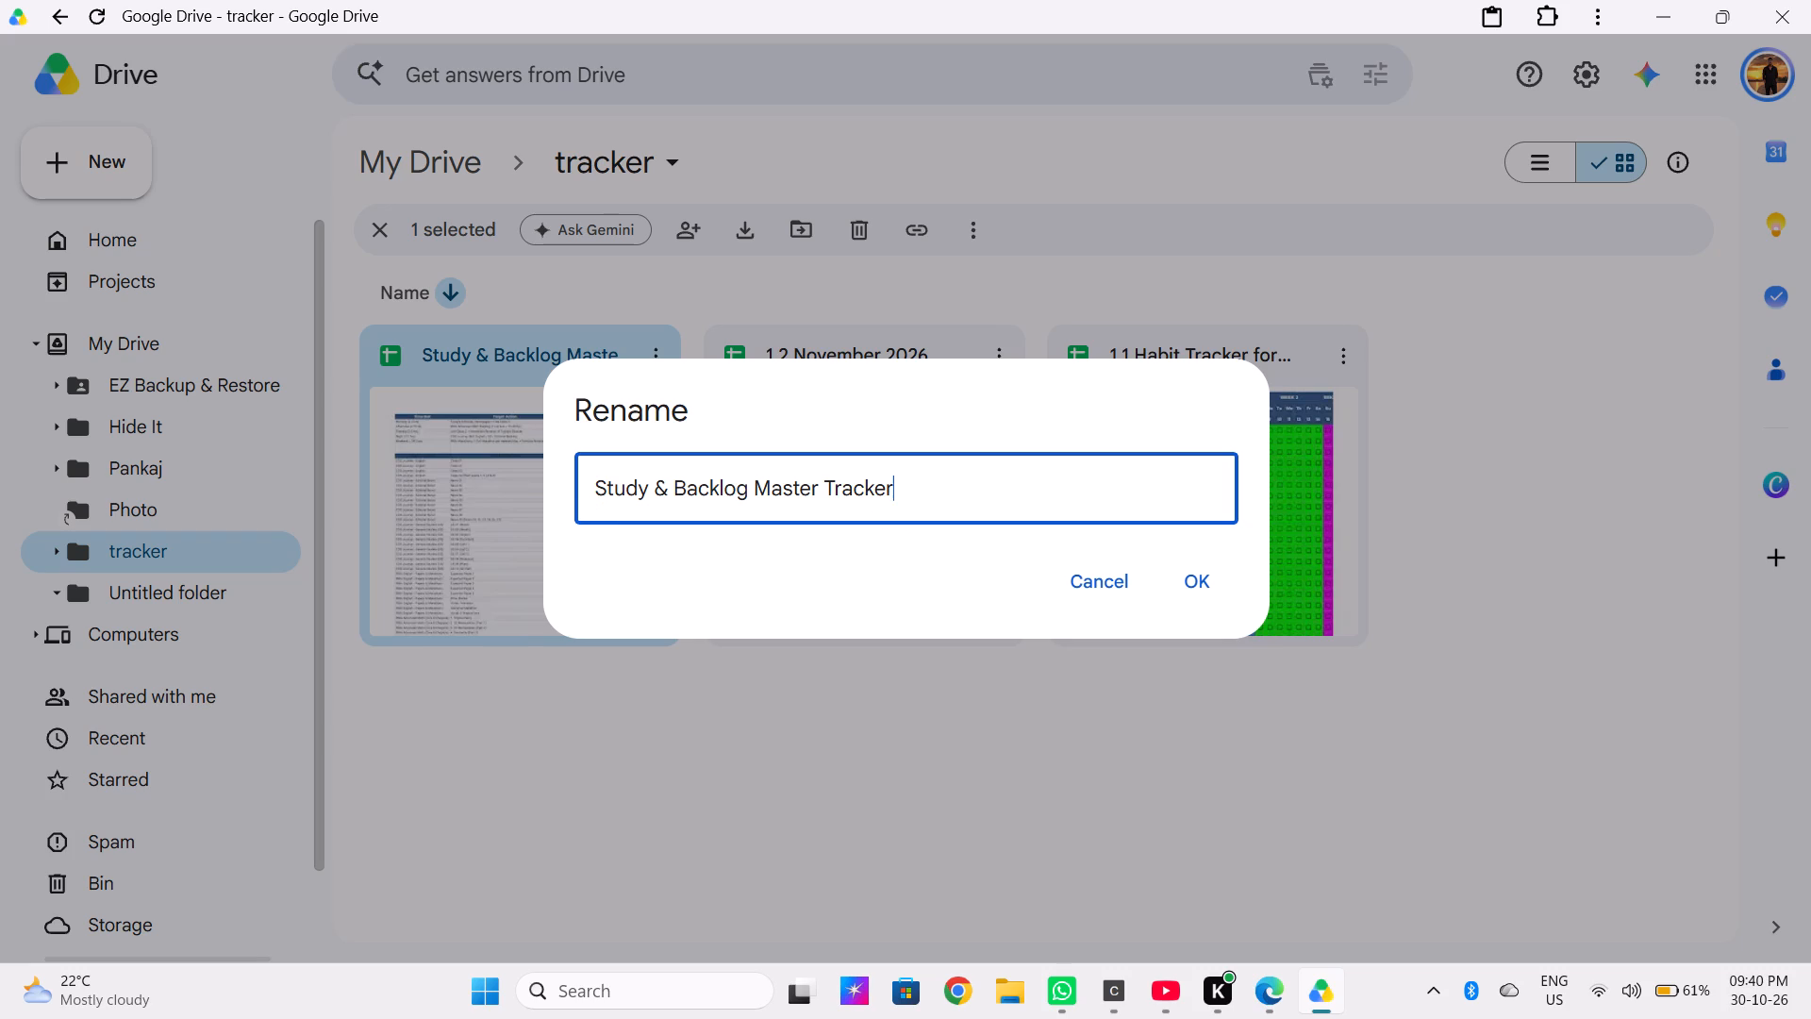
click(591, 490)
click(605, 489)
key(Left)
key(Left)
key(2)
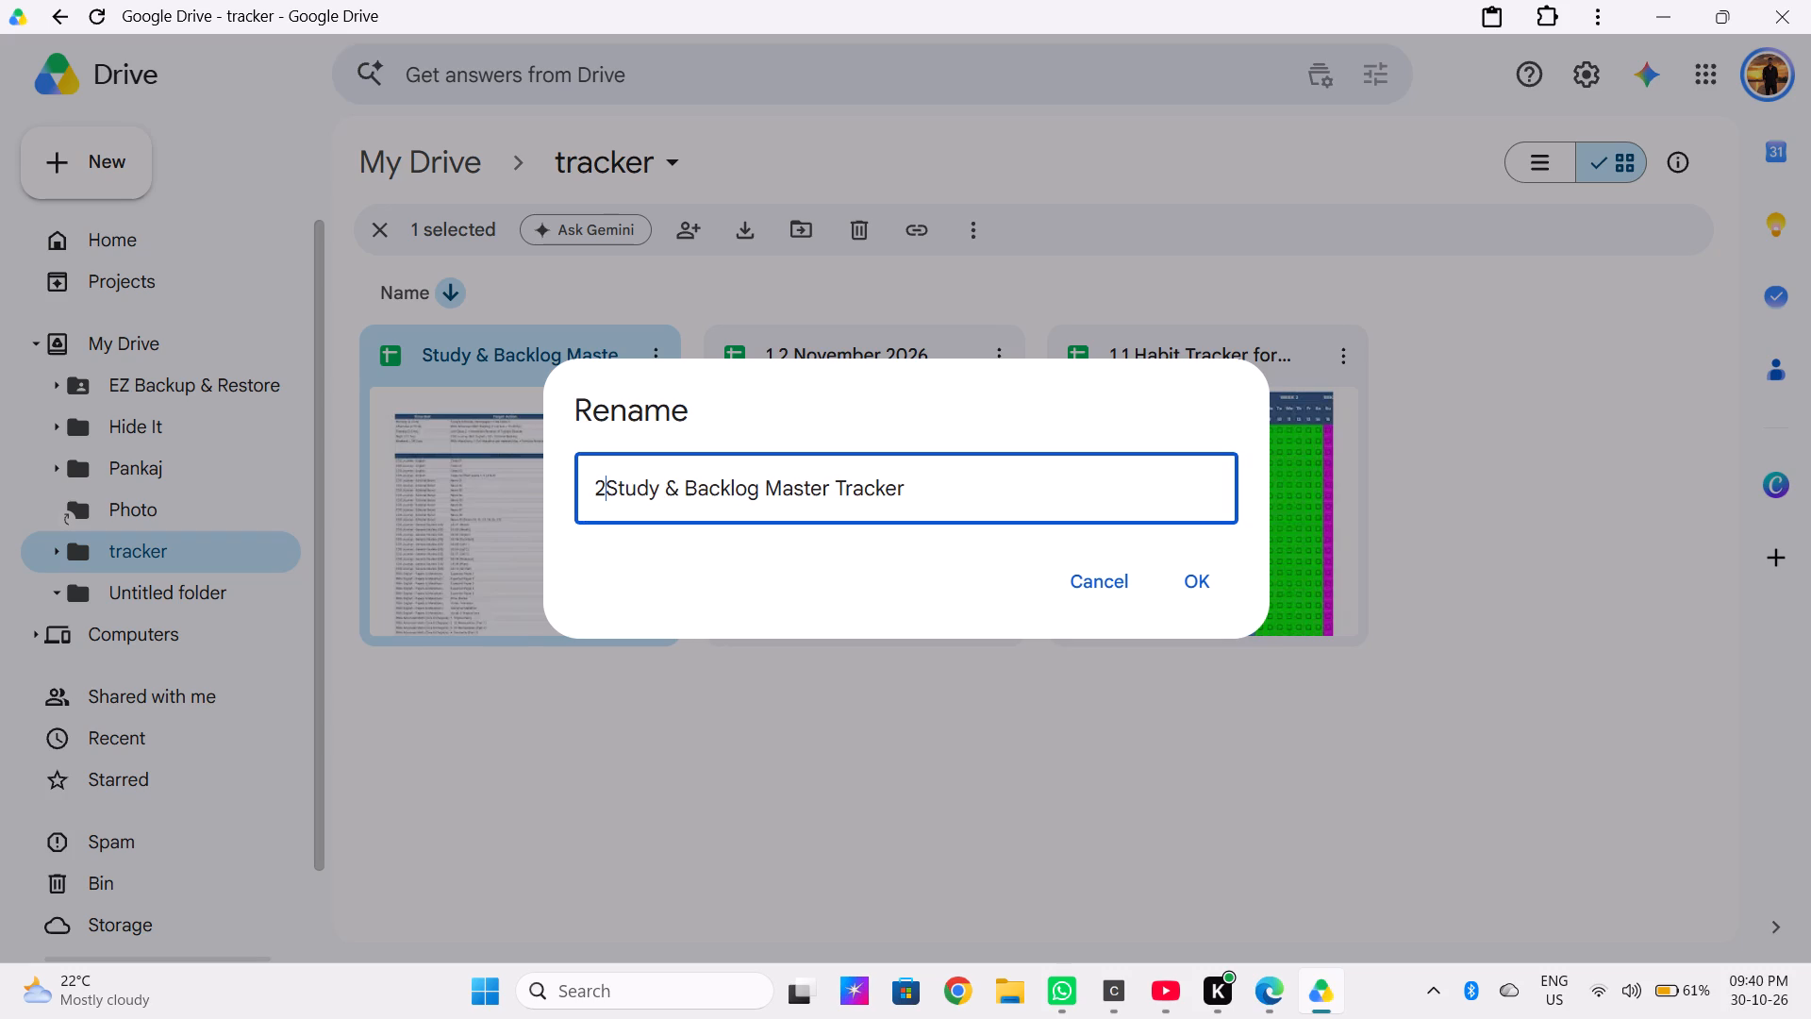
text(.)
key(space)
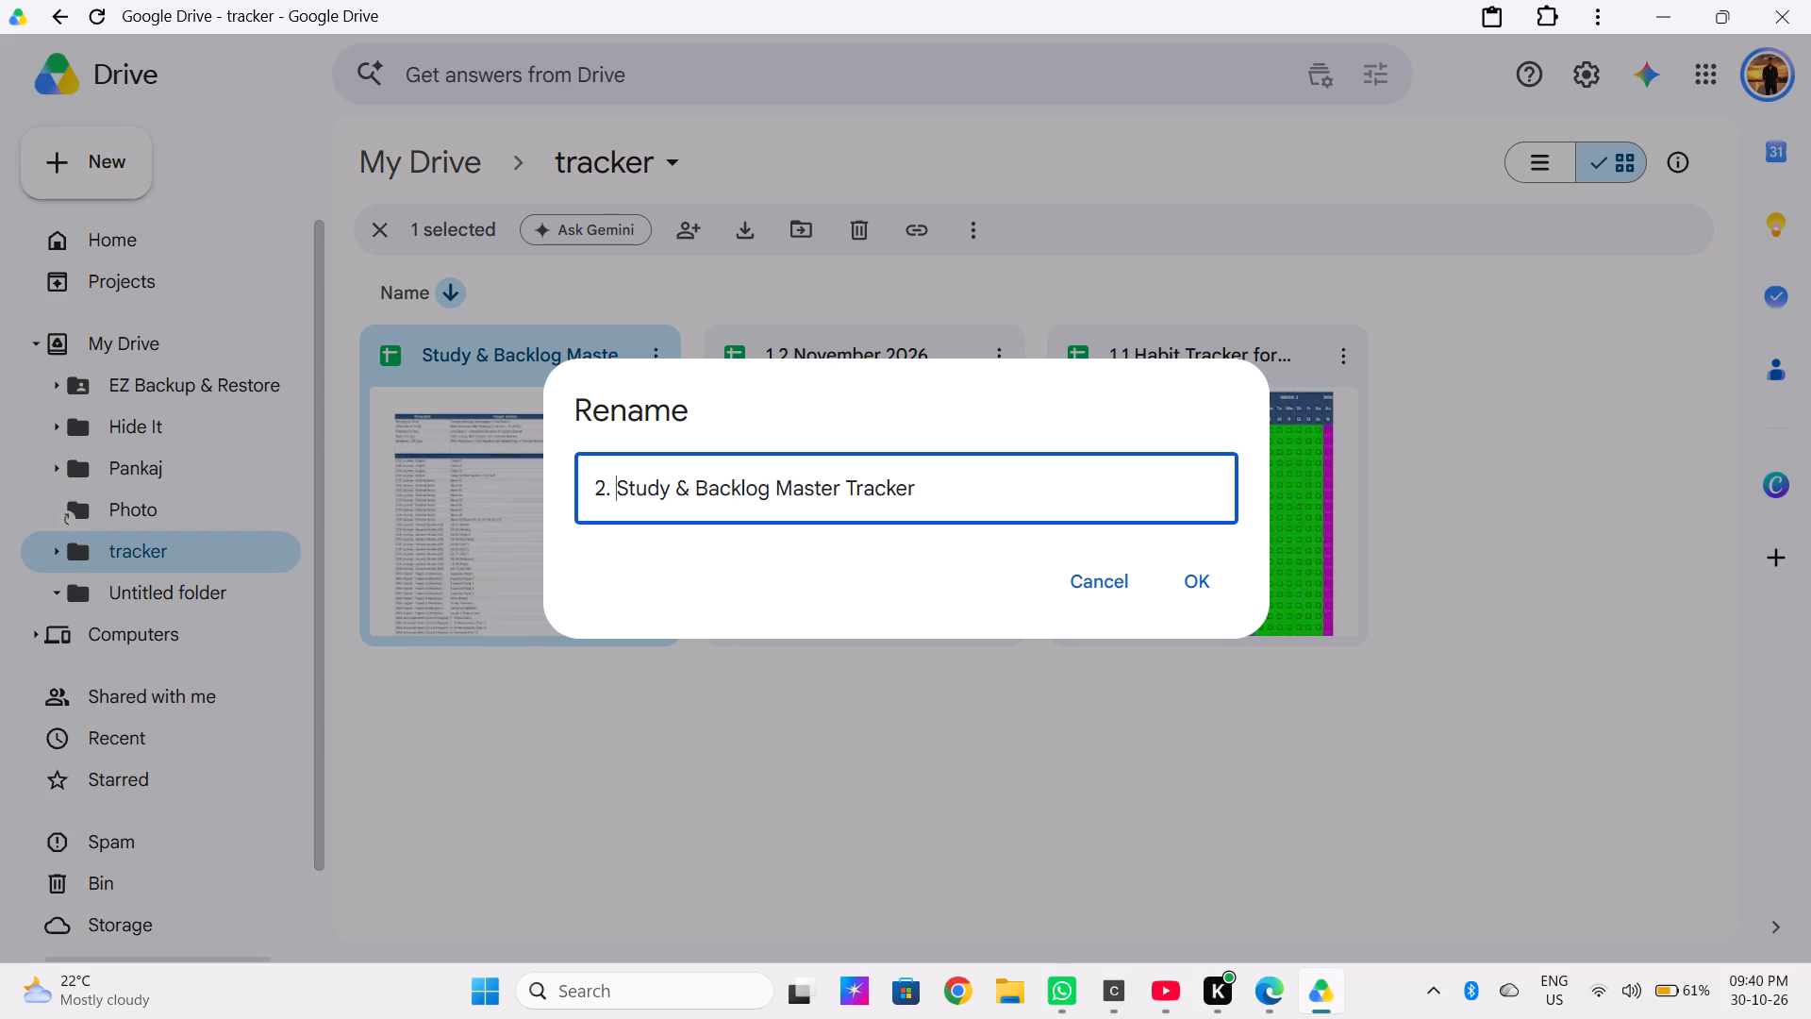
key(Return)
click(682, 799)
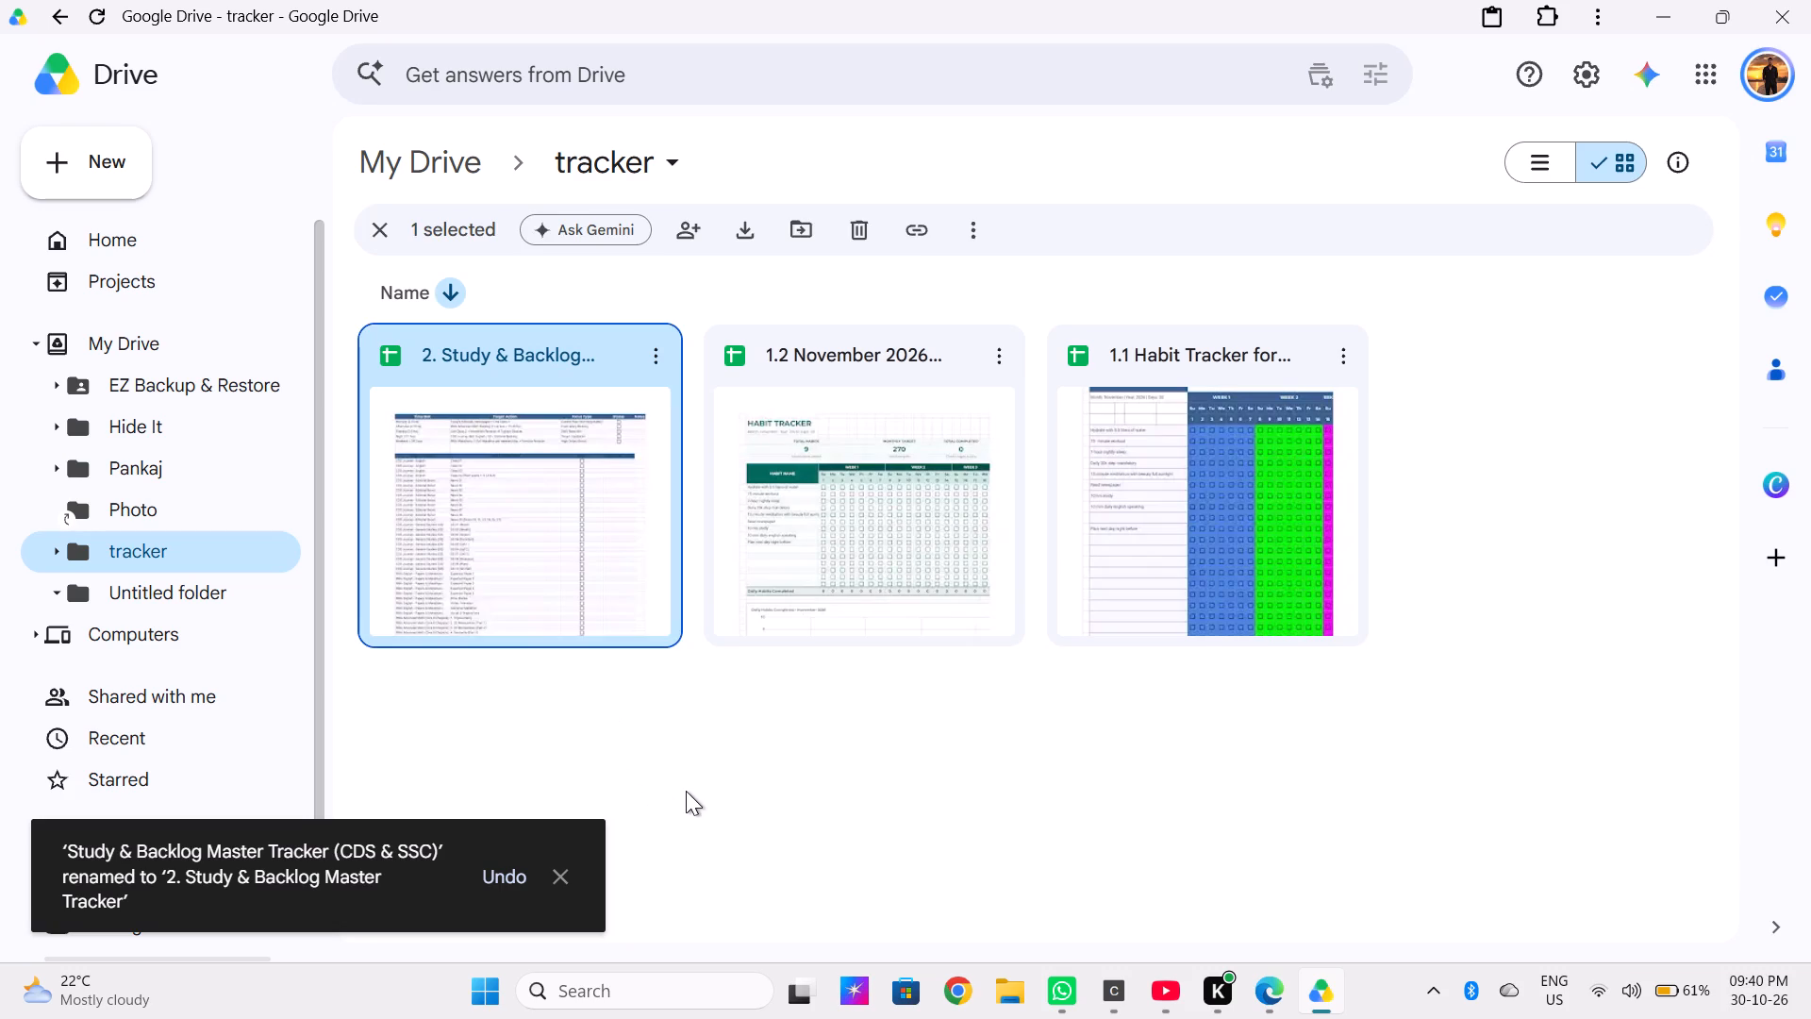
click(551, 869)
Open the To-do list spreadsheet from the suggested files on Drive's Home page.
click(136, 235)
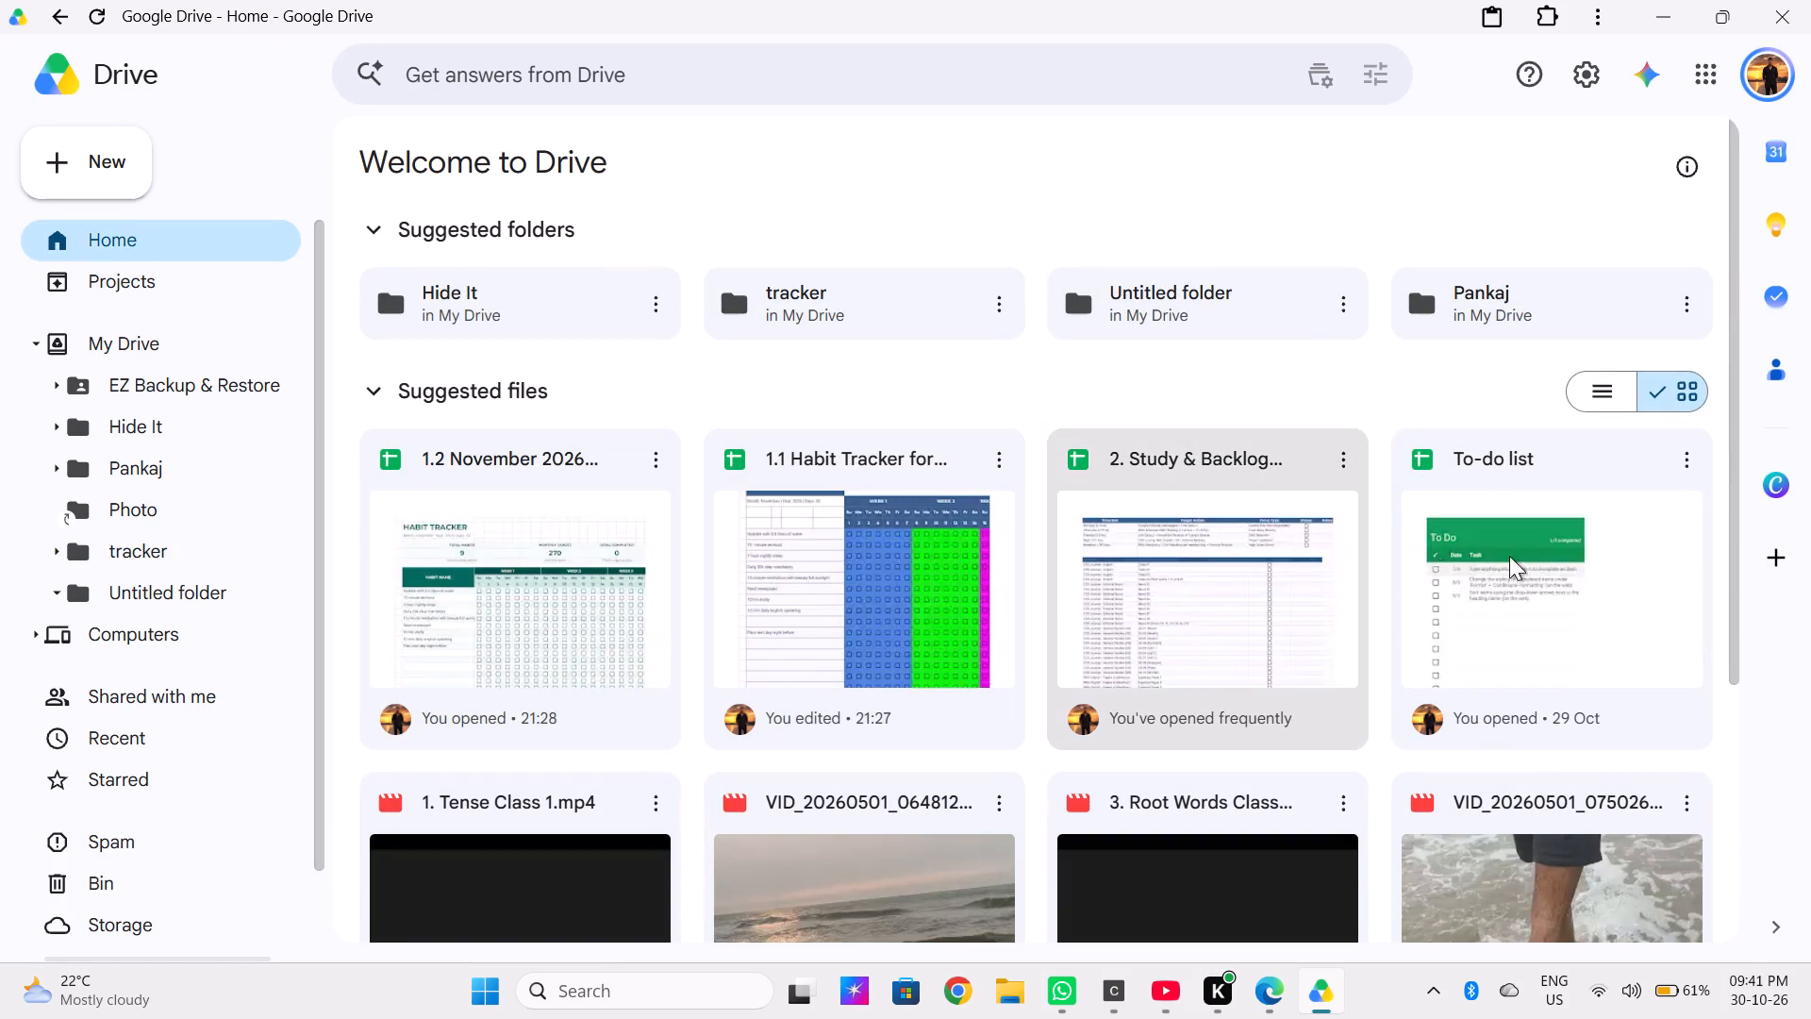
double_click(1598, 638)
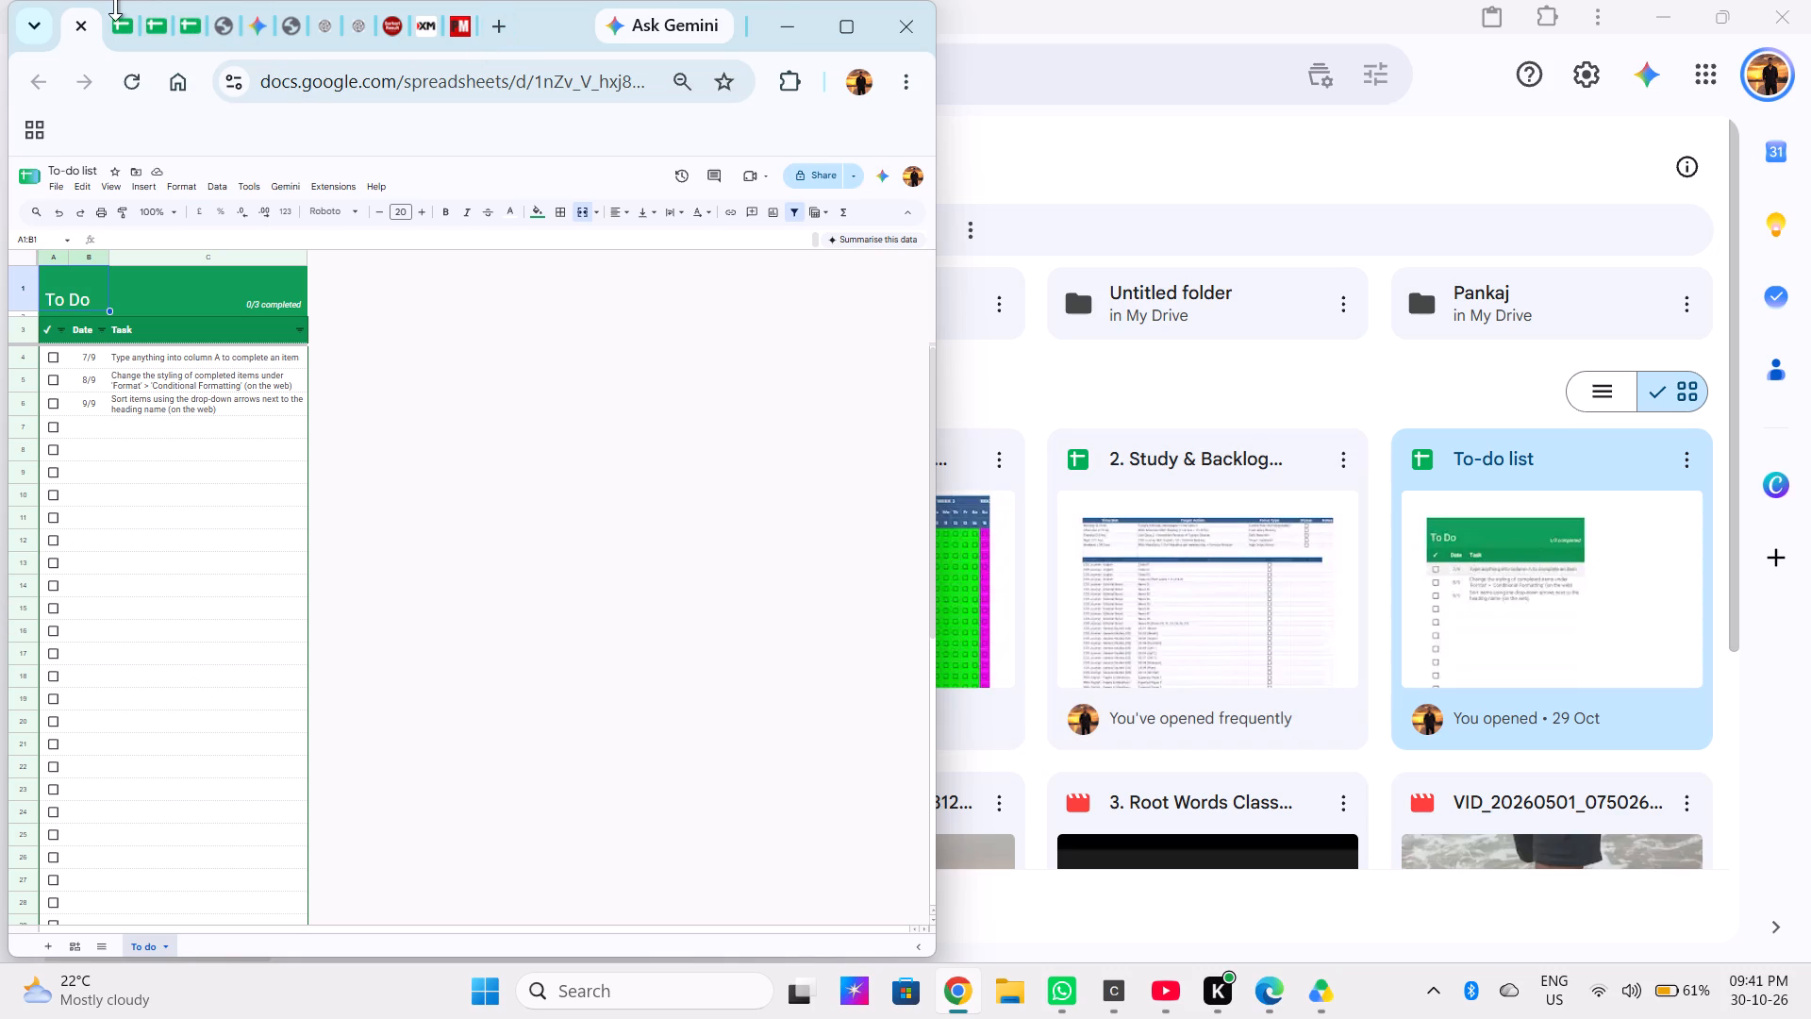
Close the To-do list, the other open Chrome tabs and the Google Drive window.
click(79, 25)
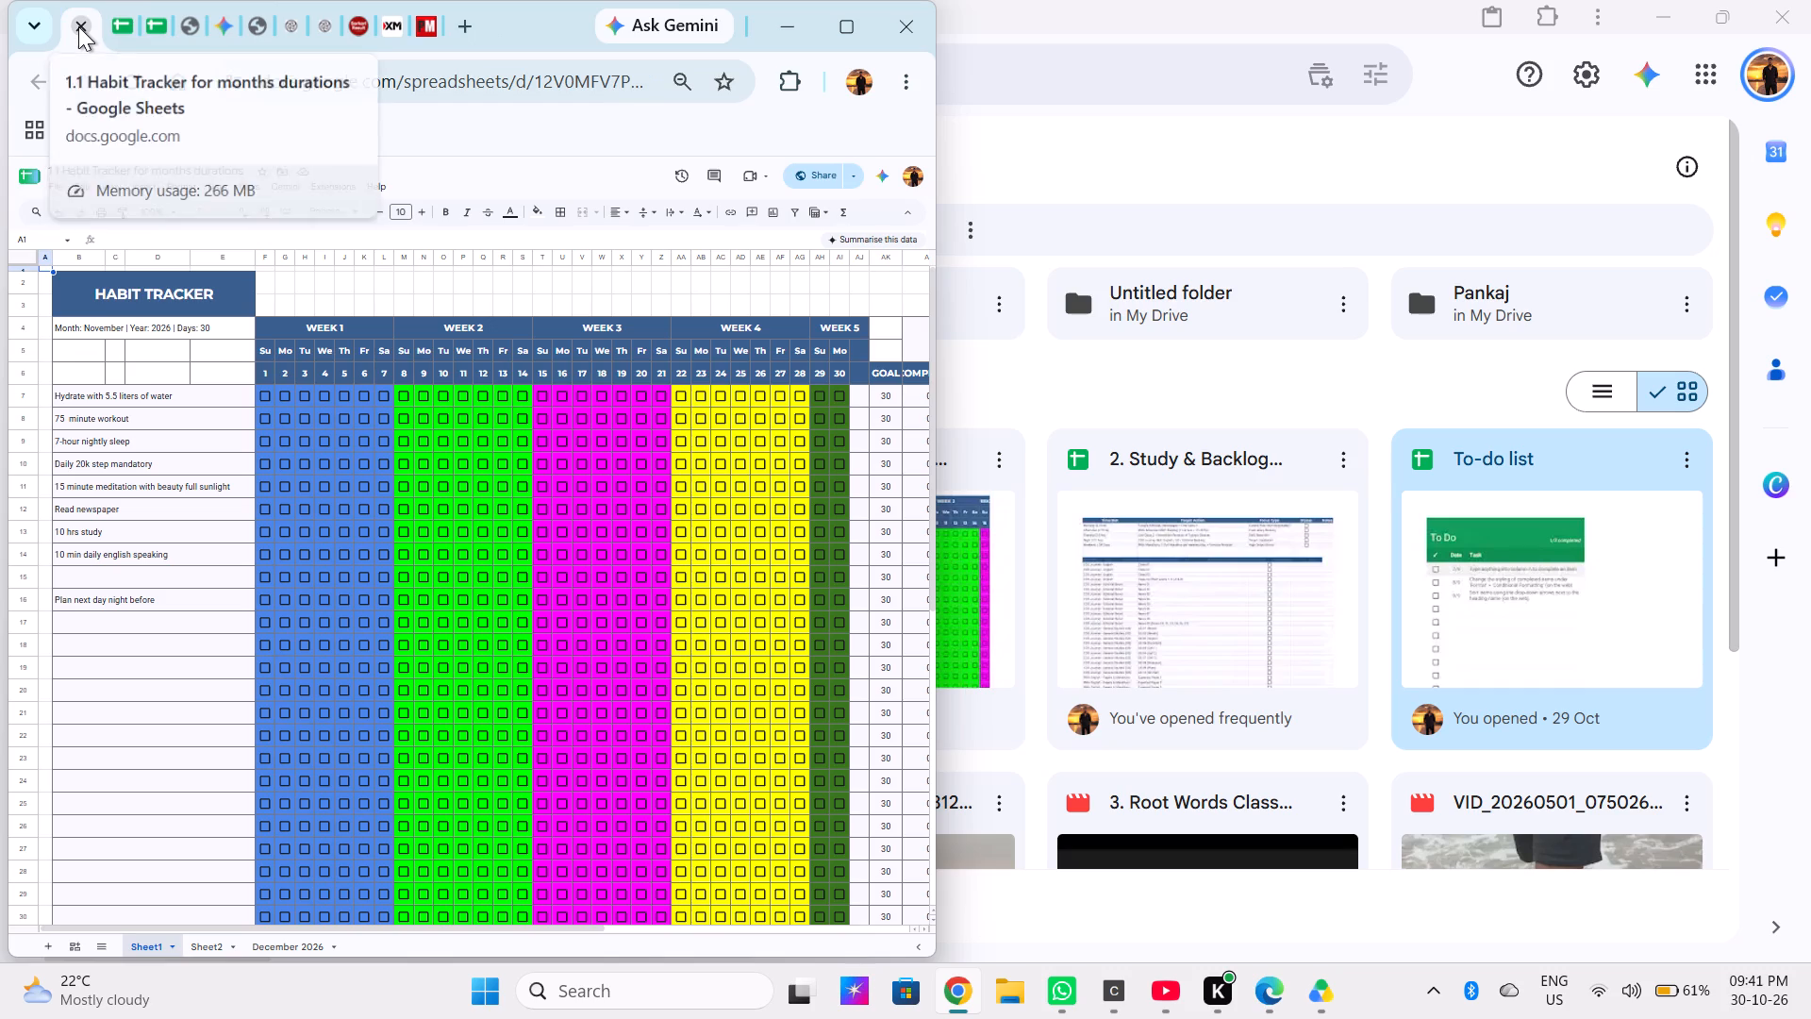
click(78, 26)
triple_click(78, 26)
triple_click(77, 26)
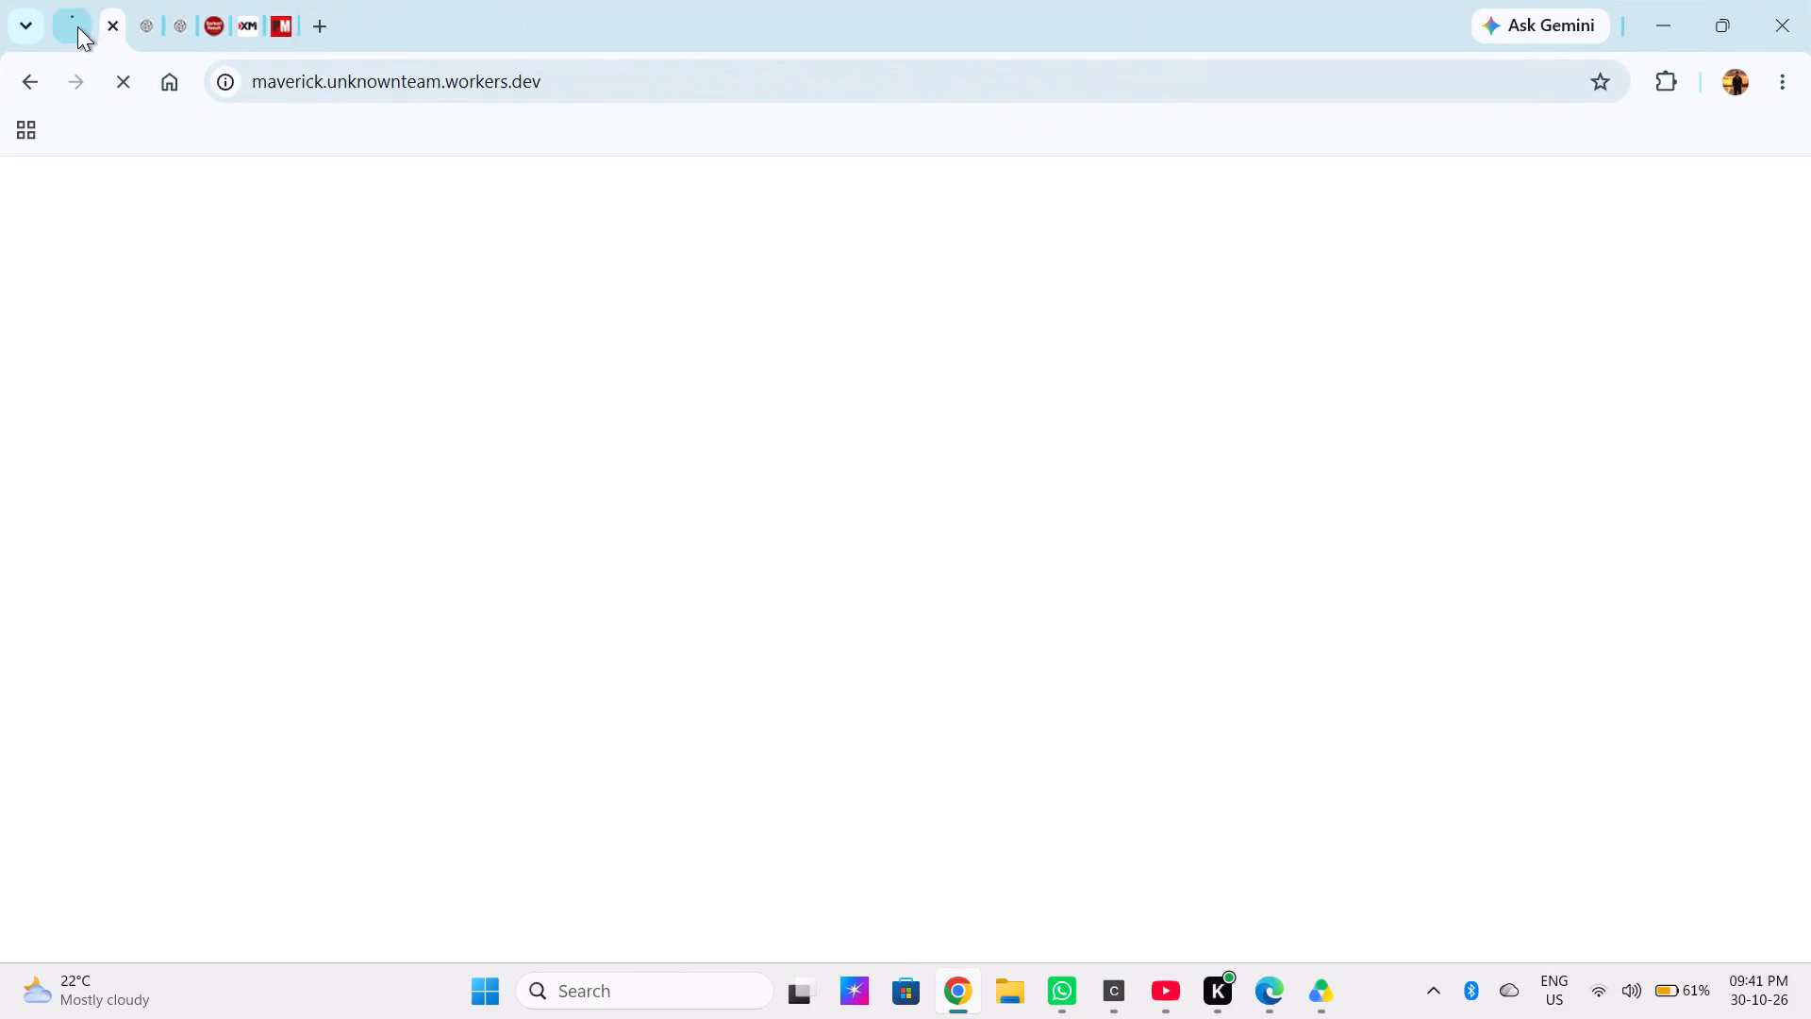
triple_click(77, 26)
triple_click(77, 26)
triple_click(77, 26)
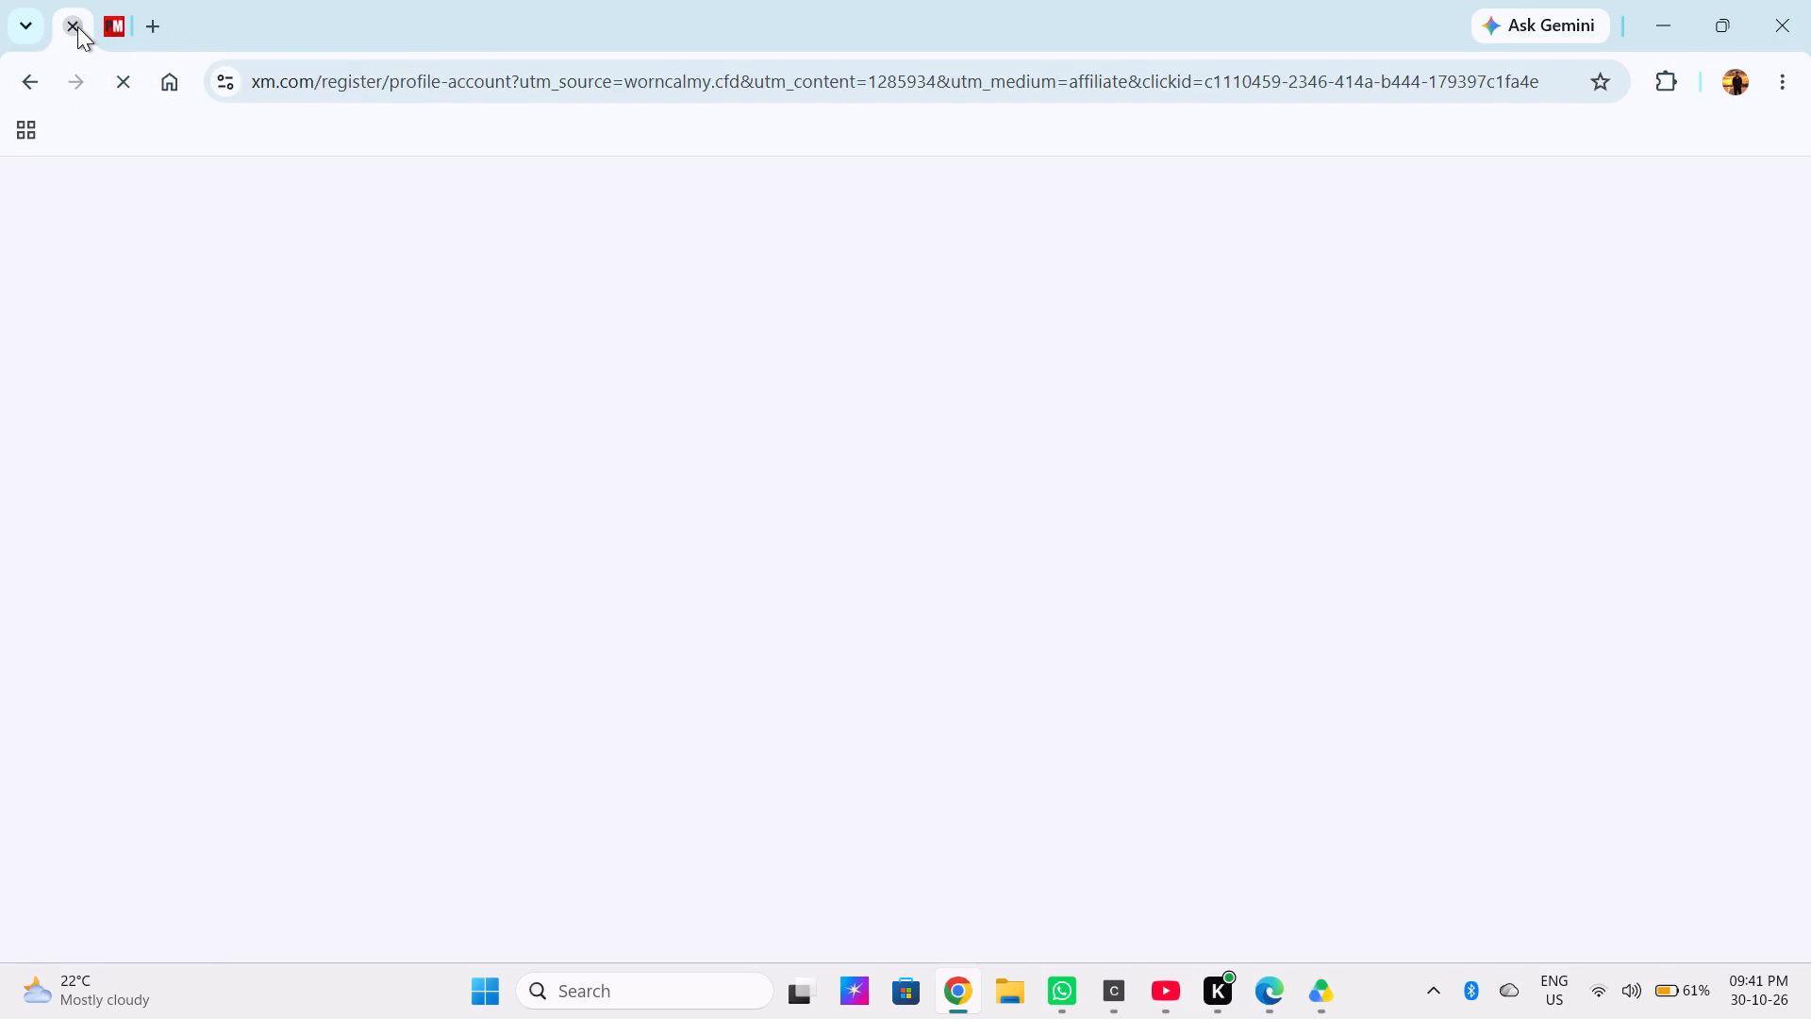
click(77, 26)
click(1810, 0)
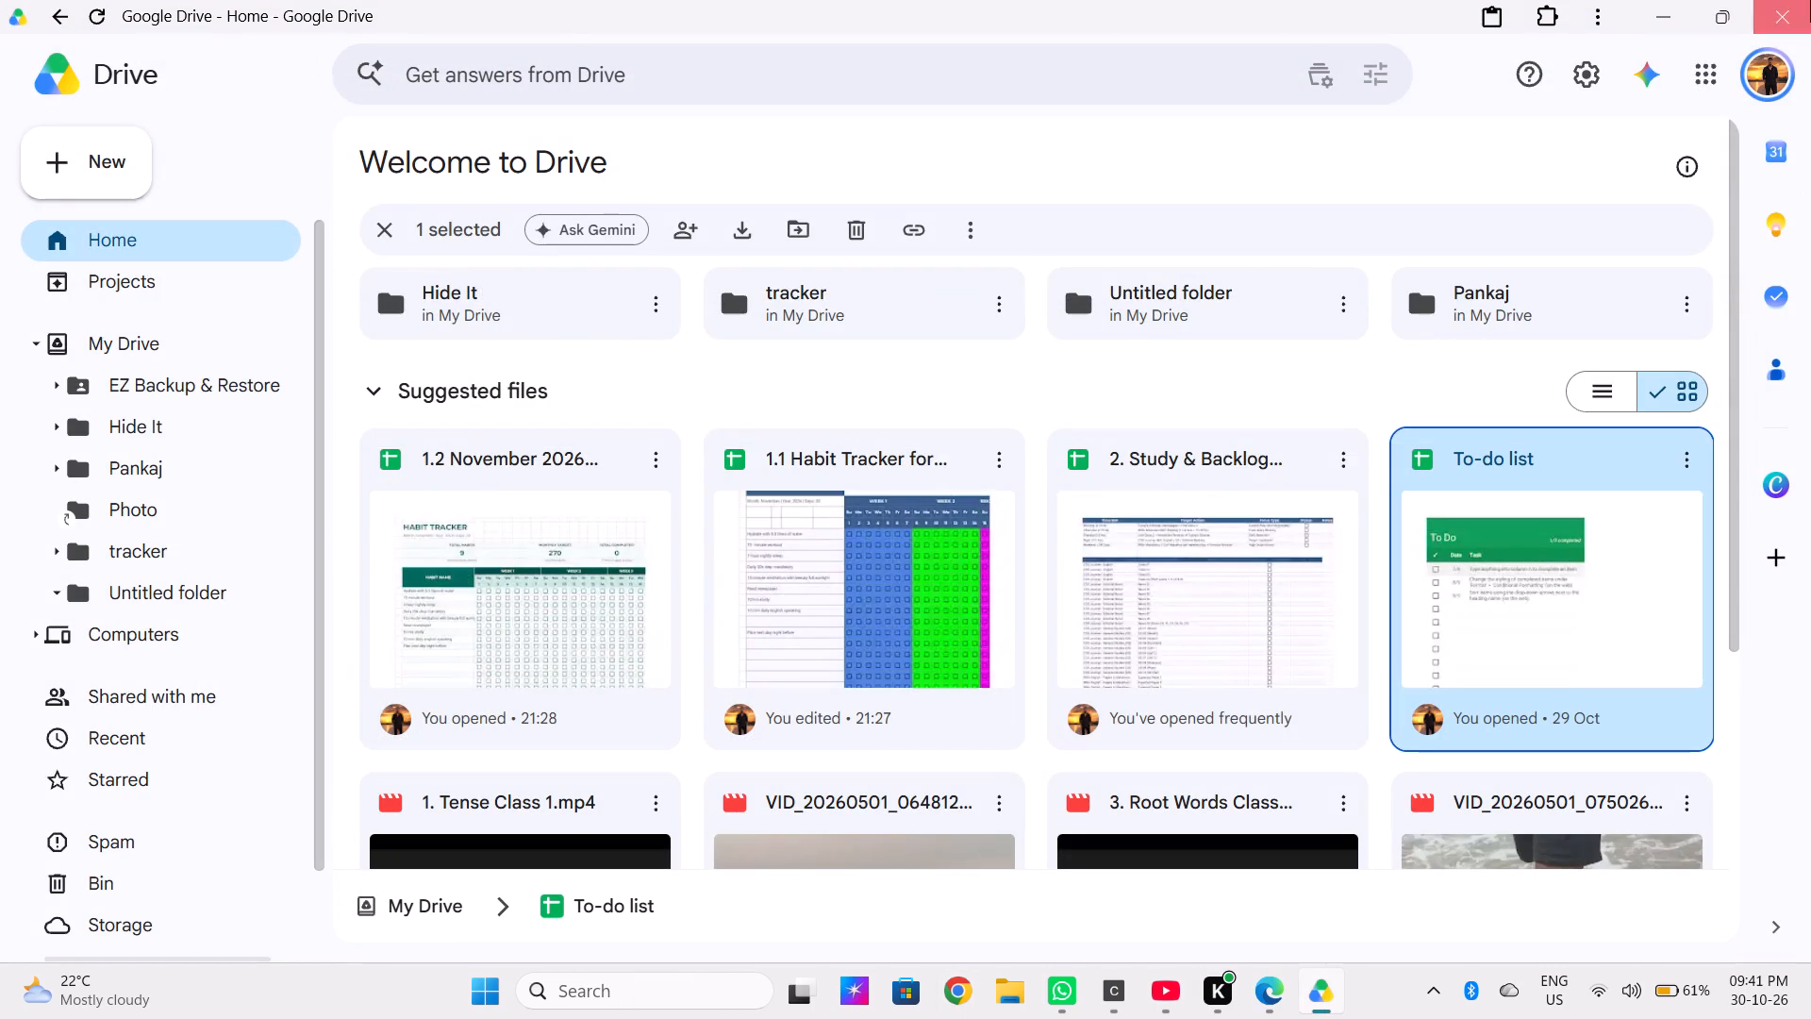
In Edge, close every tab except the Study & Backlog Master Tracker spreadsheet, and reload that spreadsheet.
click(194, 26)
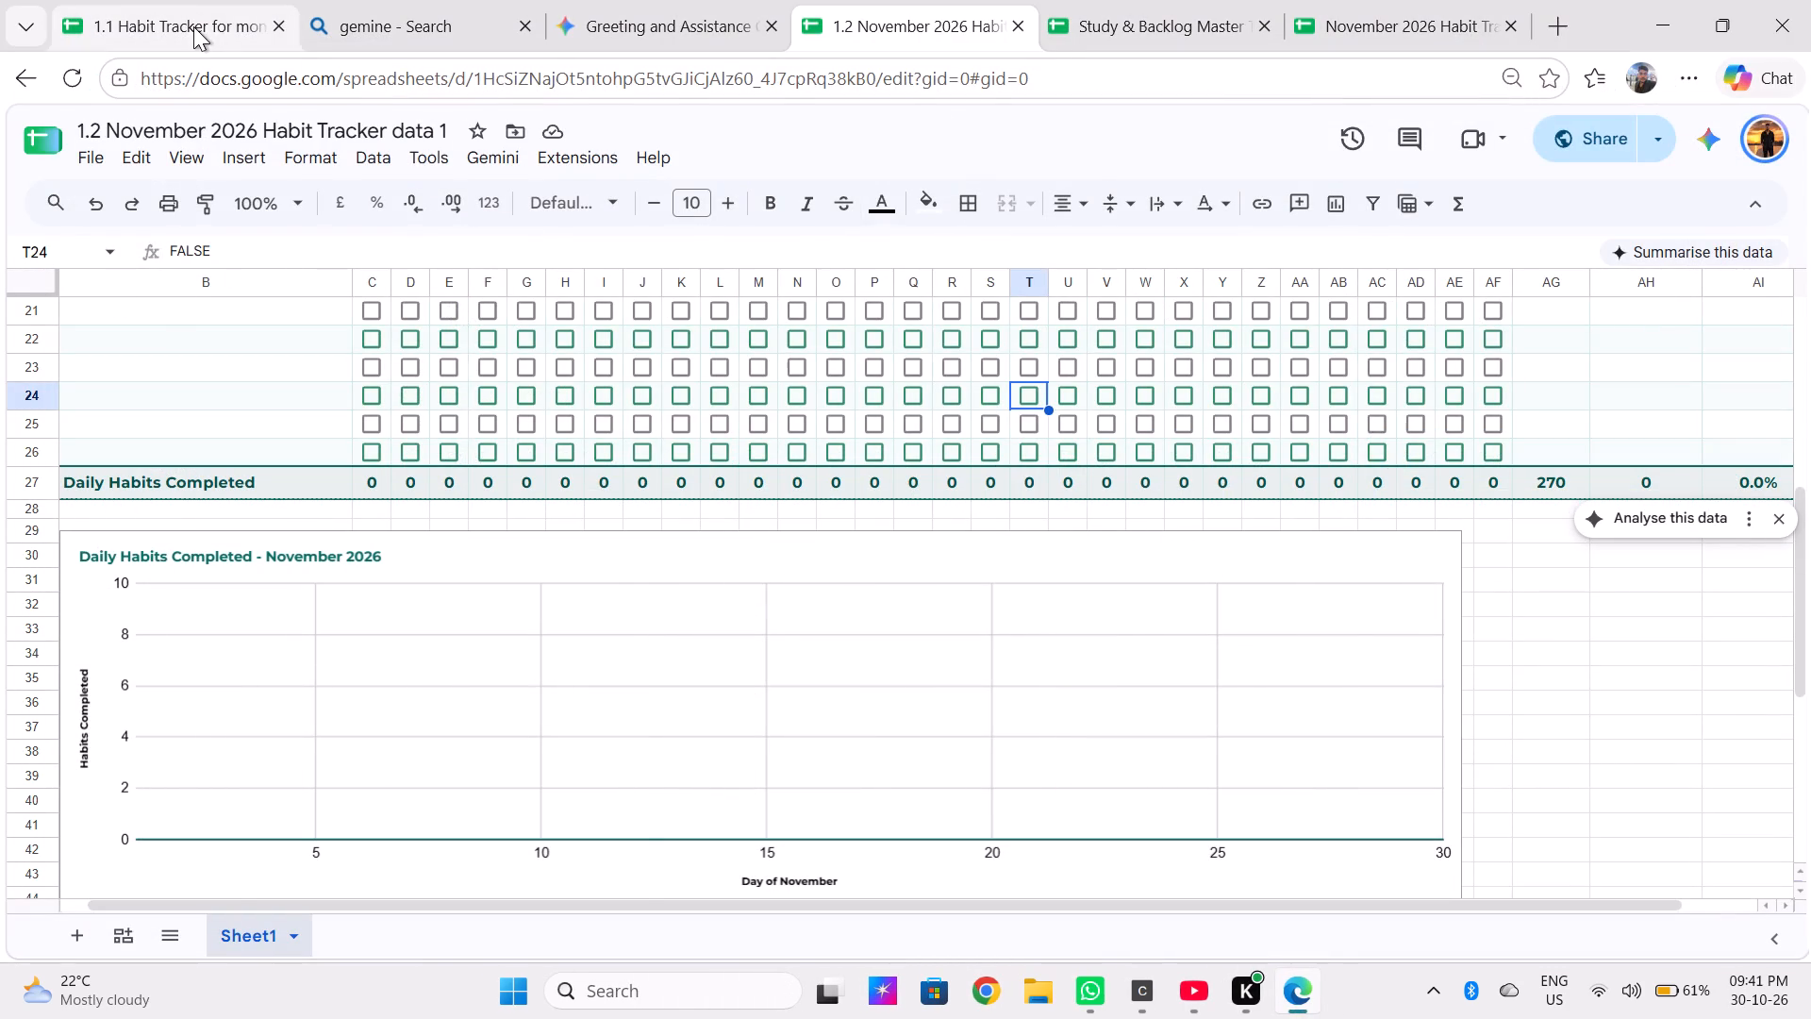
click(288, 17)
click(287, 24)
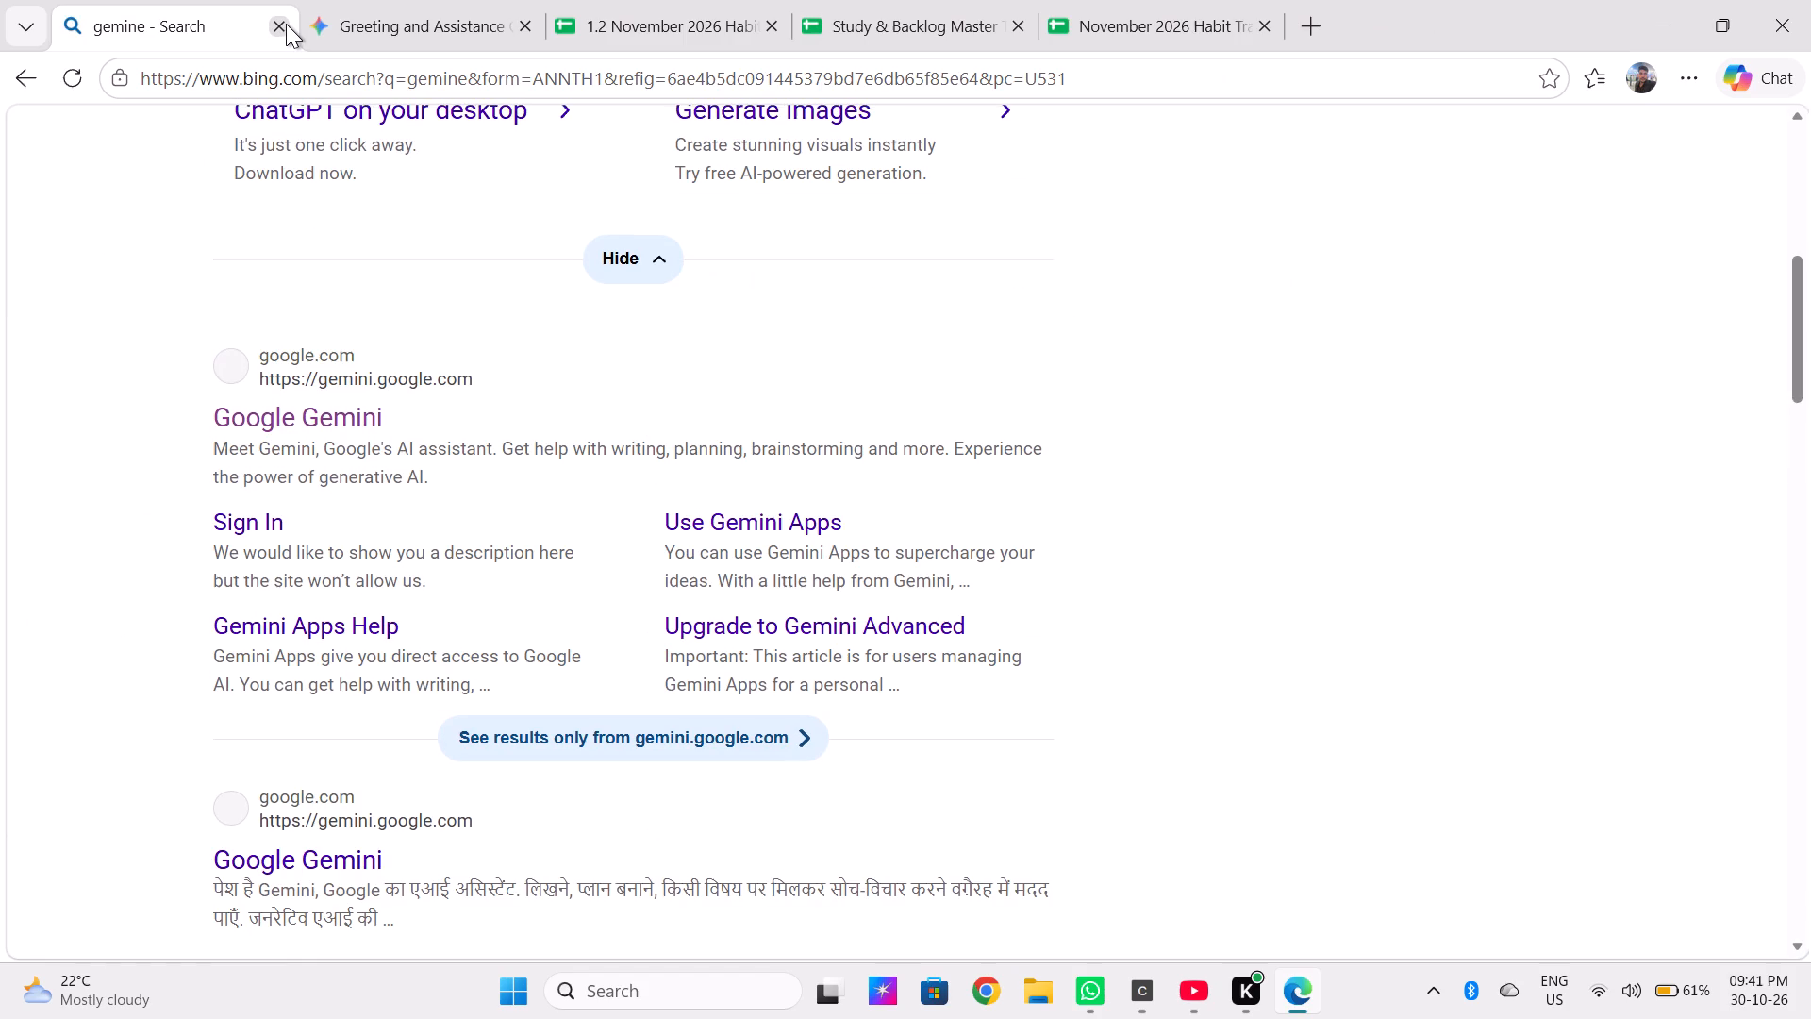
click(286, 24)
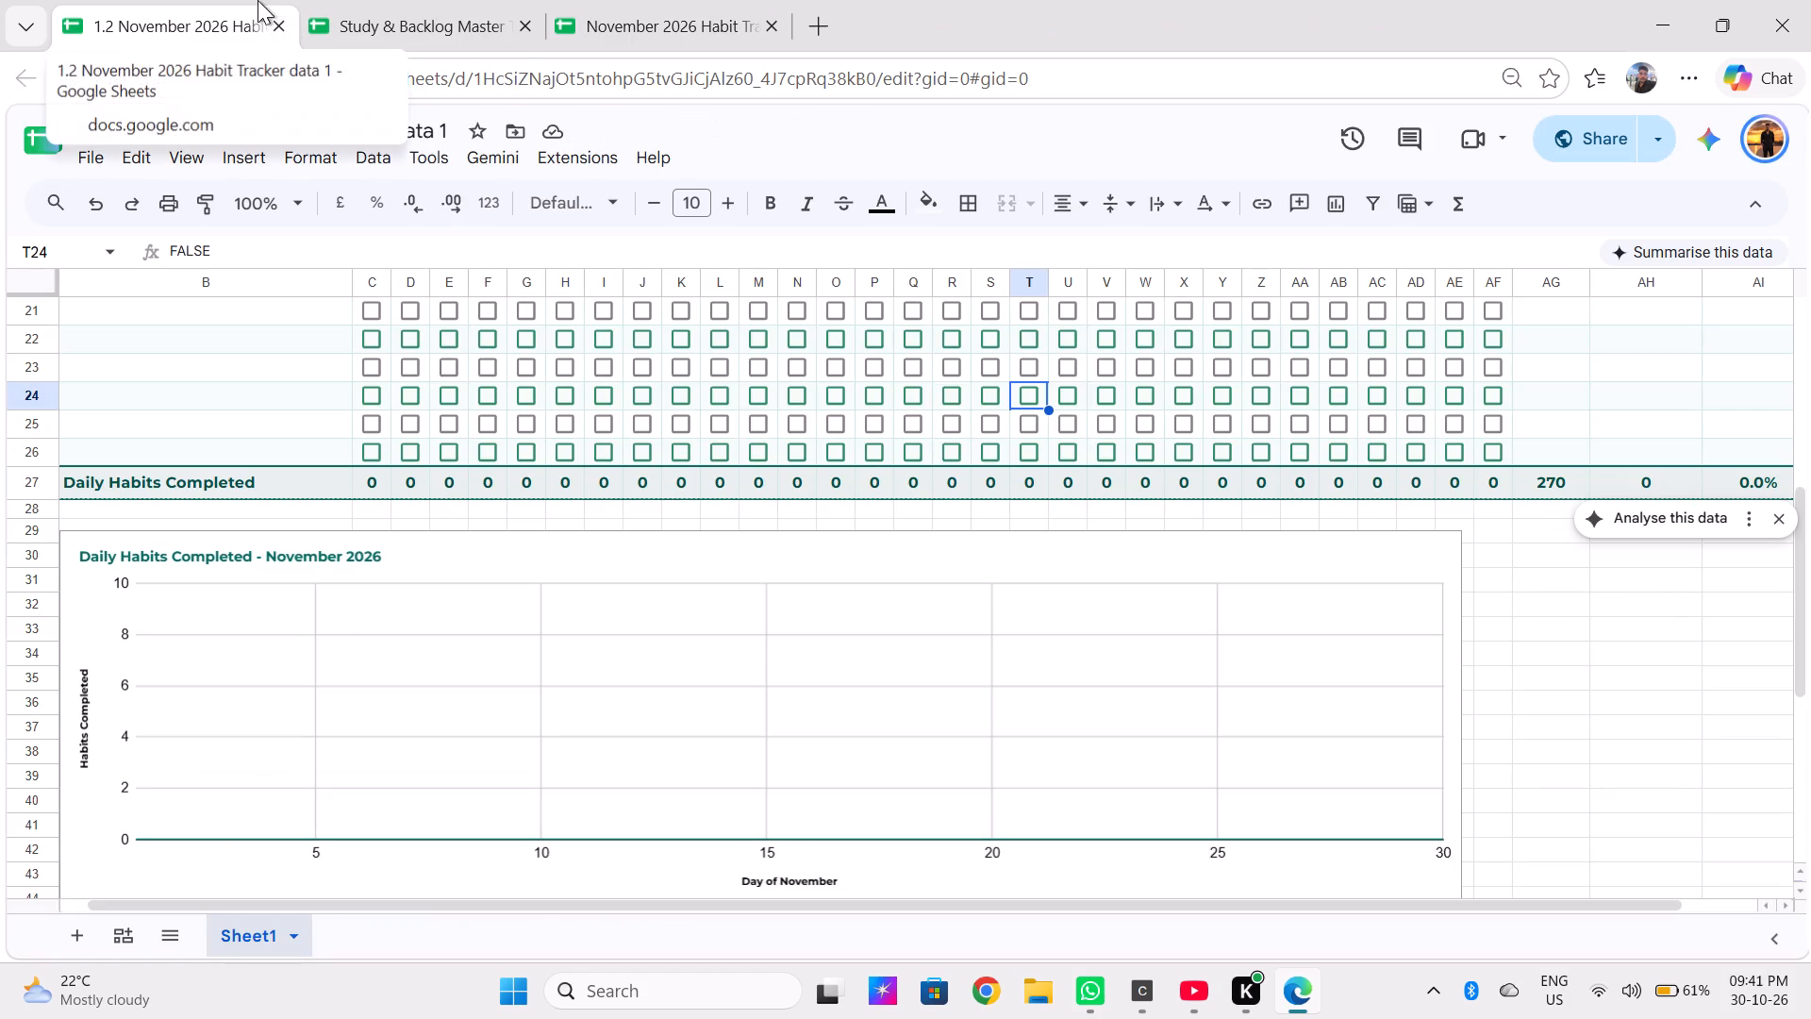
click(287, 32)
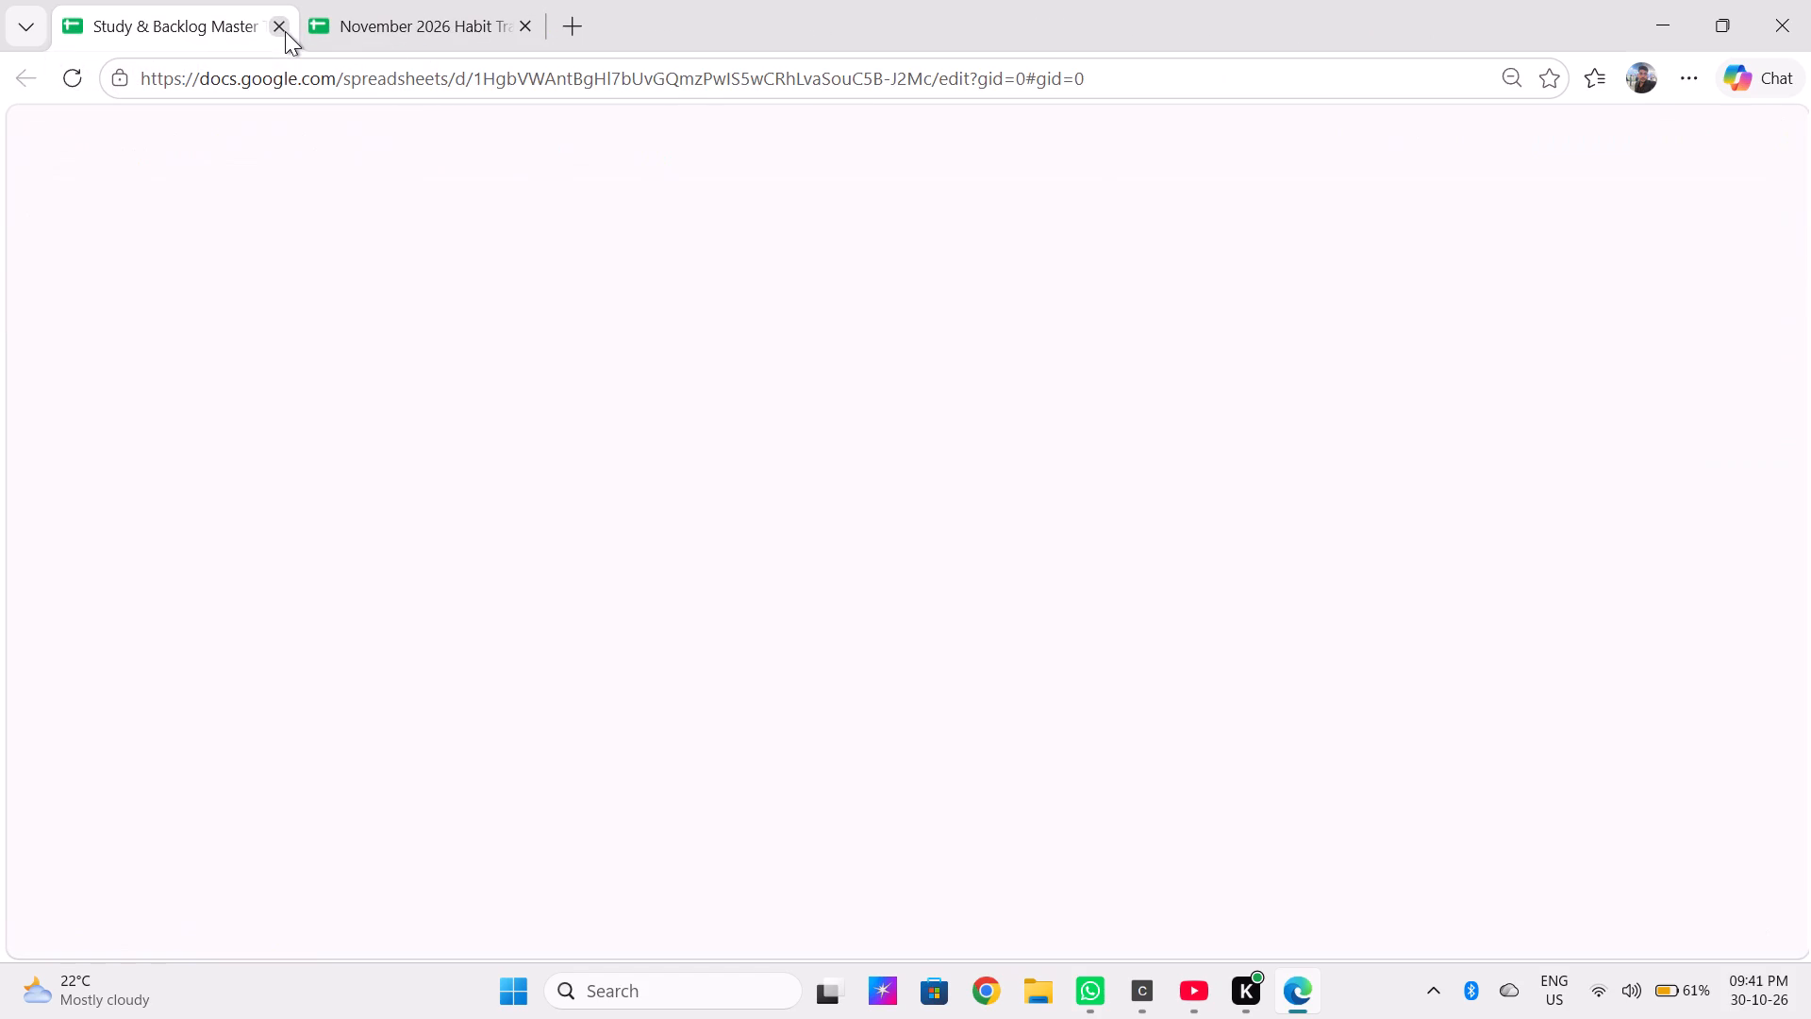
click(64, 80)
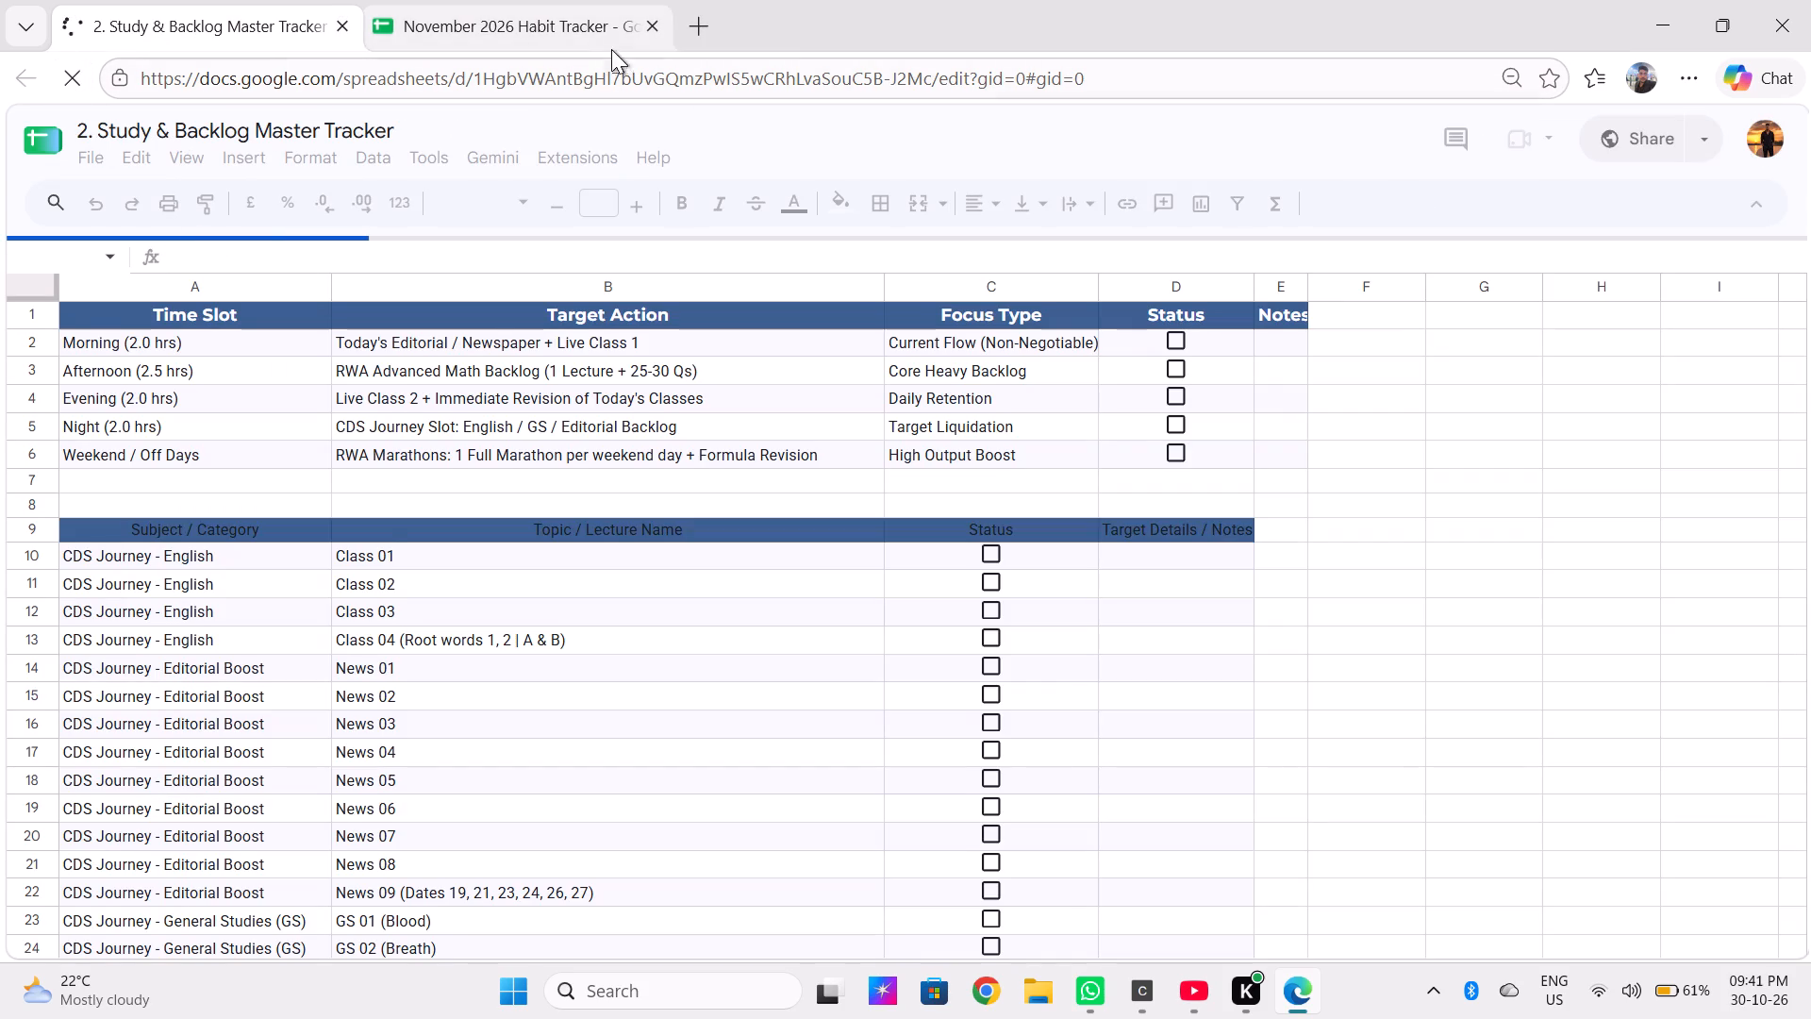
click(521, 16)
click(649, 26)
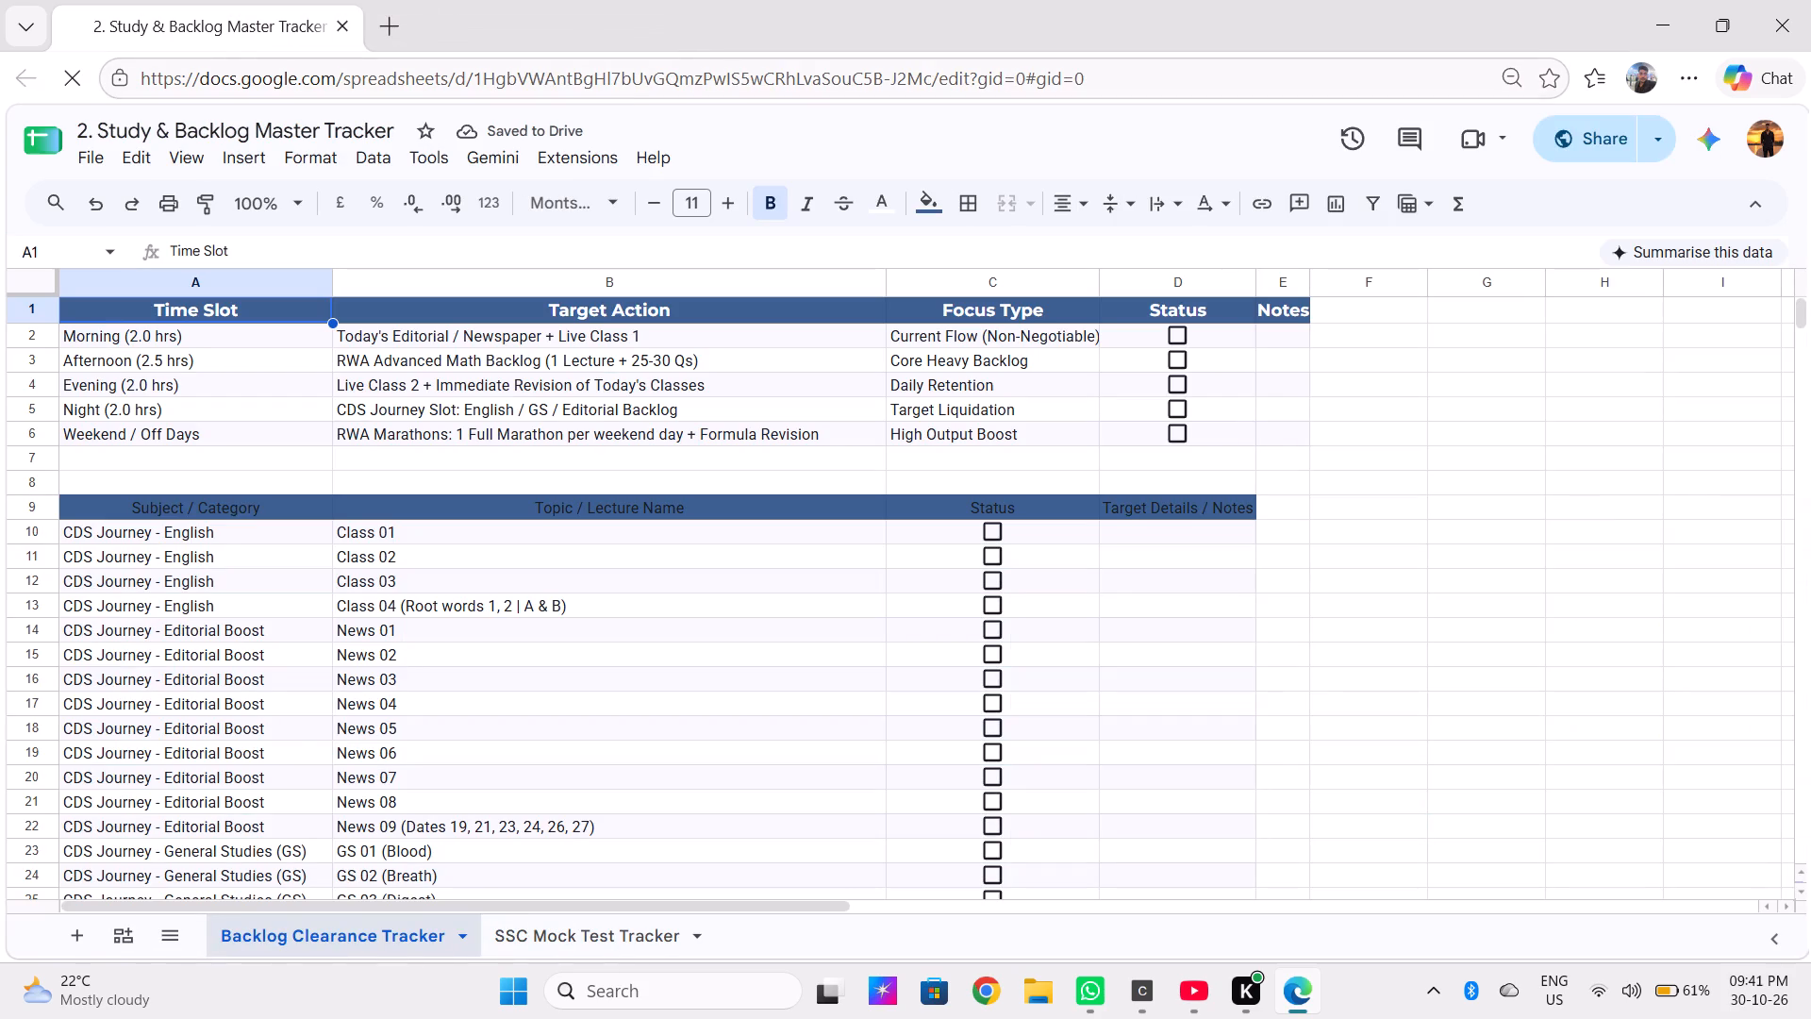